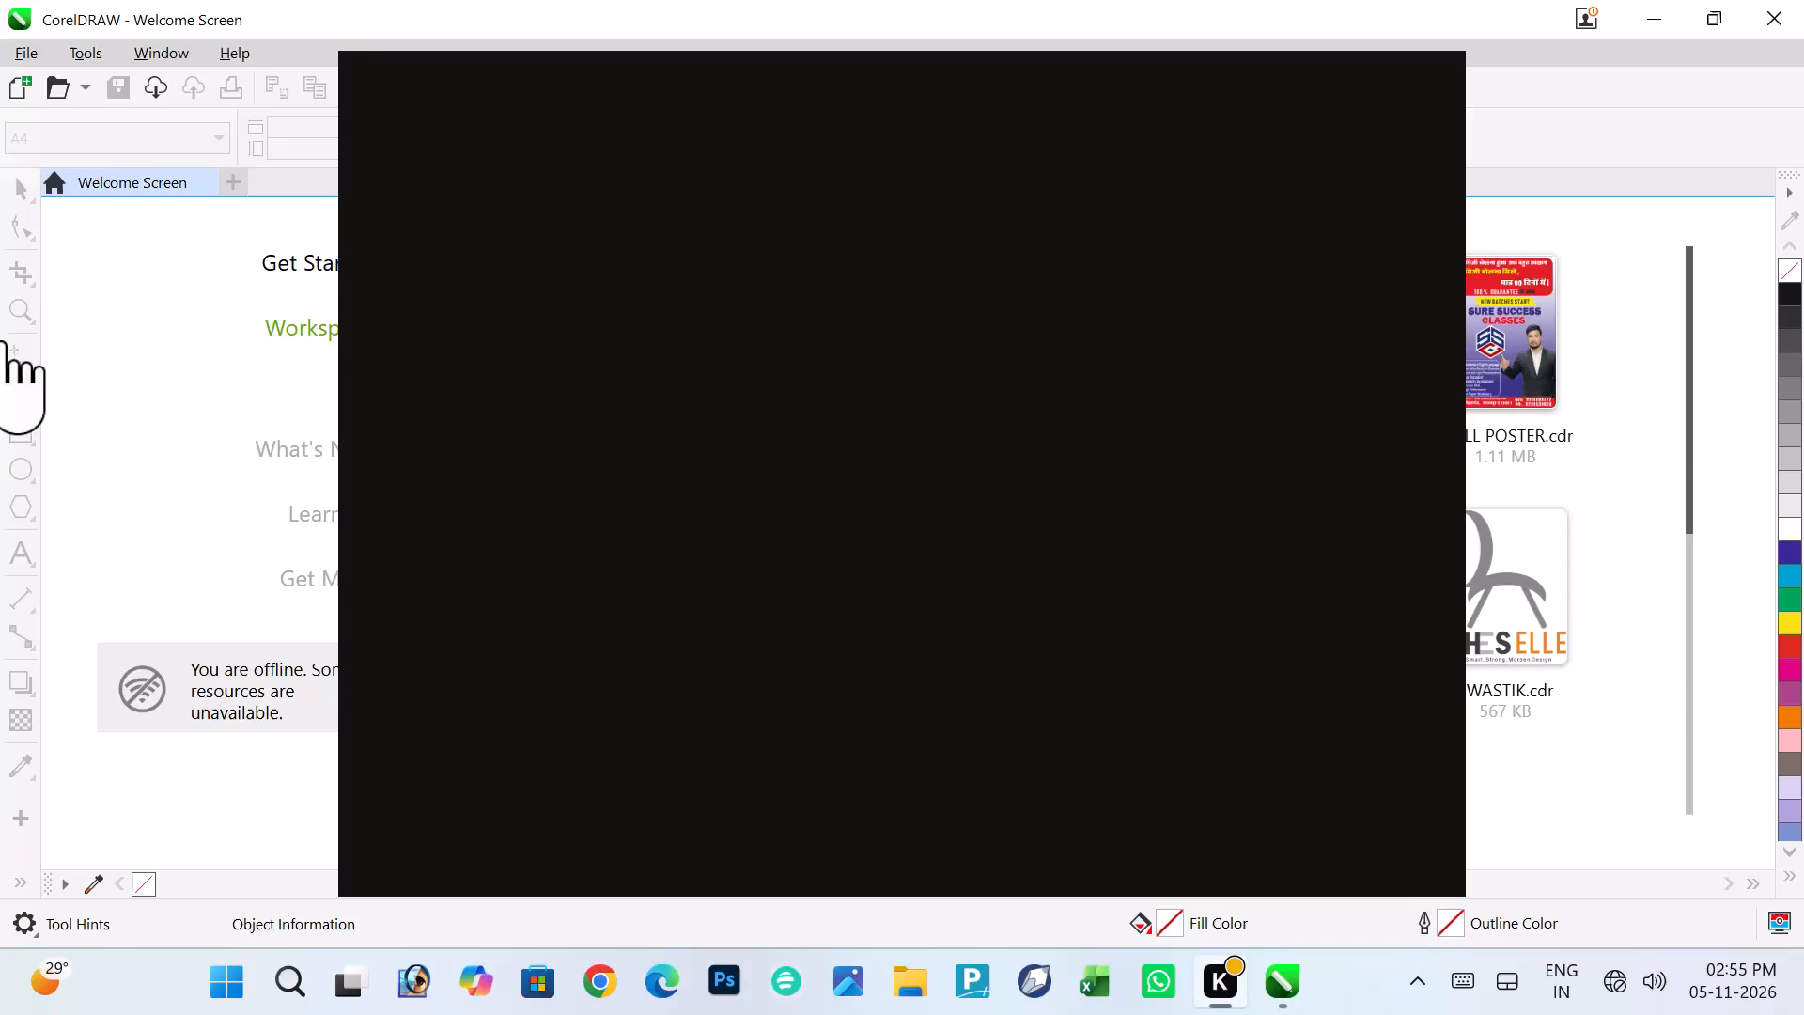
# Switch from the Kuro window to CorelDRAW's Welcome Screen.
pyautogui.click(116, 362)
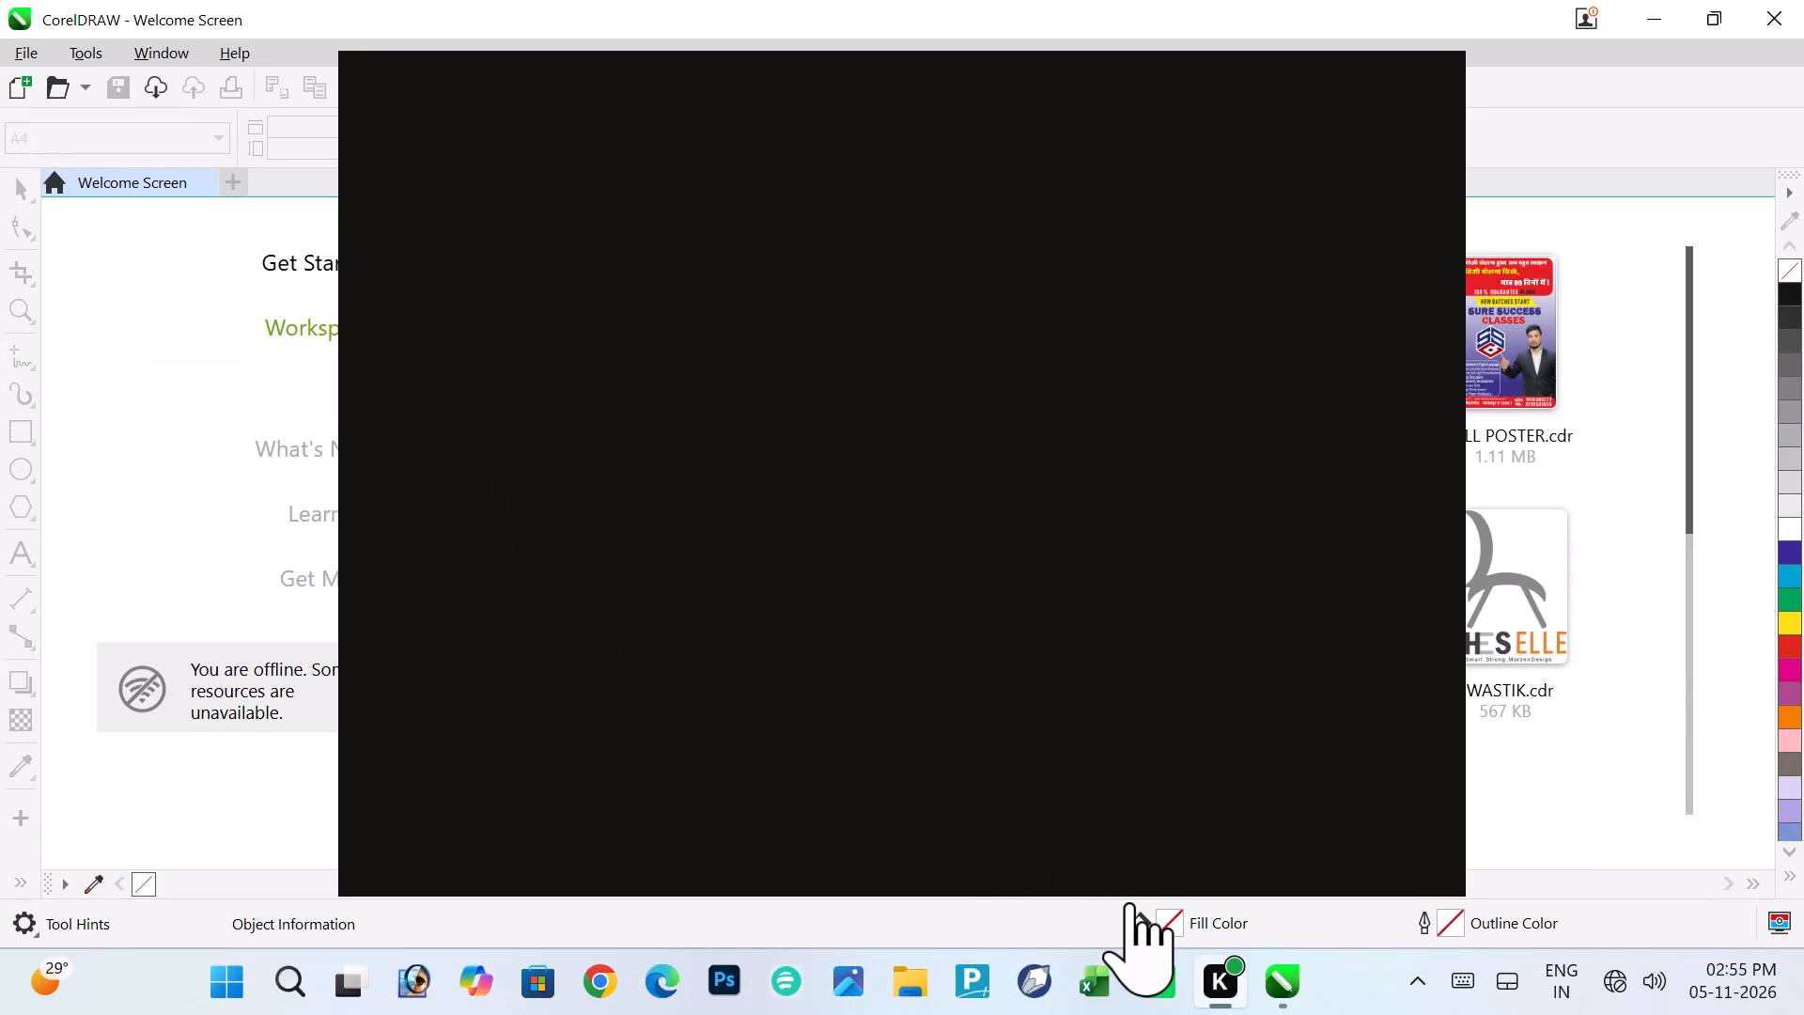
pyautogui.hotkey('alt', 'Tab')
pyautogui.hotkey('alt', 'Tab')
pyautogui.hotkey('alt', 'Tab')
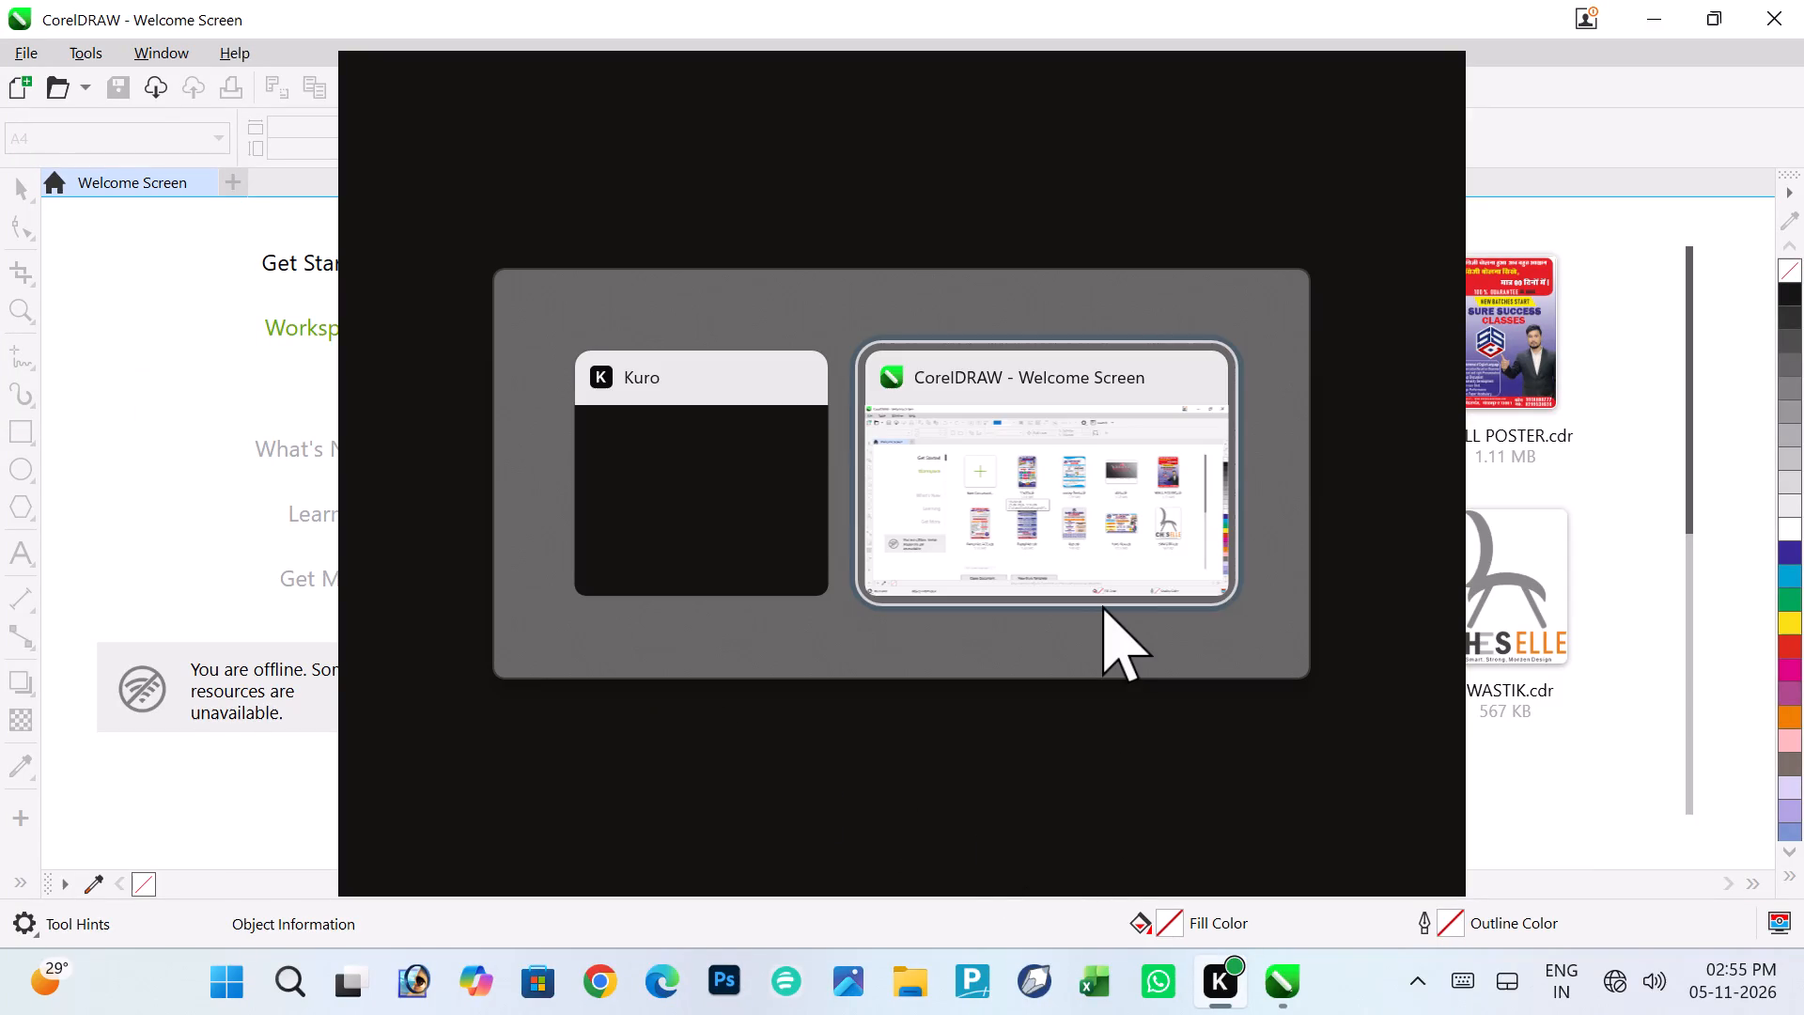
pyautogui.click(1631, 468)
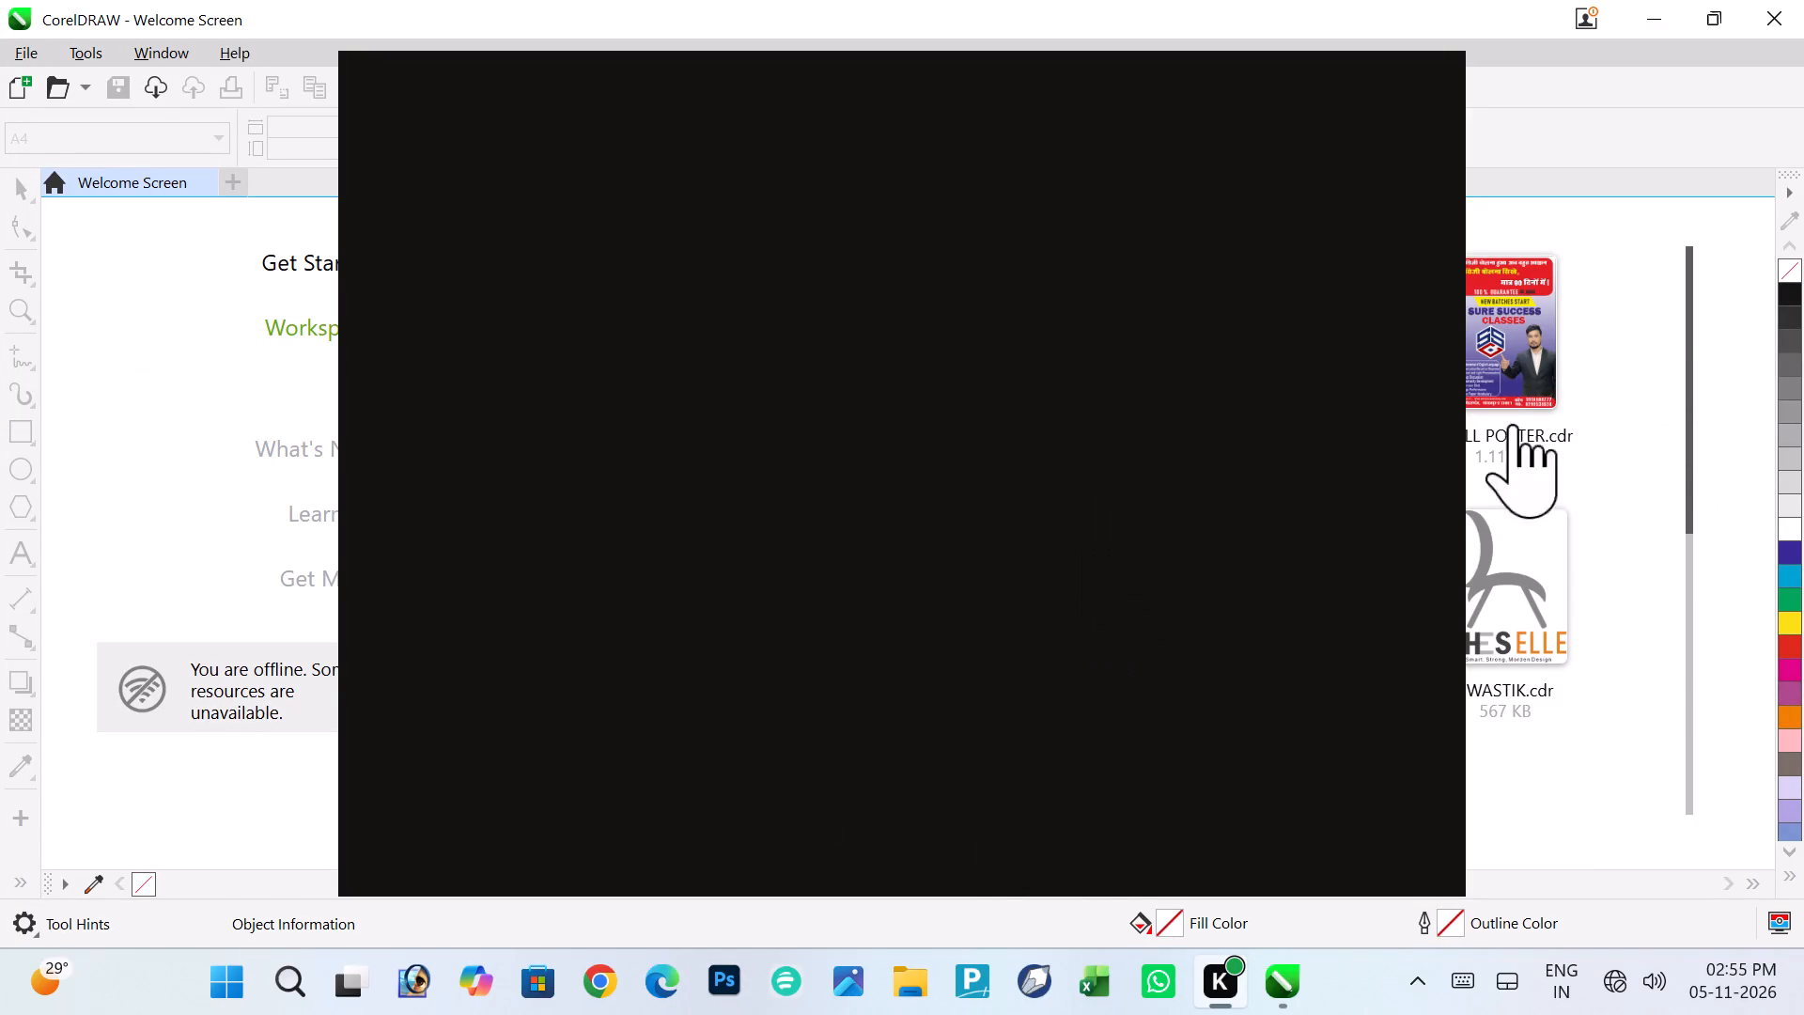
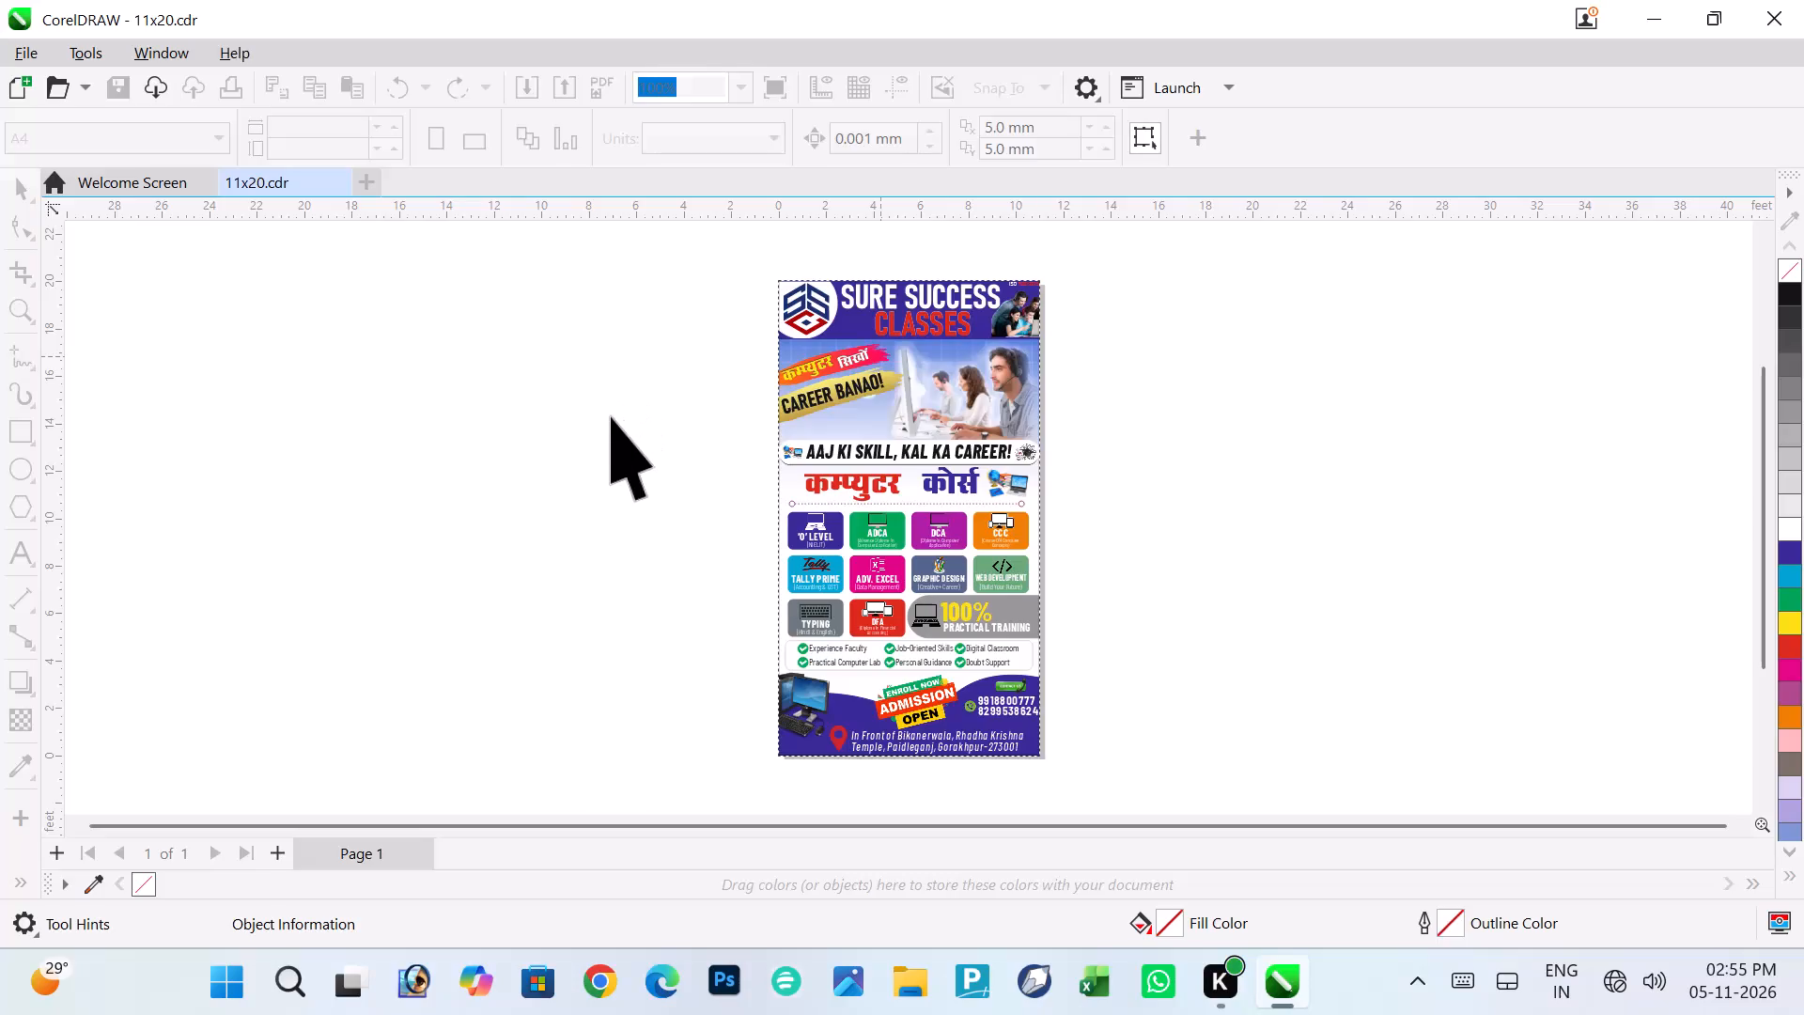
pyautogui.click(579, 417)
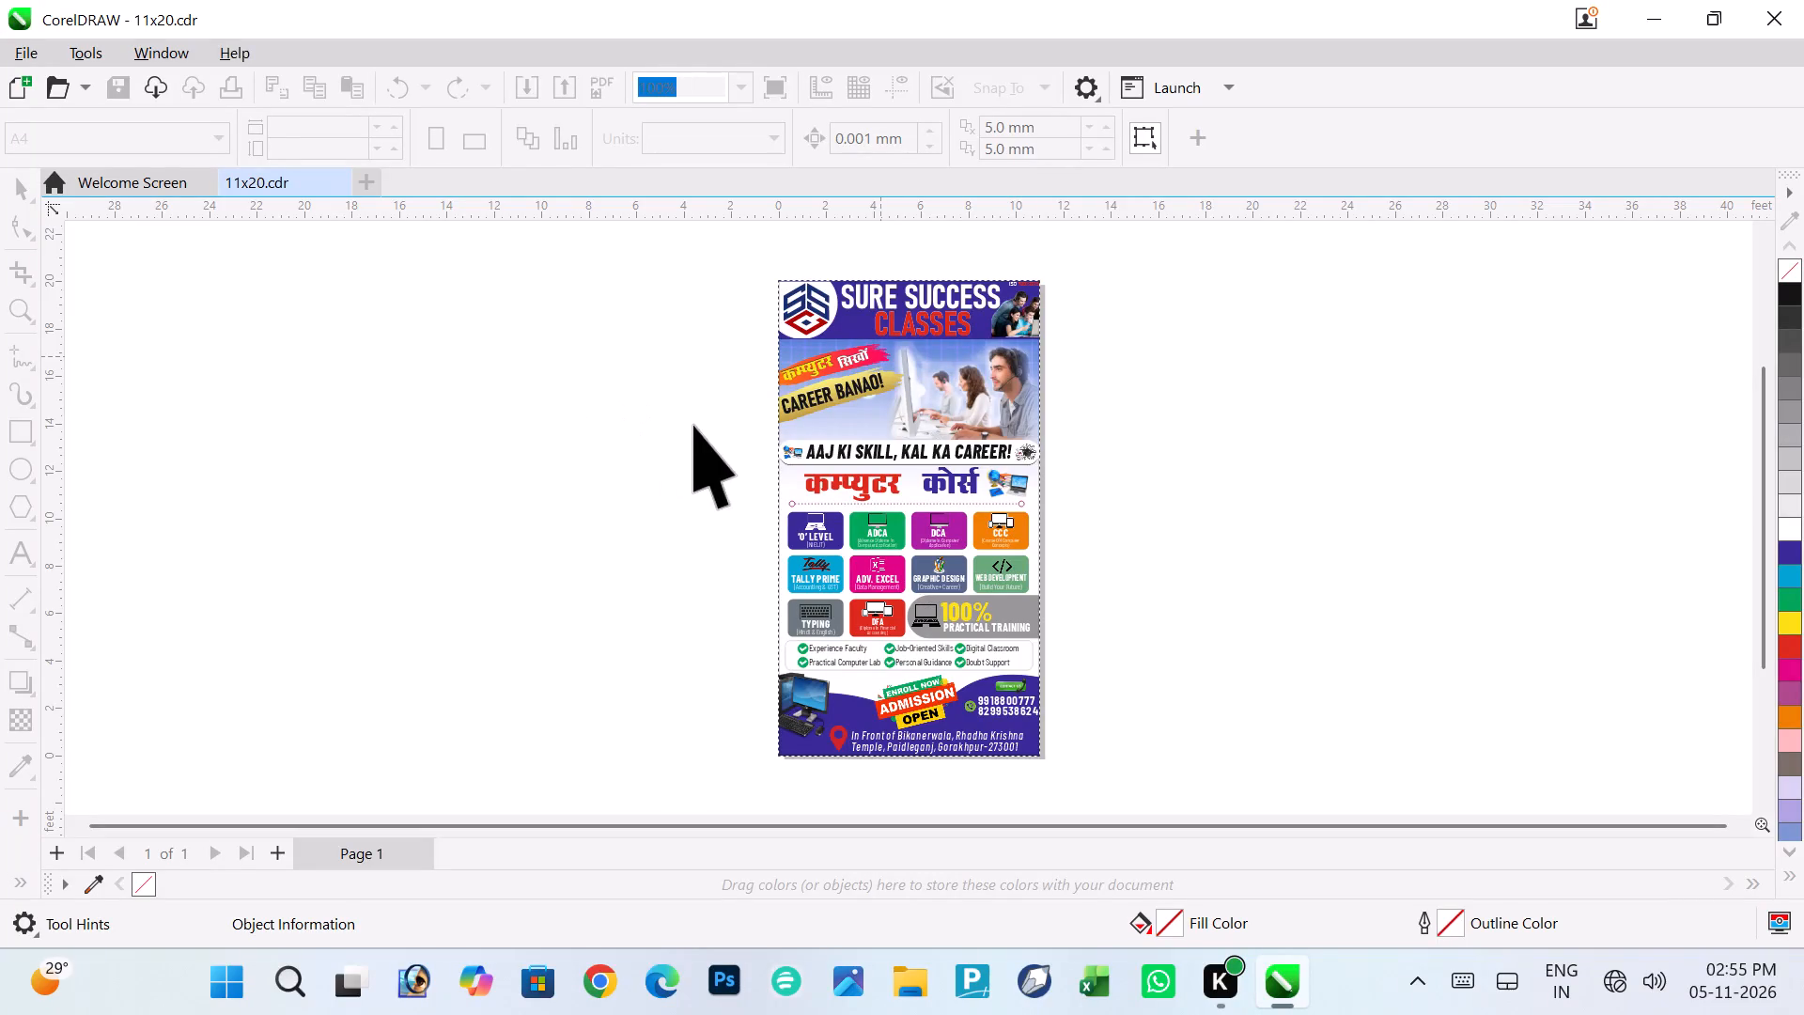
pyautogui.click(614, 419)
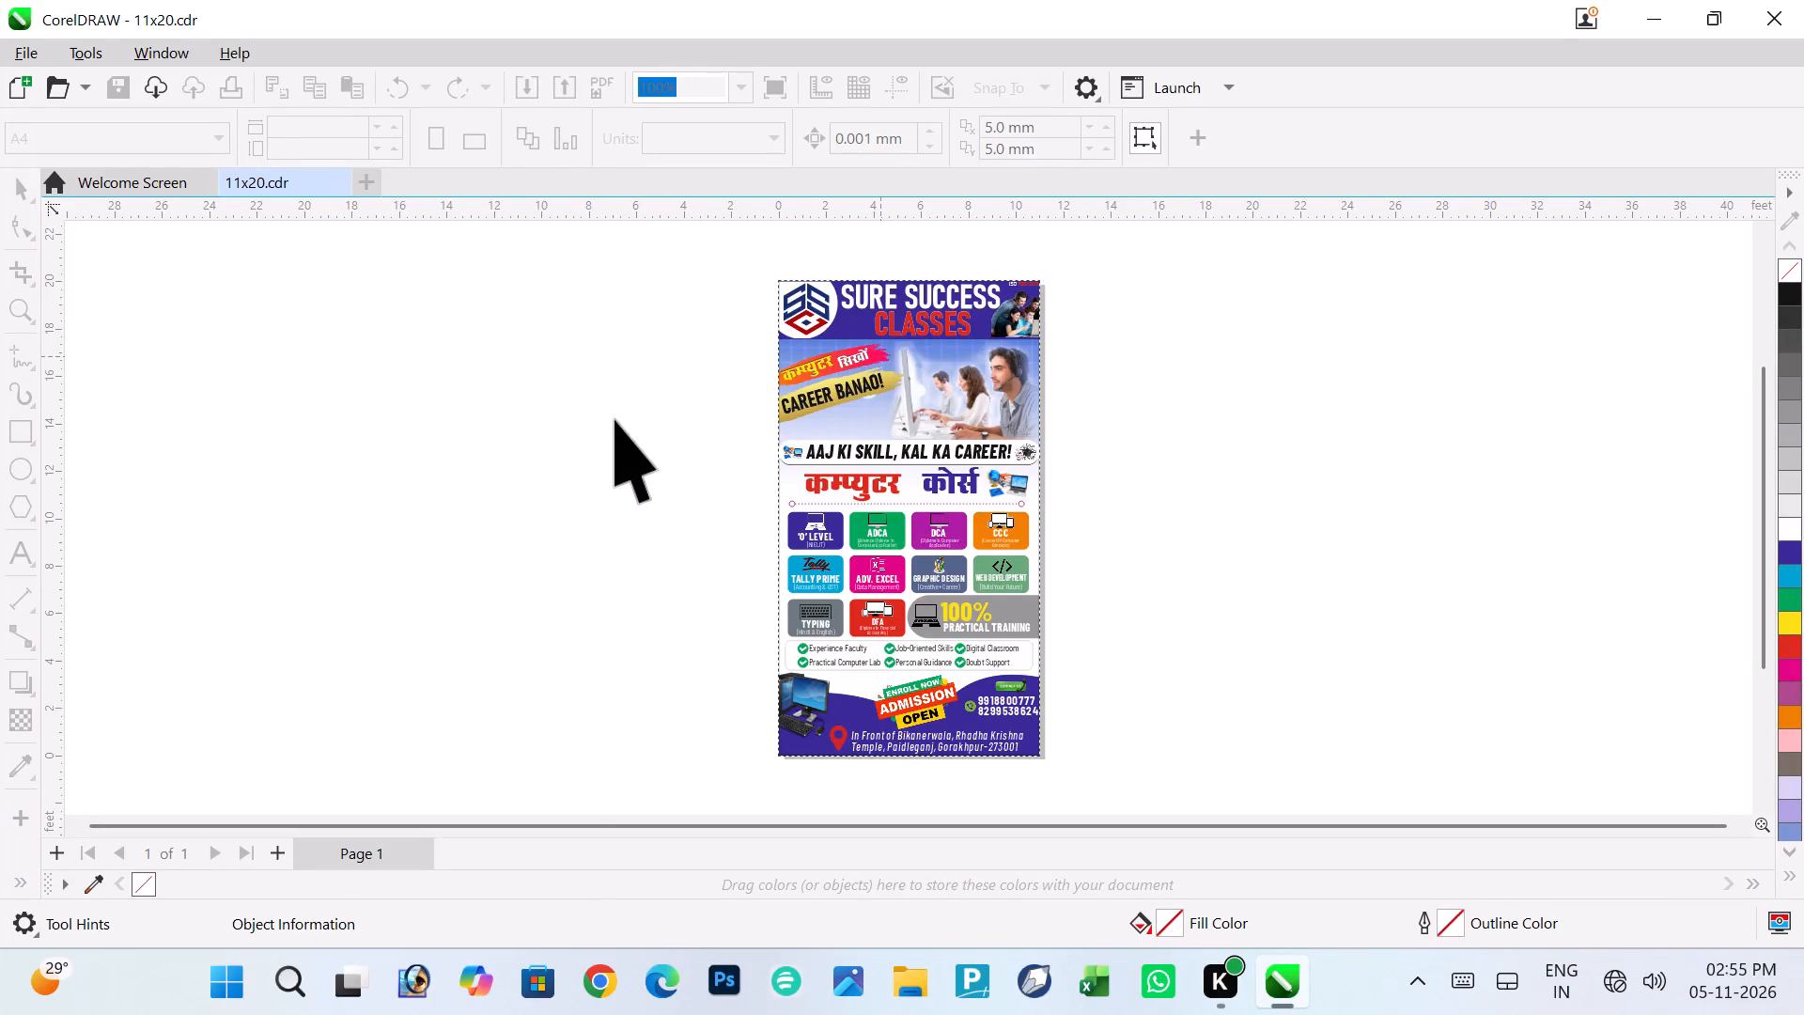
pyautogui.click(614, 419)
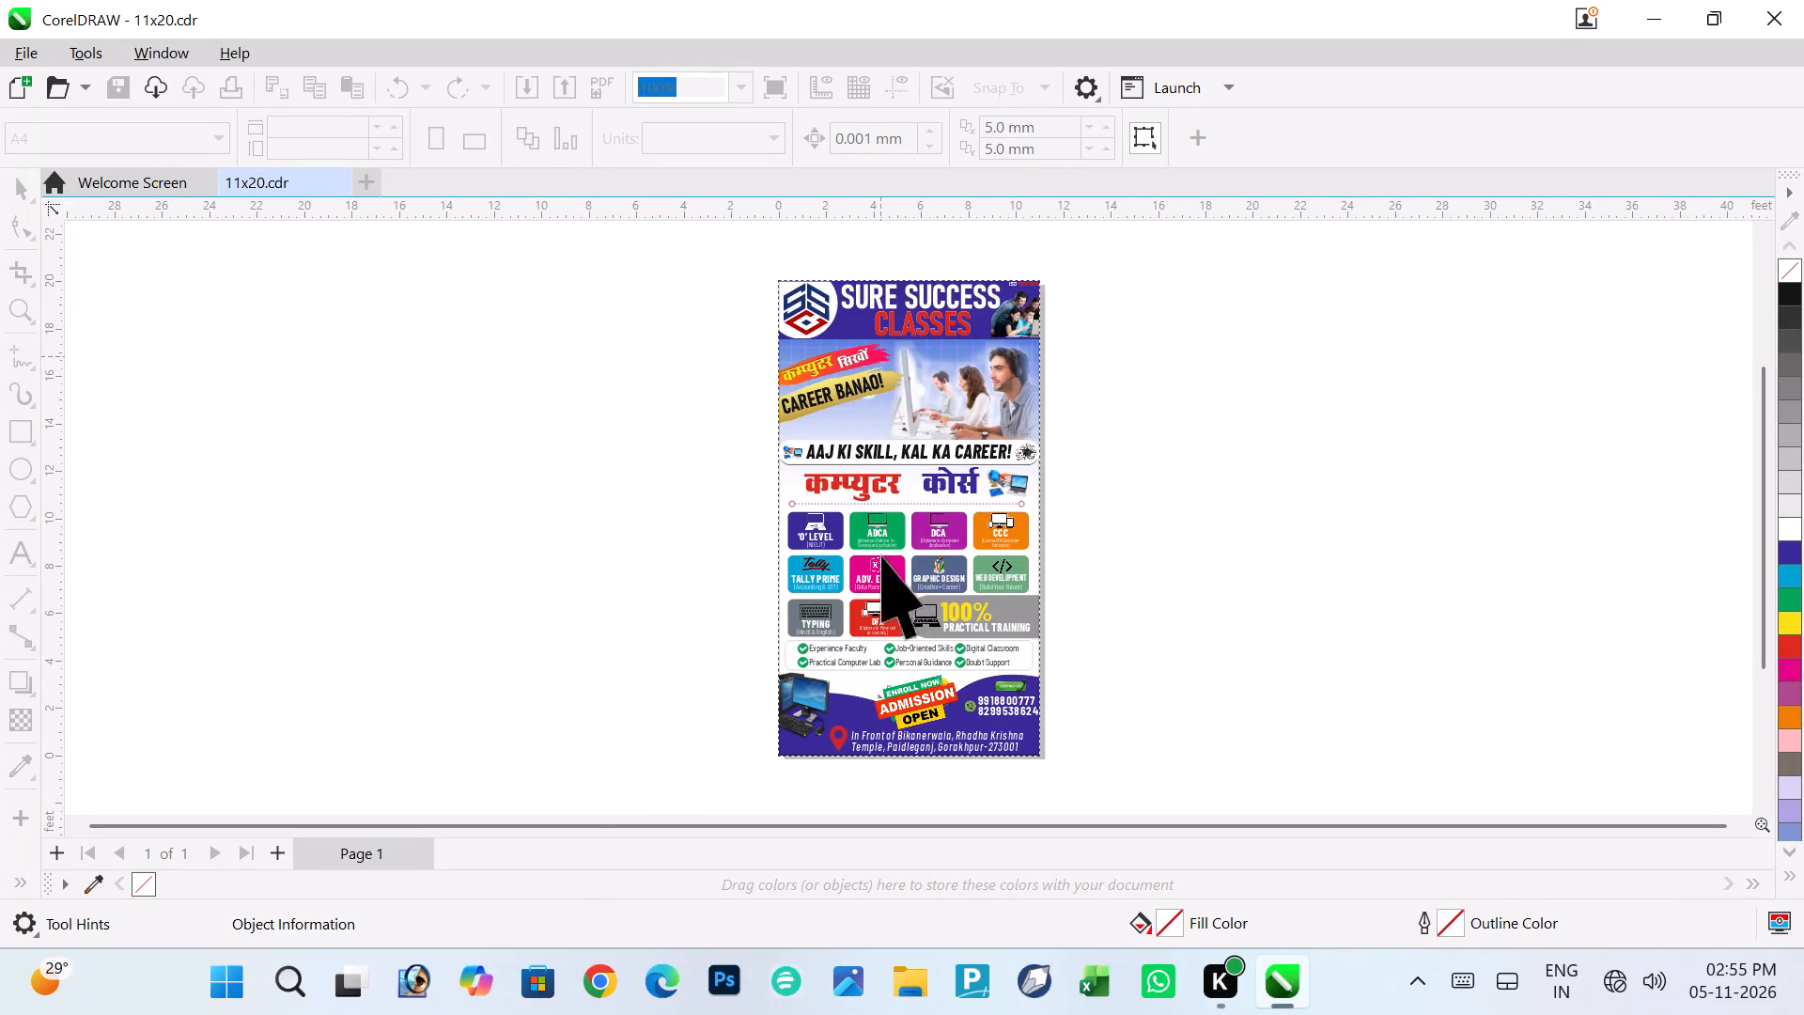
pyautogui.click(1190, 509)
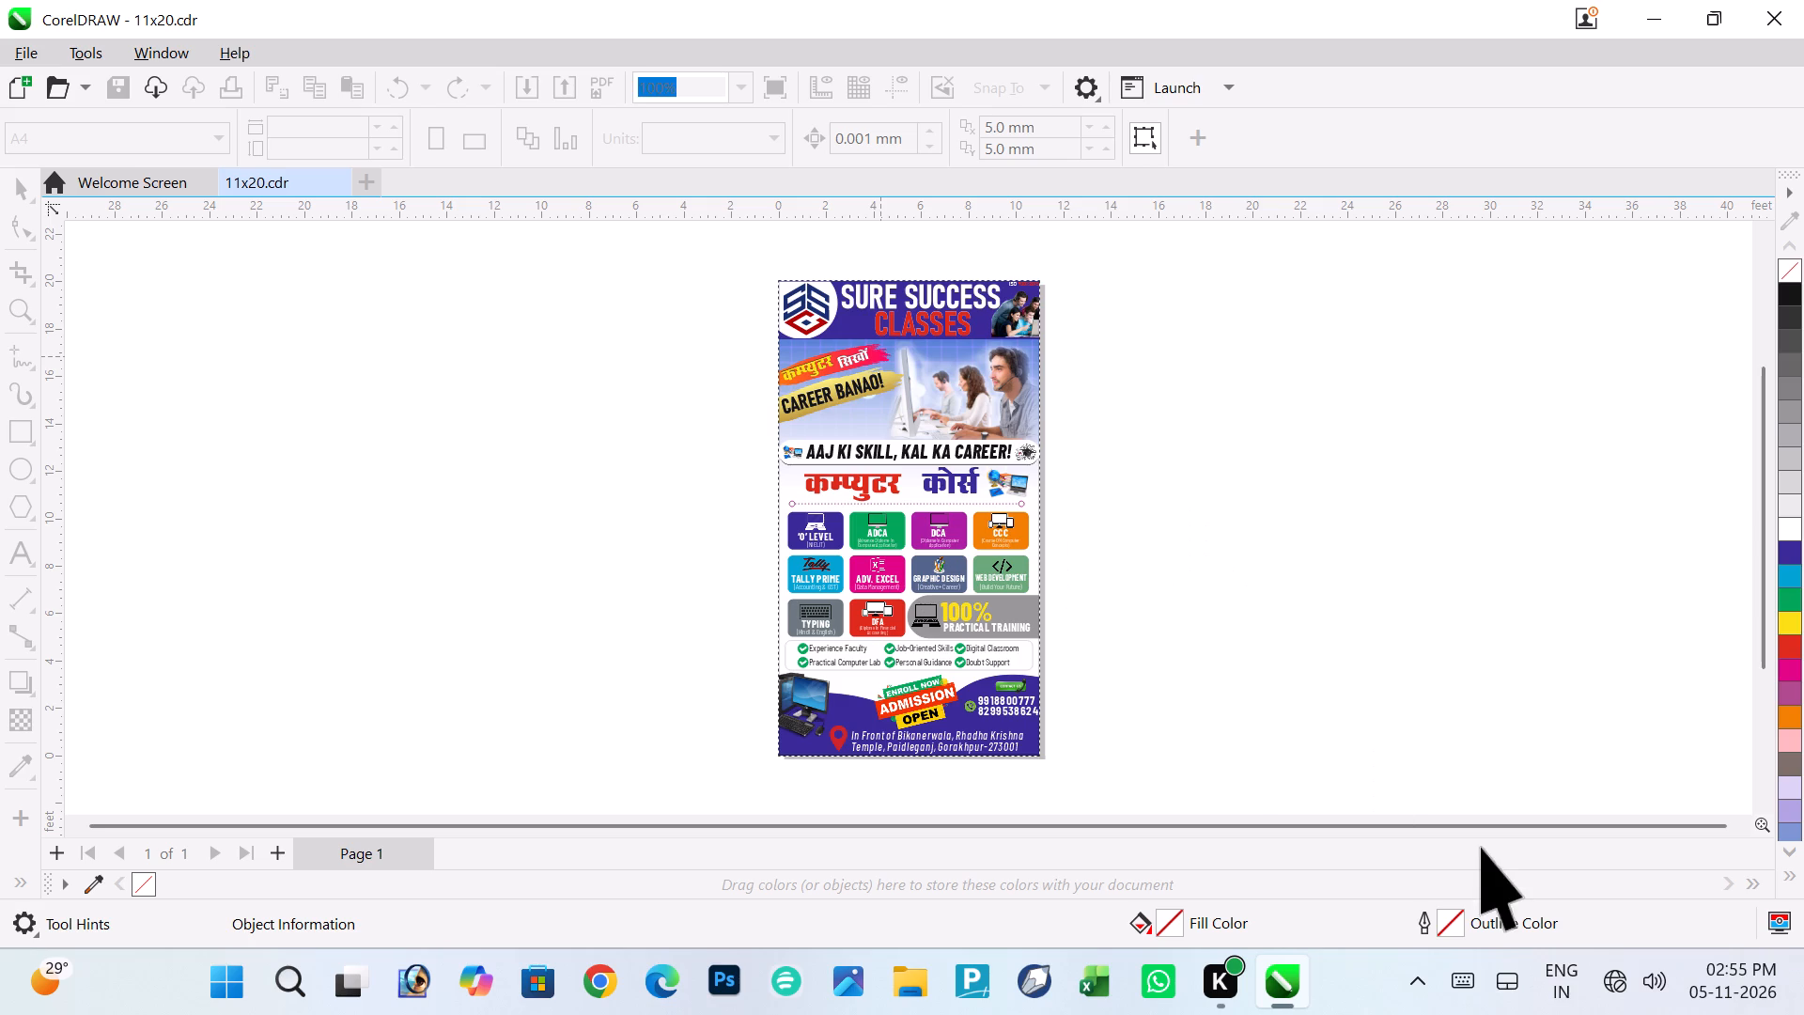
# Turn on WiFi in the Windows quick settings, check the available networks, and return to the 11x20.cdr document.
pyautogui.click(1605, 969)
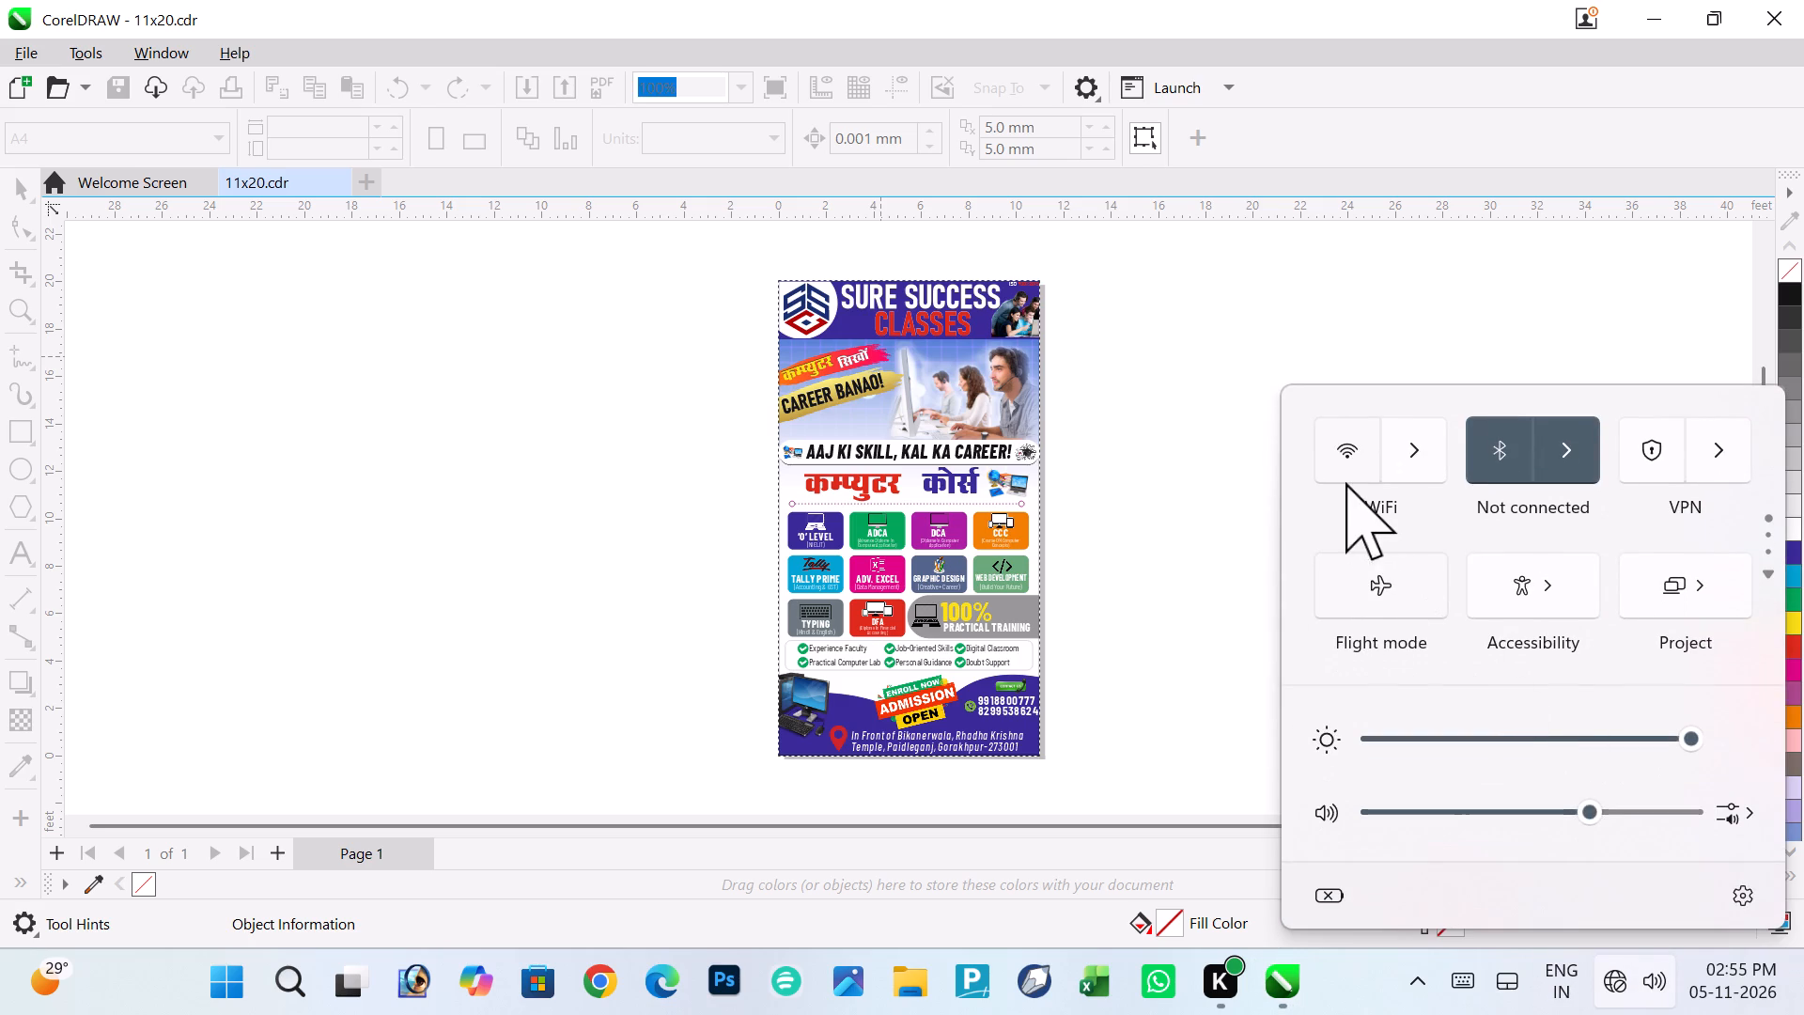
pyautogui.click(1343, 475)
pyautogui.click(1414, 463)
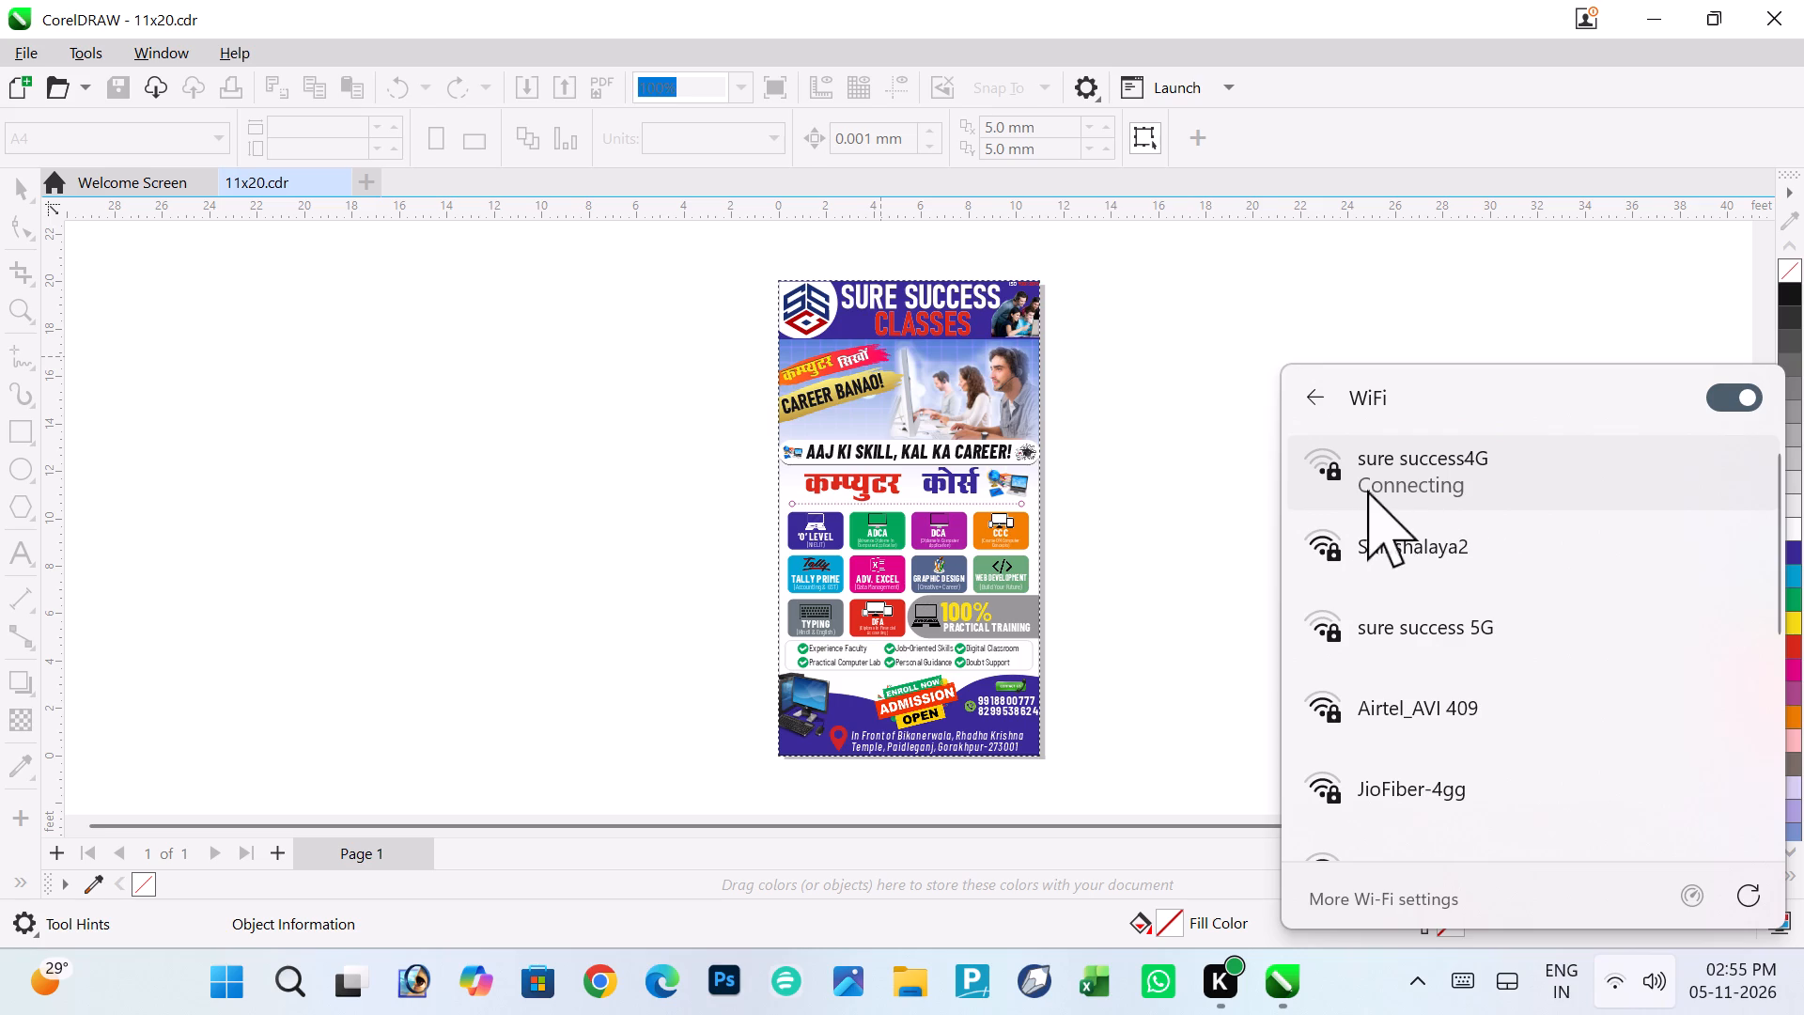
pyautogui.click(1218, 390)
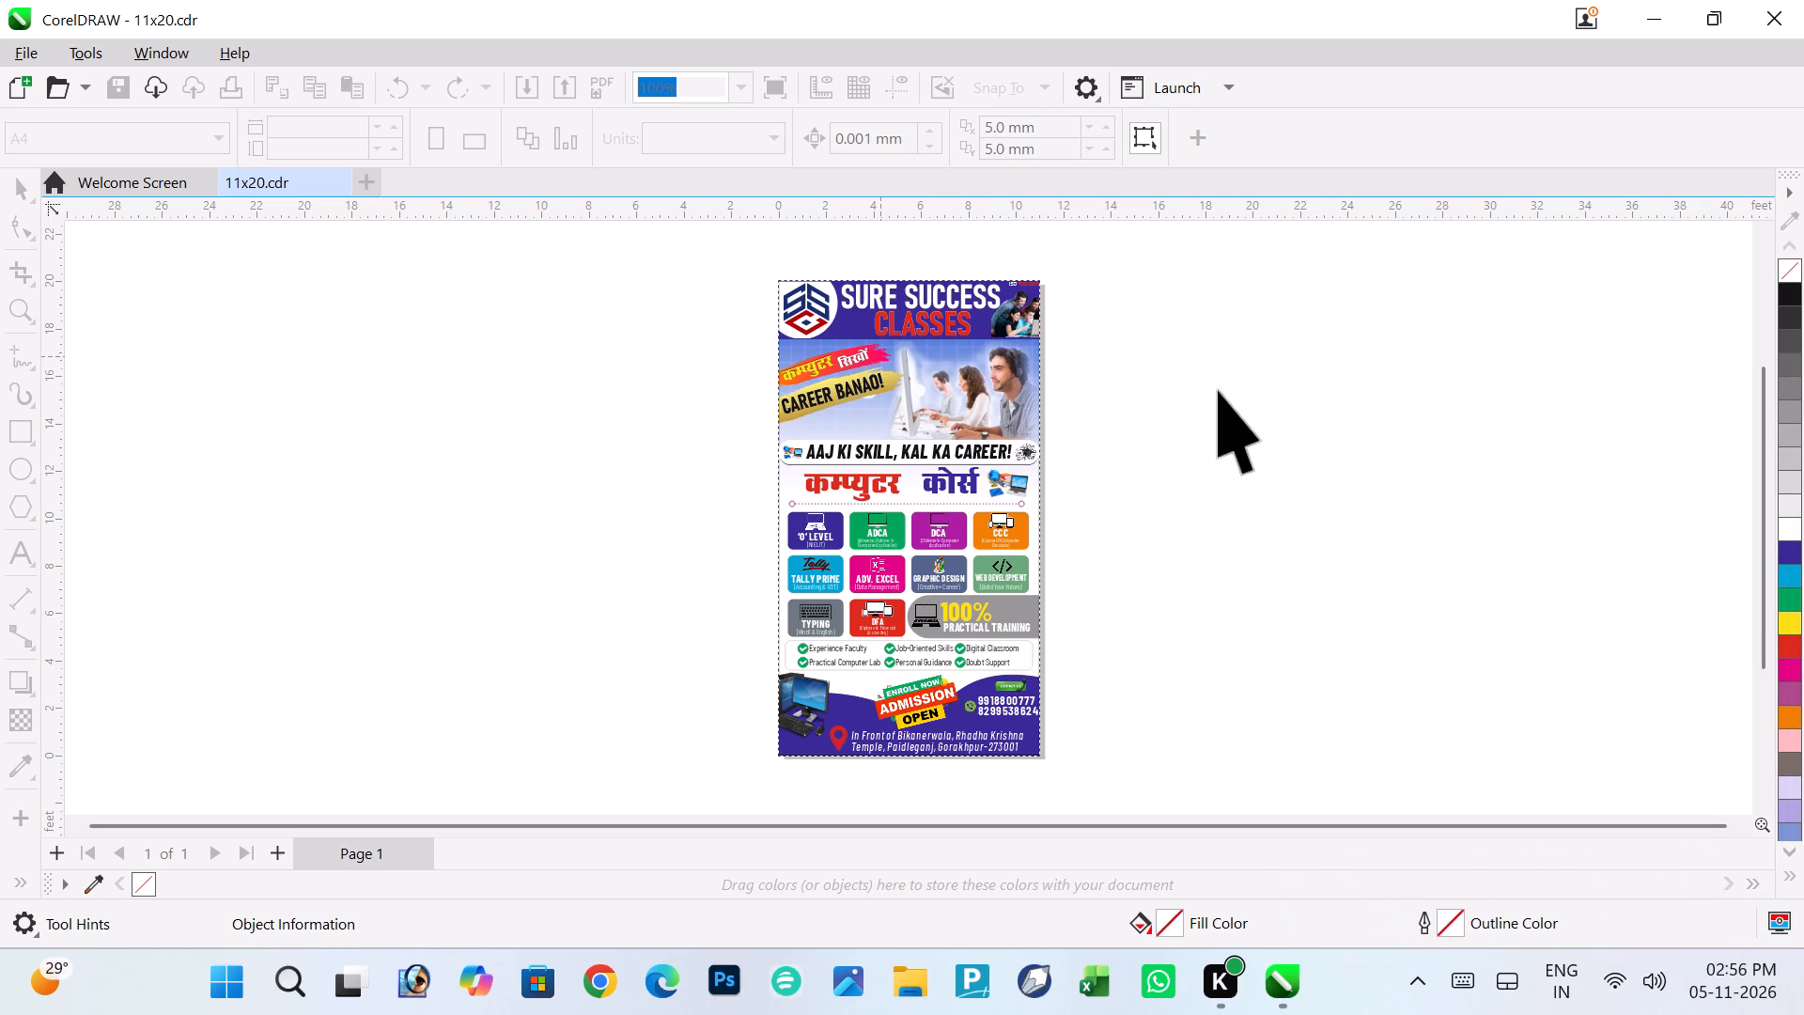
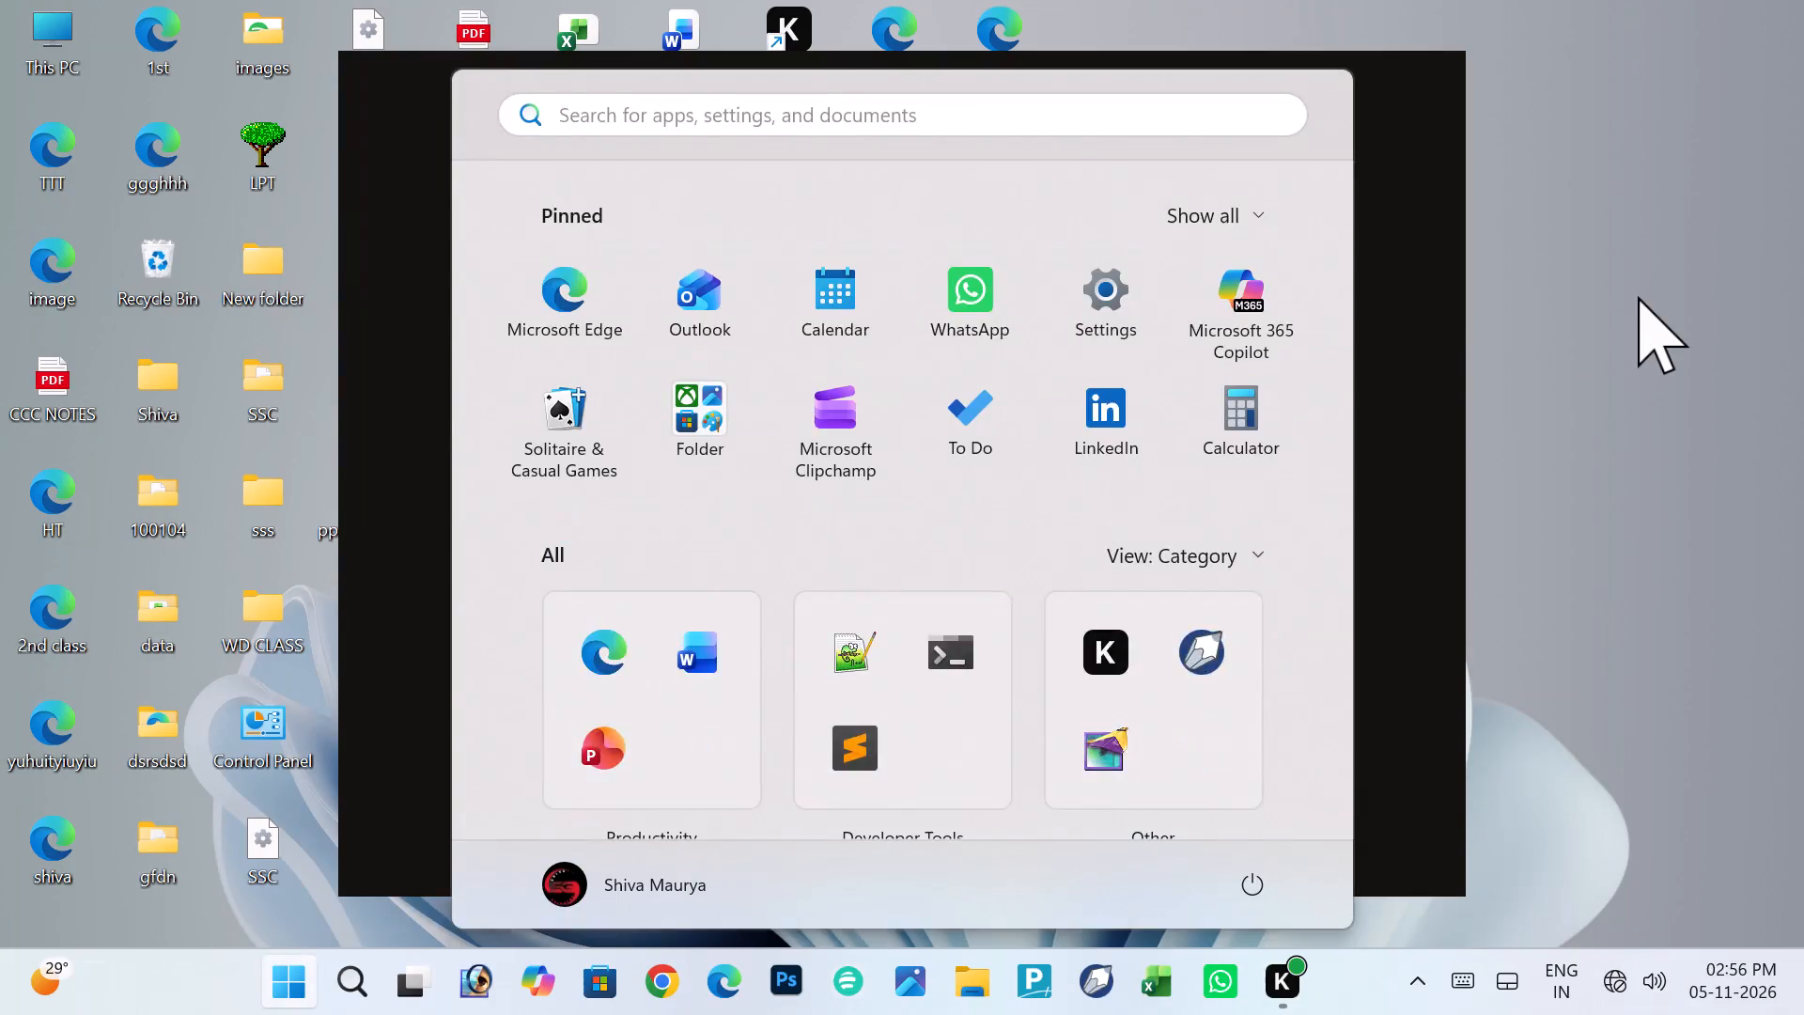
# Launch CorelDRAW and skip the account sign-in to reach the Welcome Screen.
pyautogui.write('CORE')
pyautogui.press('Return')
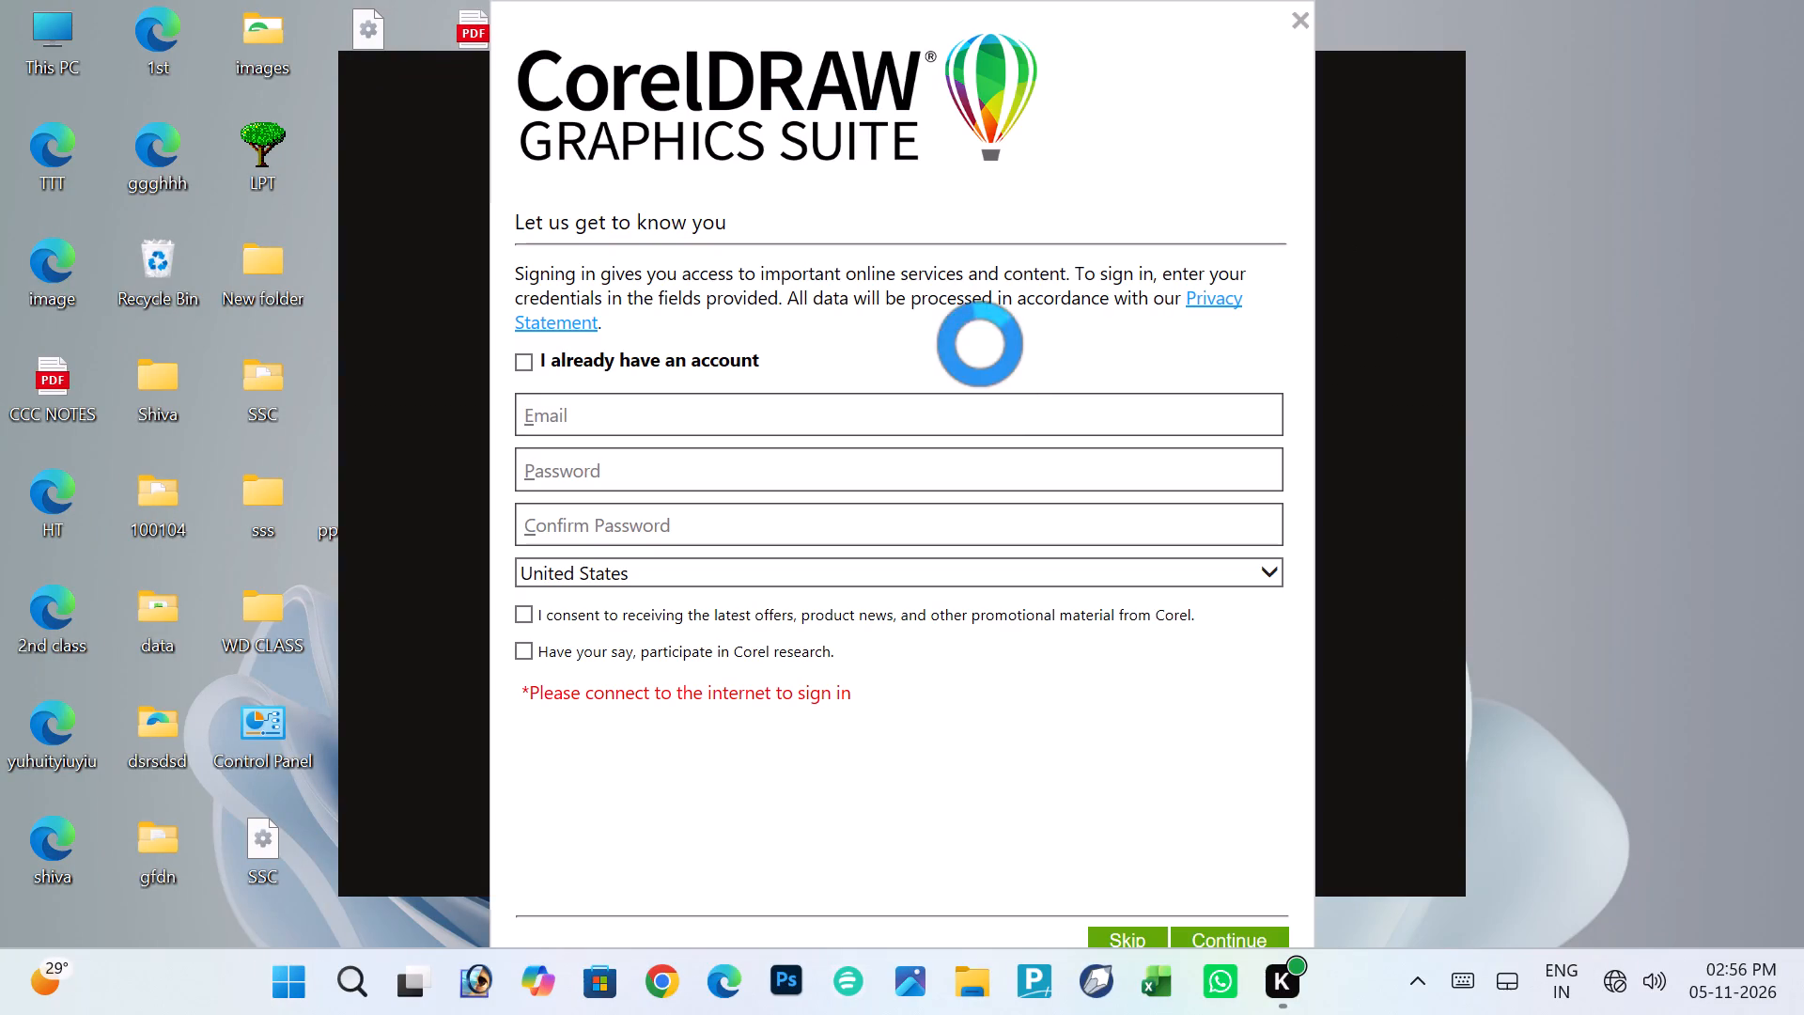
pyautogui.click(1114, 937)
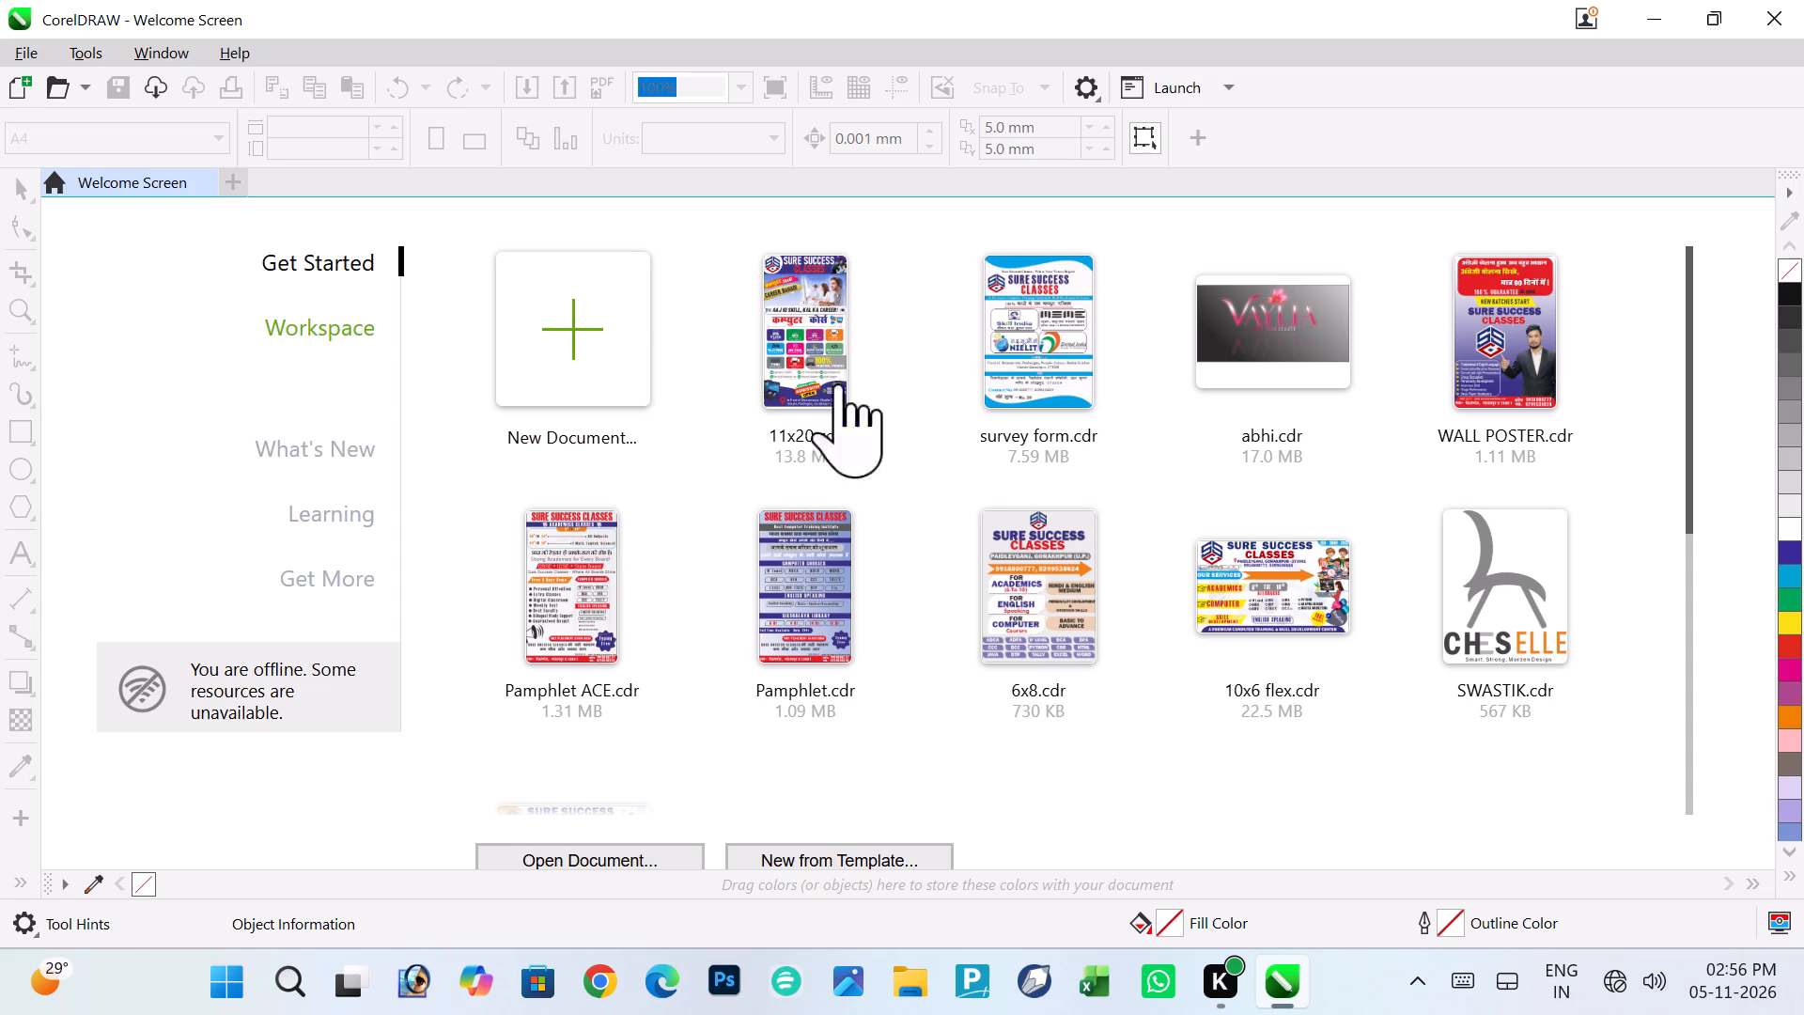
# Open the recent document 11x20.cdr.
pyautogui.click(794, 381)
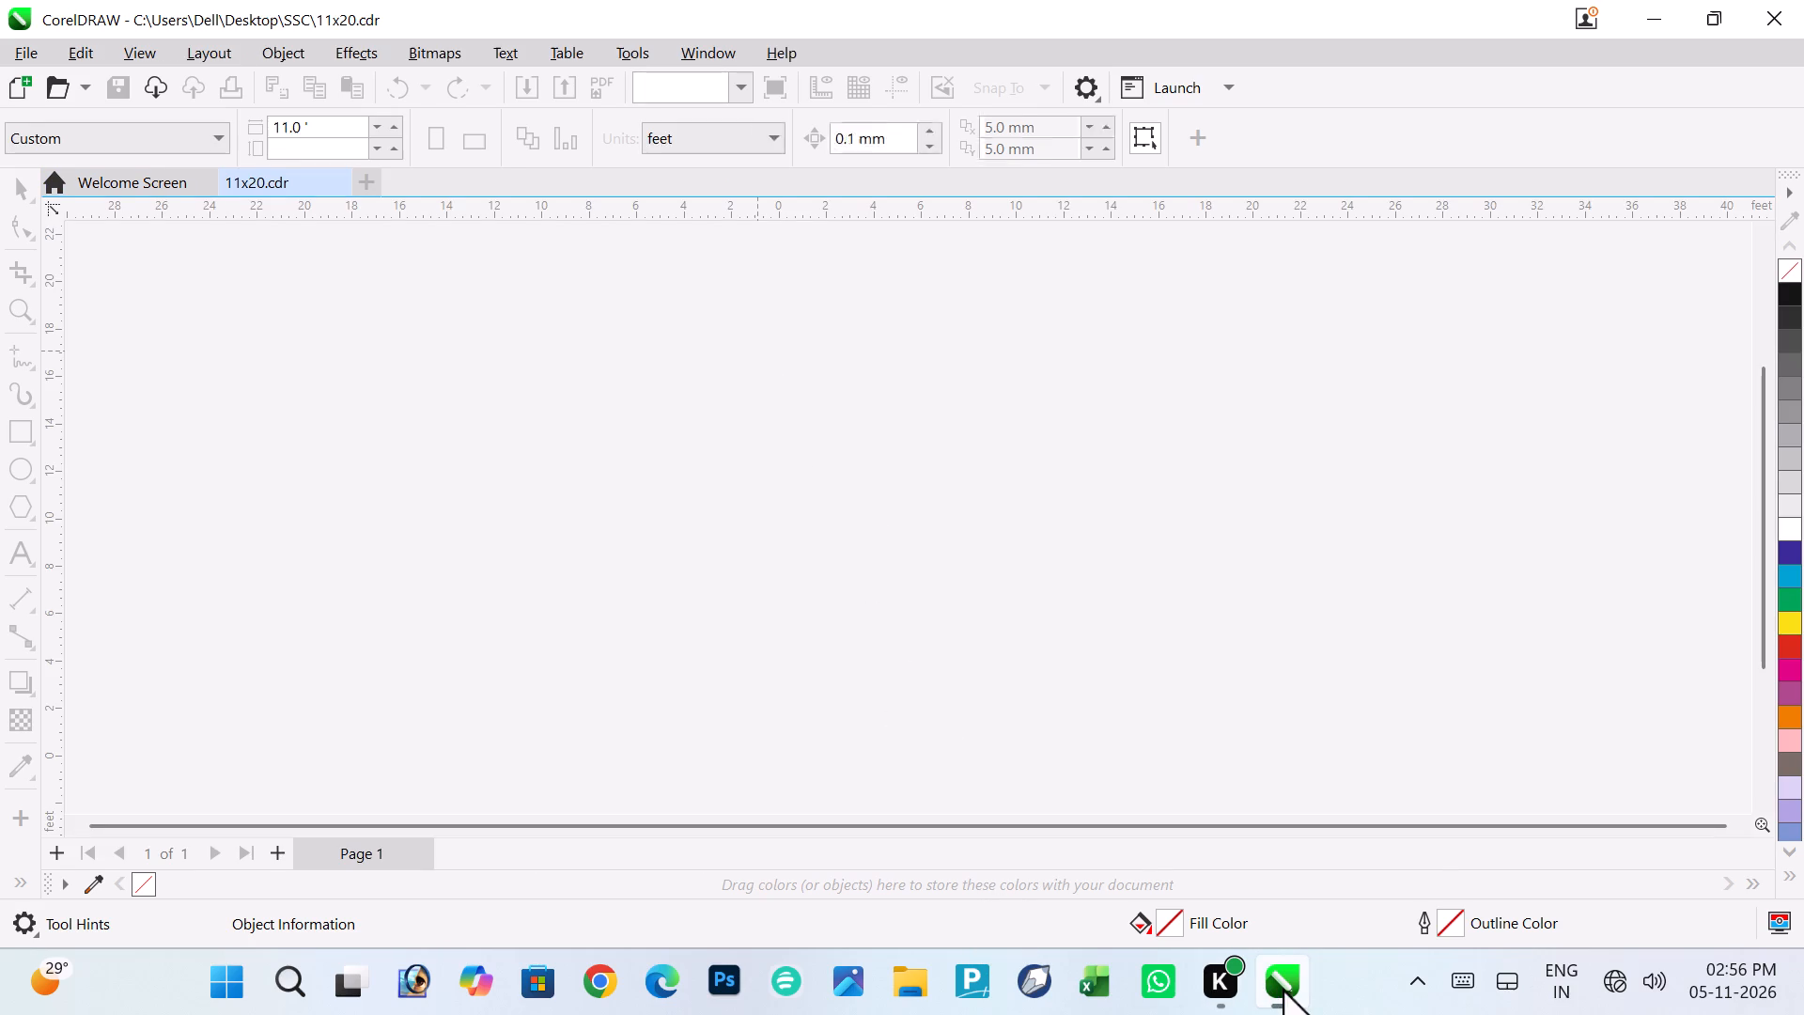
pyautogui.click(1153, 471)
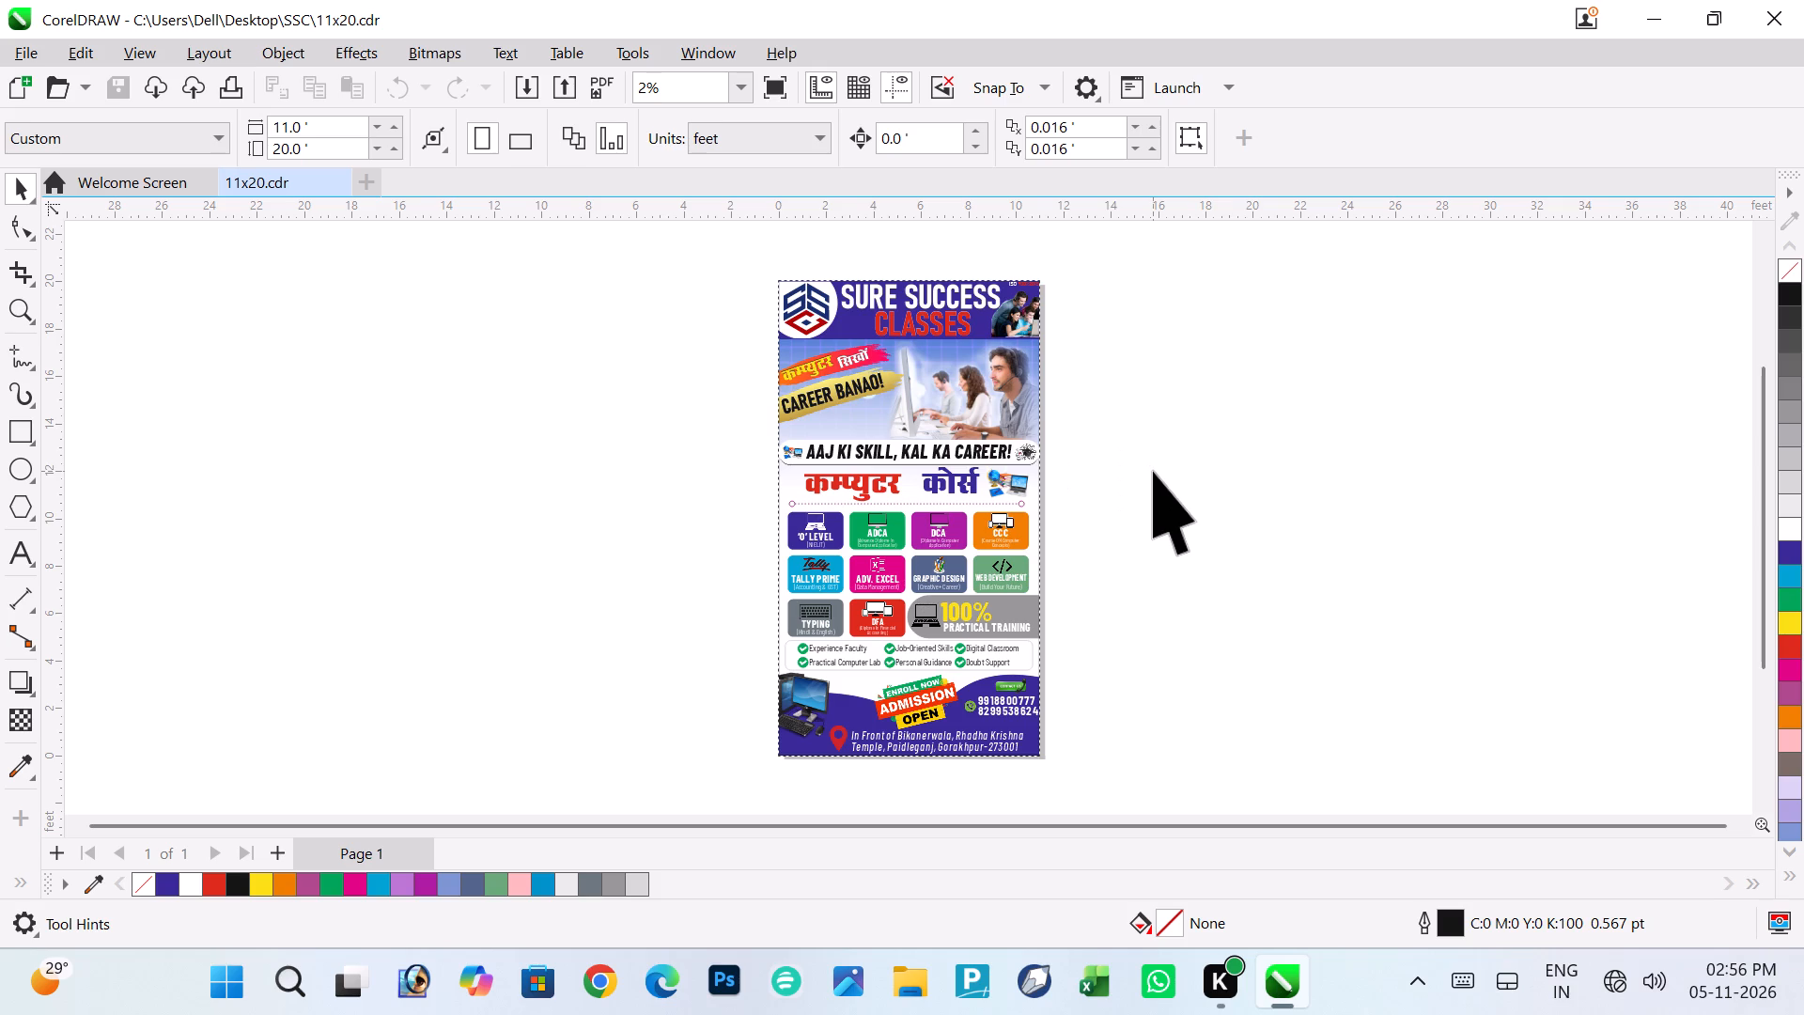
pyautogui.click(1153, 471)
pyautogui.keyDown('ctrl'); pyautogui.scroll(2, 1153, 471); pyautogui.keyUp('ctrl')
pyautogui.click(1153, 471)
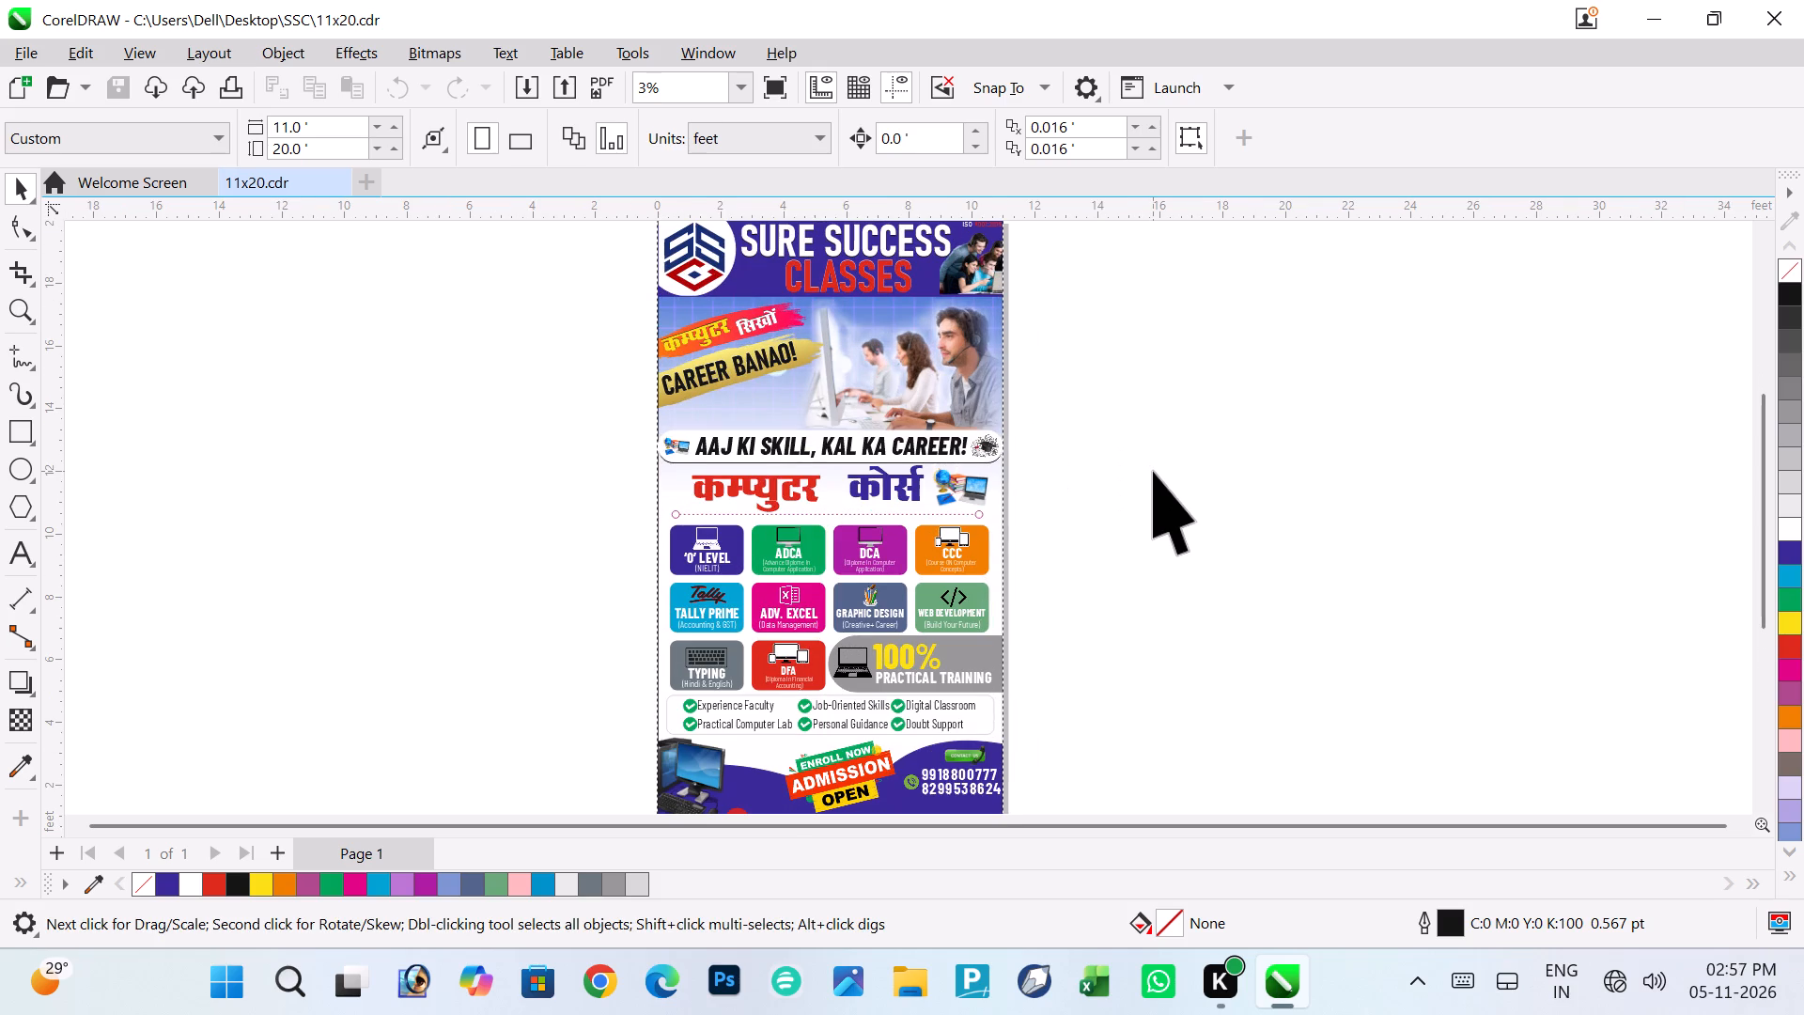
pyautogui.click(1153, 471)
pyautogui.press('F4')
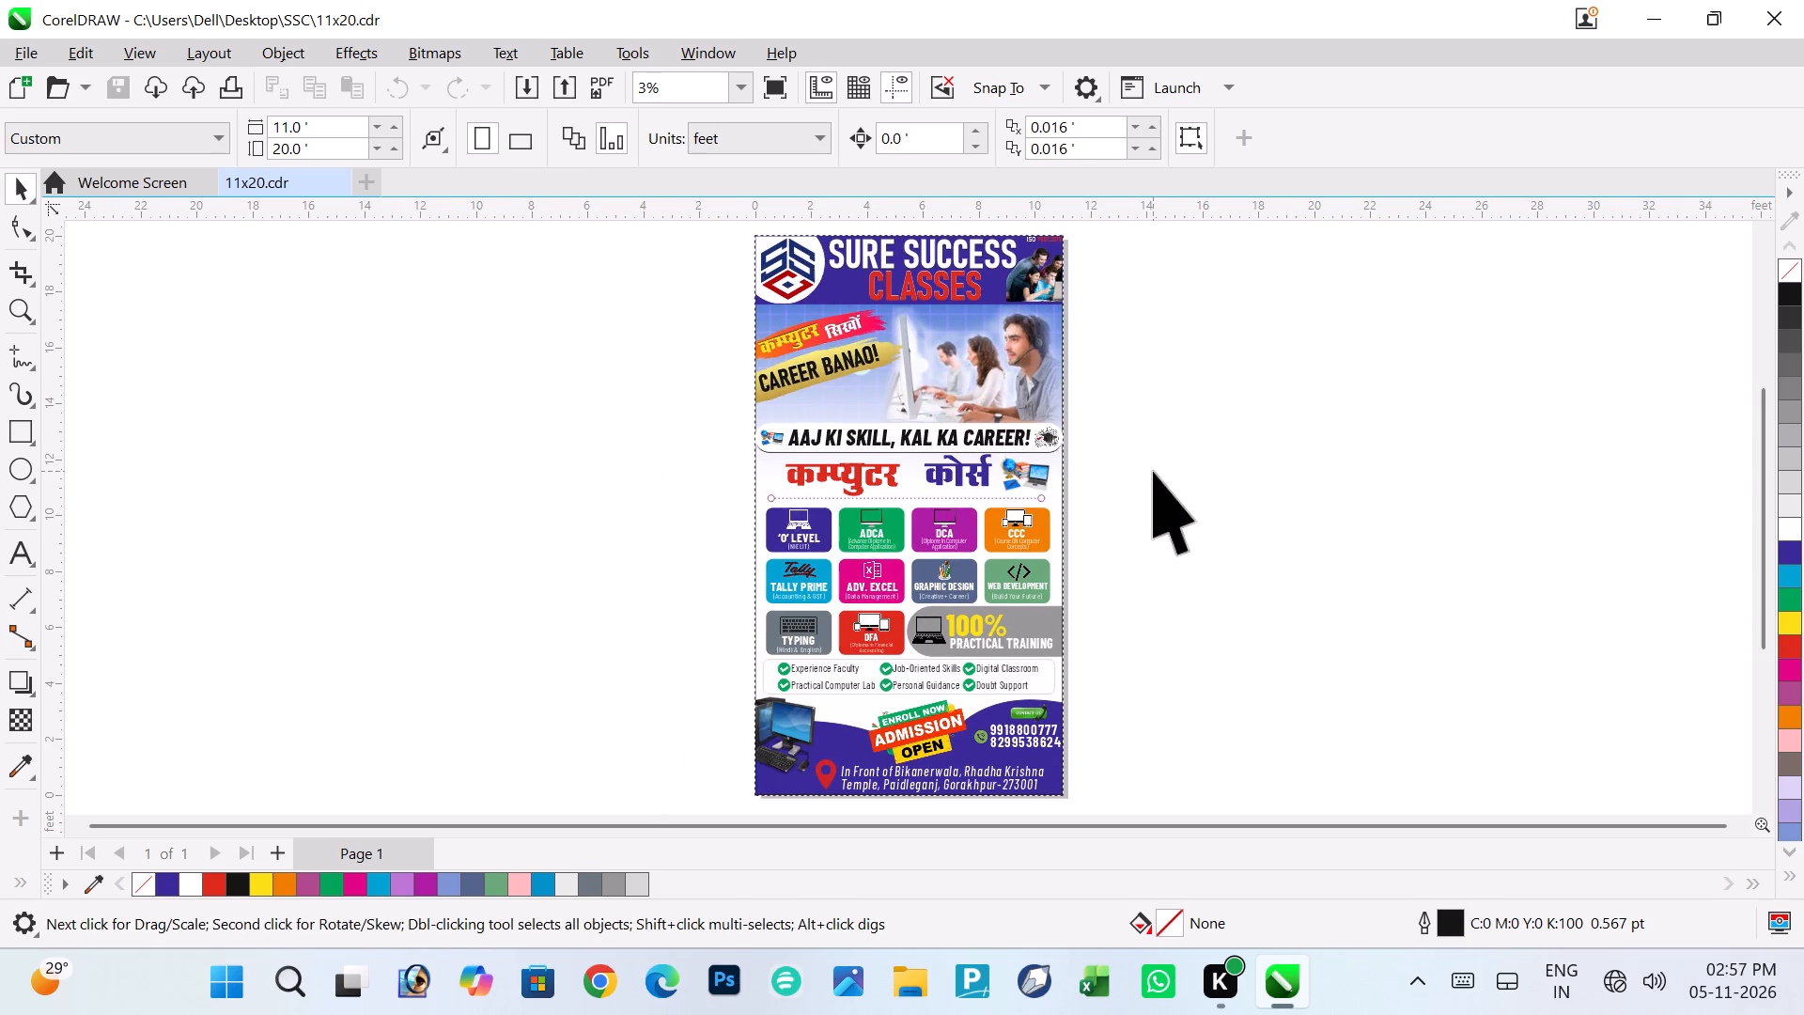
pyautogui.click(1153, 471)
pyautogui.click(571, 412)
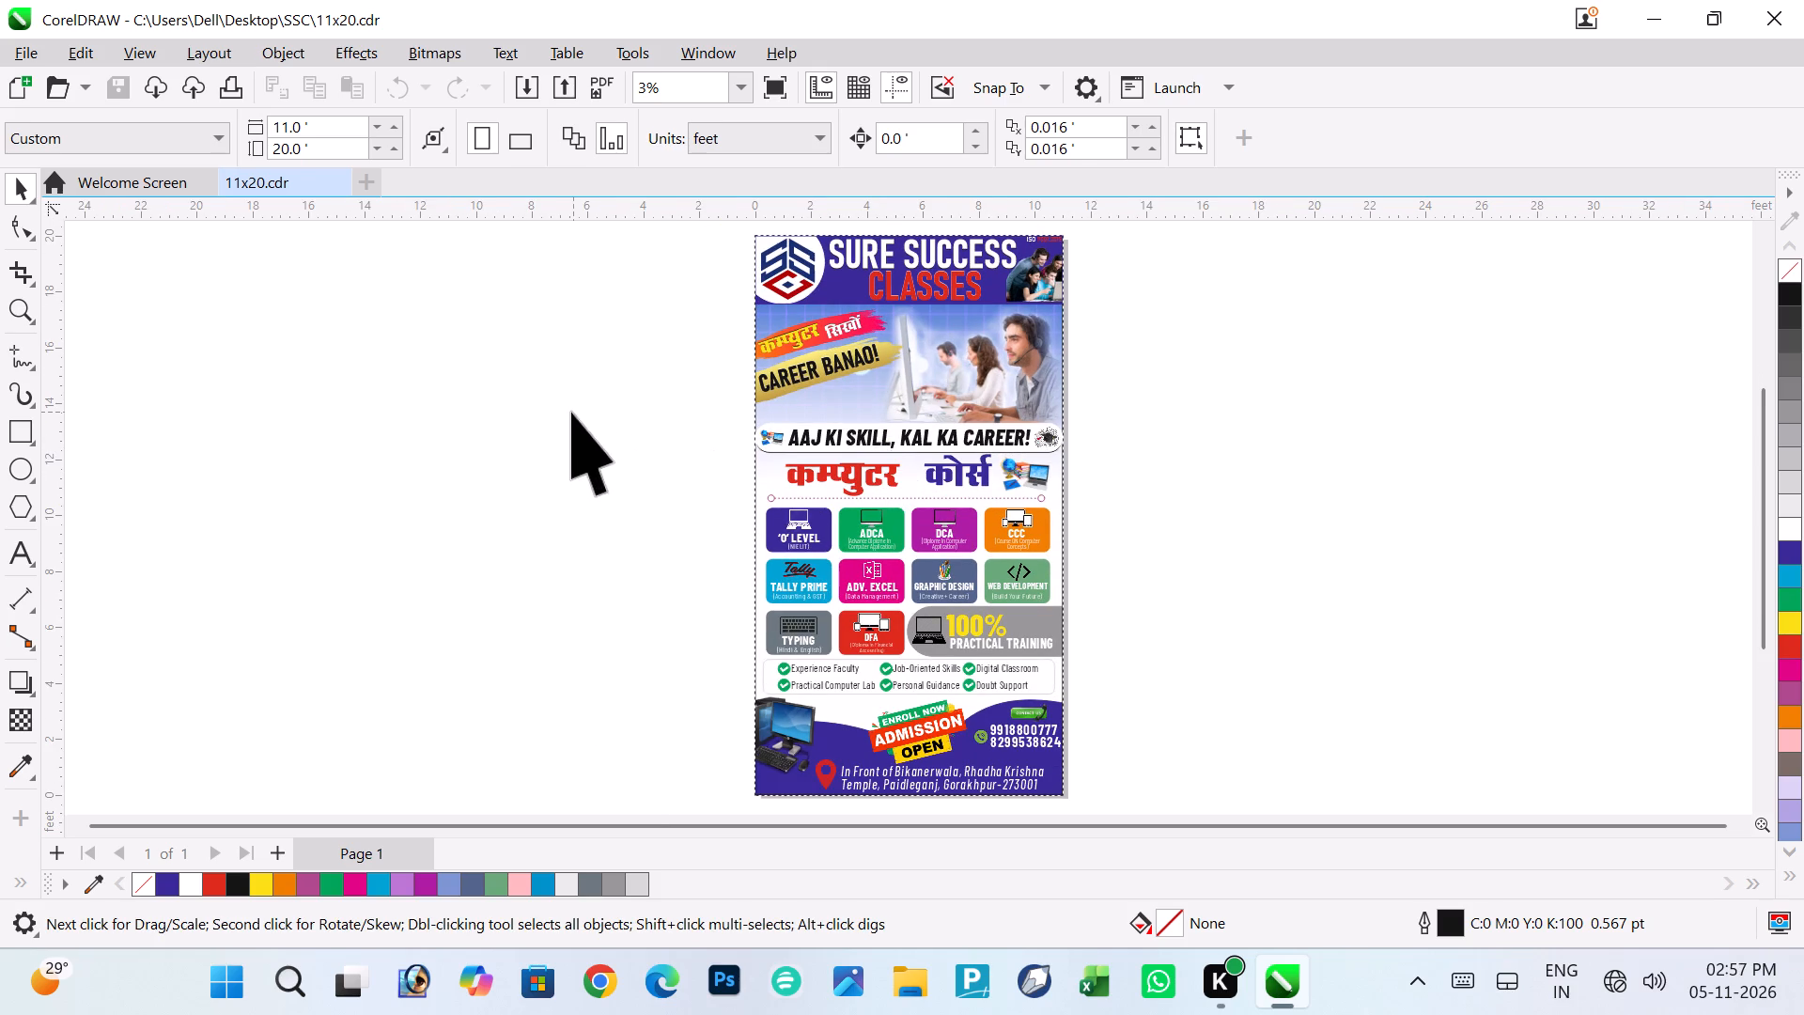
# Move the entire Sure Success Classes poster artwork about 25 ft to the right, off the page, and deselect it.
pyautogui.press('h')
pyautogui.moveTo(603, 493); pyautogui.dragTo(242, 503)
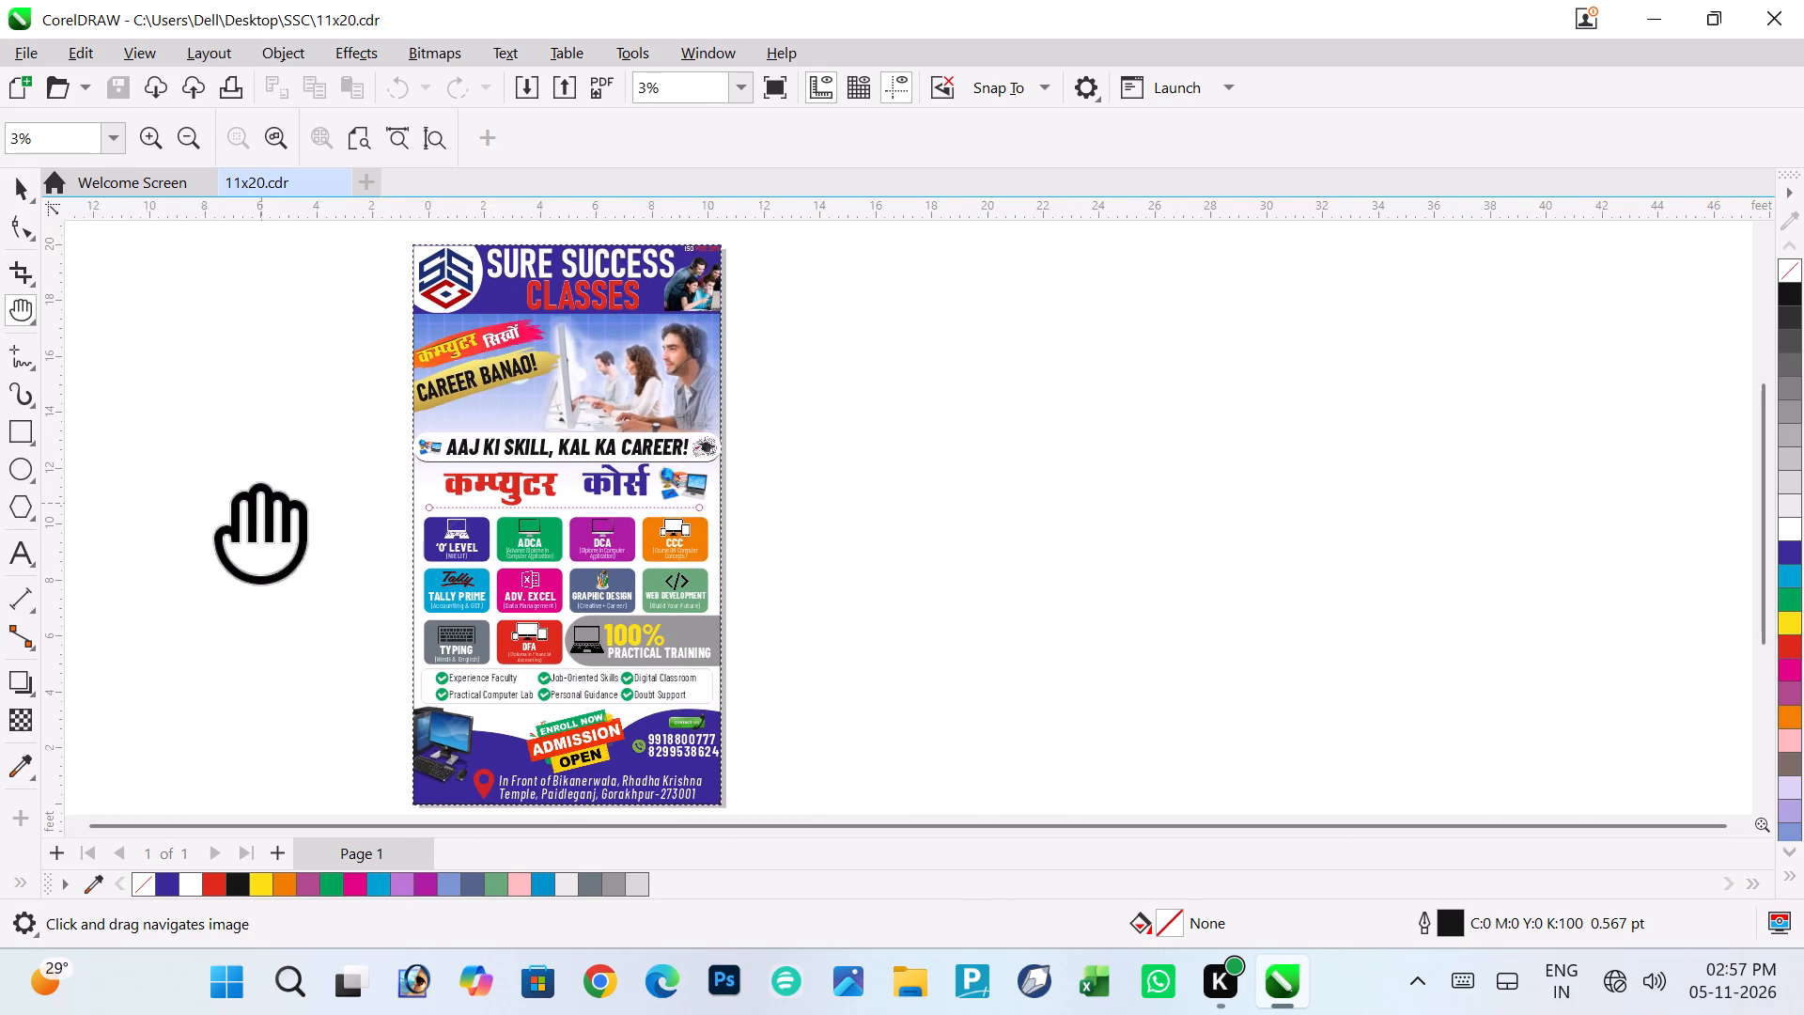
pyautogui.moveTo(242, 503); pyautogui.dragTo(223, 500)
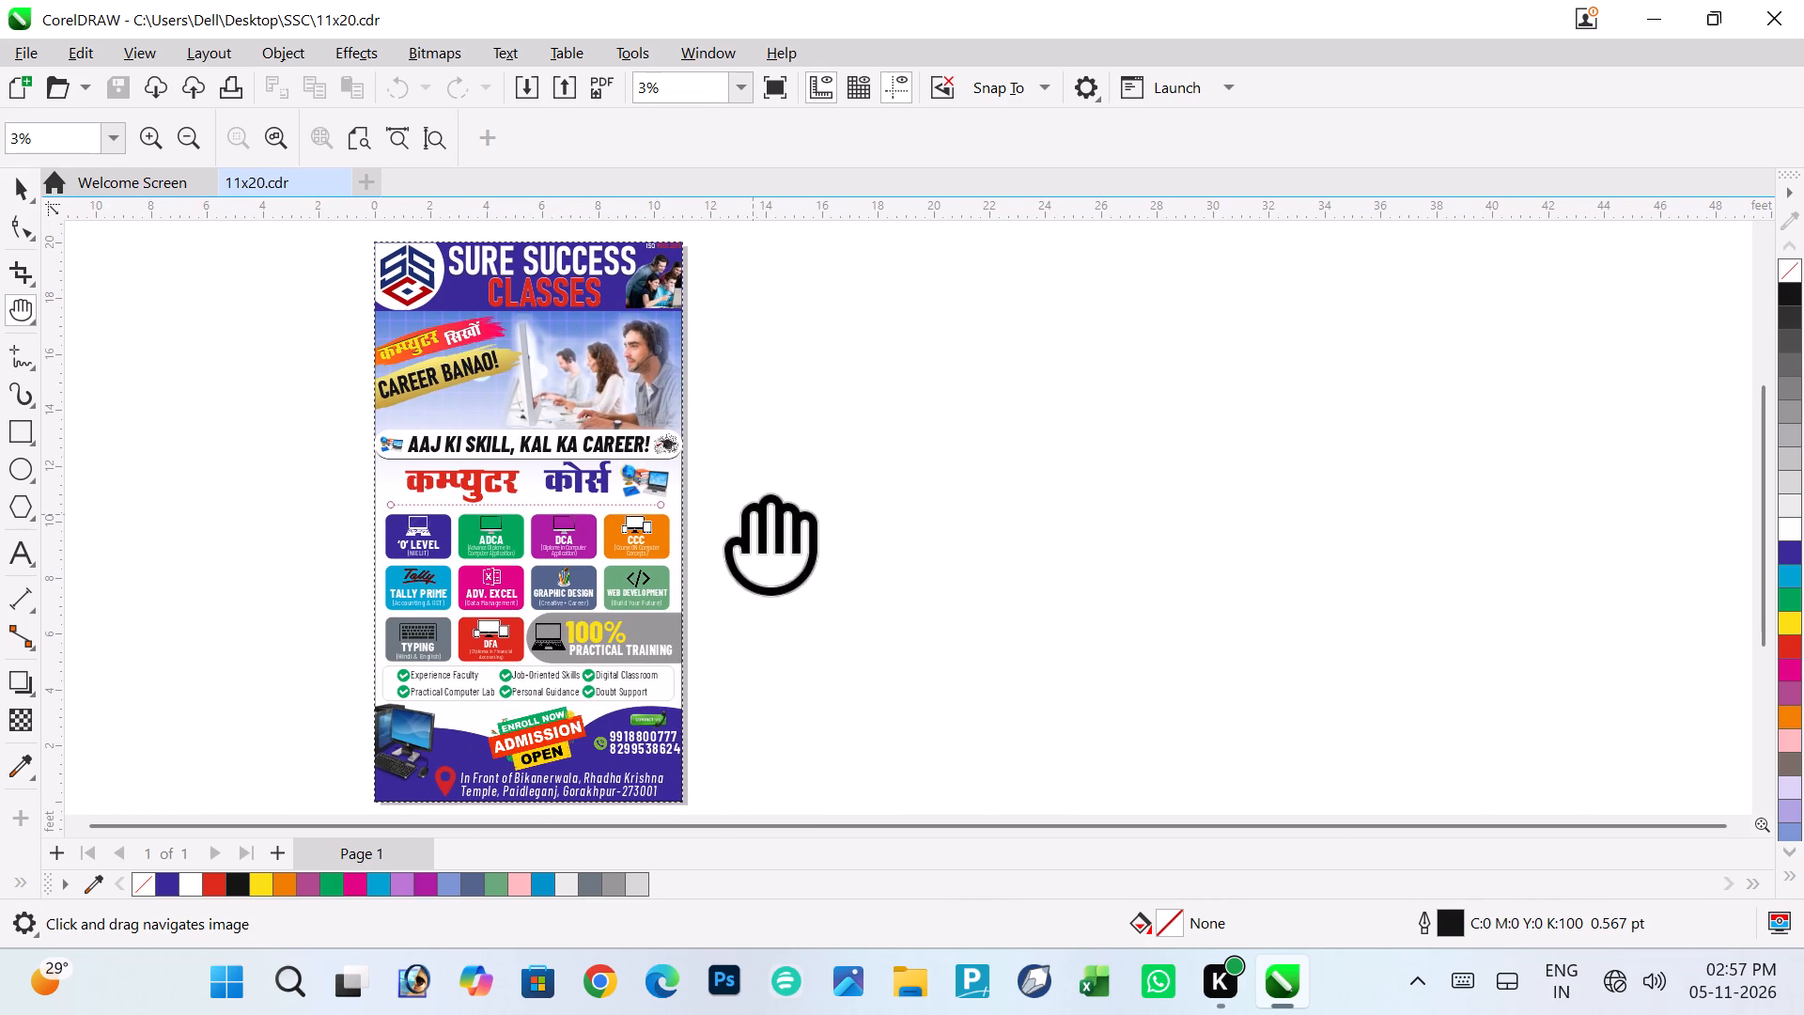
pyautogui.moveTo(753, 514); pyautogui.dragTo(692, 504)
pyautogui.click(844, 461)
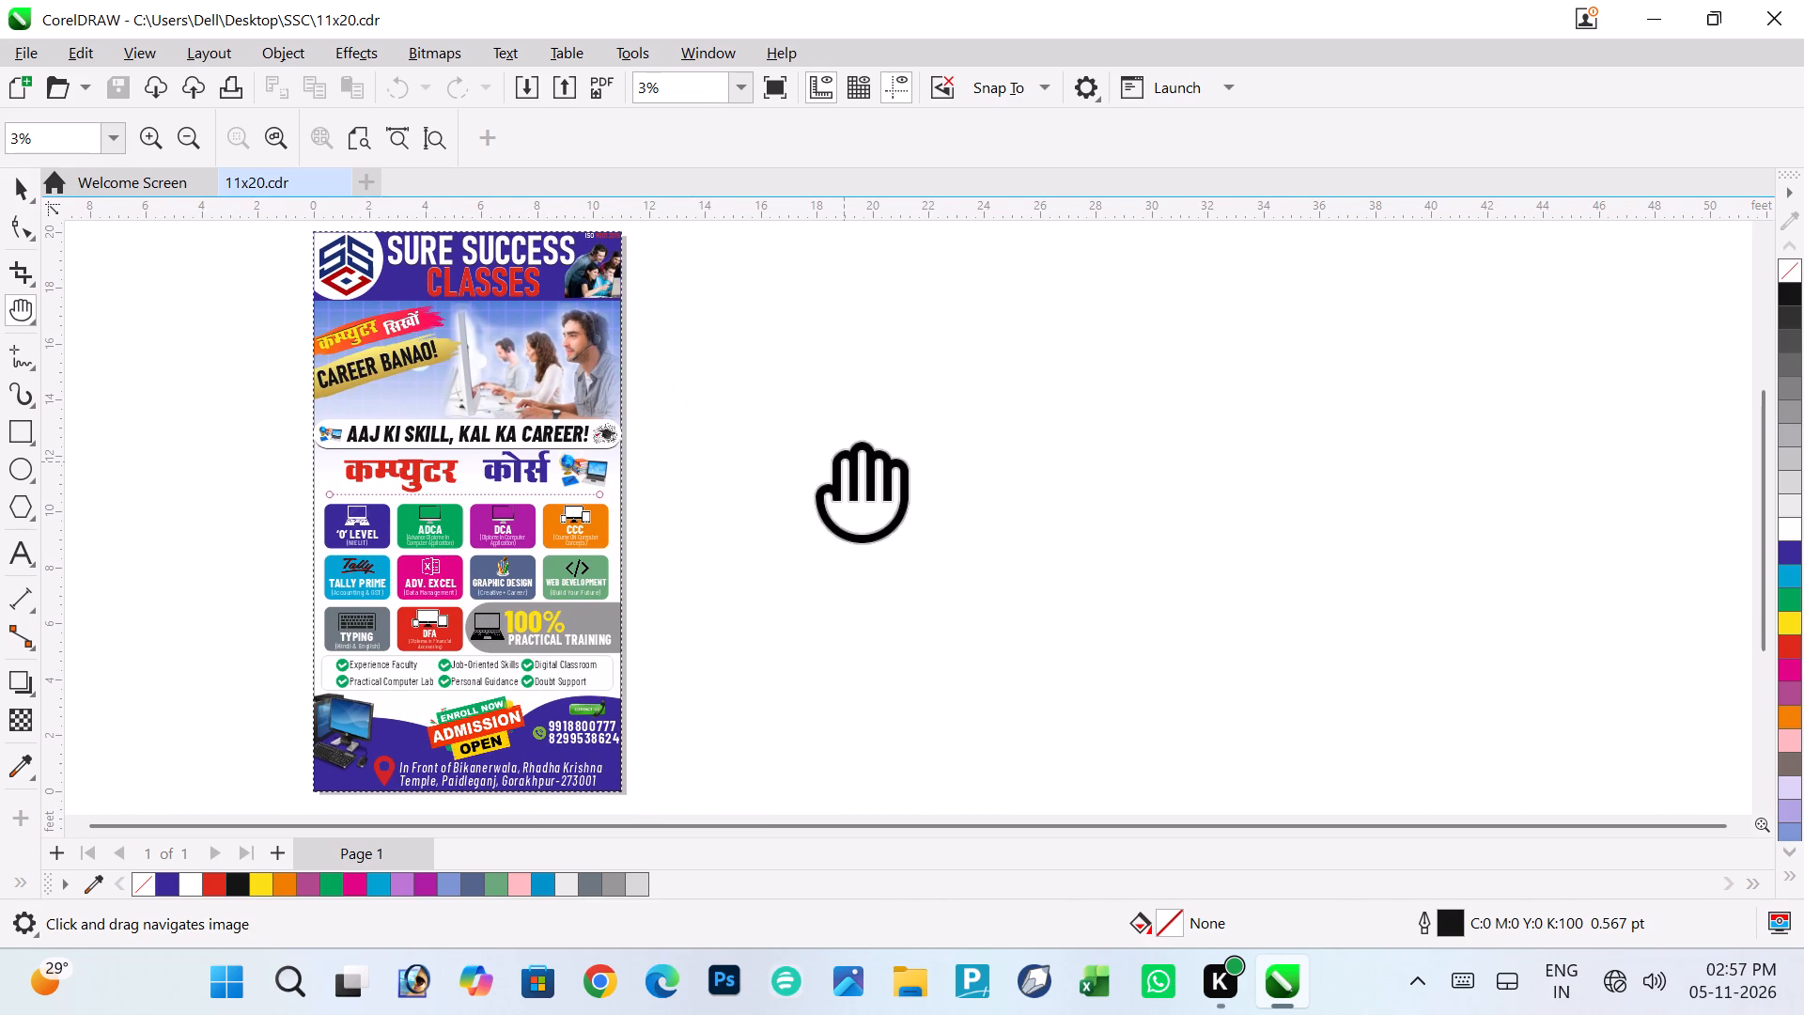
pyautogui.click(844, 461)
pyautogui.hotkey('ctrl', 'space')
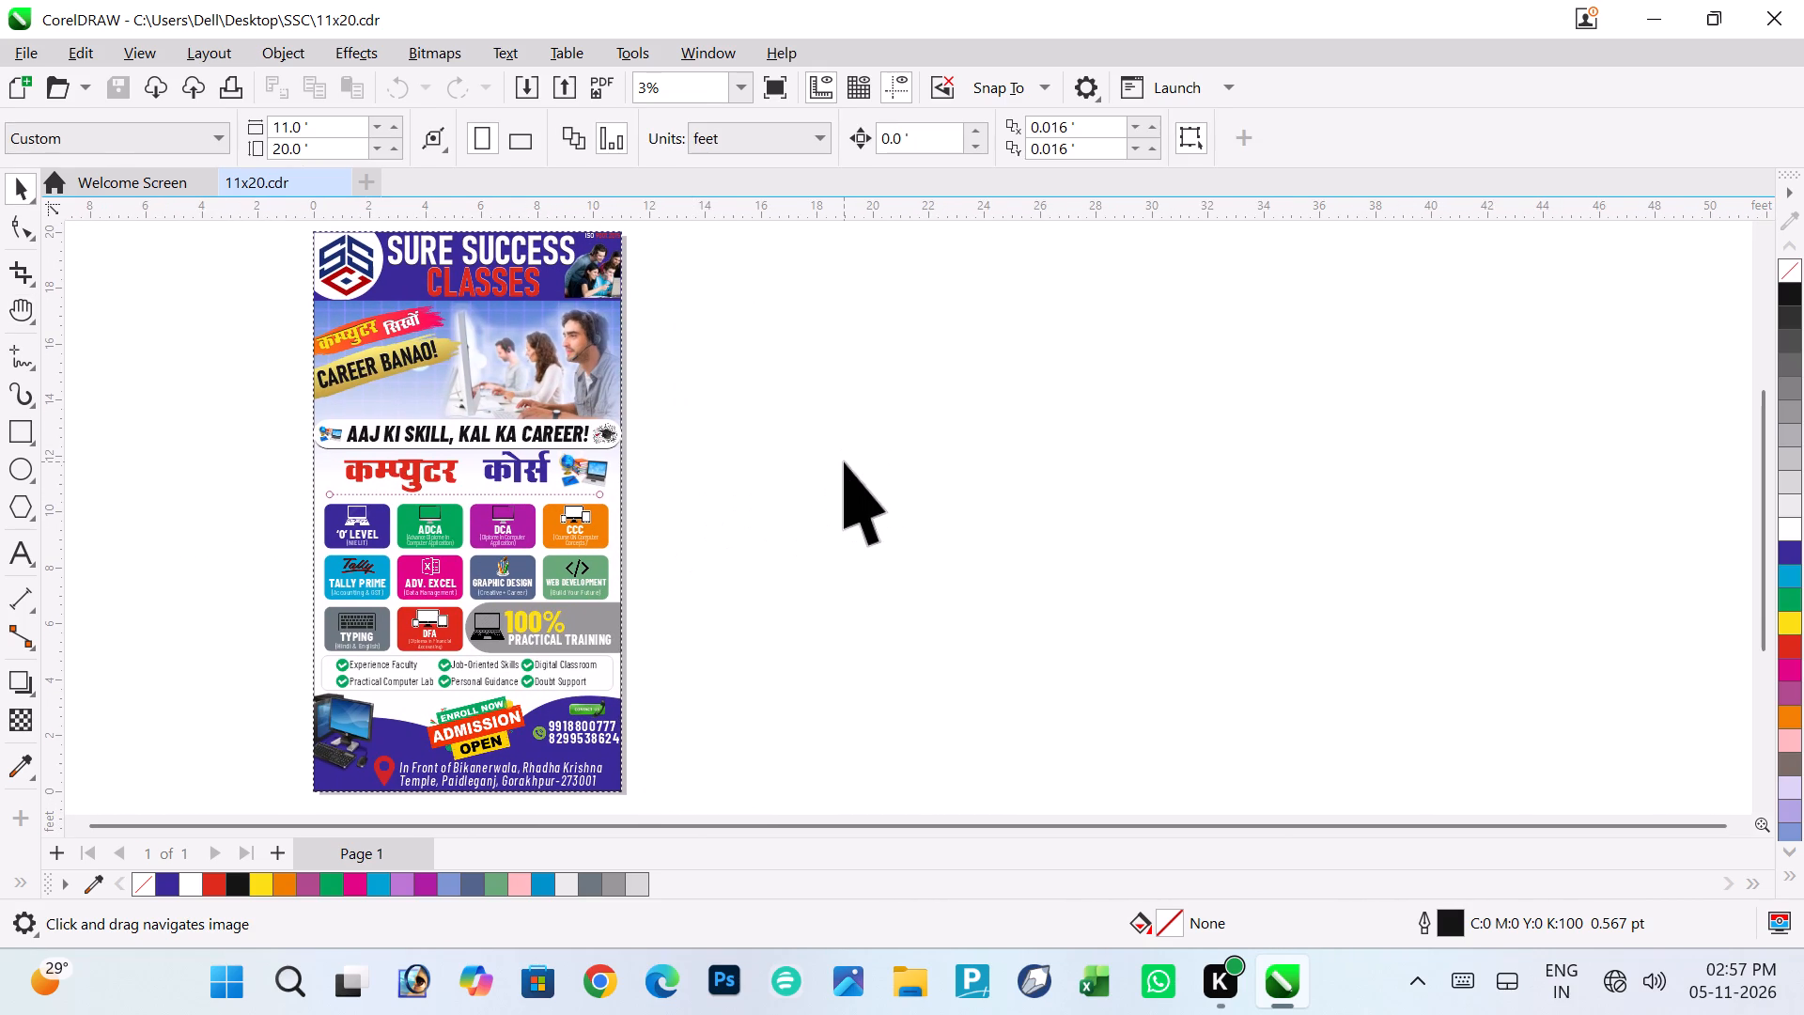
pyautogui.hotkey('ctrl', 'a')
pyautogui.moveTo(538, 418); pyautogui.dragTo(1232, 426)
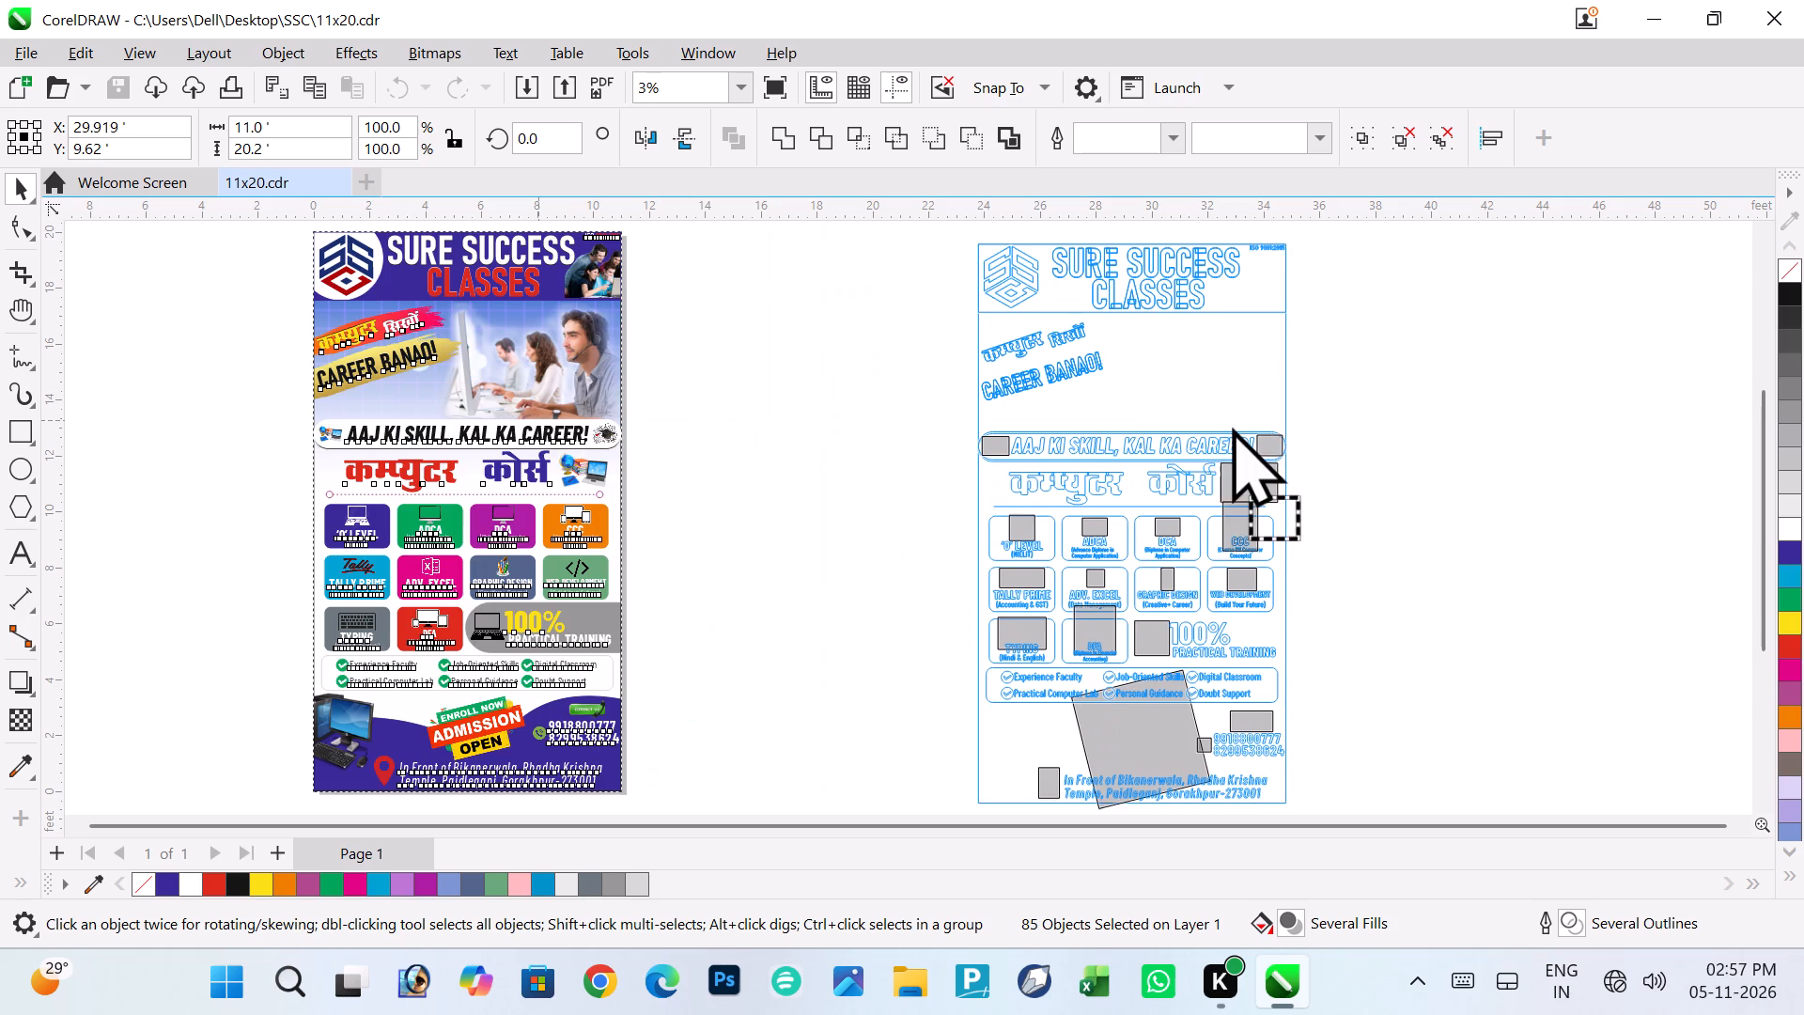
pyautogui.moveTo(1232, 426); pyautogui.dragTo(1247, 426)
pyautogui.click(823, 426)
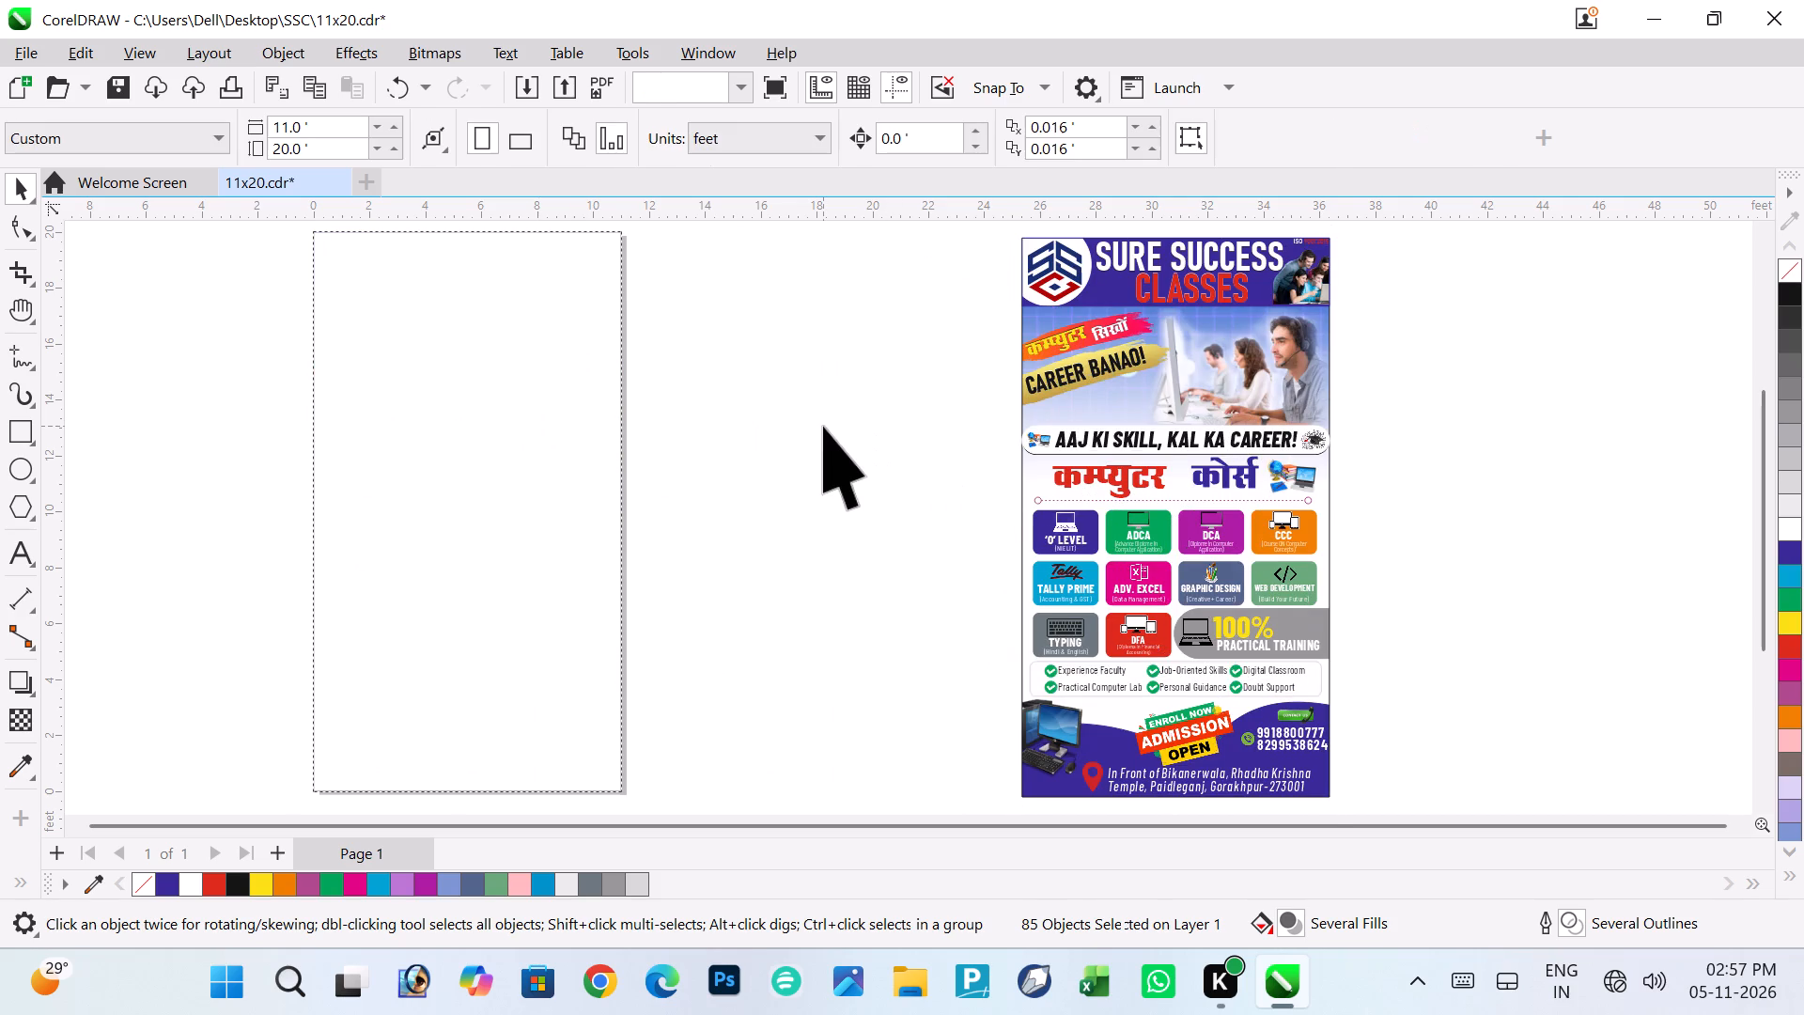
pyautogui.click(823, 426)
pyautogui.keyDown('ctrl'); pyautogui.scroll(-2, 823, 426); pyautogui.keyUp('ctrl')
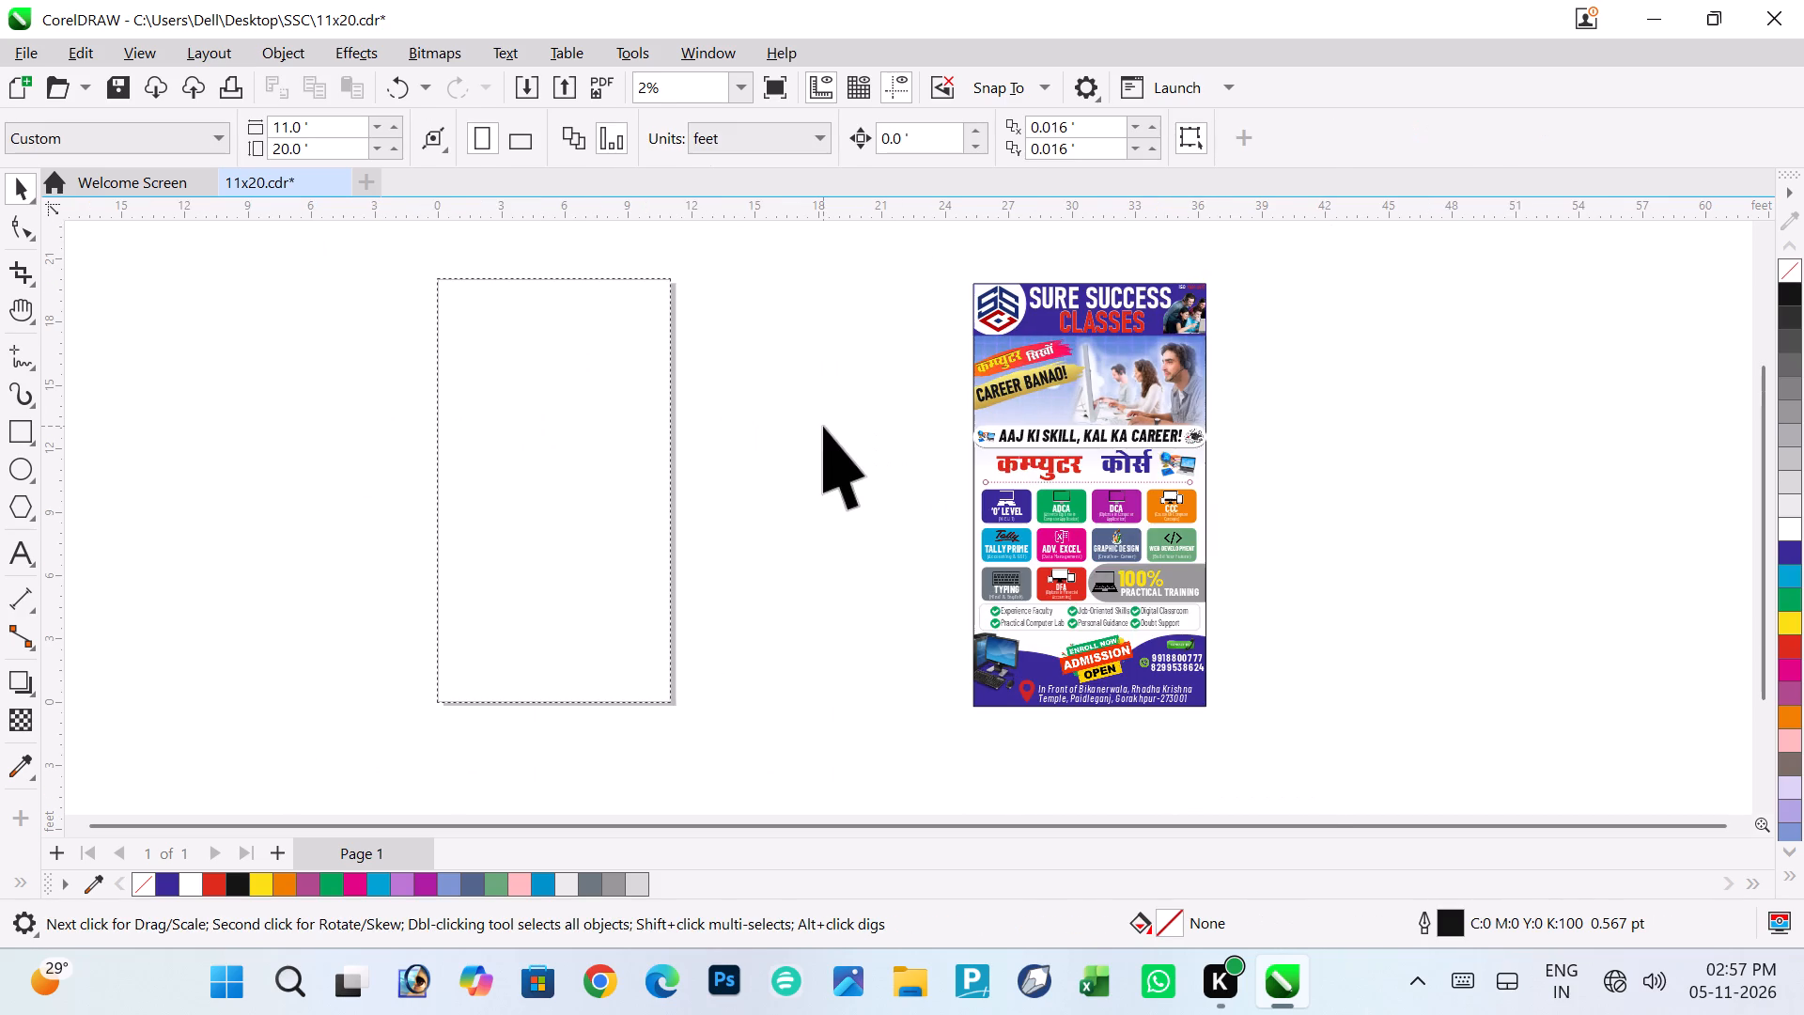
pyautogui.click(823, 426)
pyautogui.click(375, 380)
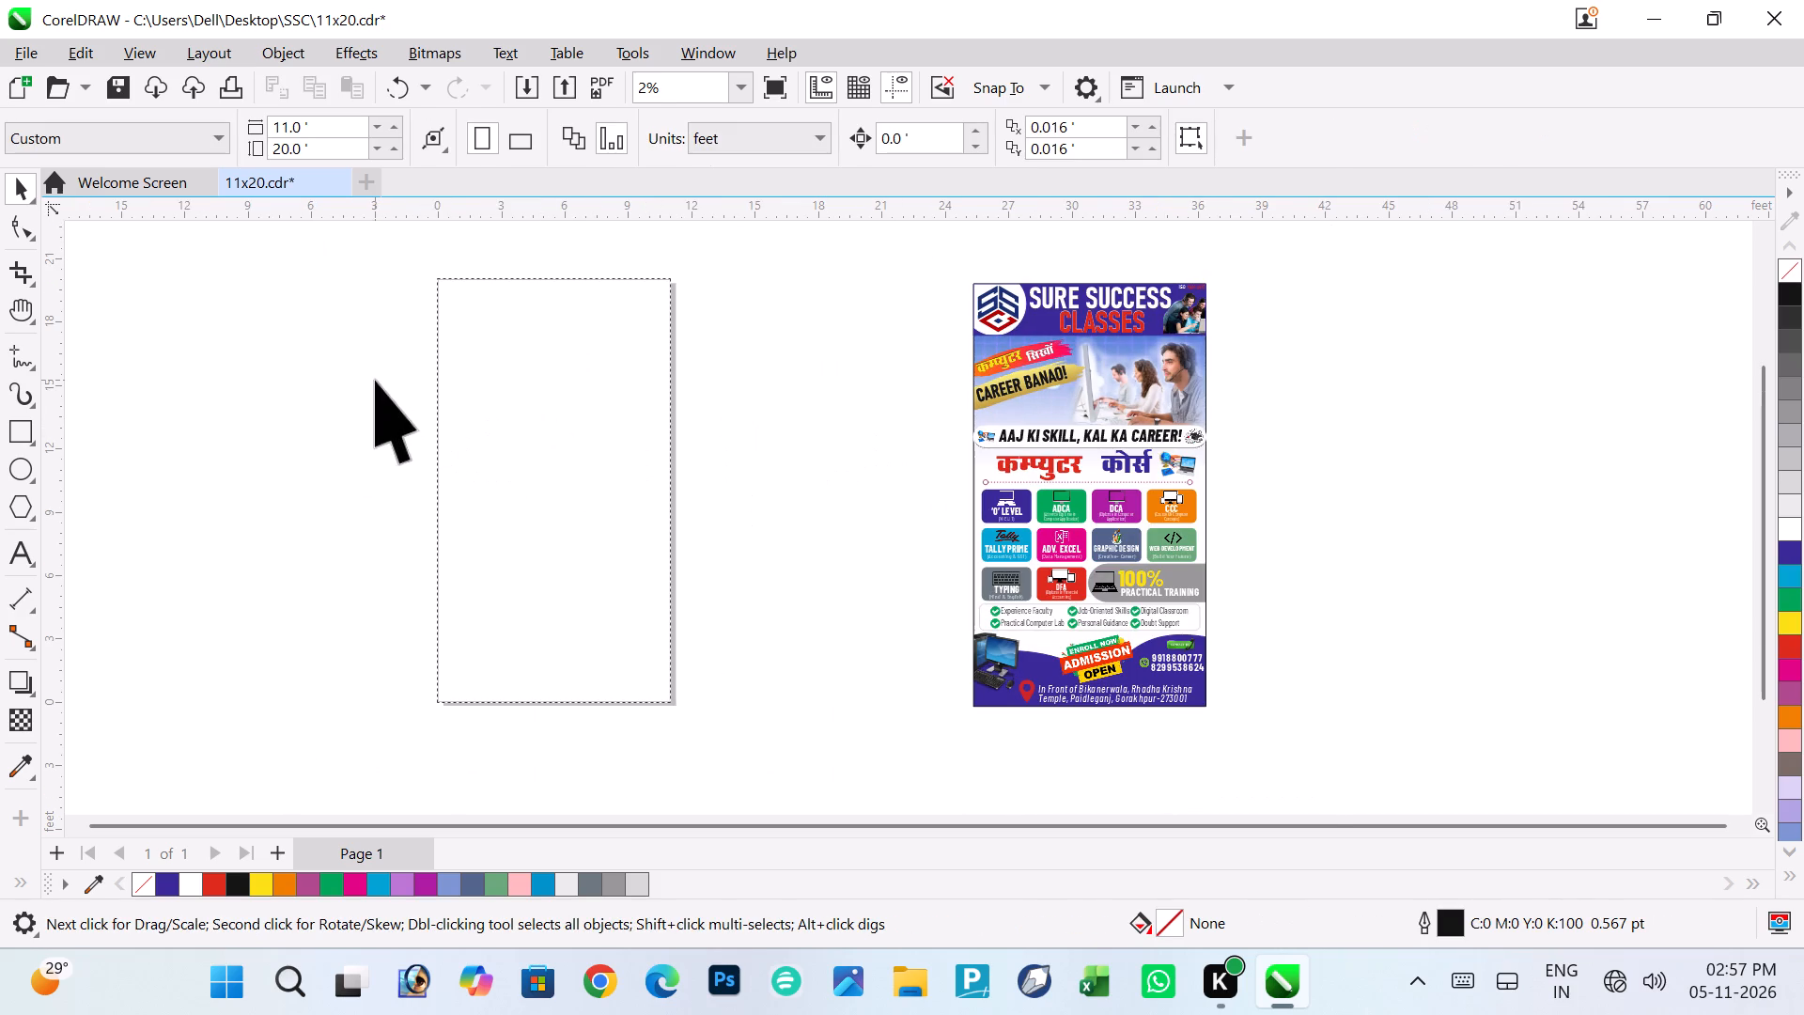
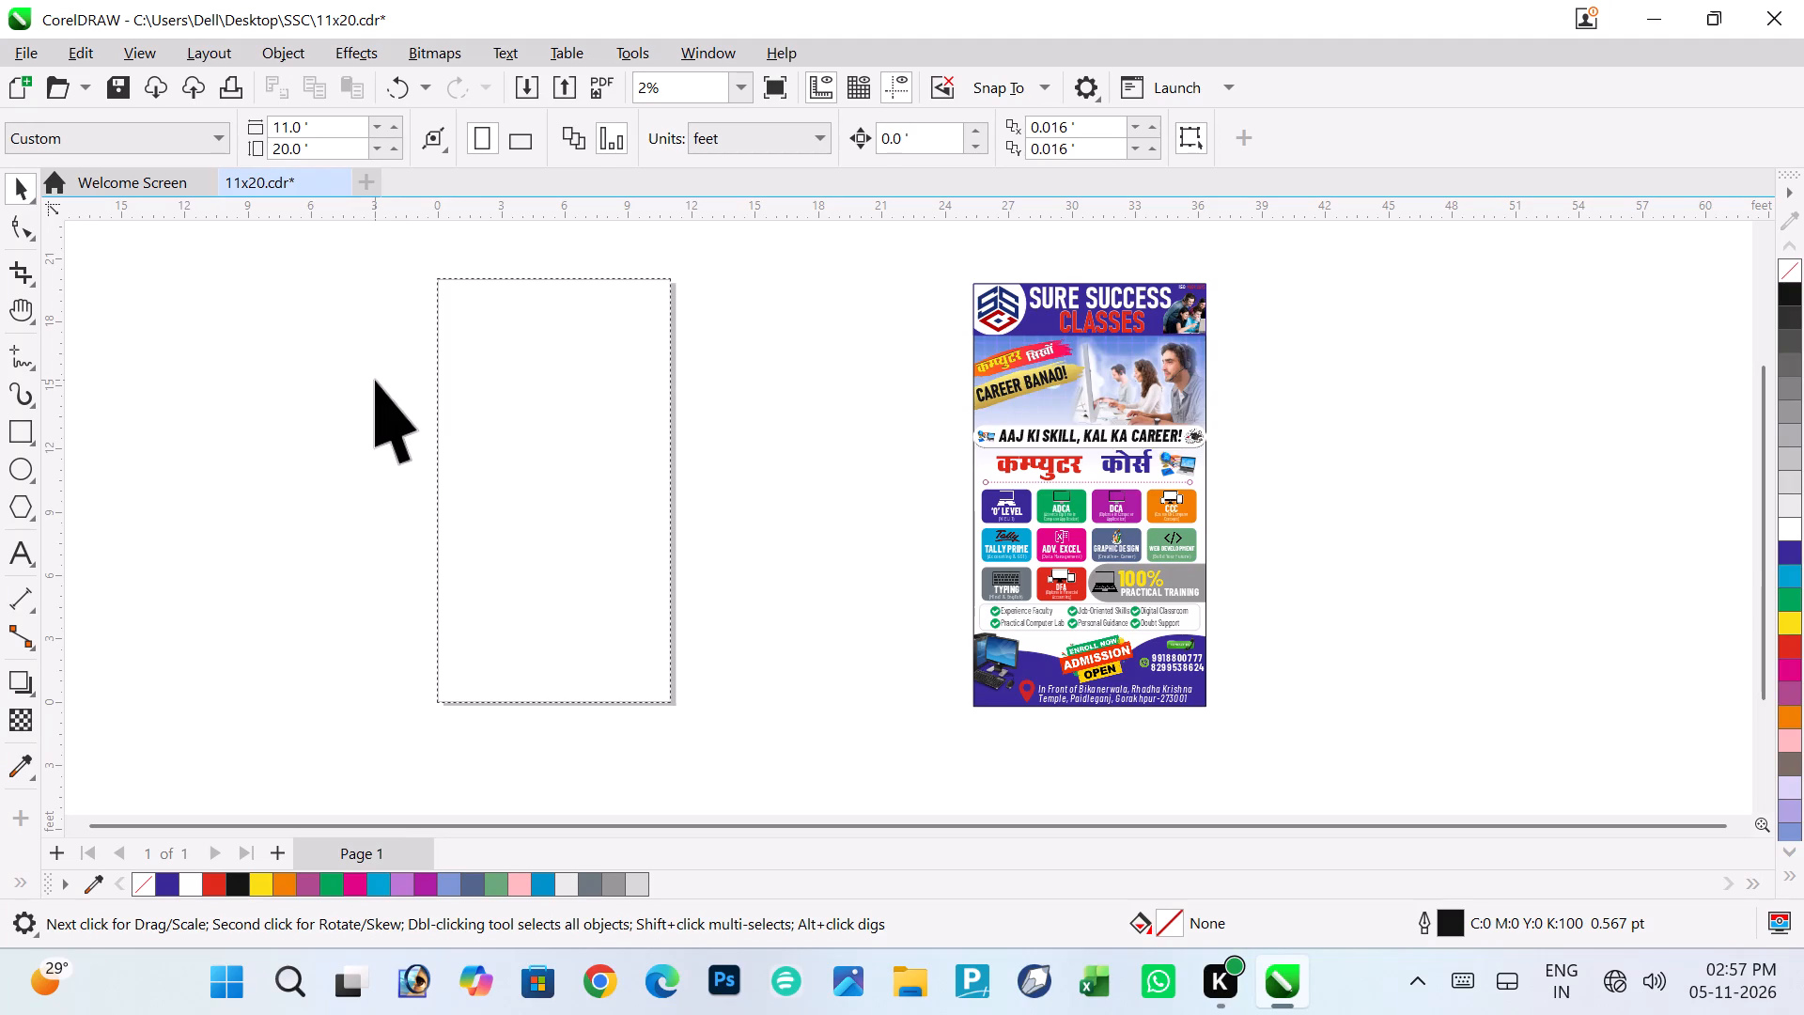
# Switch the document units to inches and set the page size to 125 inches wide by 142 inches high.
pyautogui.click(741, 136)
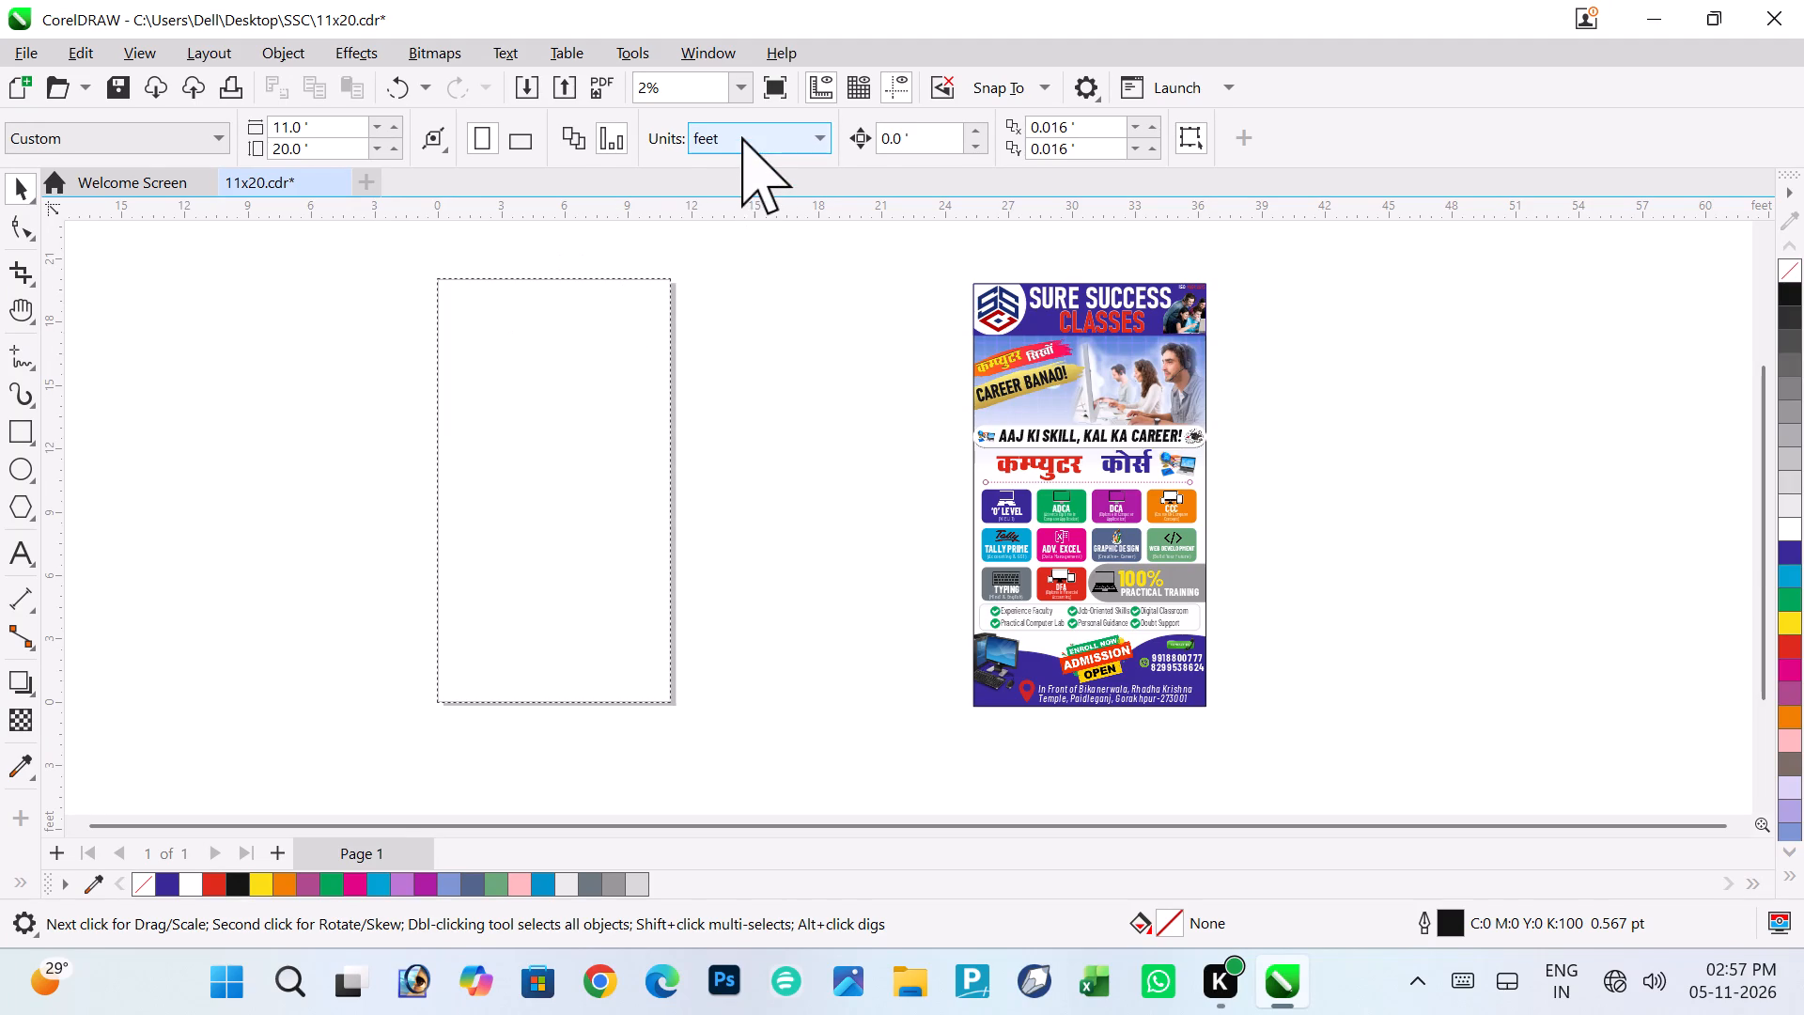
pyautogui.click(737, 181)
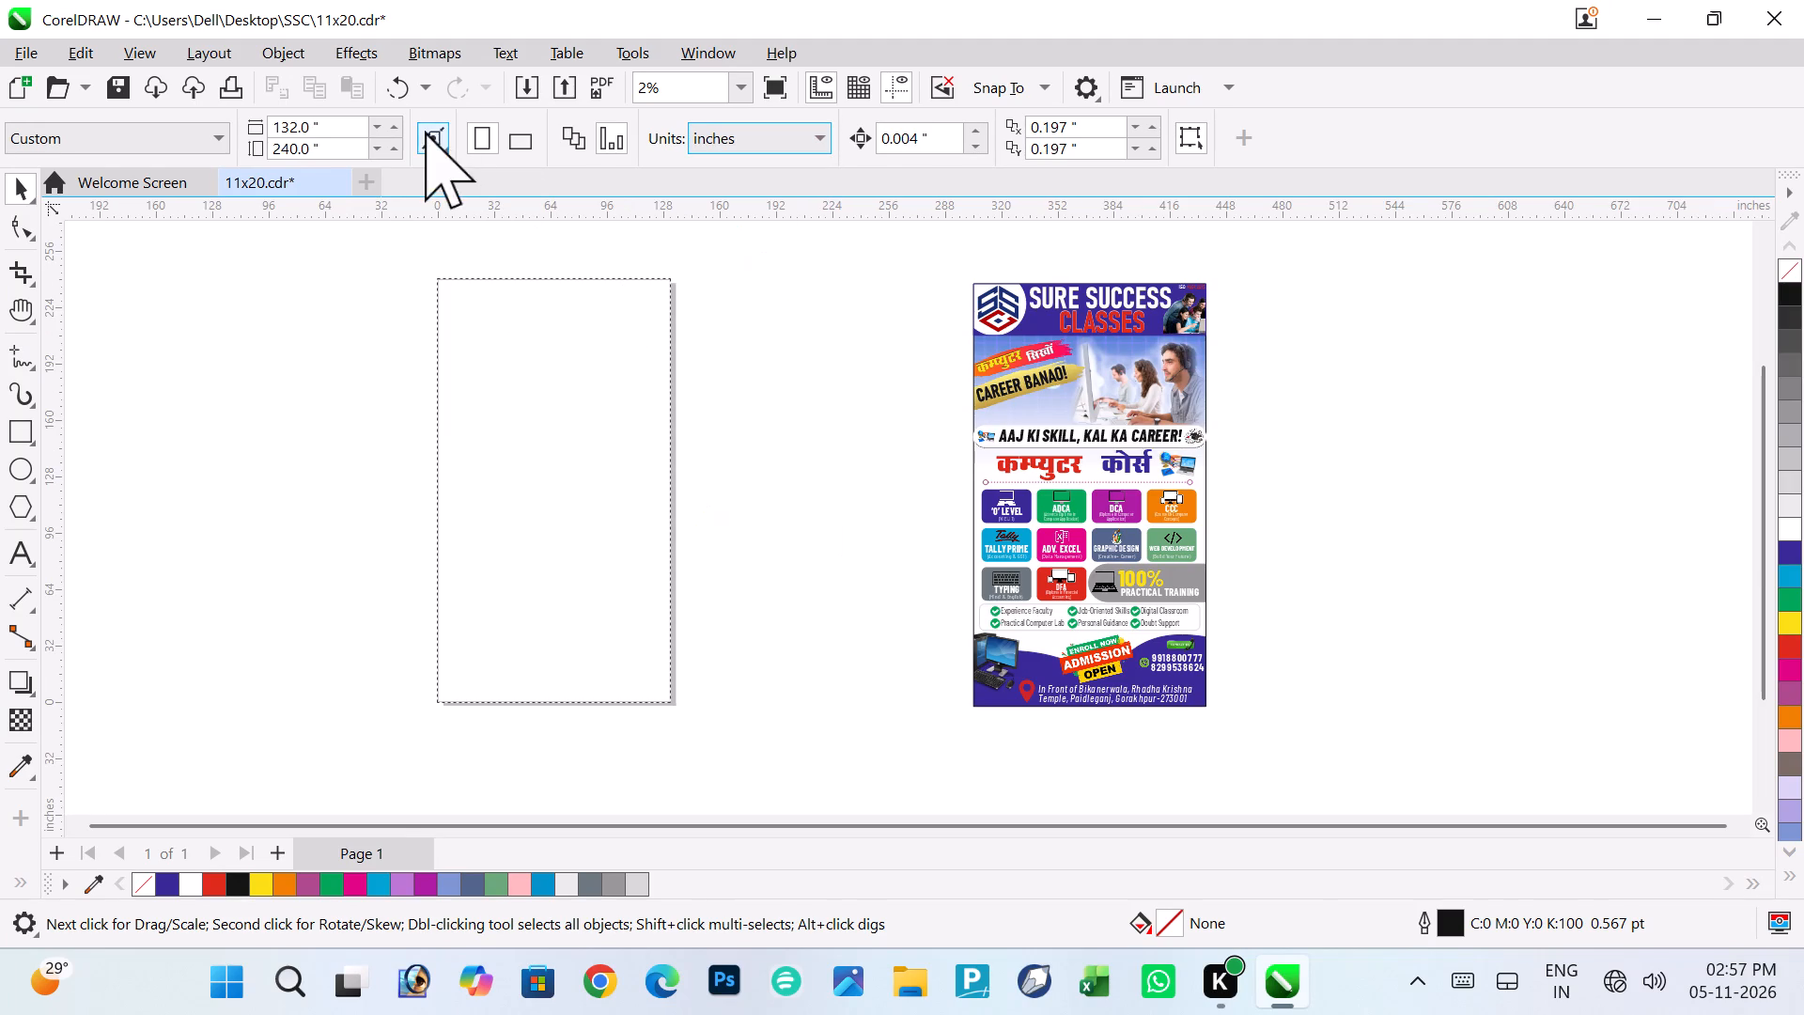
pyautogui.moveTo(331, 131); pyautogui.dragTo(256, 128)
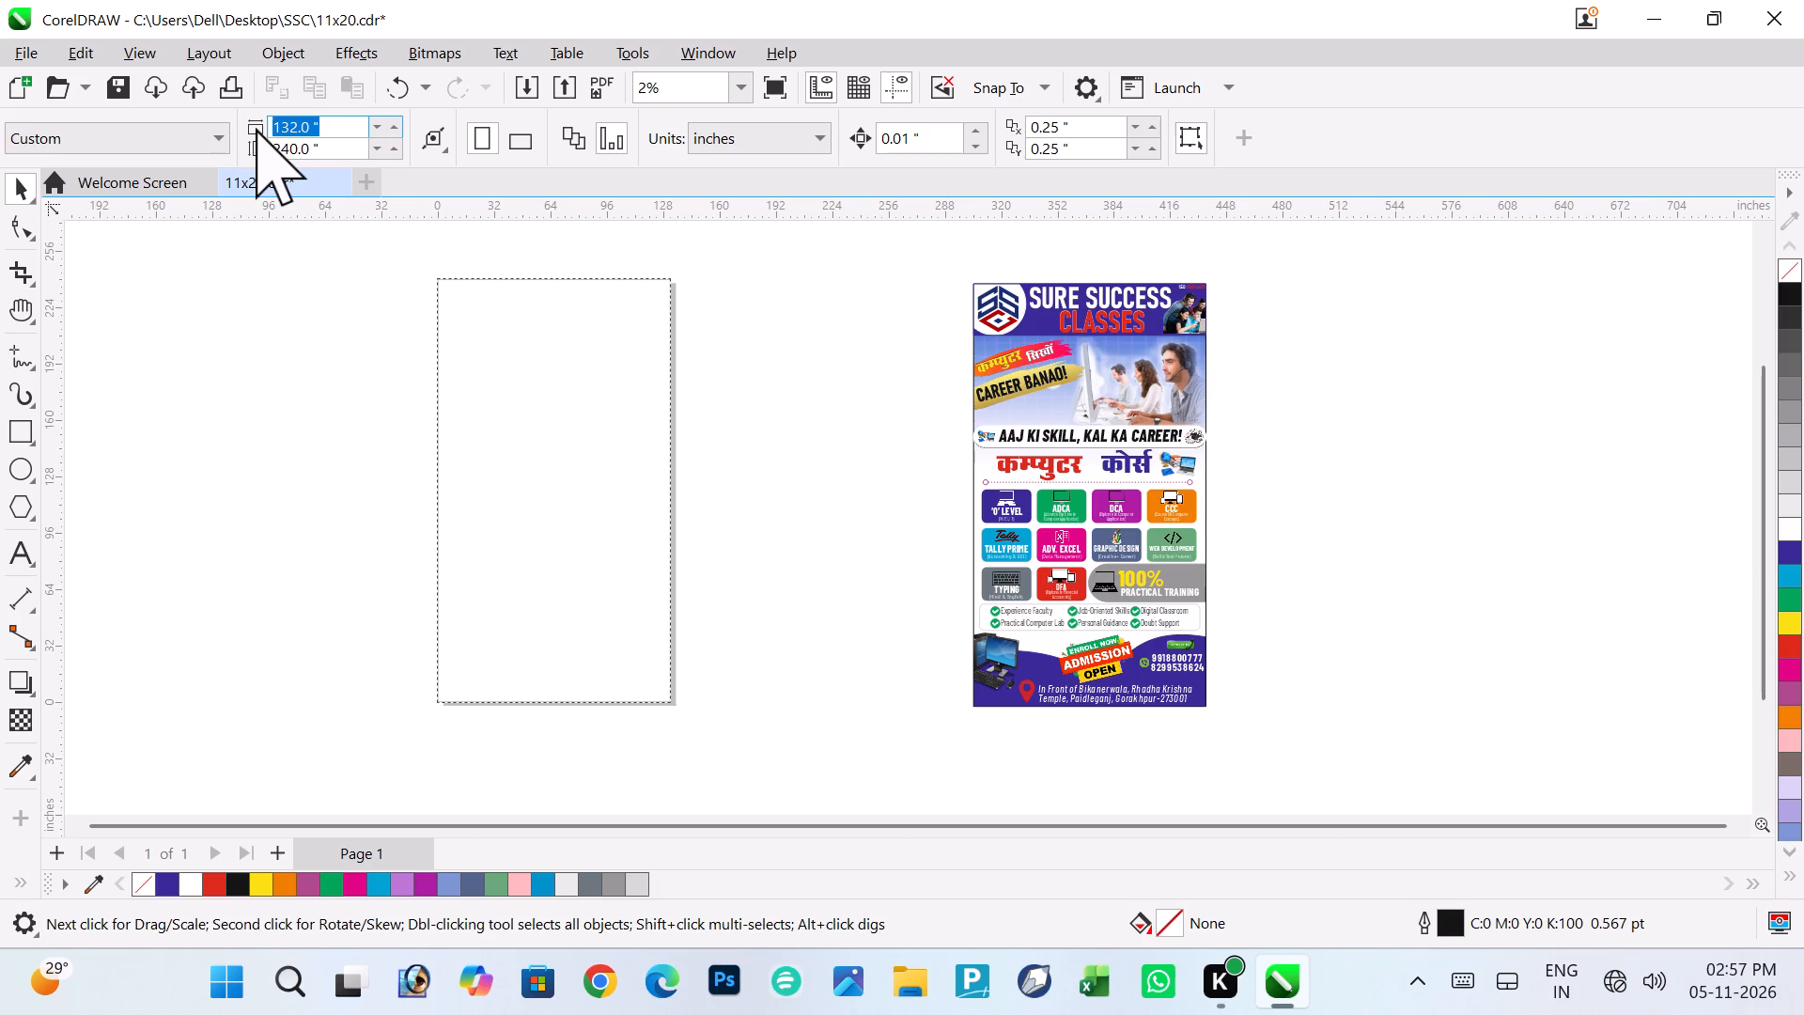
pyautogui.write('142')
pyautogui.press('Tab')
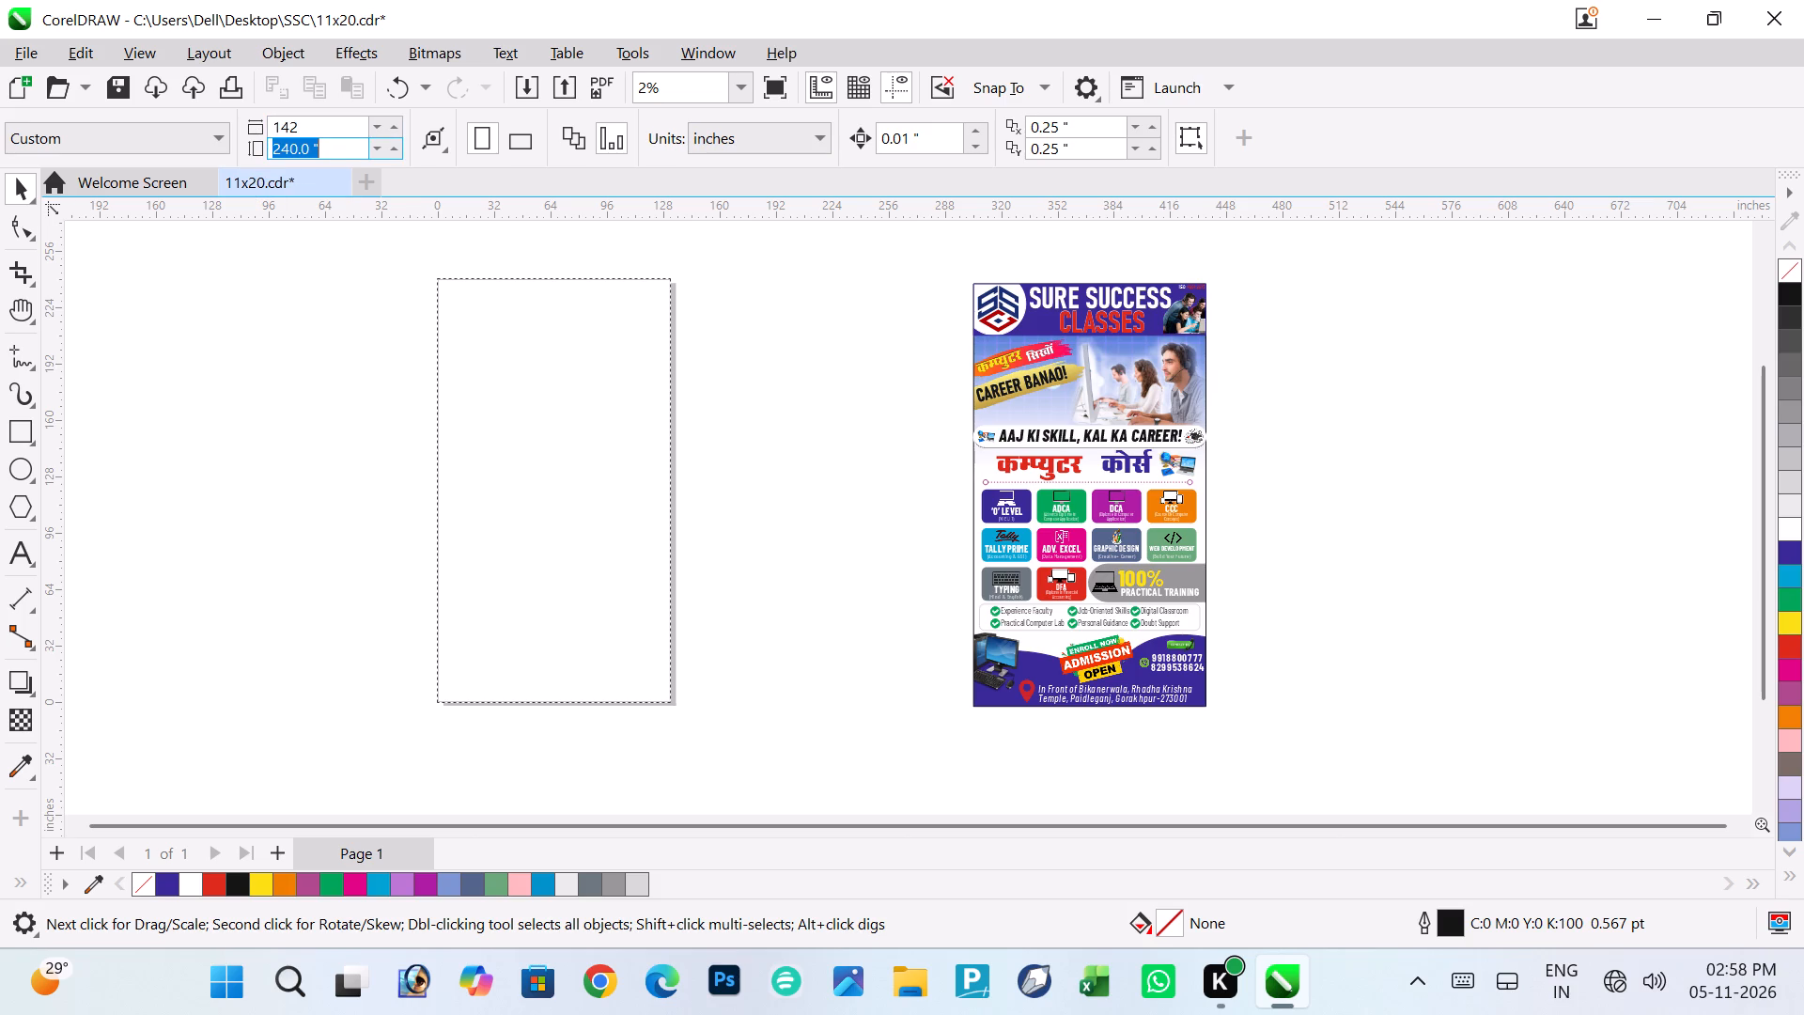
pyautogui.moveTo(342, 141); pyautogui.dragTo(198, 139)
pyautogui.write('142')
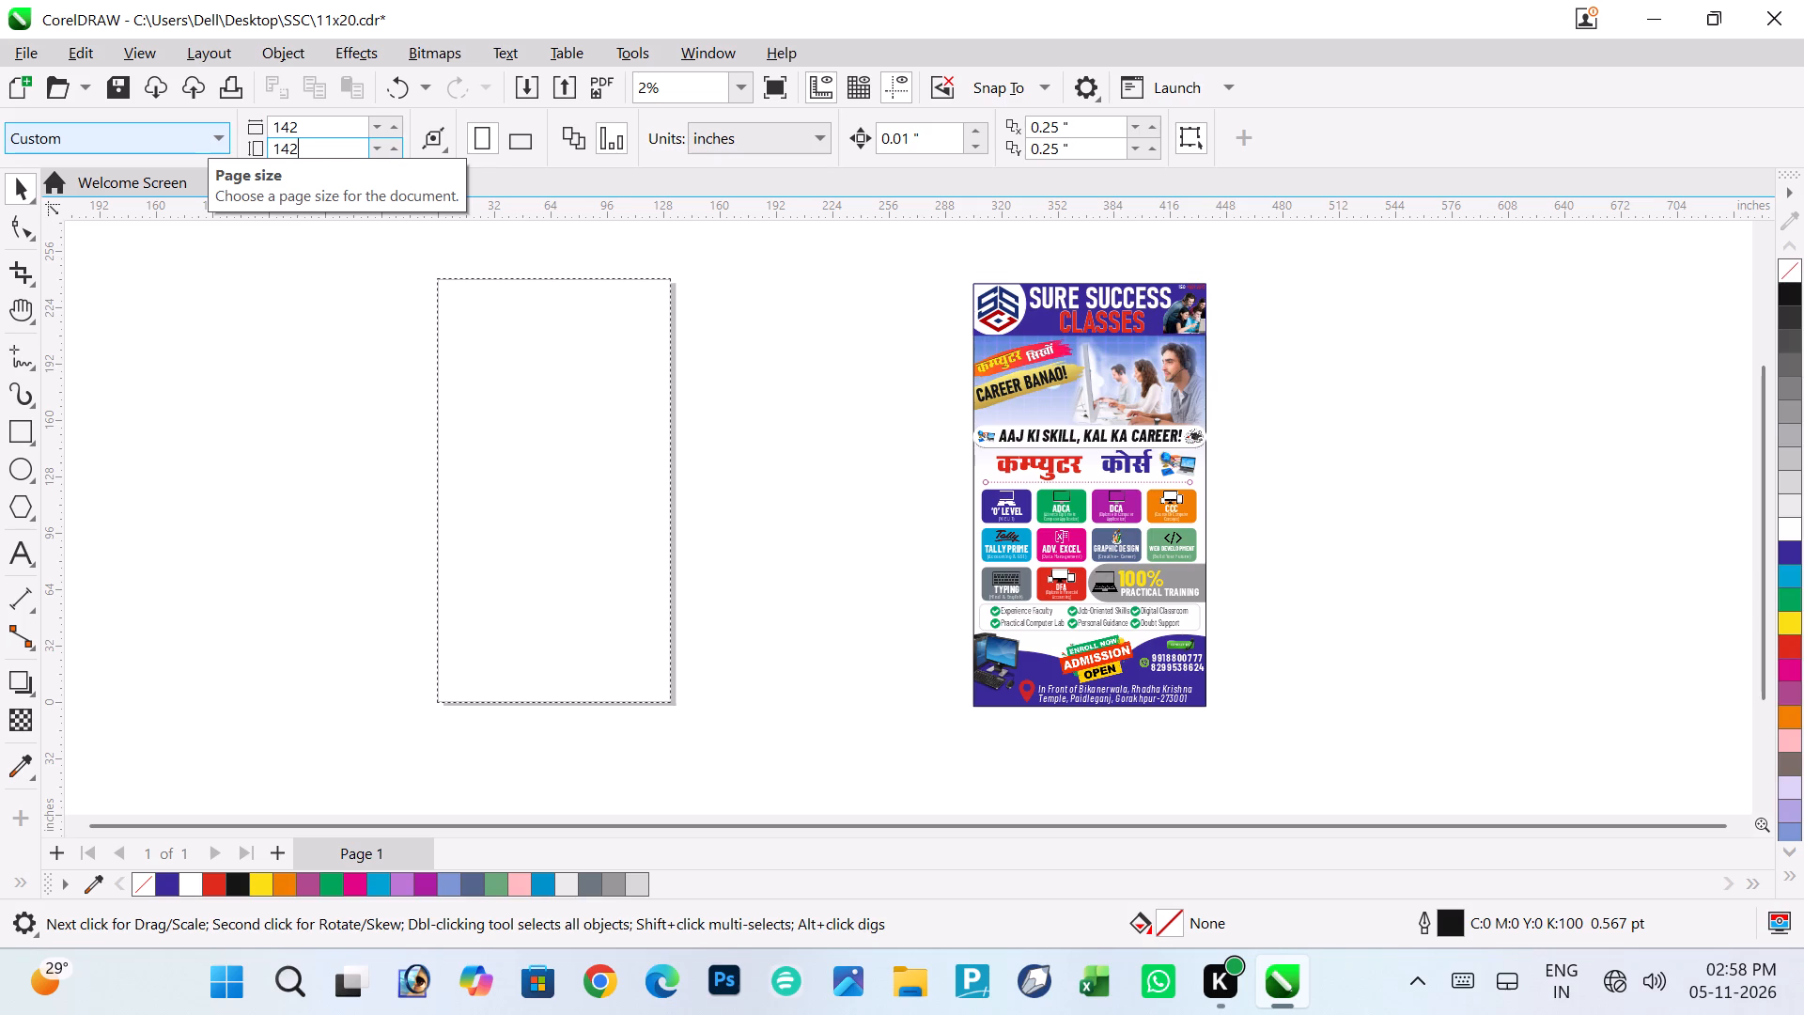
pyautogui.moveTo(316, 134); pyautogui.dragTo(210, 113)
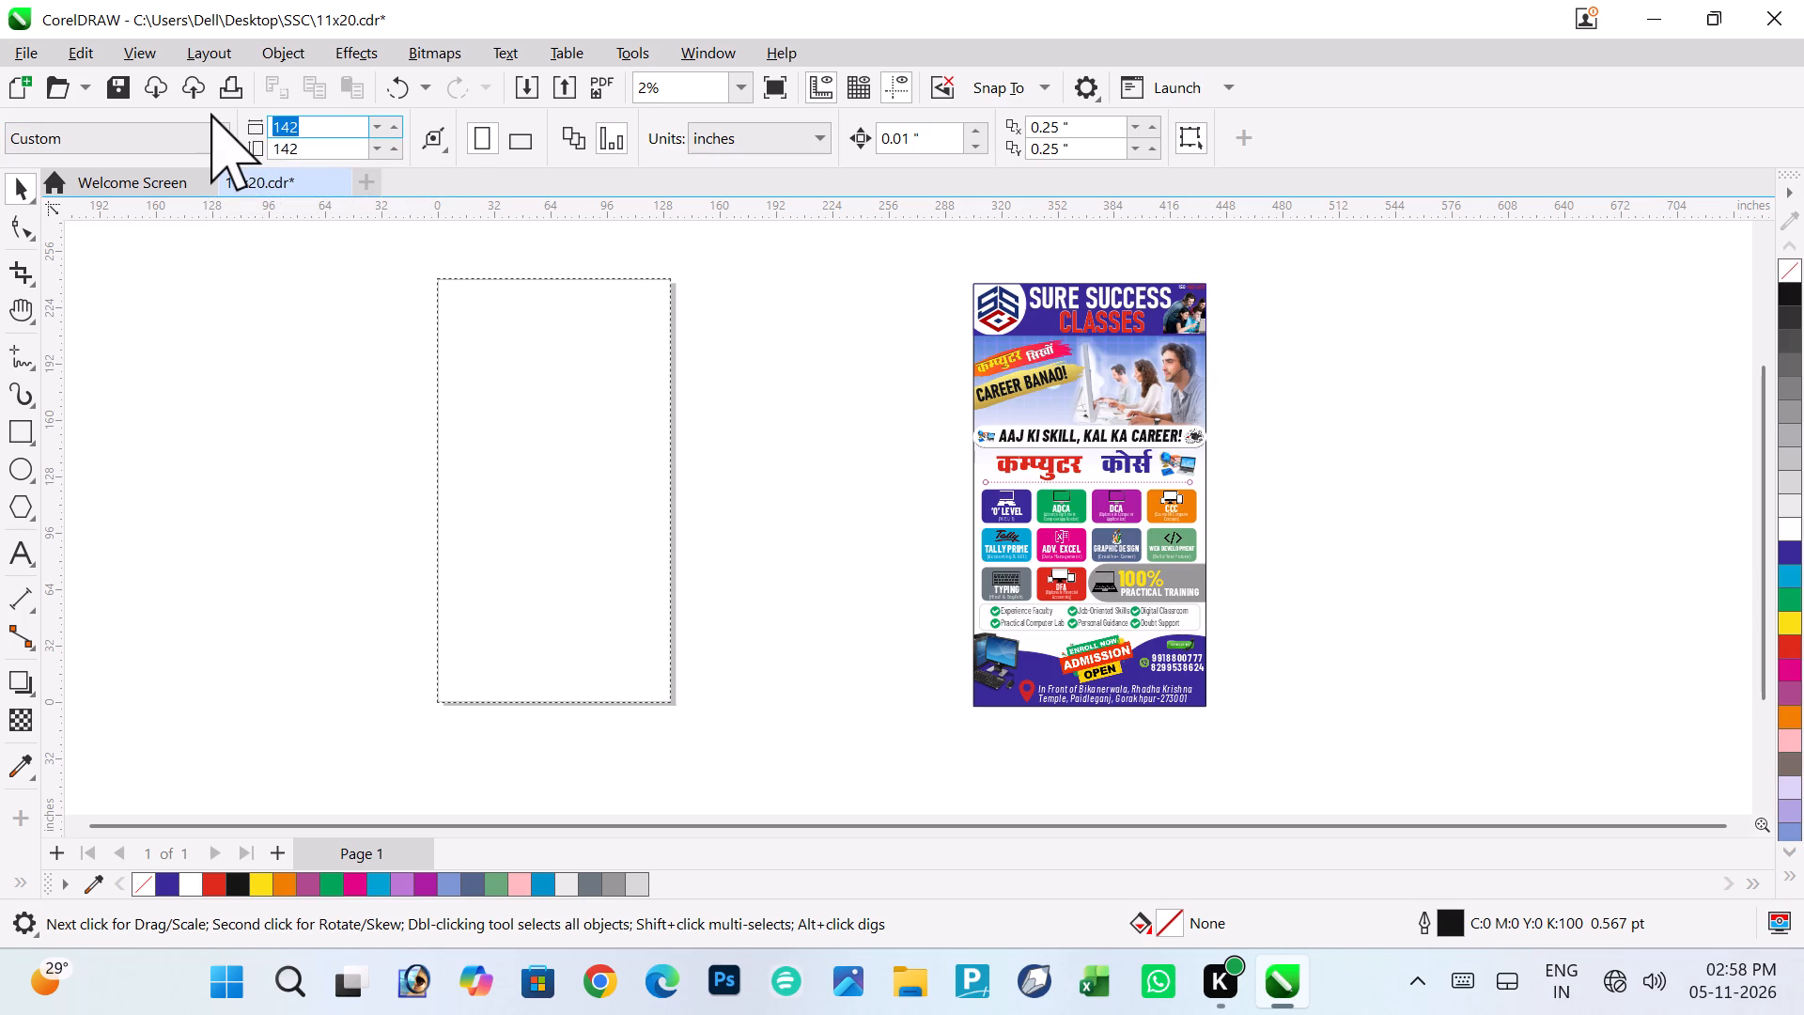
pyautogui.write('125')
pyautogui.press('Return')
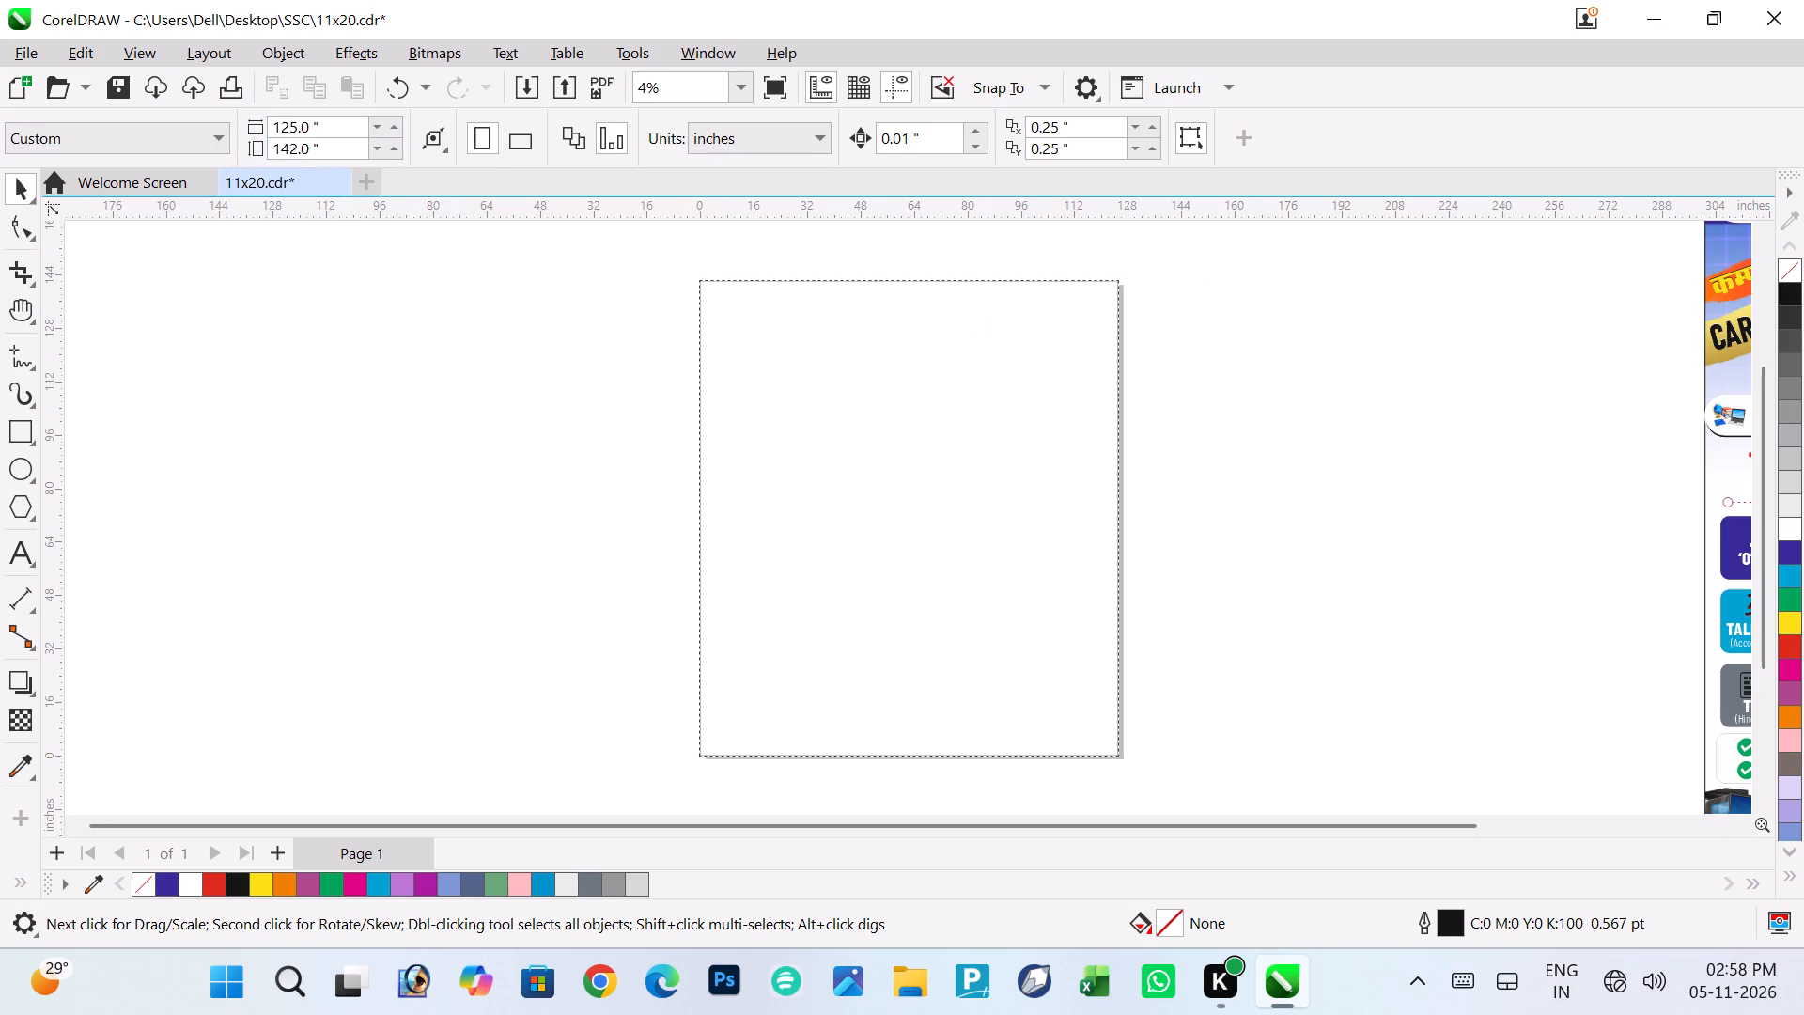
pyautogui.click(512, 388)
# Add a rectangle matching the full 125 by 142 inch page, leaving it deselected.
pyautogui.press('h')
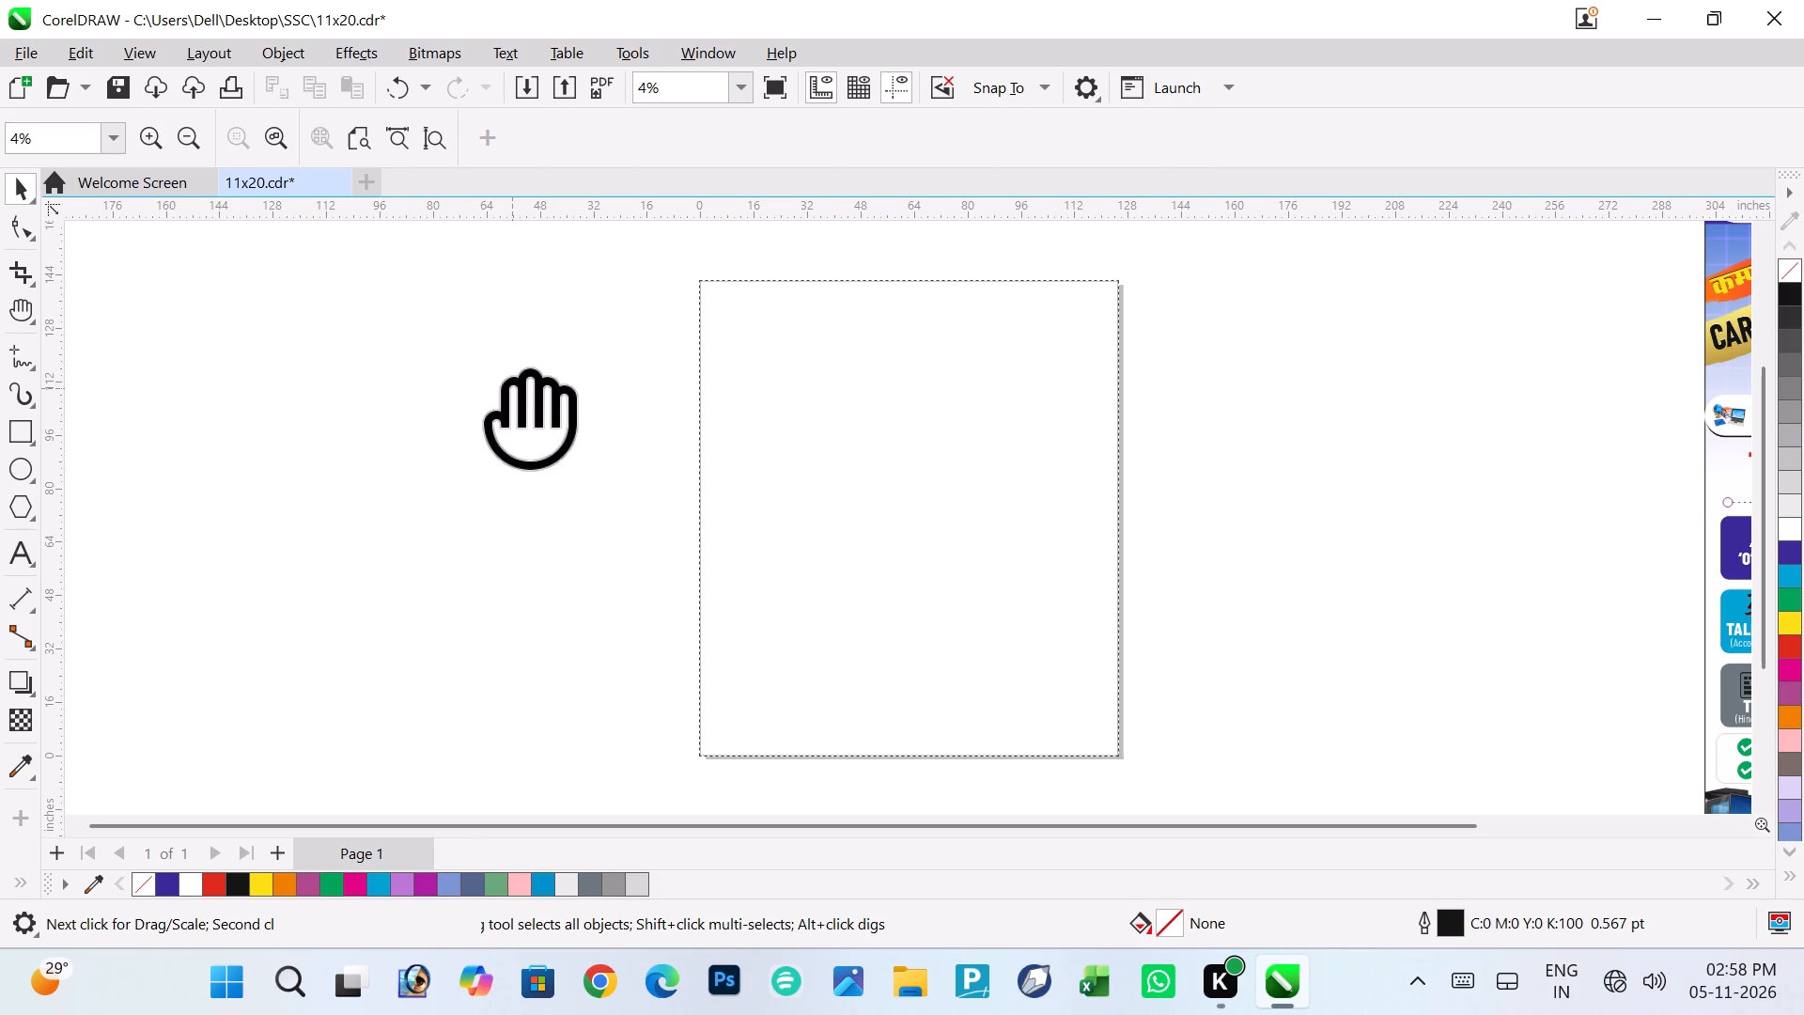
pyautogui.moveTo(781, 478); pyautogui.dragTo(729, 454)
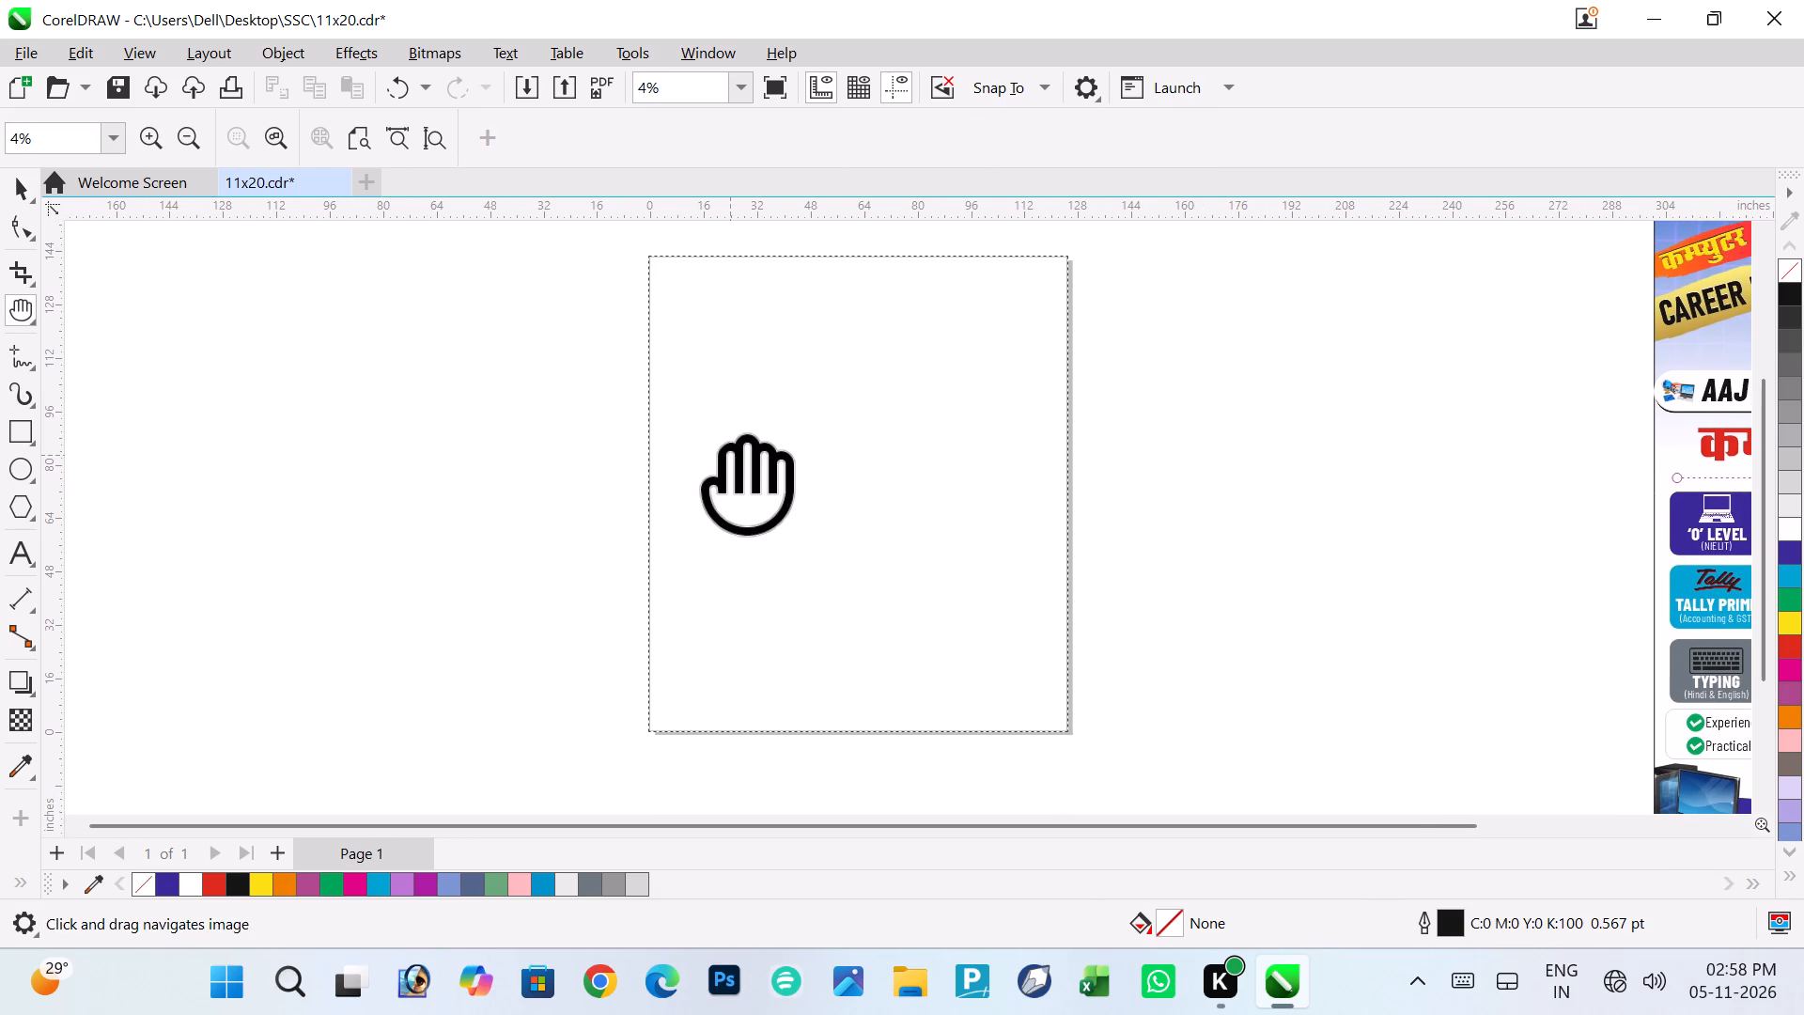
pyautogui.moveTo(729, 454); pyautogui.dragTo(719, 461)
pyautogui.click(1135, 468)
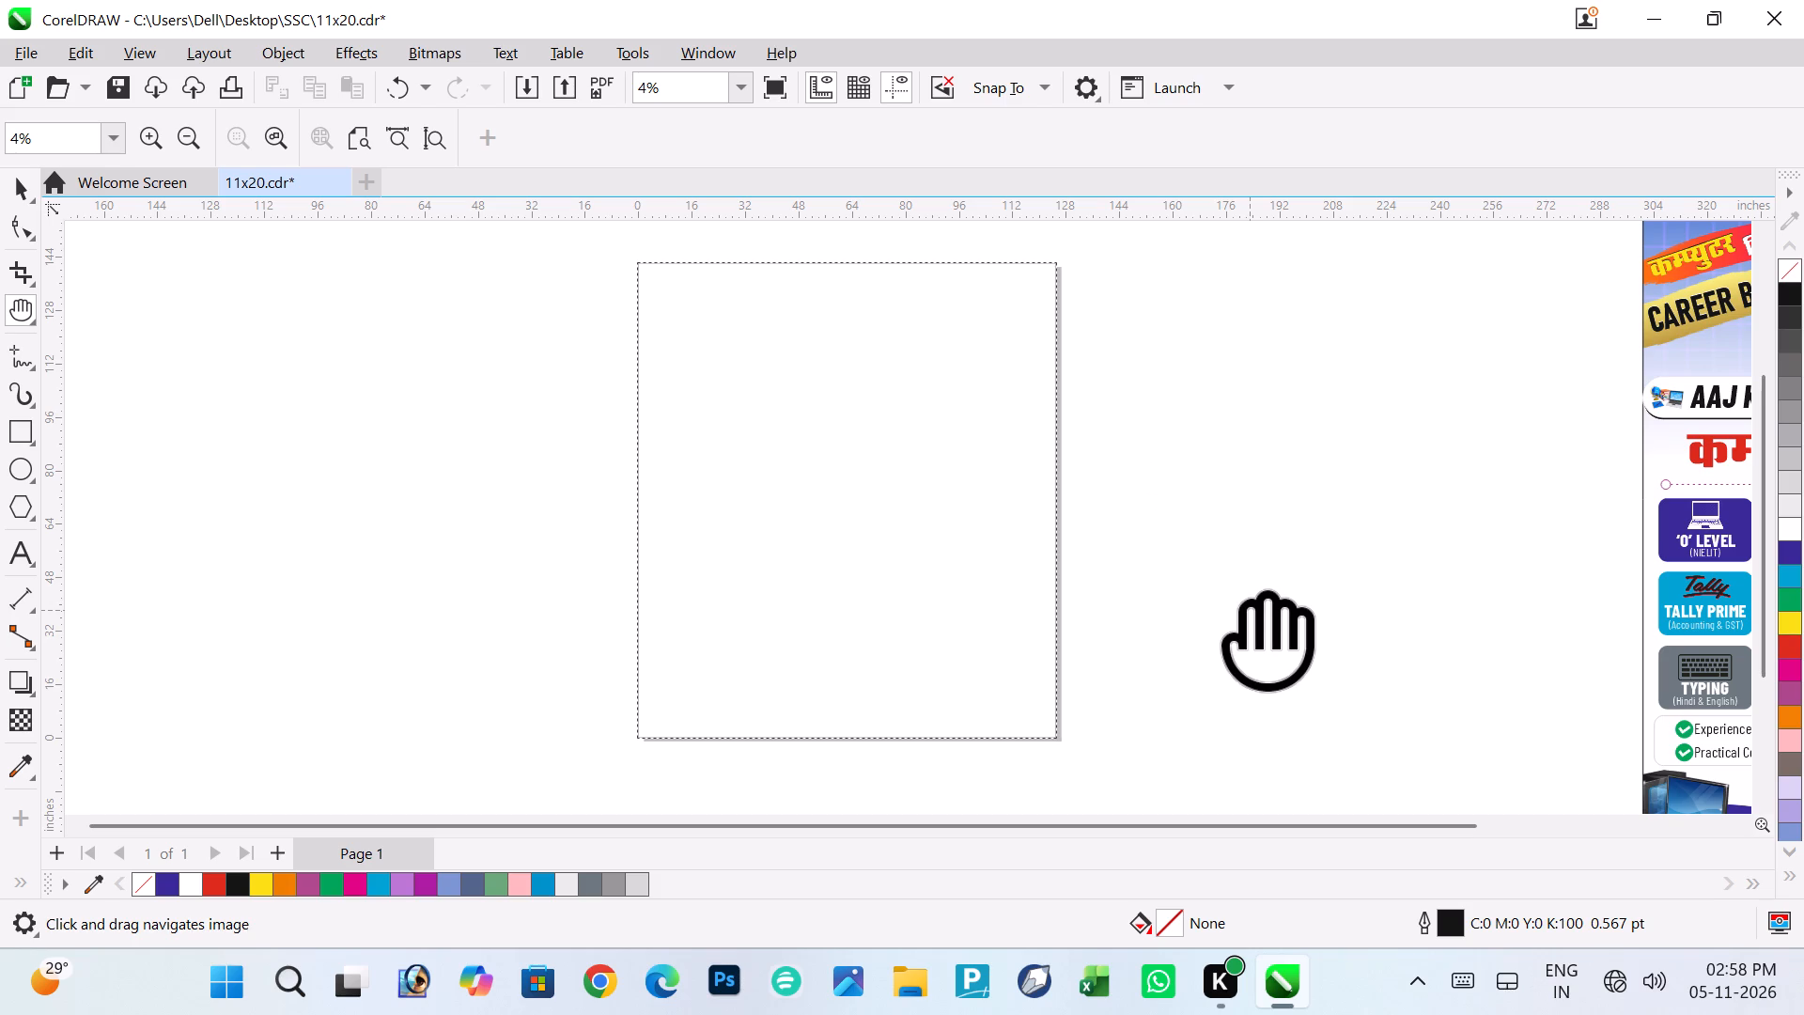
pyautogui.hscroll(-1, 1250, 610)
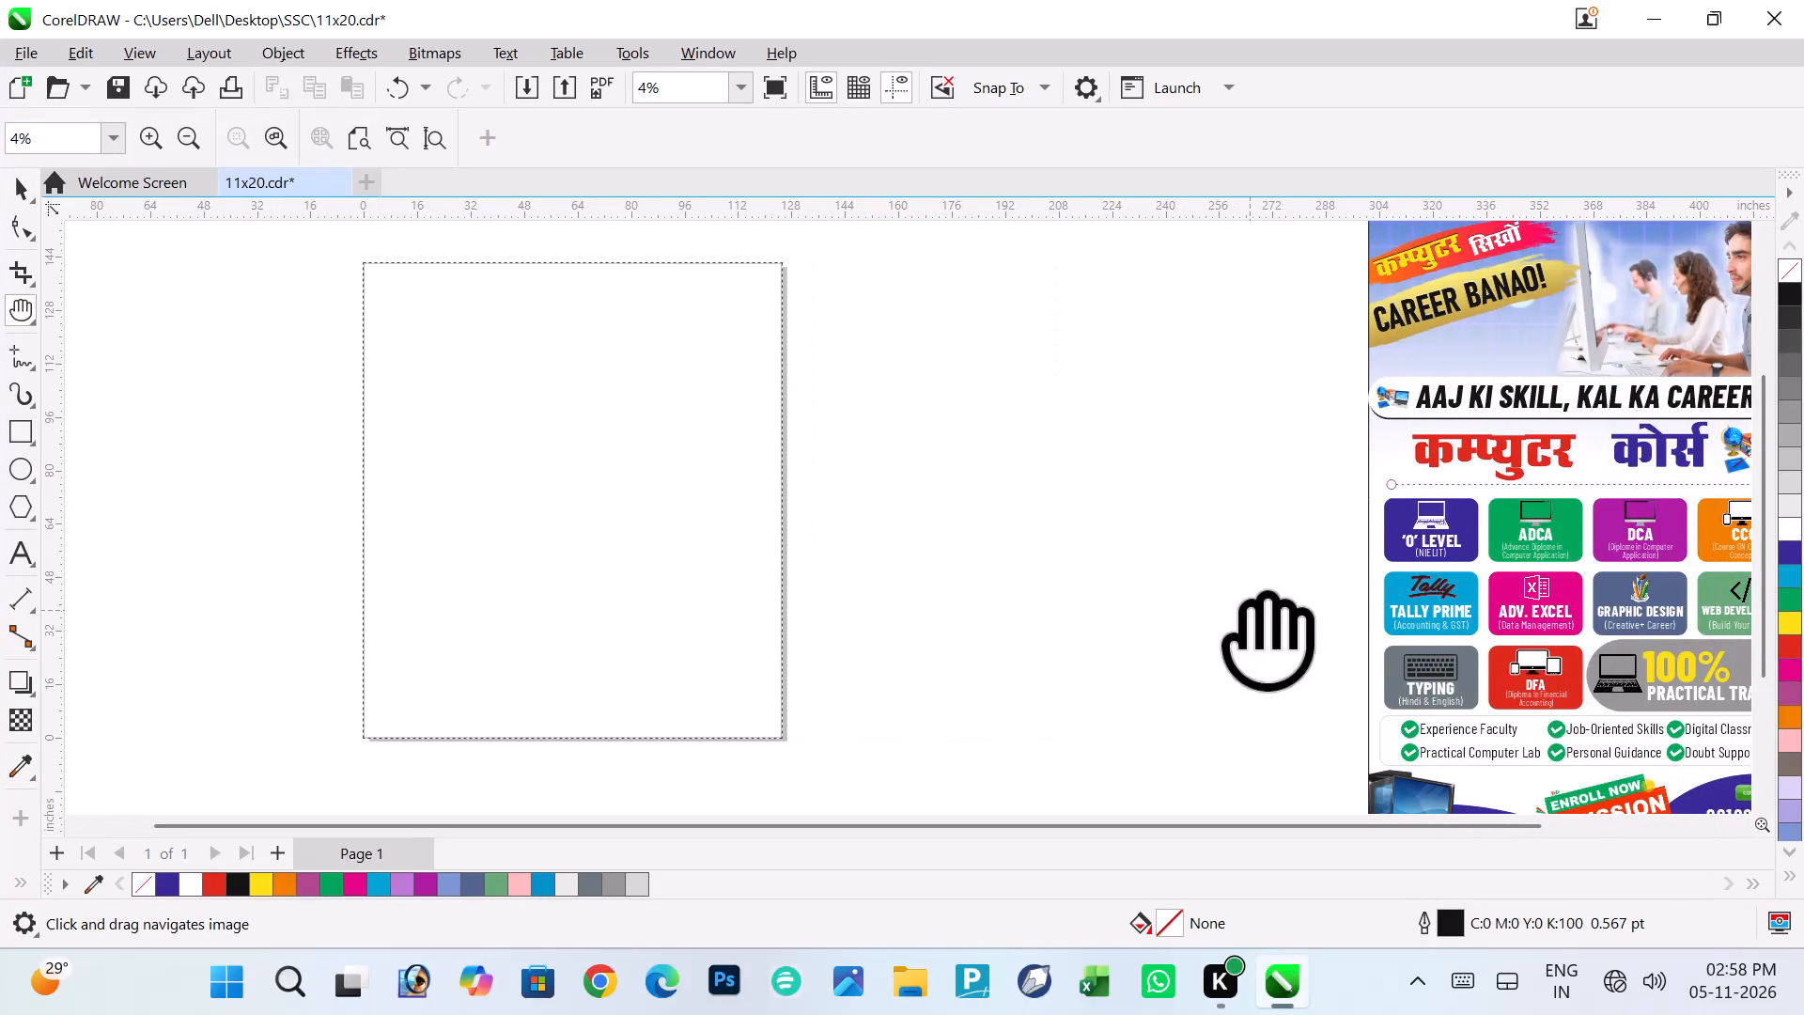
pyautogui.click(1175, 447)
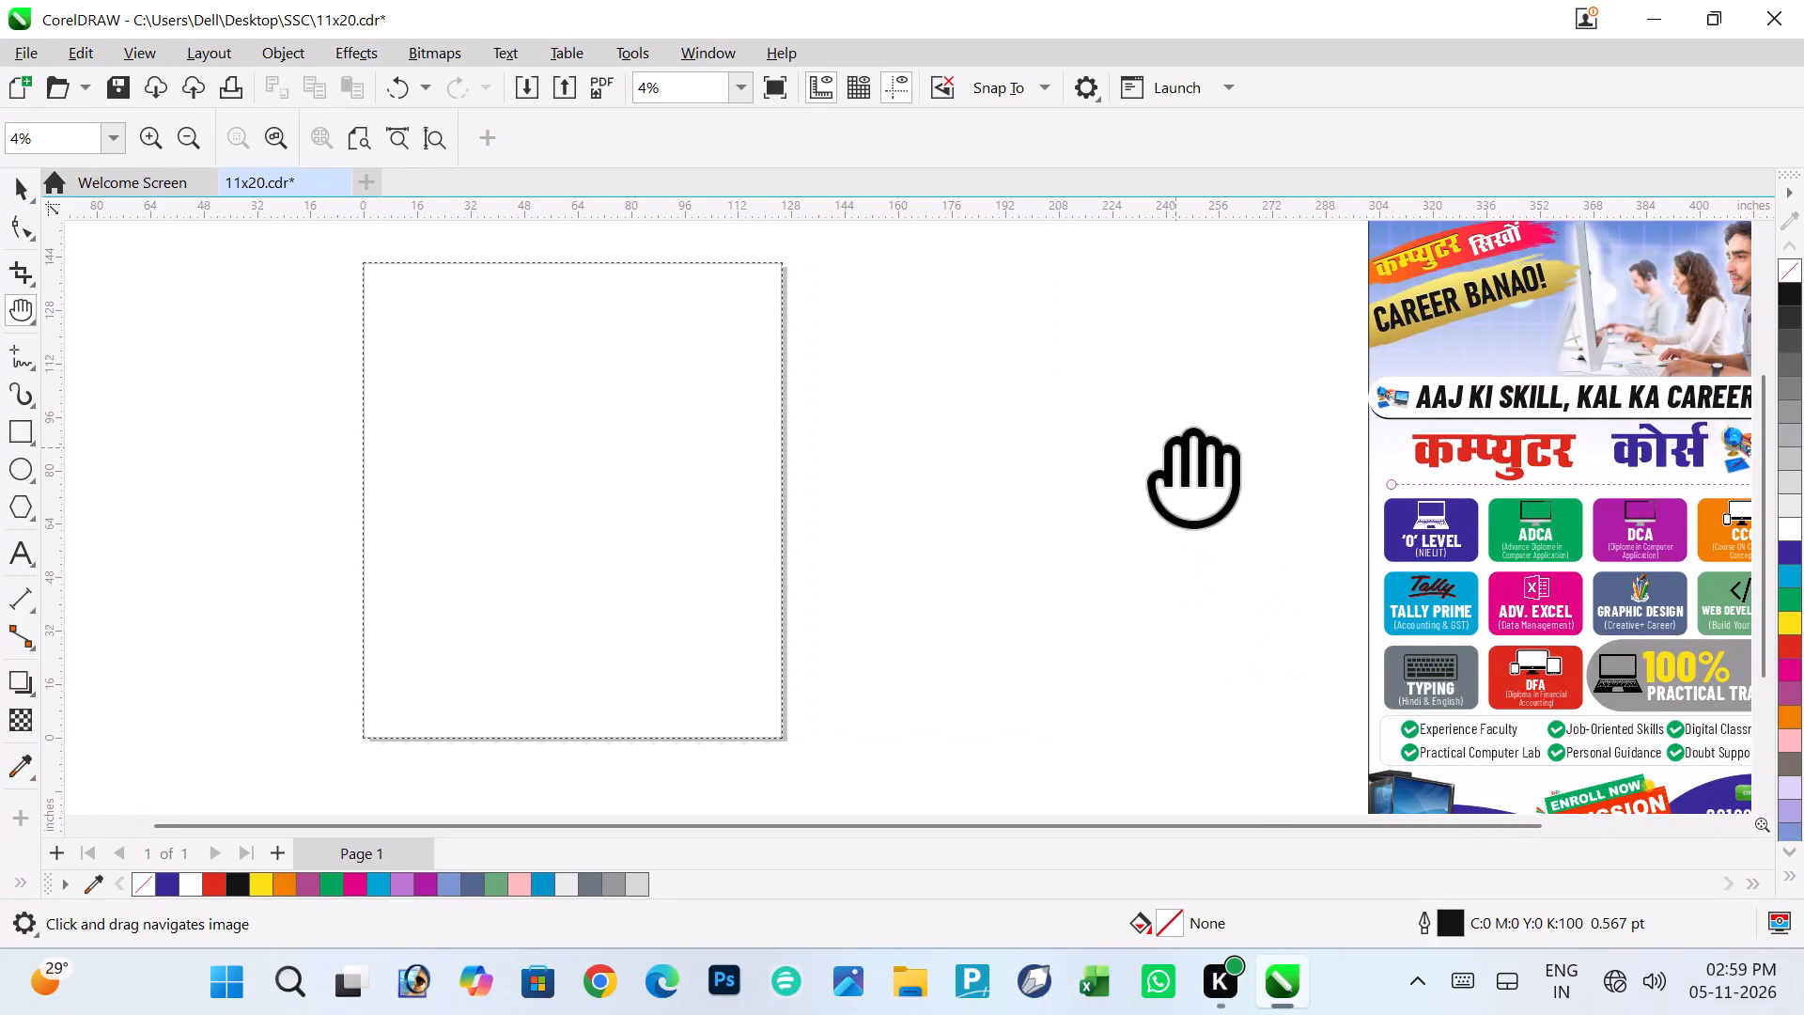
pyautogui.doubleClick(15, 425)
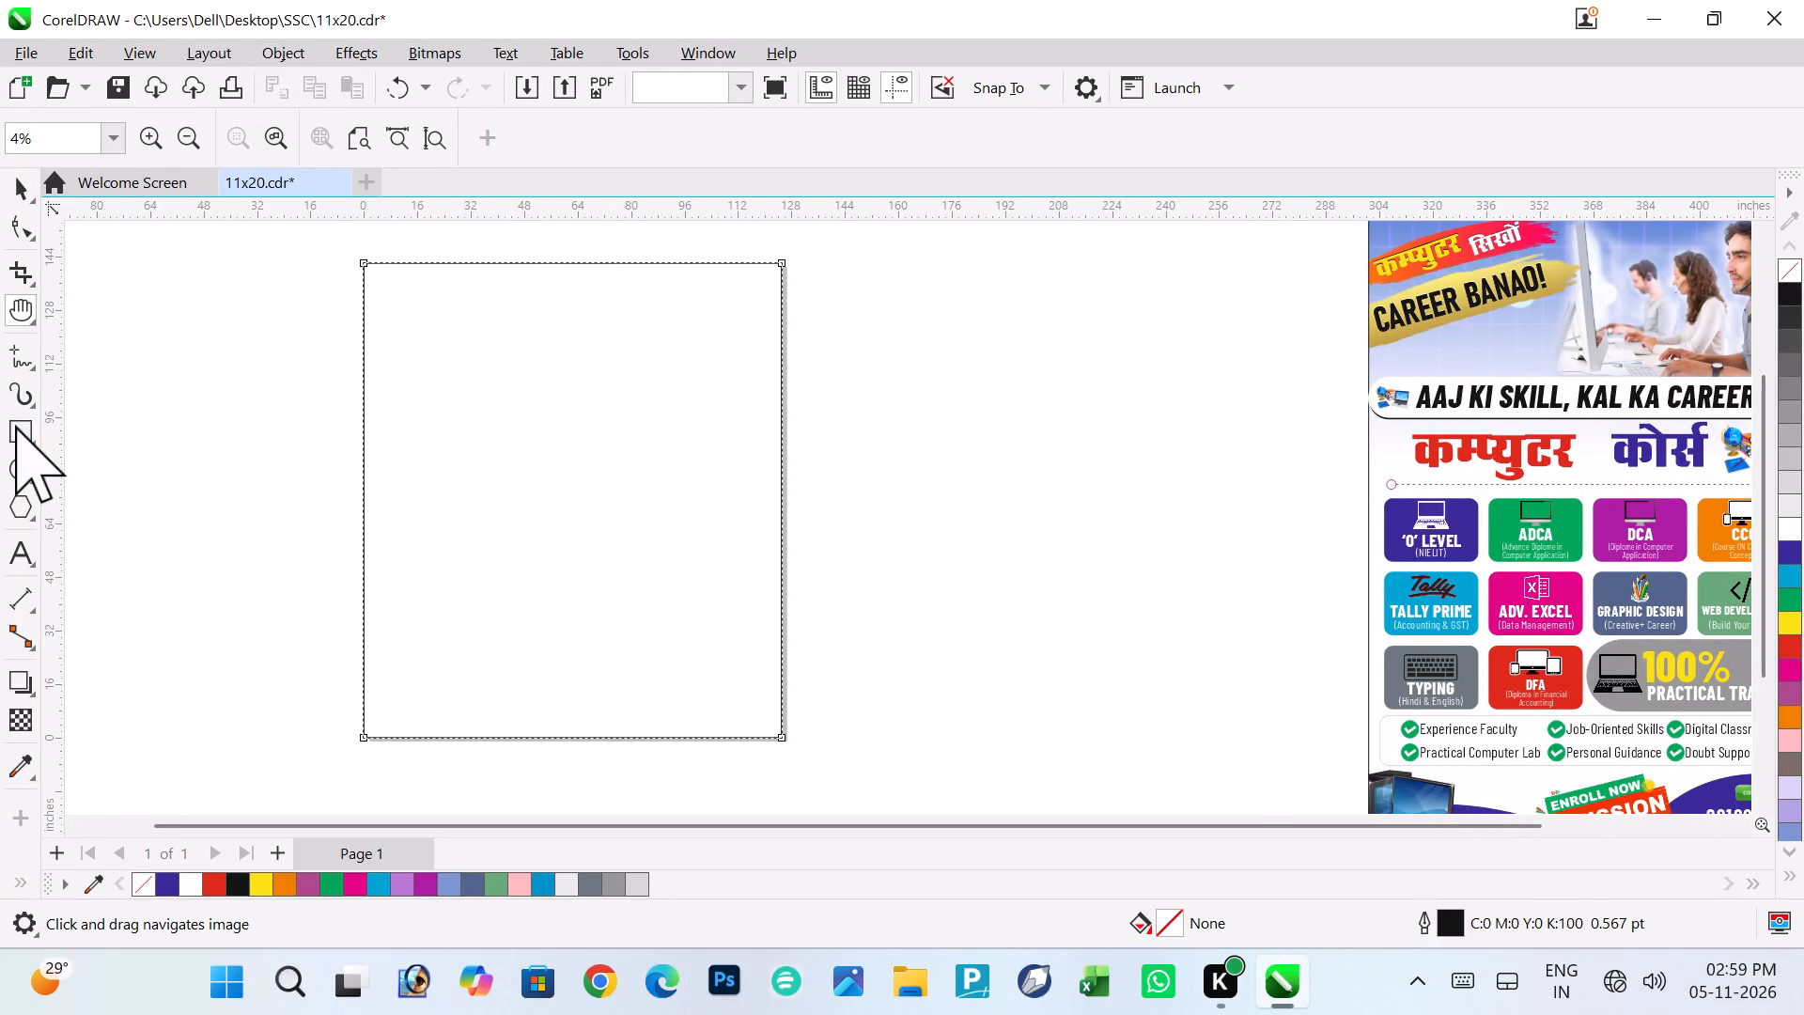
pyautogui.hotkey('ctrl', 'space')
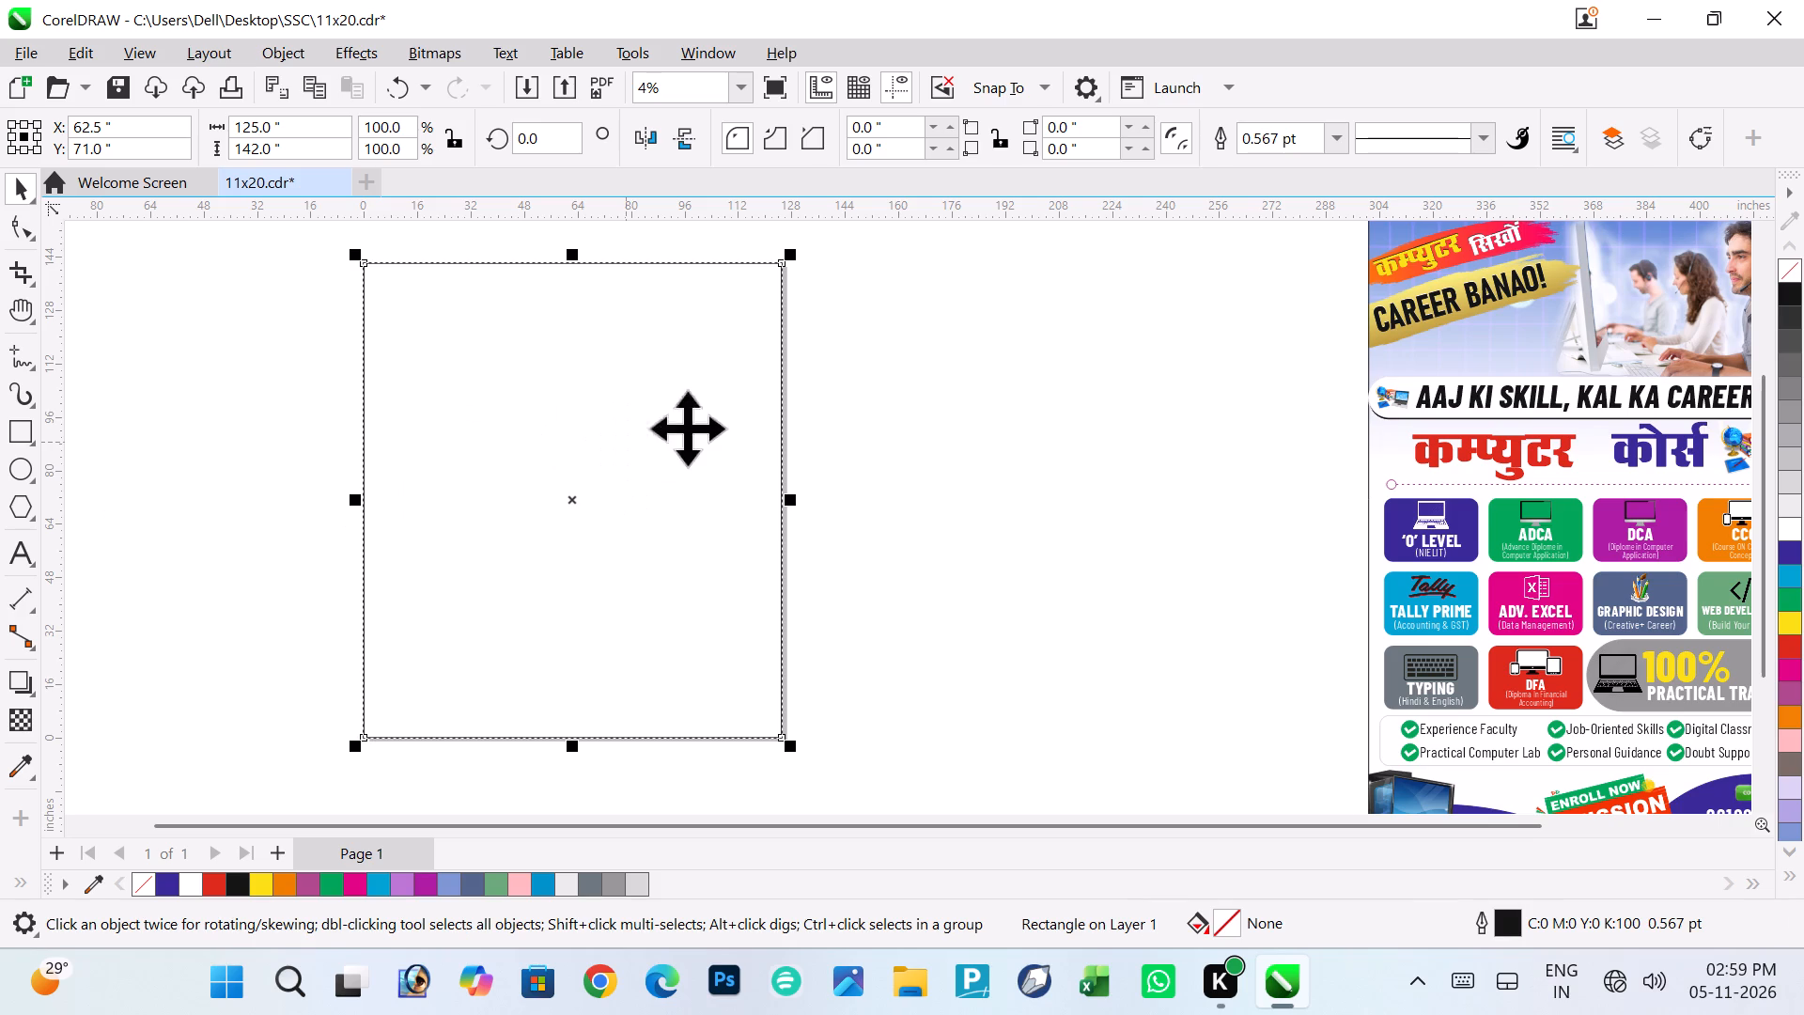
pyautogui.click(1096, 412)
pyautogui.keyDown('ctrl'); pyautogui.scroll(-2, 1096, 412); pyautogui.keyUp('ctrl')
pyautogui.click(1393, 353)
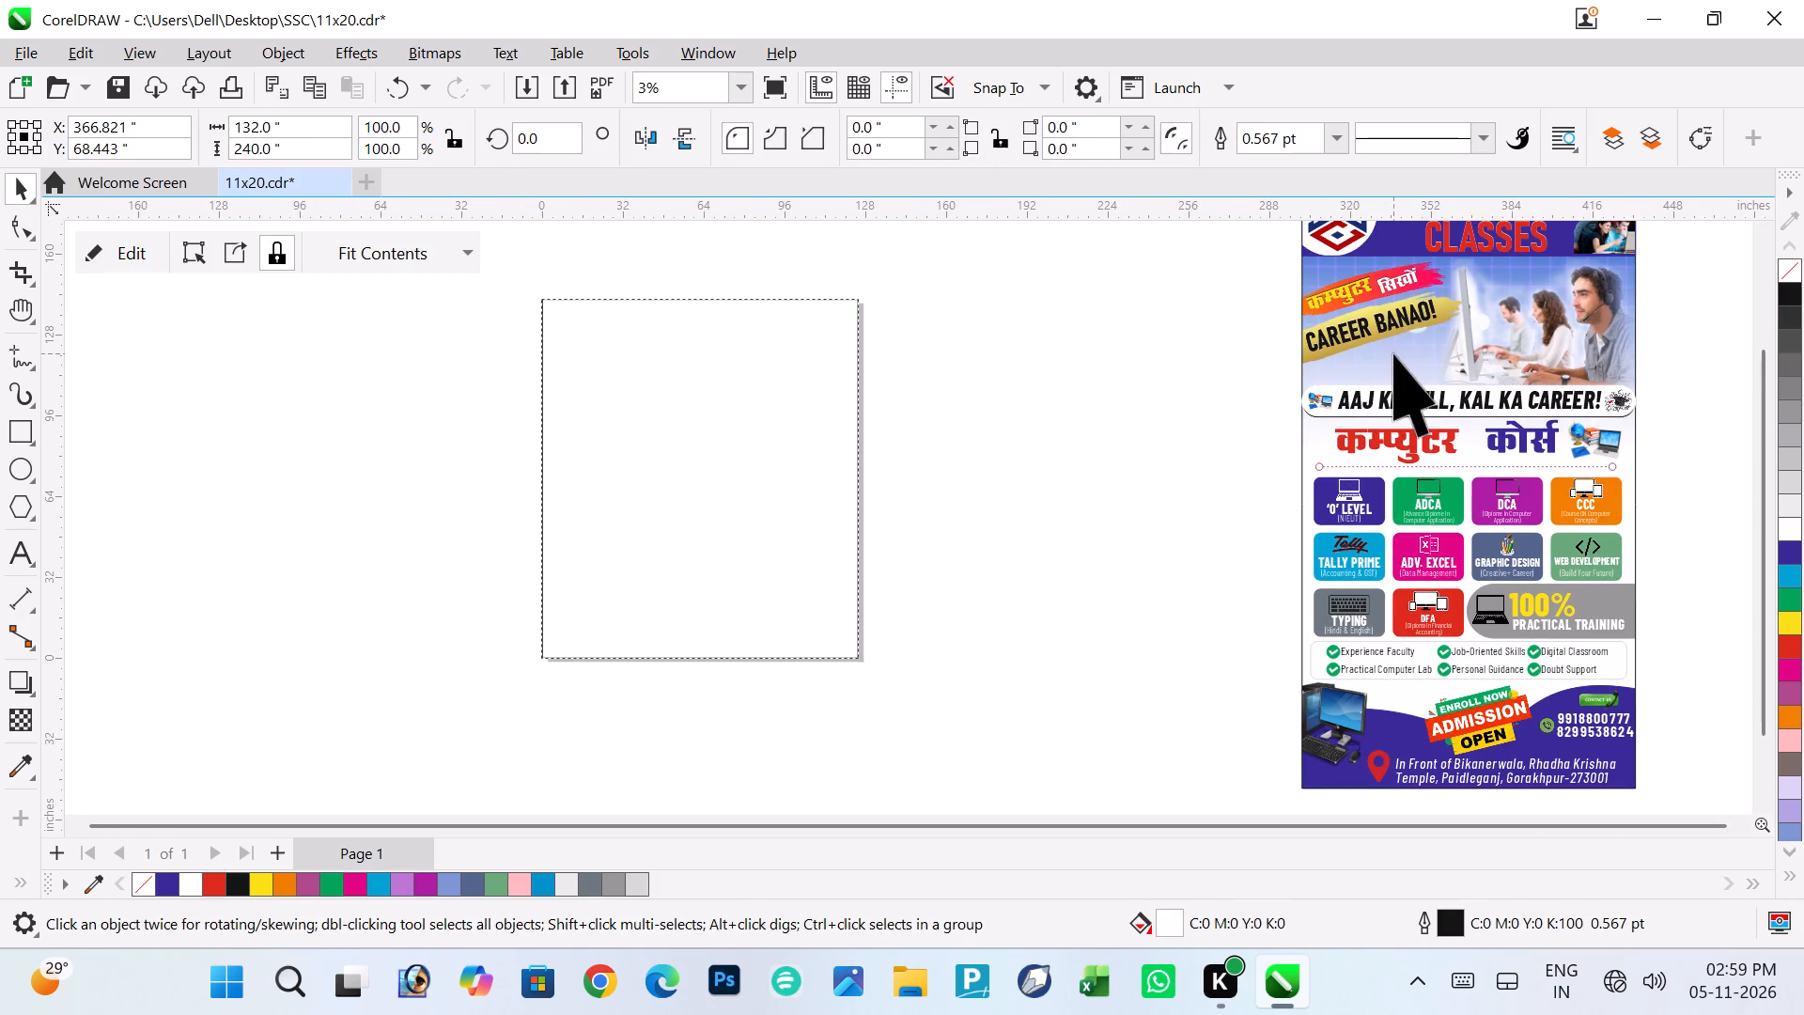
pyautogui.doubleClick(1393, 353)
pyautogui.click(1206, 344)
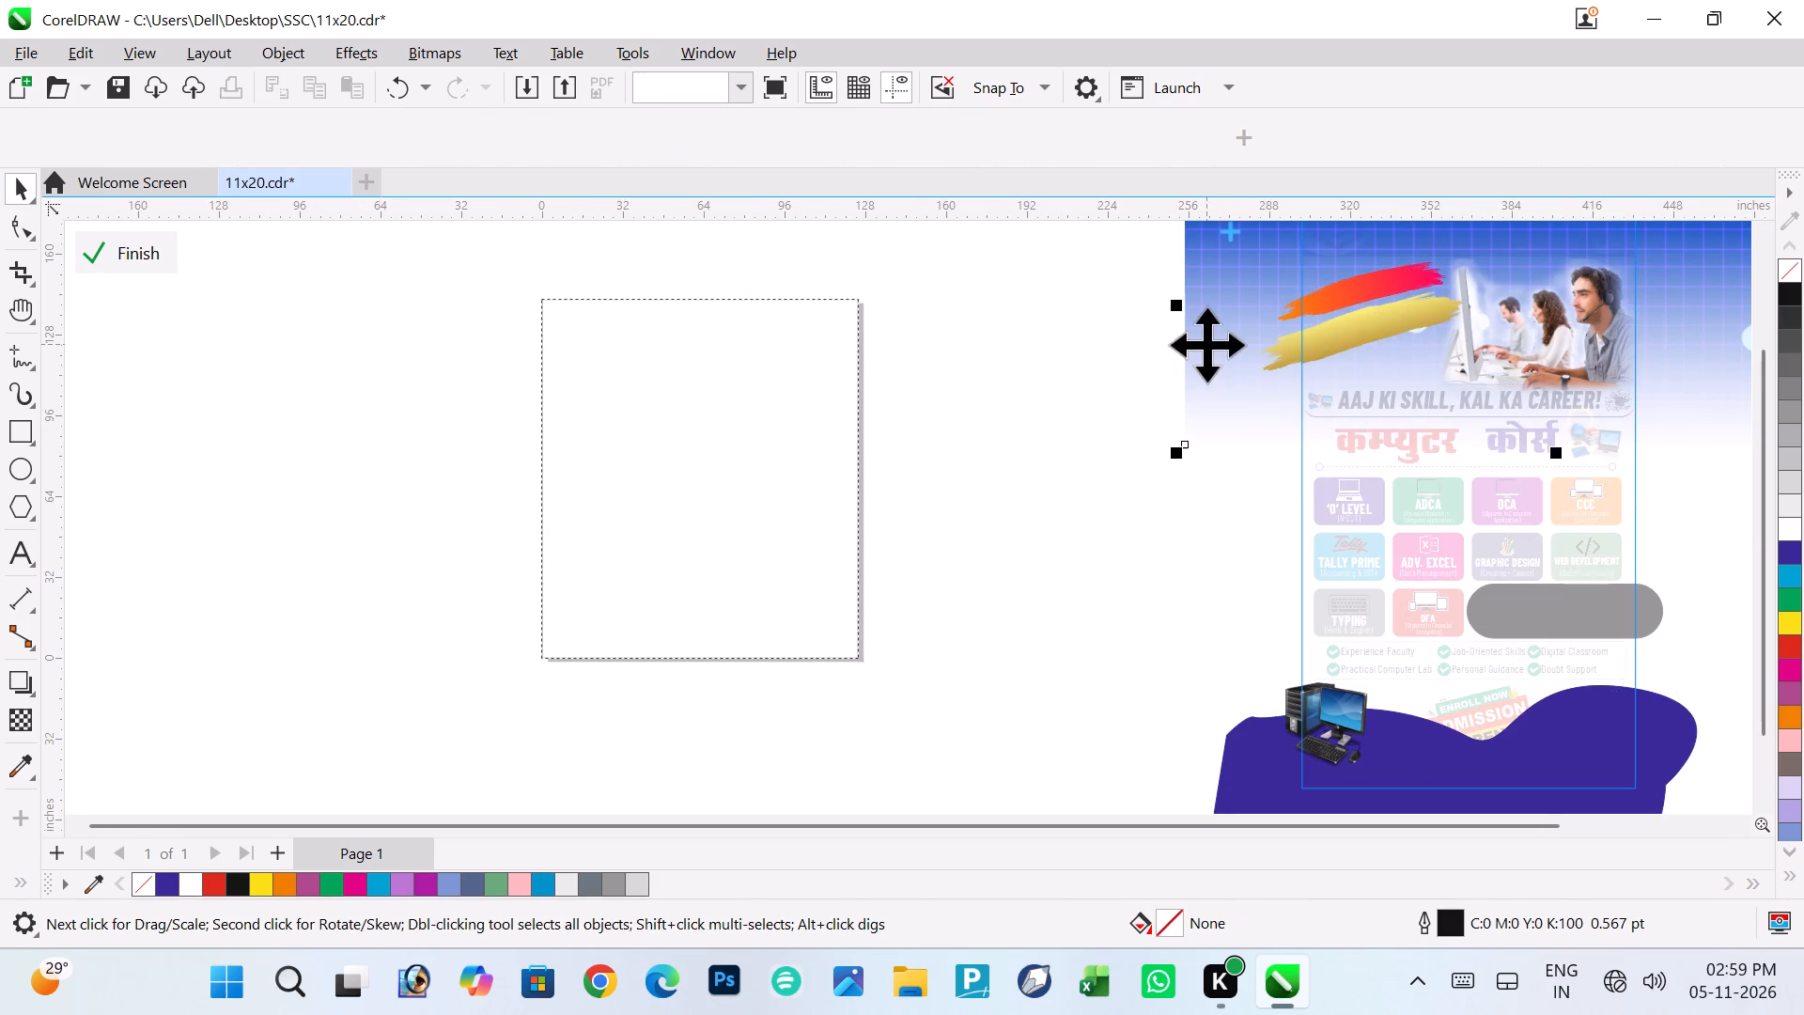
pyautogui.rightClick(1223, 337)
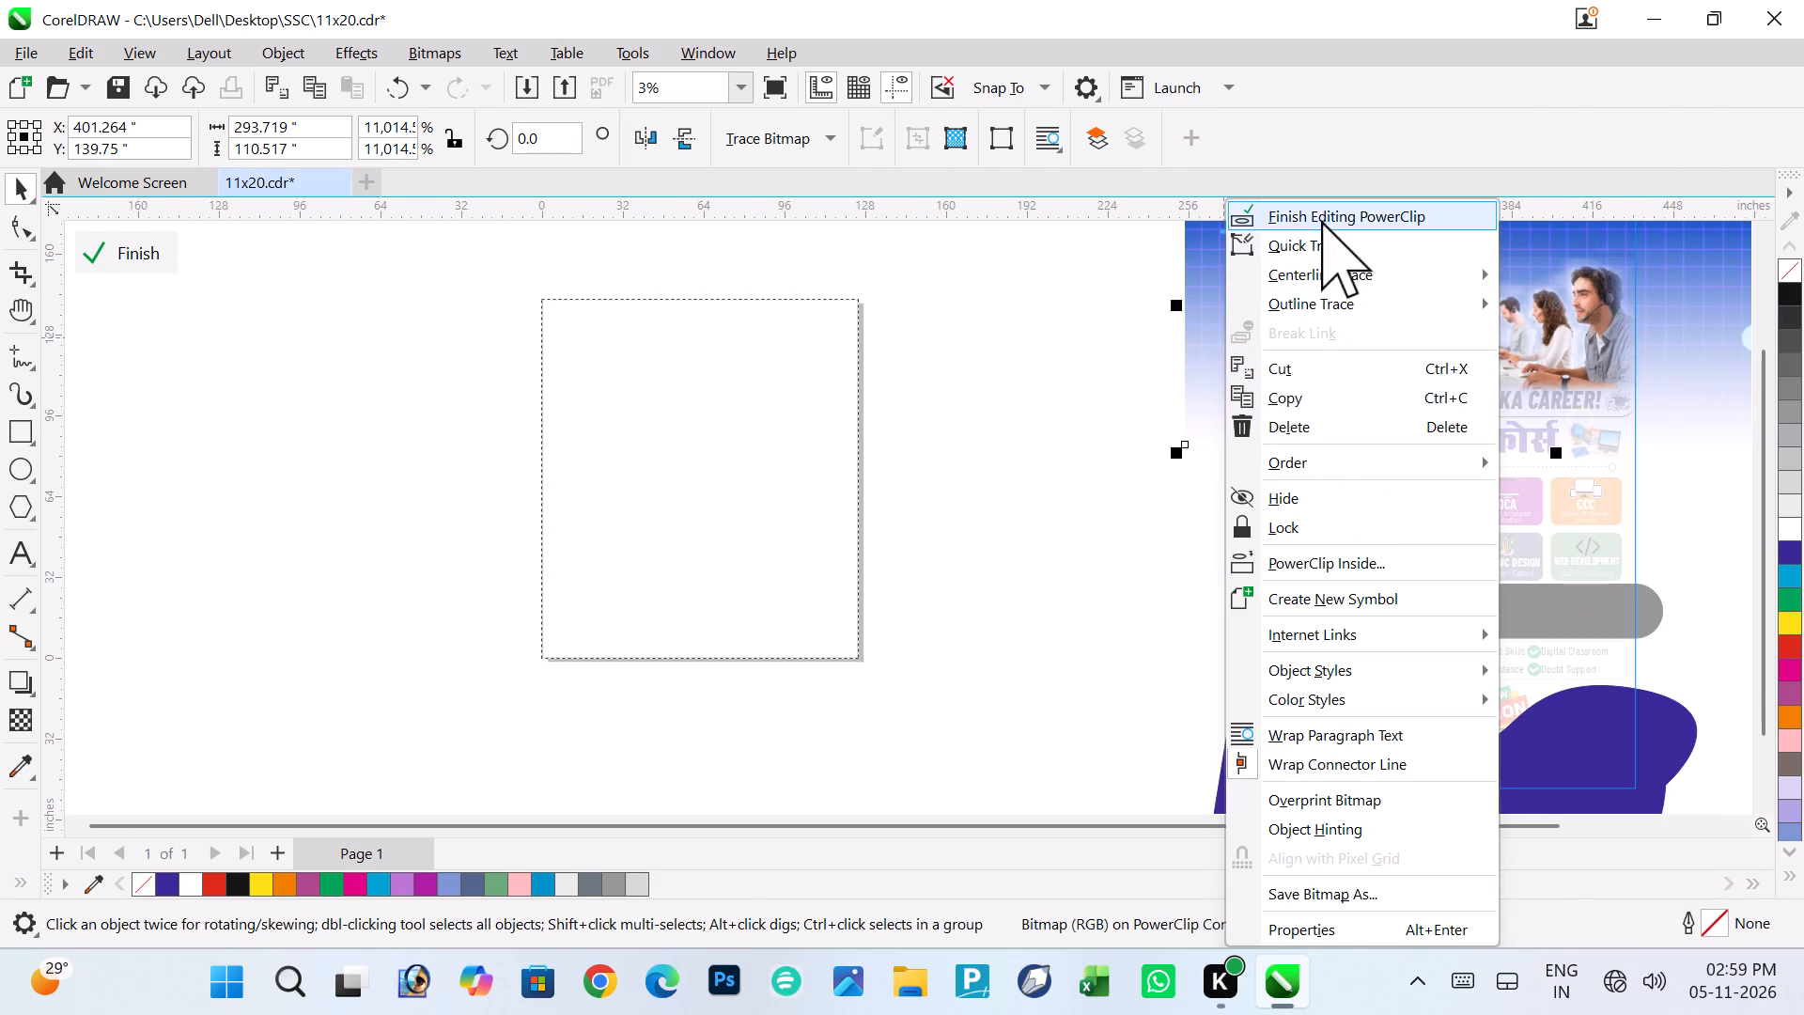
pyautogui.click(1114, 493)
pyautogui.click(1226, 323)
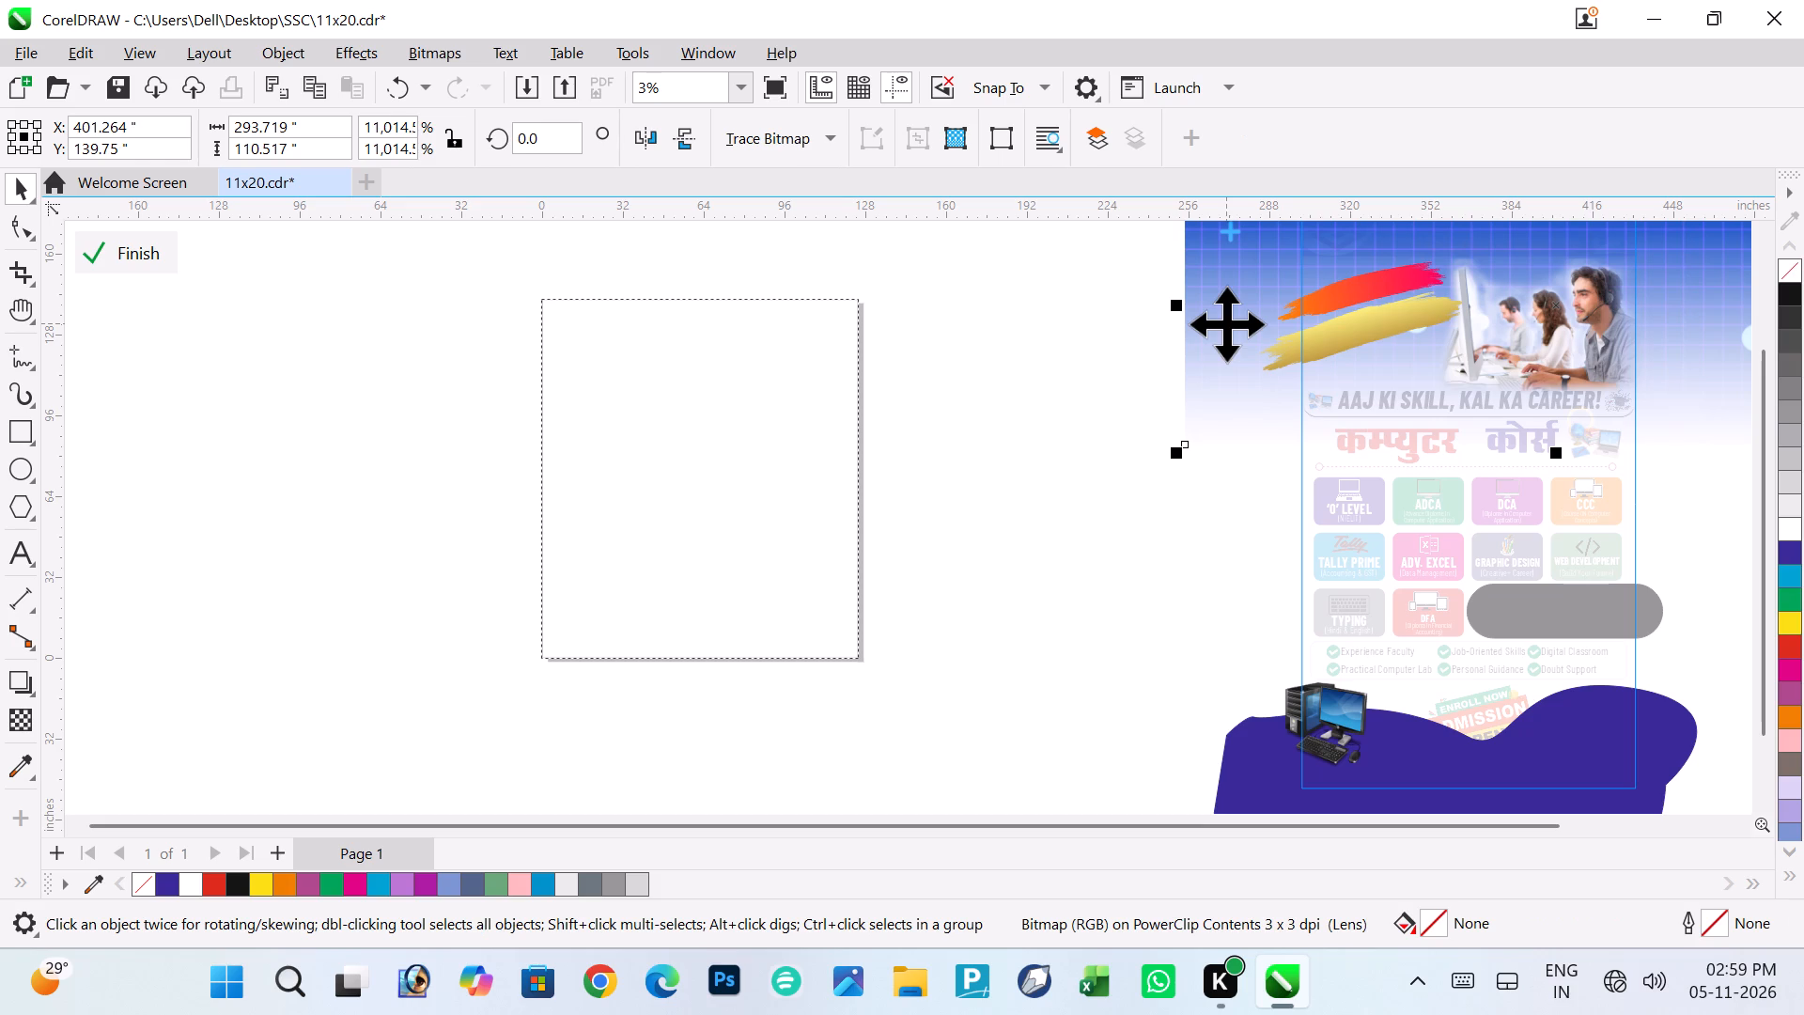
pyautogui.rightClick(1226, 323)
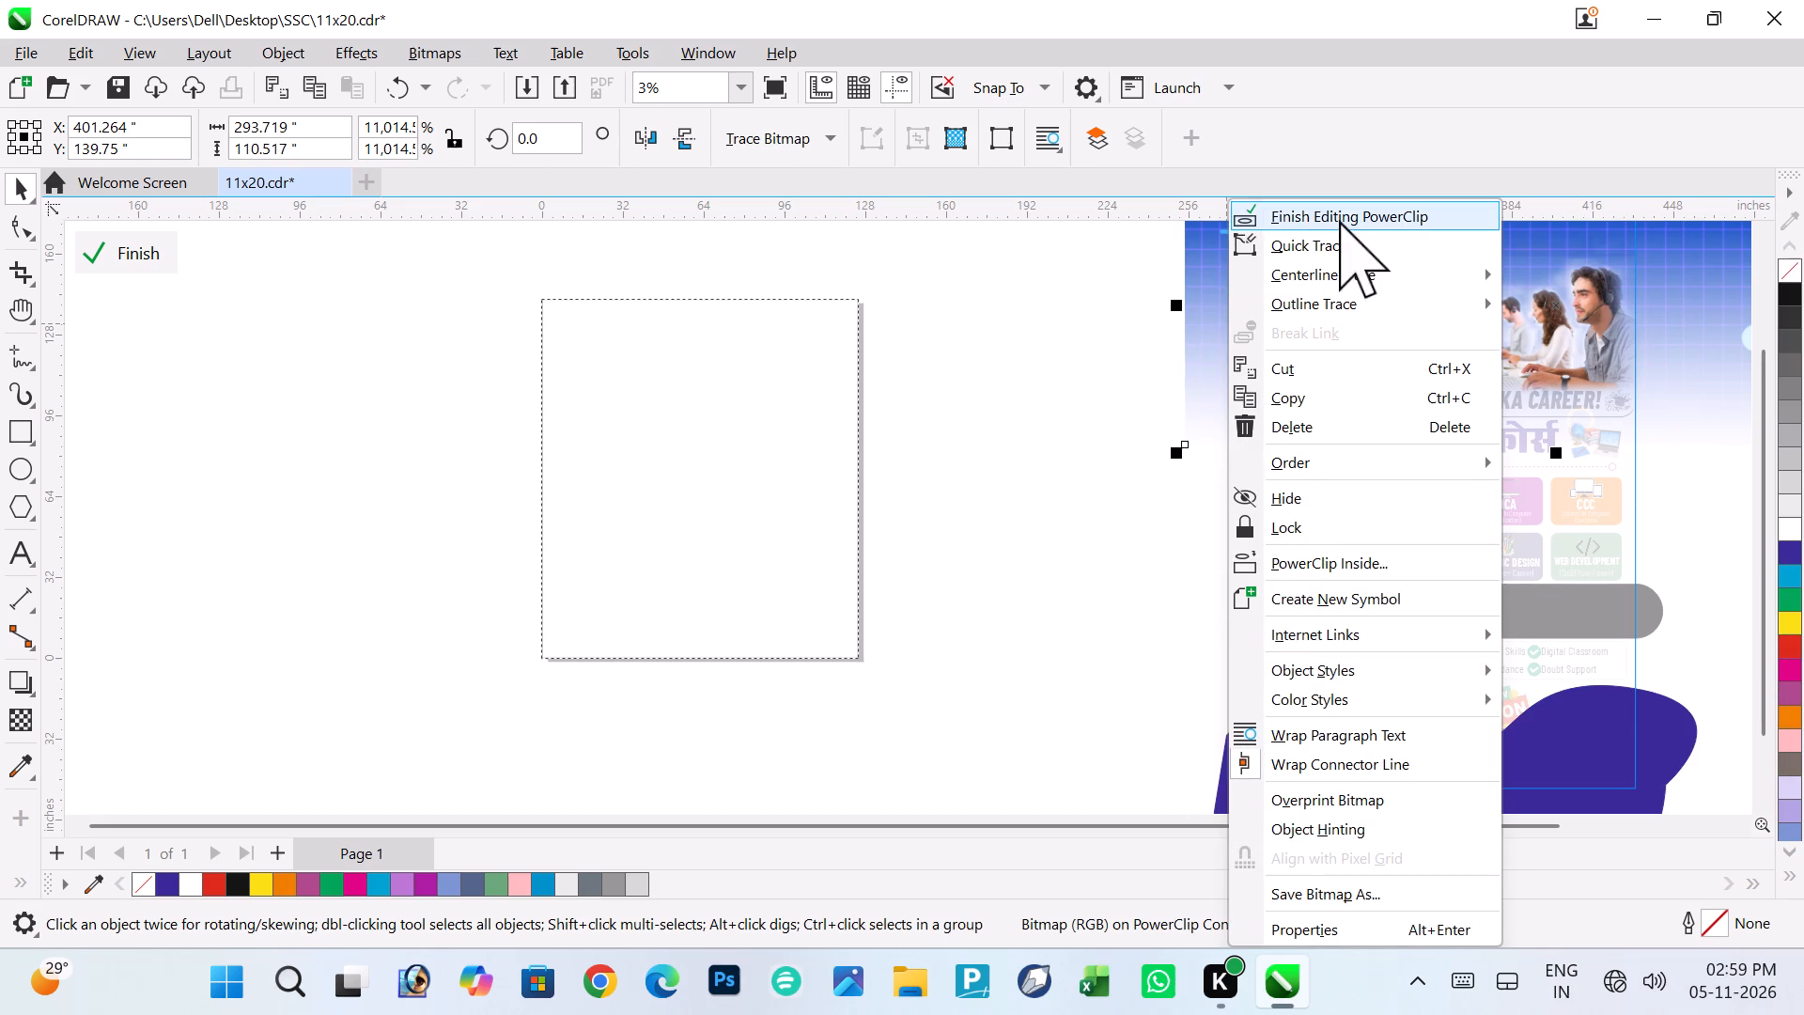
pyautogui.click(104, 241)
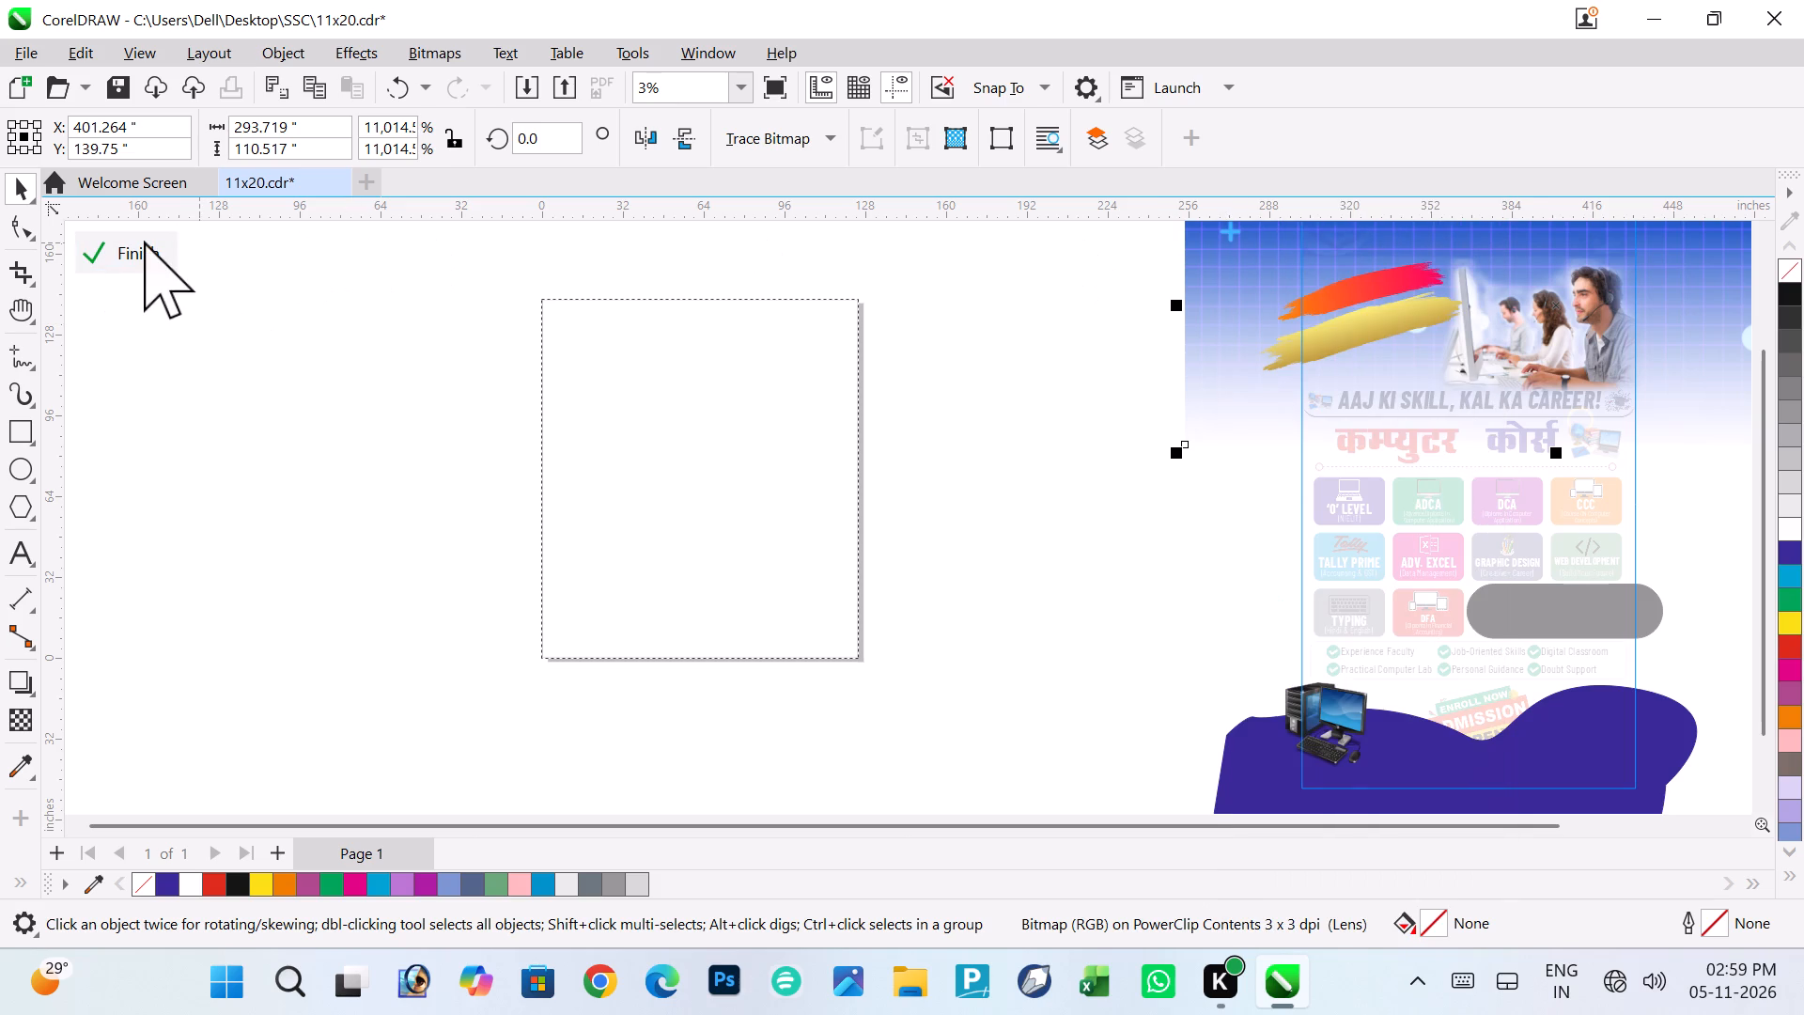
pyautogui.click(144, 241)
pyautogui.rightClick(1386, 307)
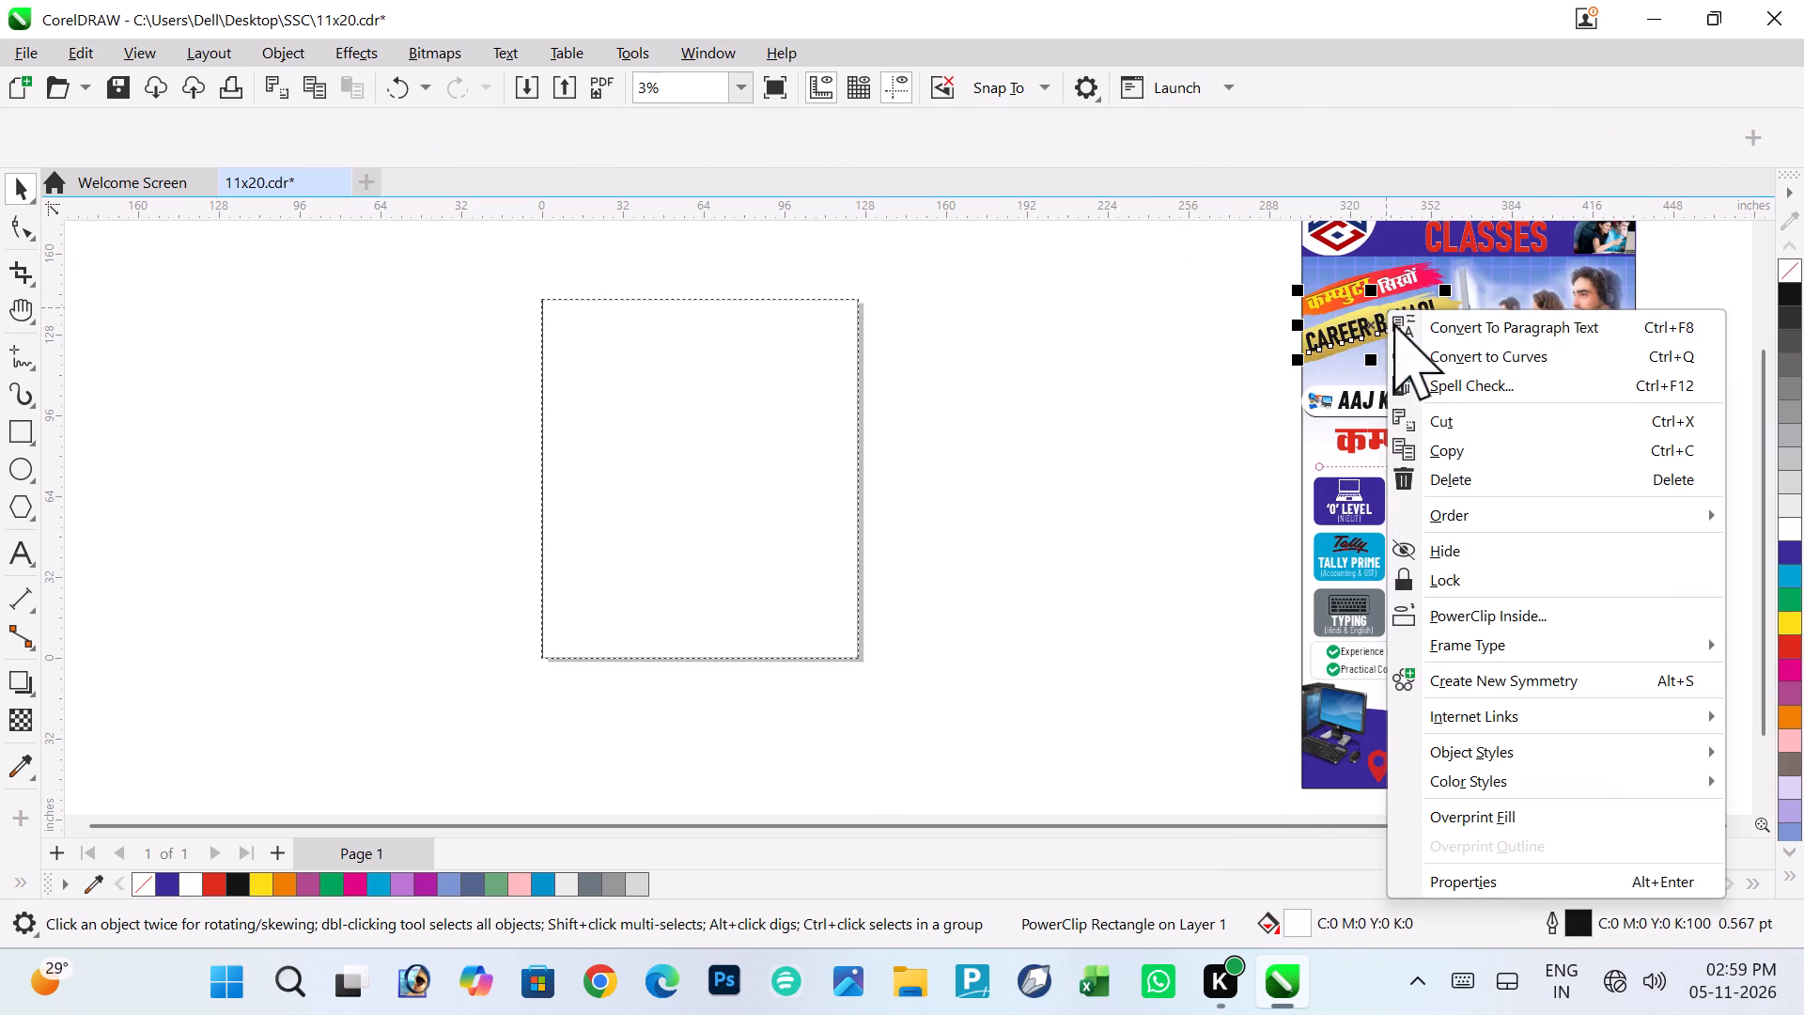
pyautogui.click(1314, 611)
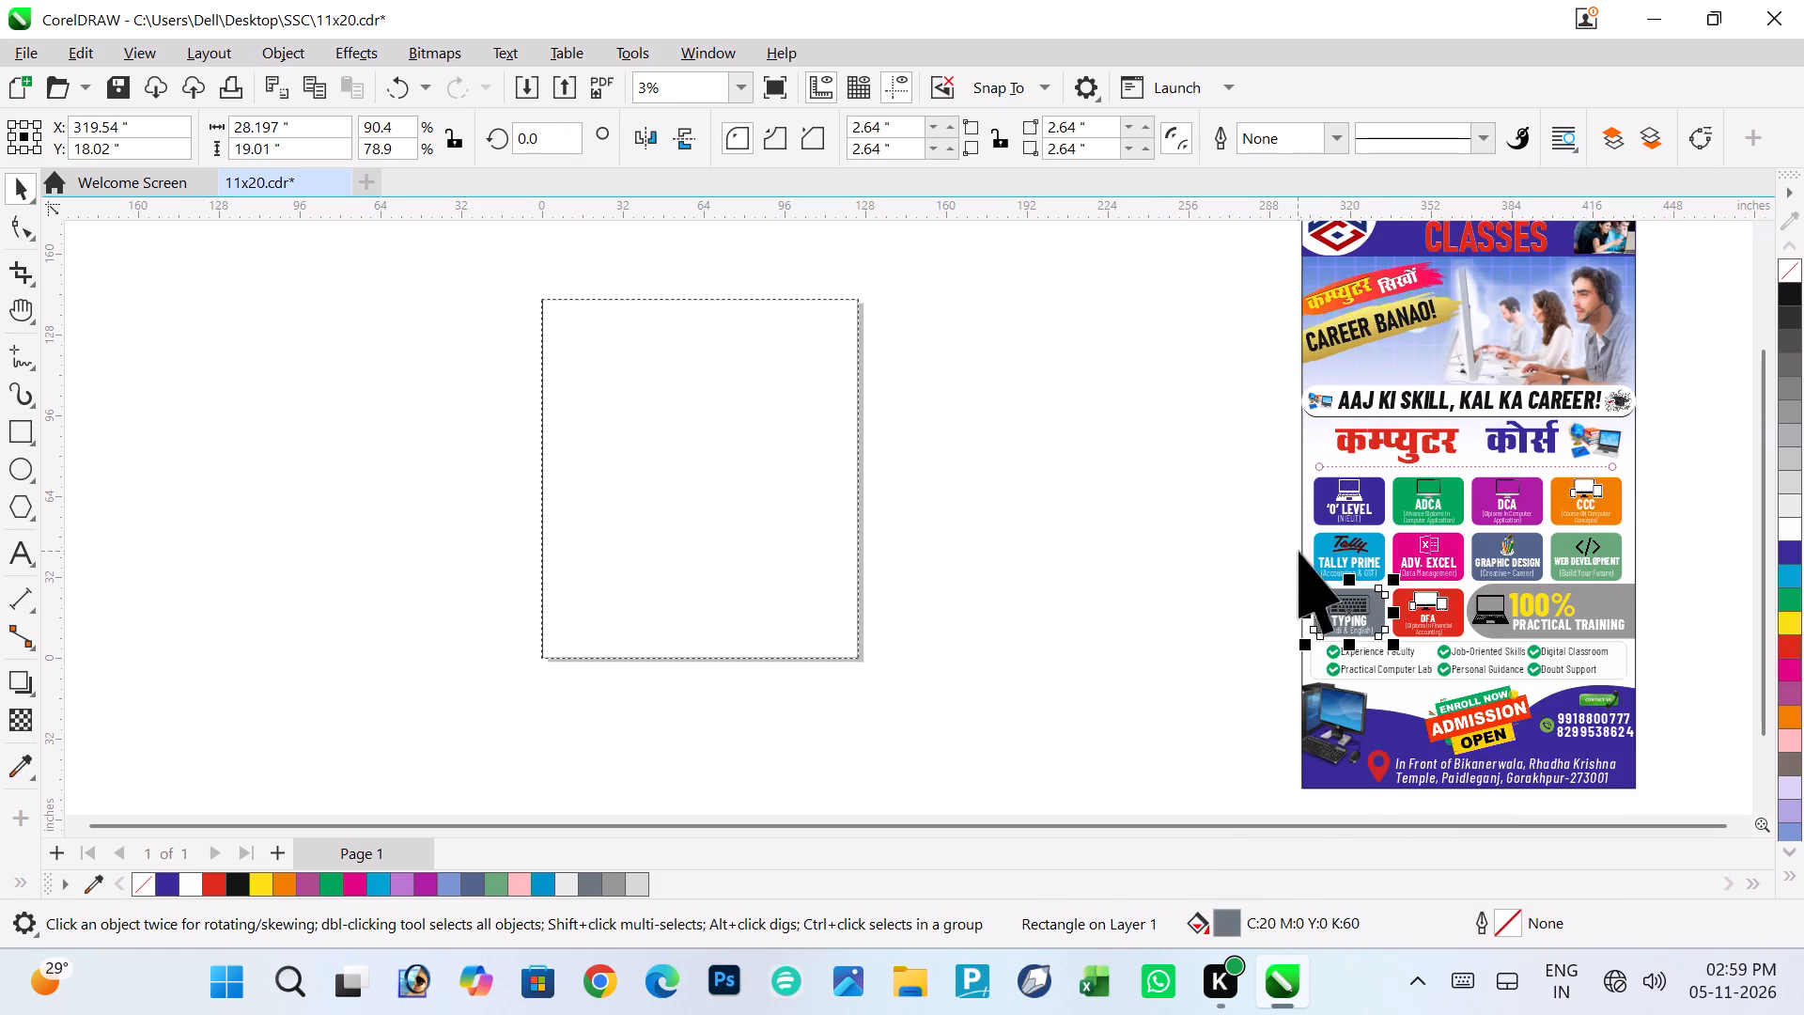
# Extract the contents of the 132 by 240 inch PowerClip rectangle behind the Sure Success Classes poster.
pyautogui.click(1304, 549)
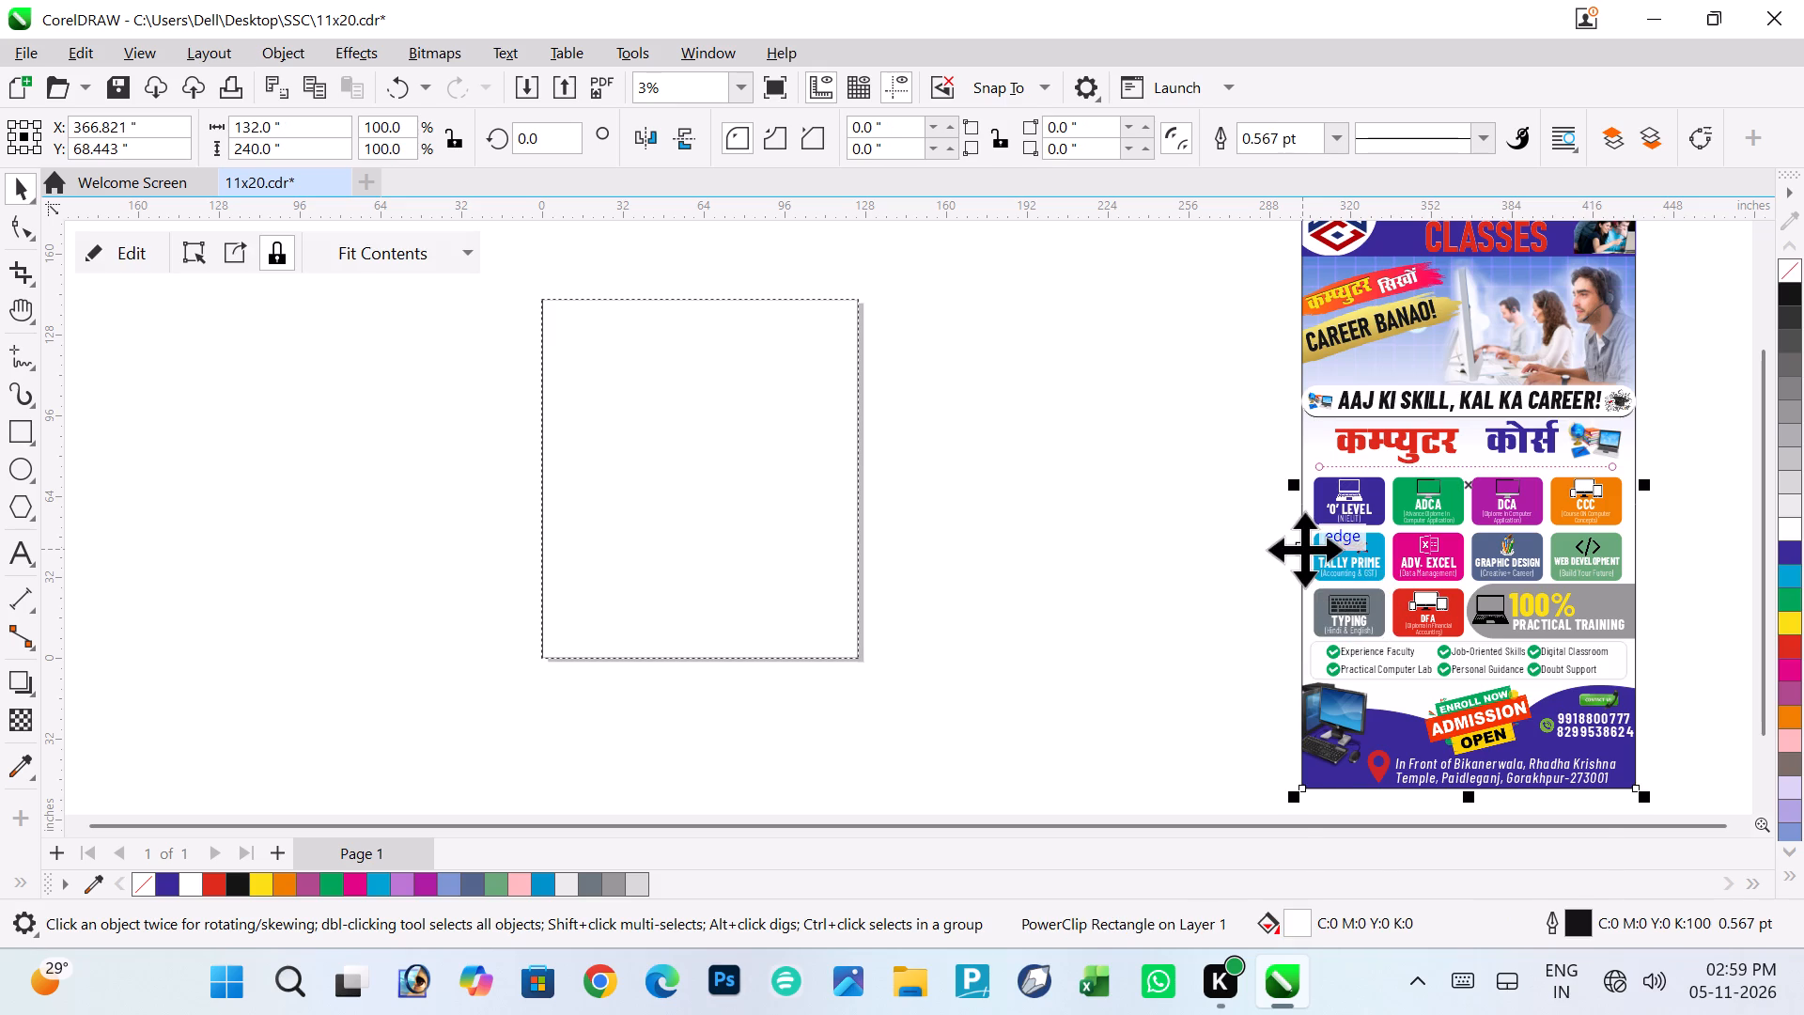
pyautogui.rightClick(1304, 549)
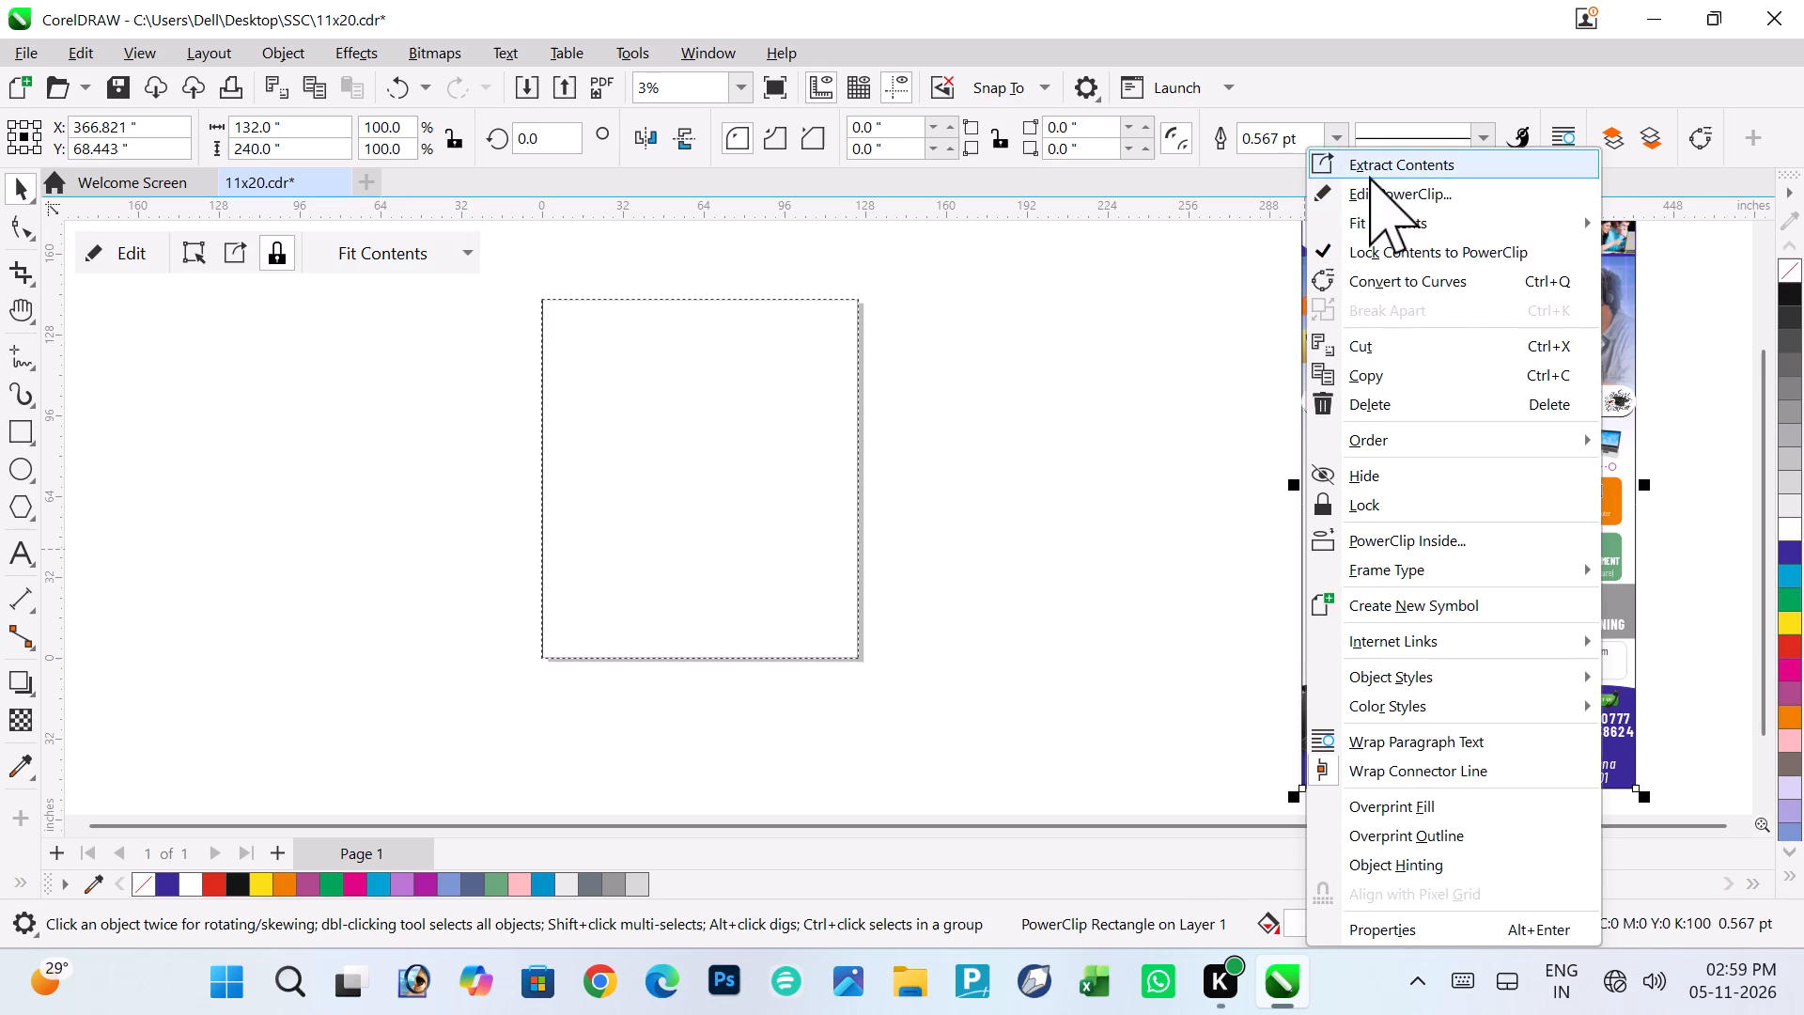
pyautogui.click(1369, 176)
pyautogui.click(1104, 437)
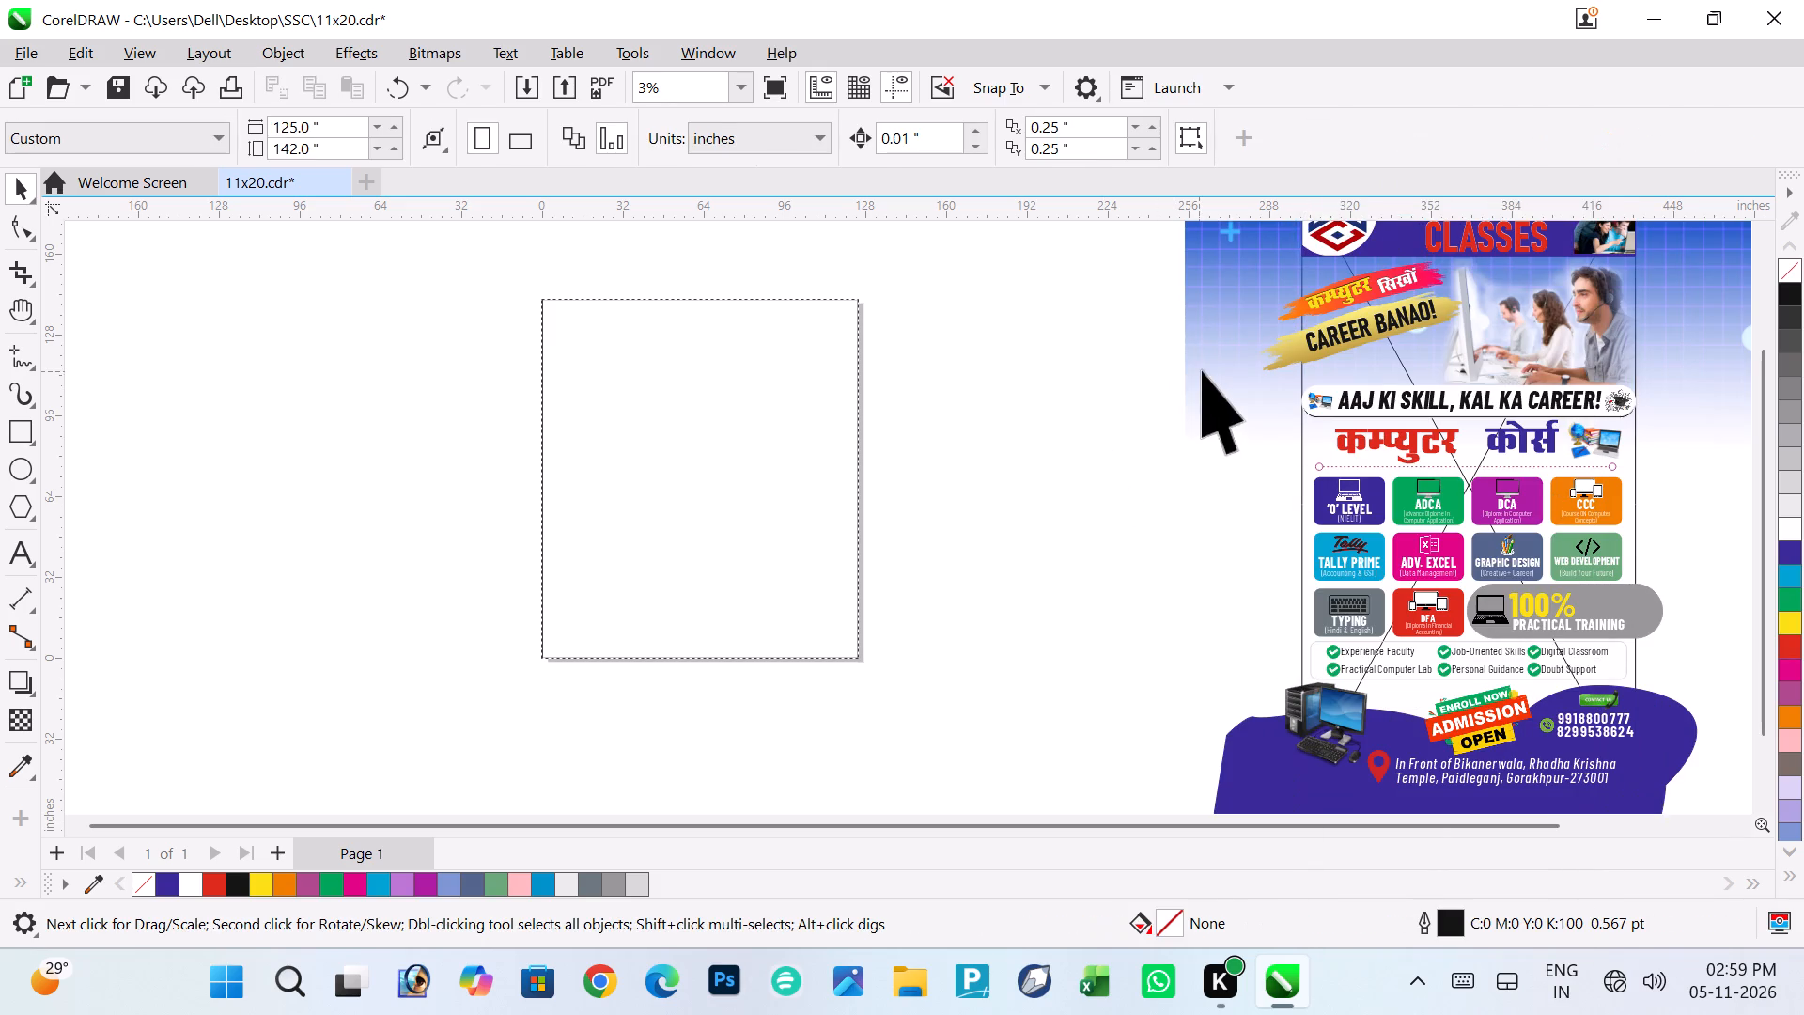
# Pull the blue grid gradient background bitmap out of the poster and PowerClip it inside the page-sized rectangle.
pyautogui.moveTo(1209, 367); pyautogui.dragTo(875, 498)
pyautogui.rightClick(1001, 400)
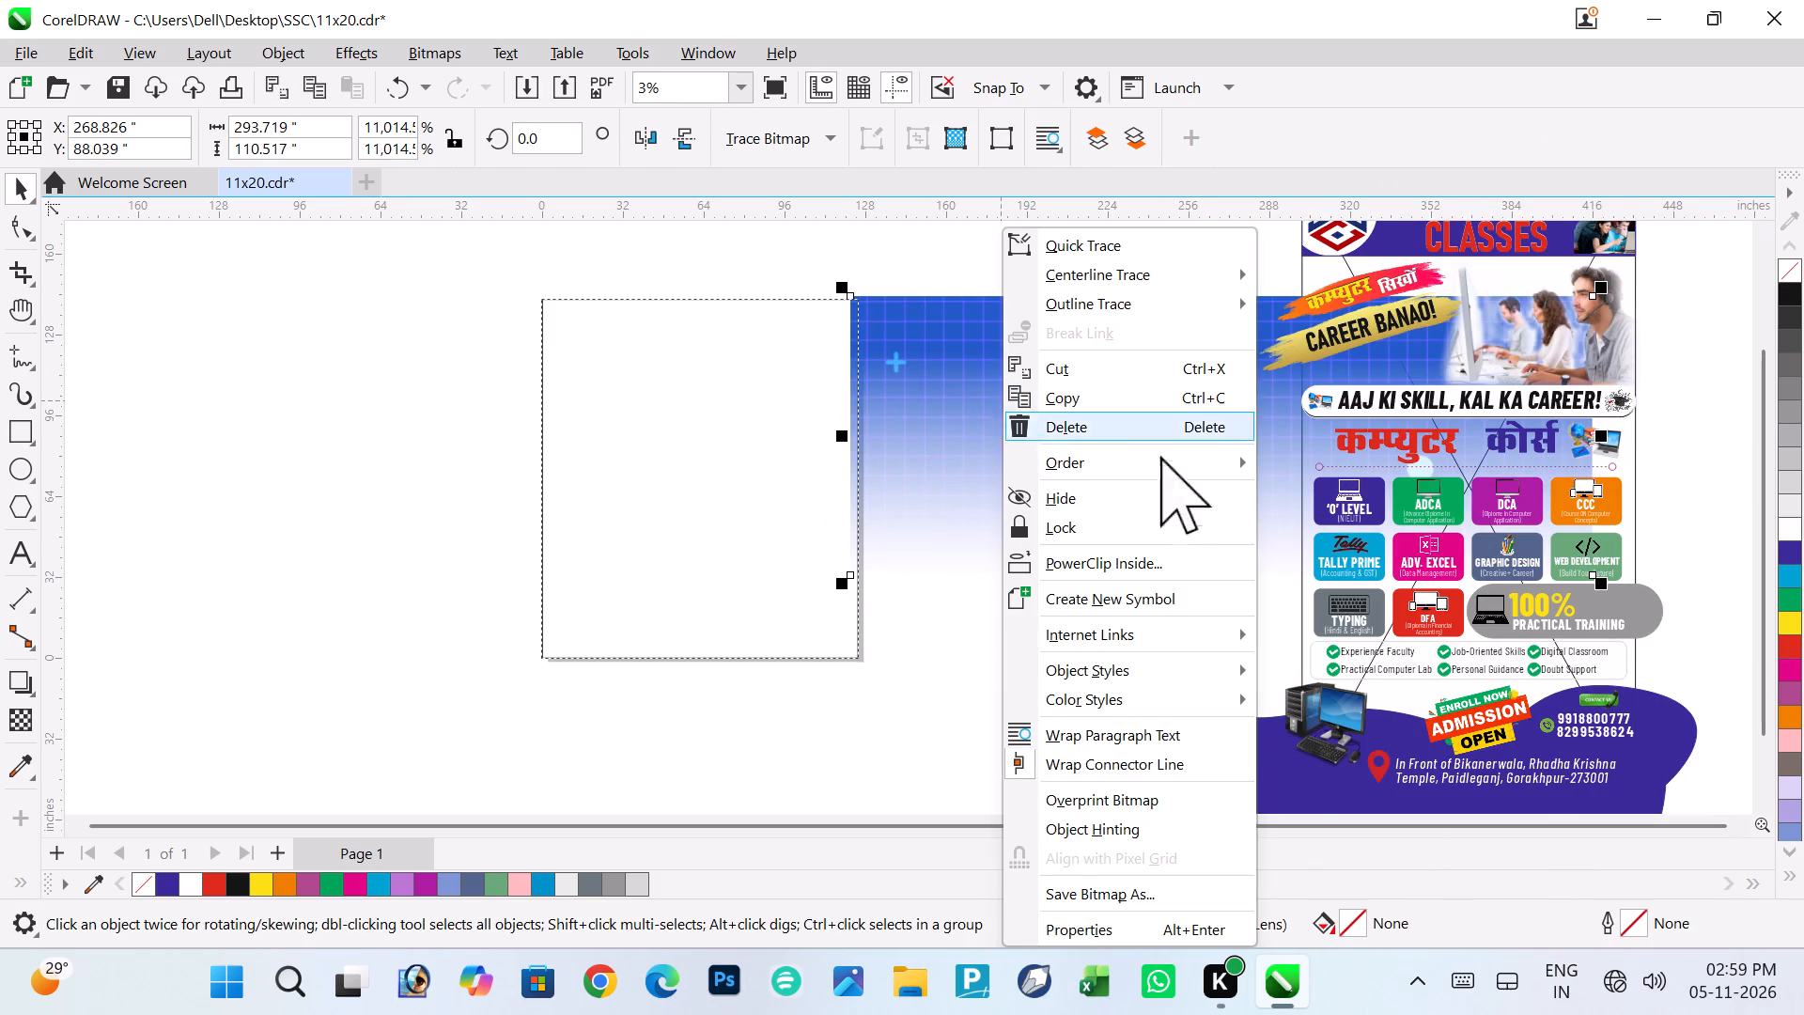
pyautogui.click(1099, 558)
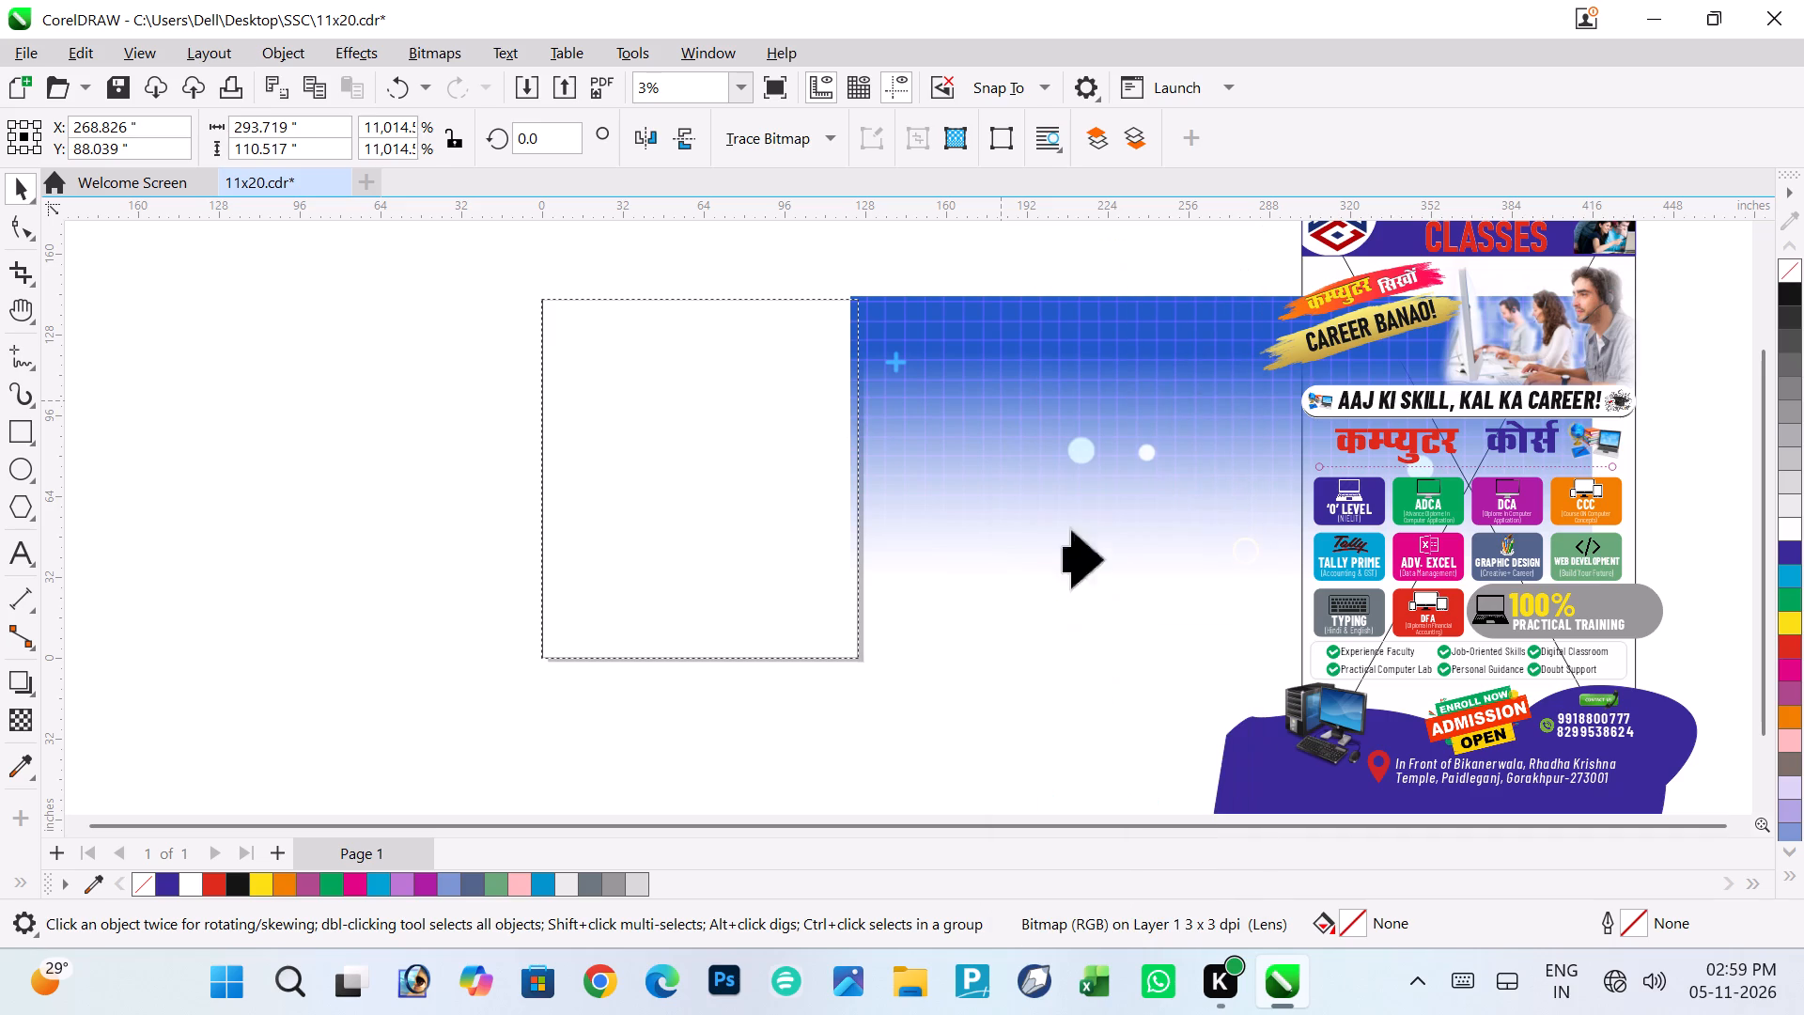
pyautogui.click(763, 525)
# Edit the page rectangle's PowerClip, moving the gradient background's center to about X 77, Y 145 inches, and finish editing.
pyautogui.doubleClick(794, 450)
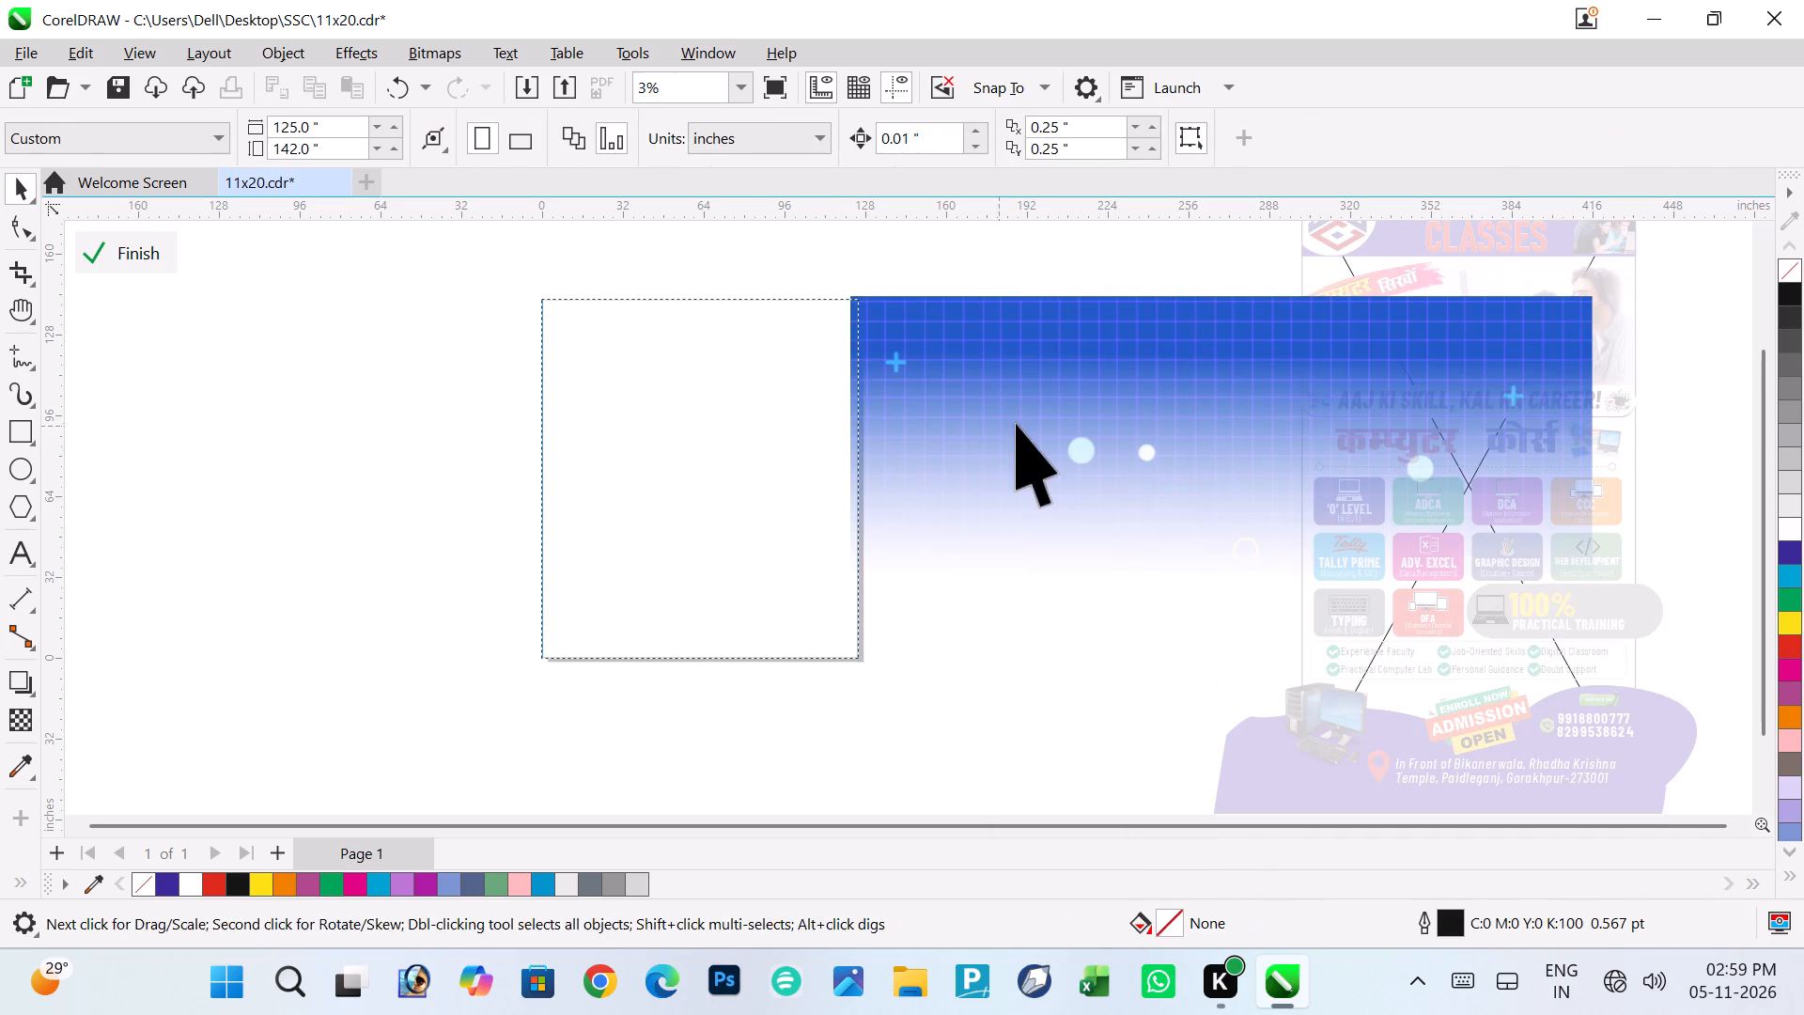
pyautogui.click(1016, 423)
pyautogui.moveTo(1048, 413); pyautogui.dragTo(587, 343)
pyautogui.moveTo(587, 343); pyautogui.dragTo(549, 269)
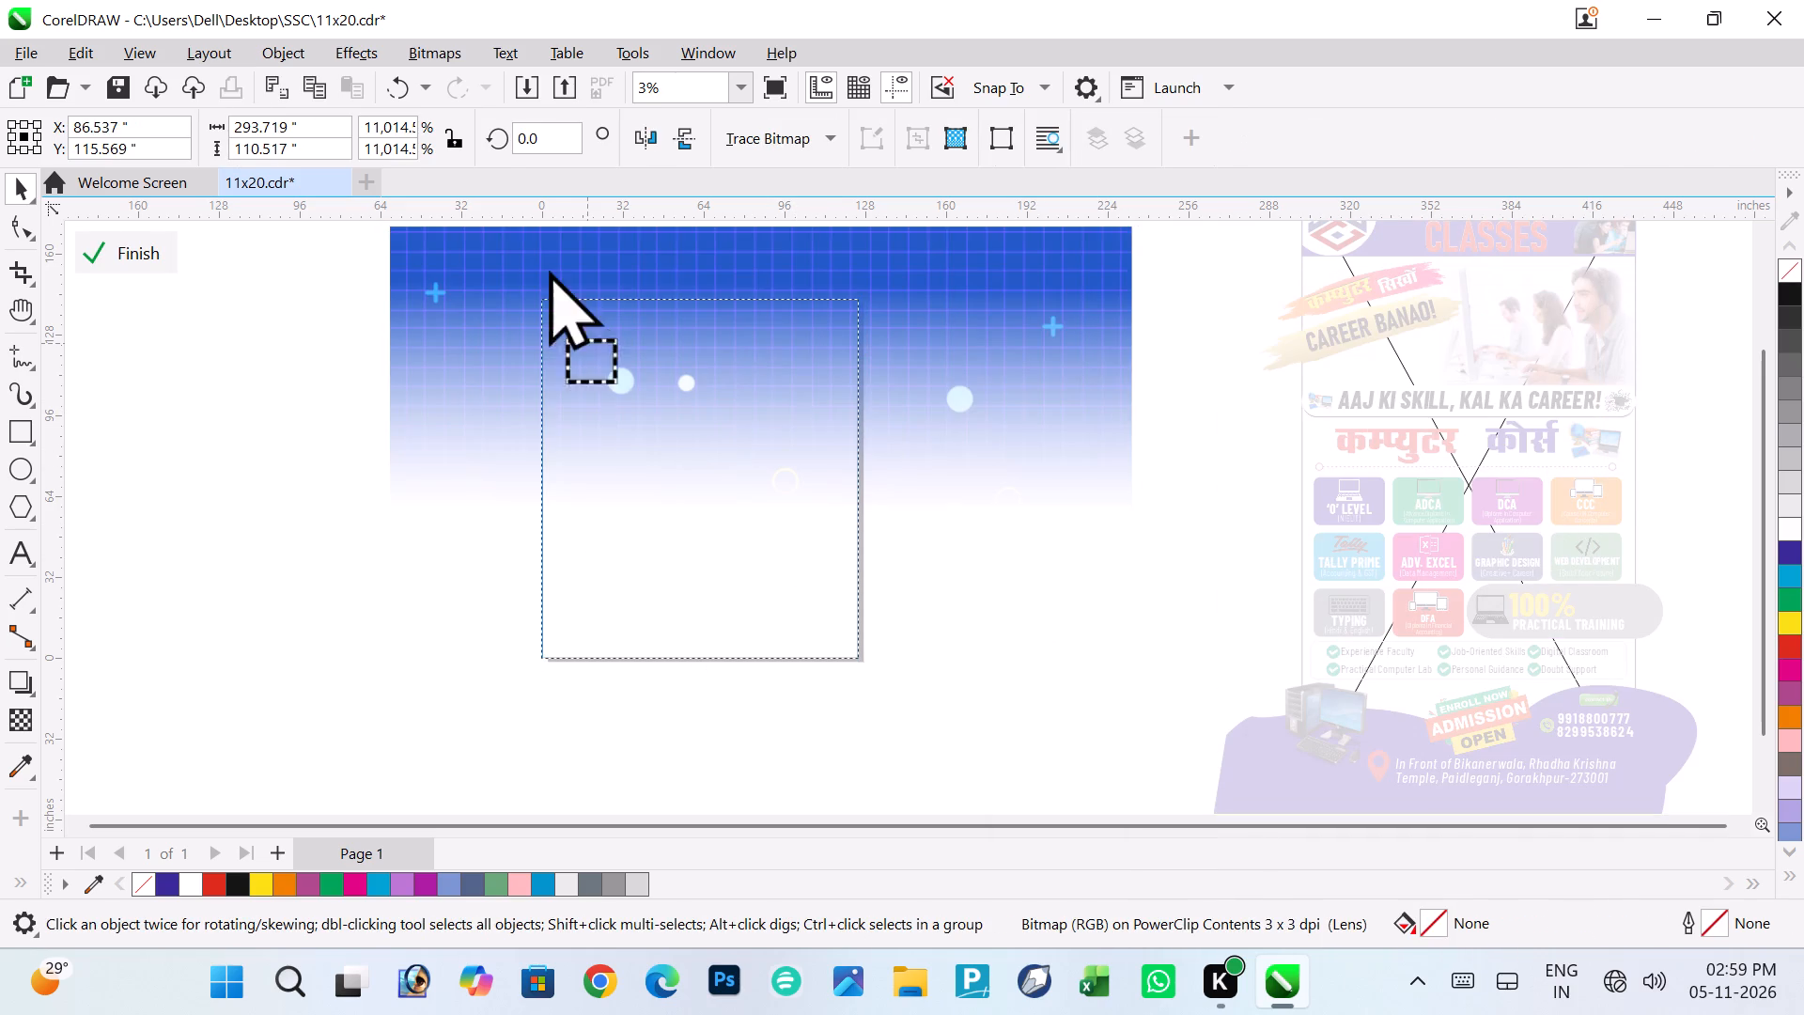
pyautogui.moveTo(549, 269); pyautogui.dragTo(534, 245)
pyautogui.moveTo(534, 245); pyautogui.dragTo(569, 258)
pyautogui.moveTo(569, 258); pyautogui.dragTo(564, 269)
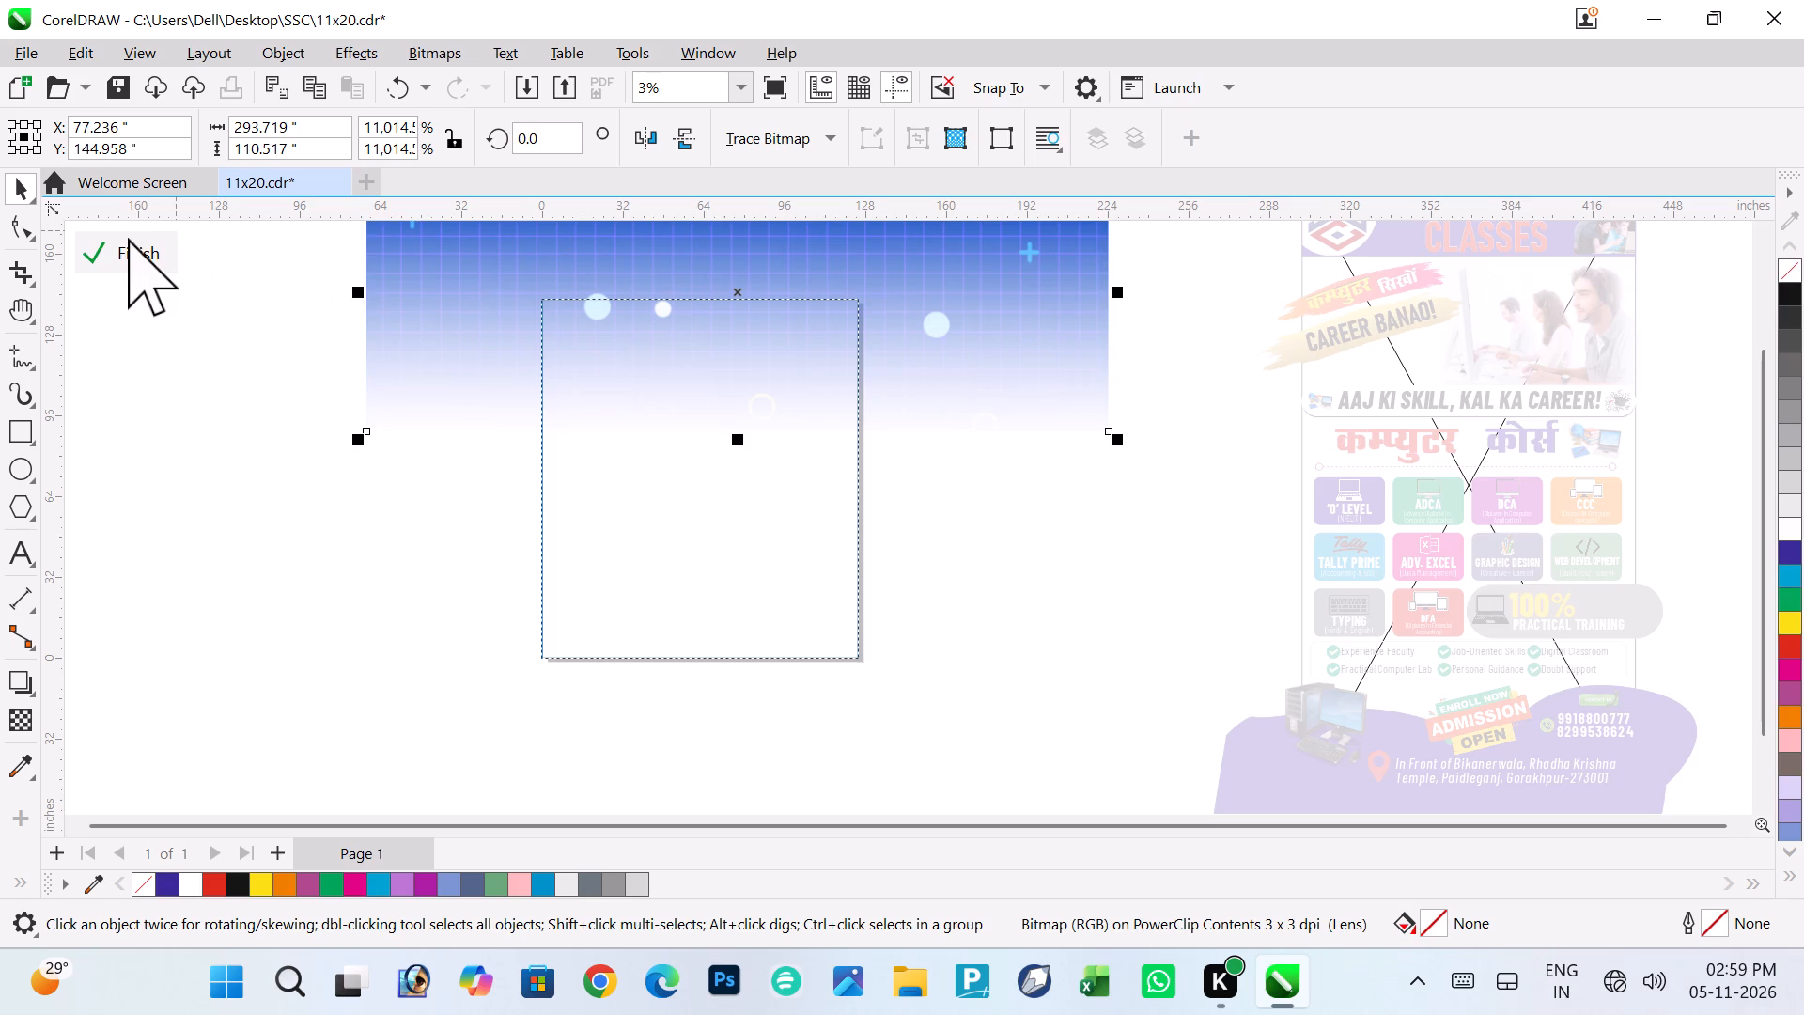
pyautogui.click(128, 238)
pyautogui.click(176, 413)
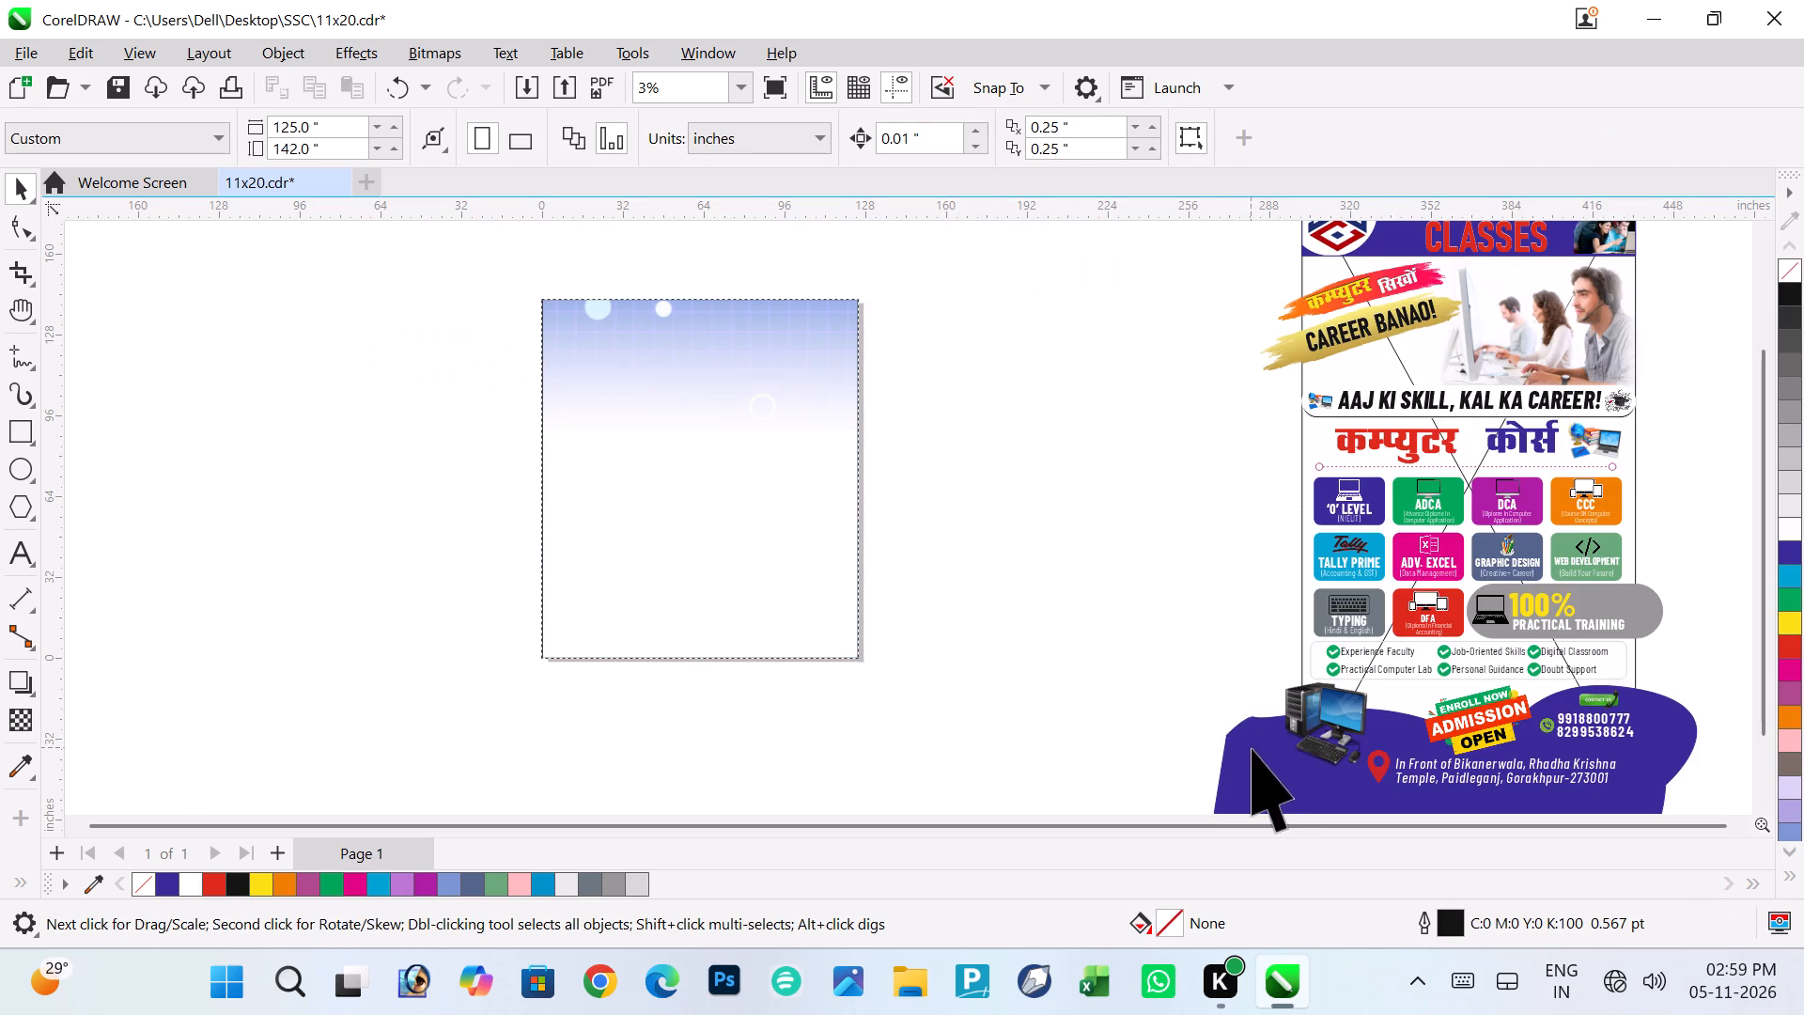
# Move the dark blue wave shape from the poster's bottom onto the page's lower right area, centered about X 158, Y 16 inches.
pyautogui.click(1254, 750)
pyautogui.moveTo(1269, 756); pyautogui.dragTo(756, 616)
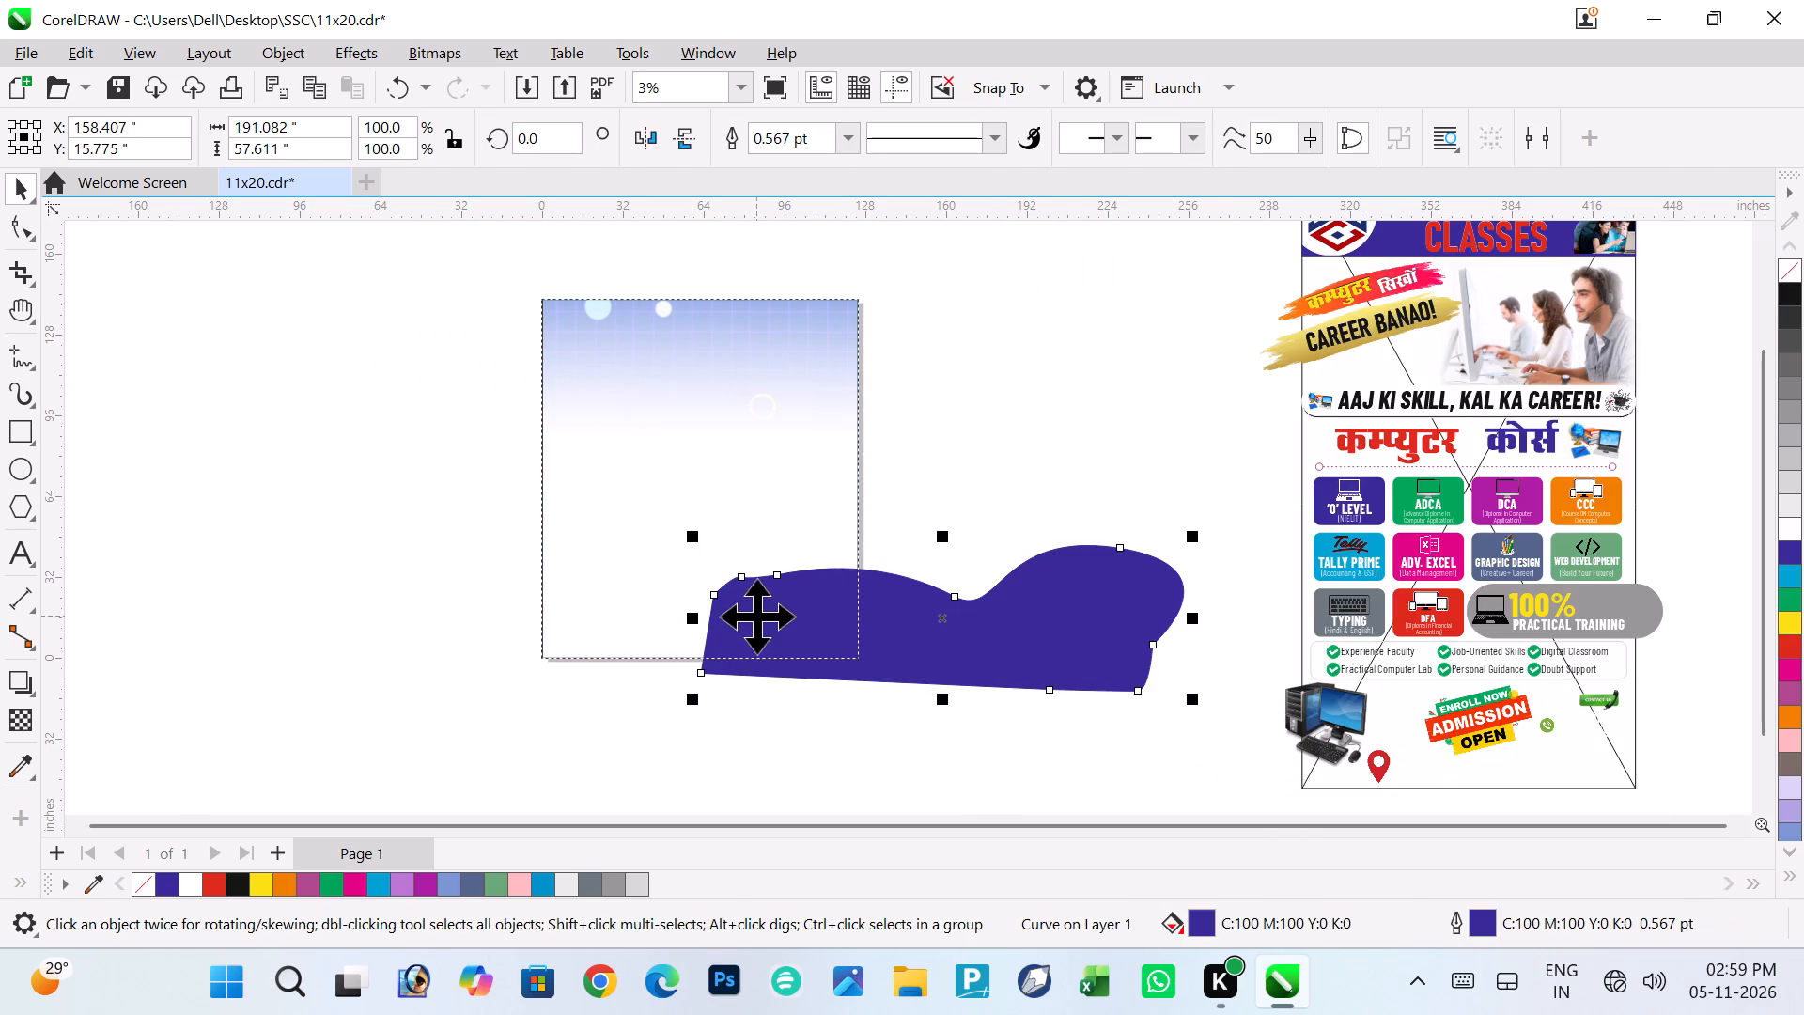
pyautogui.click(904, 632)
pyautogui.moveTo(904, 632); pyautogui.dragTo(458, 663)
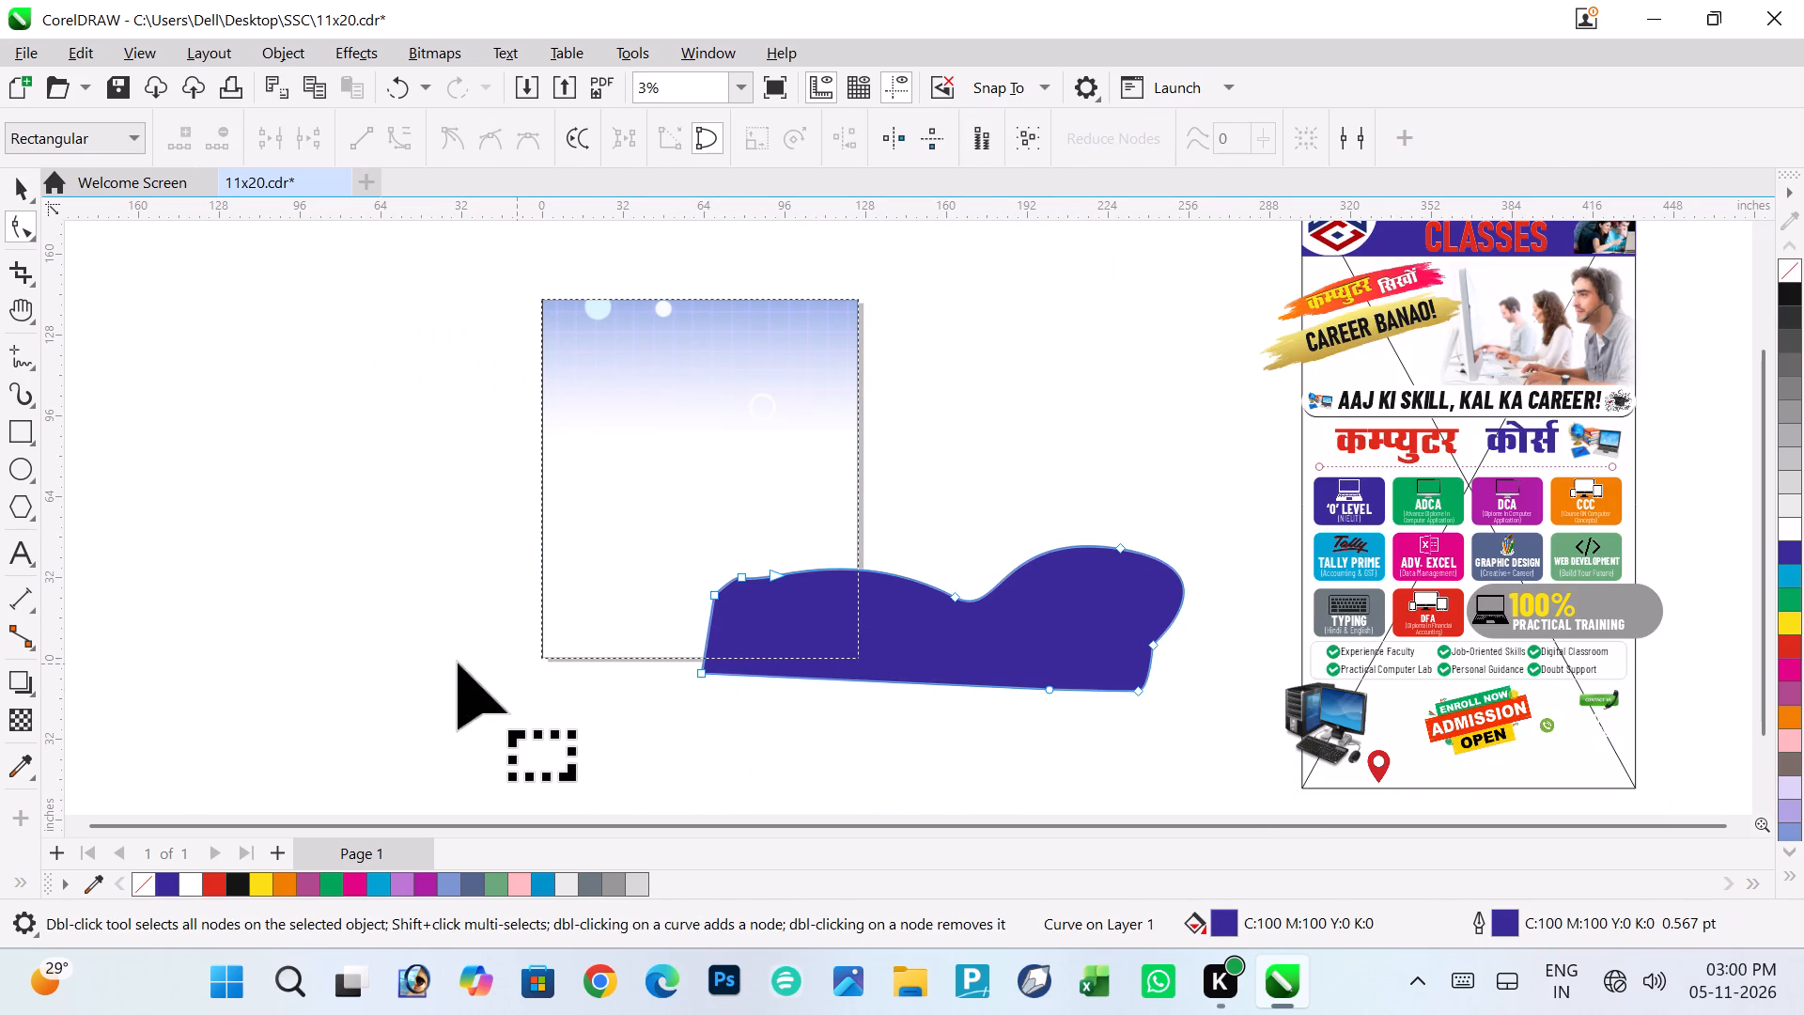
pyautogui.hotkey('ctrl', 'space')
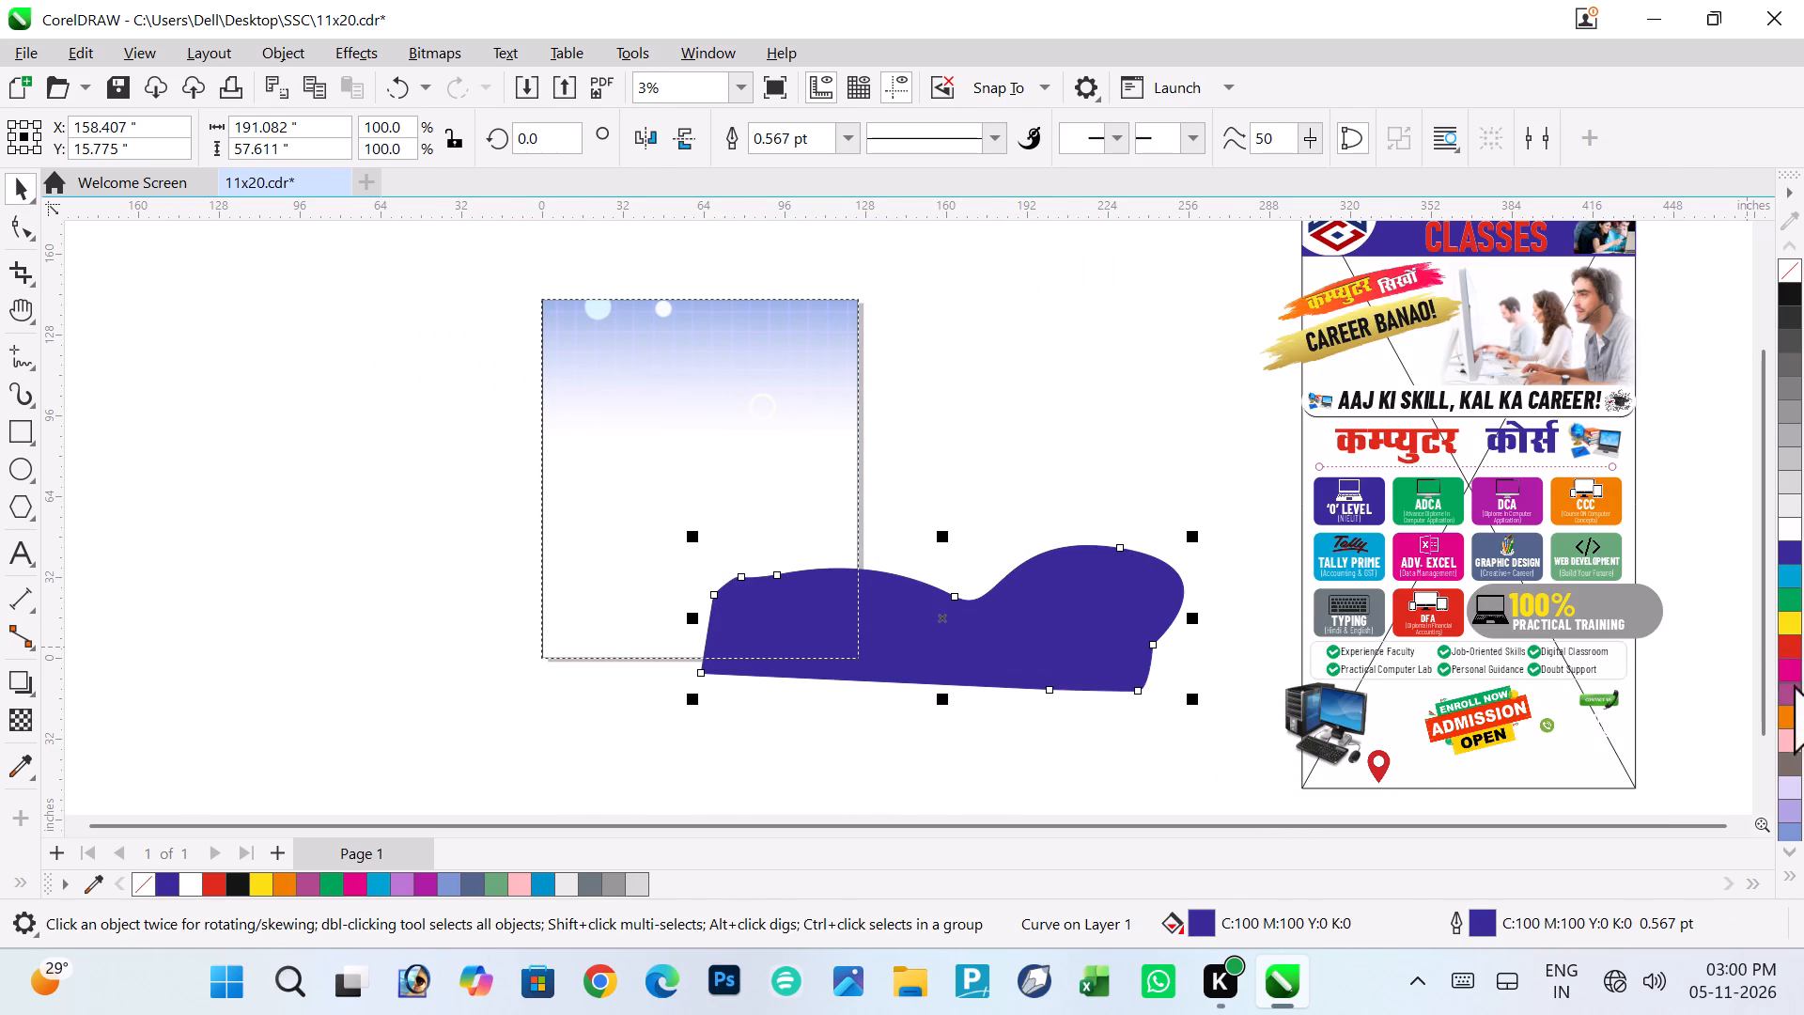
# Recolor the wave shape's fill and outline to orange, C:0 M:60 Y:100 K:0.
pyautogui.click(1786, 644)
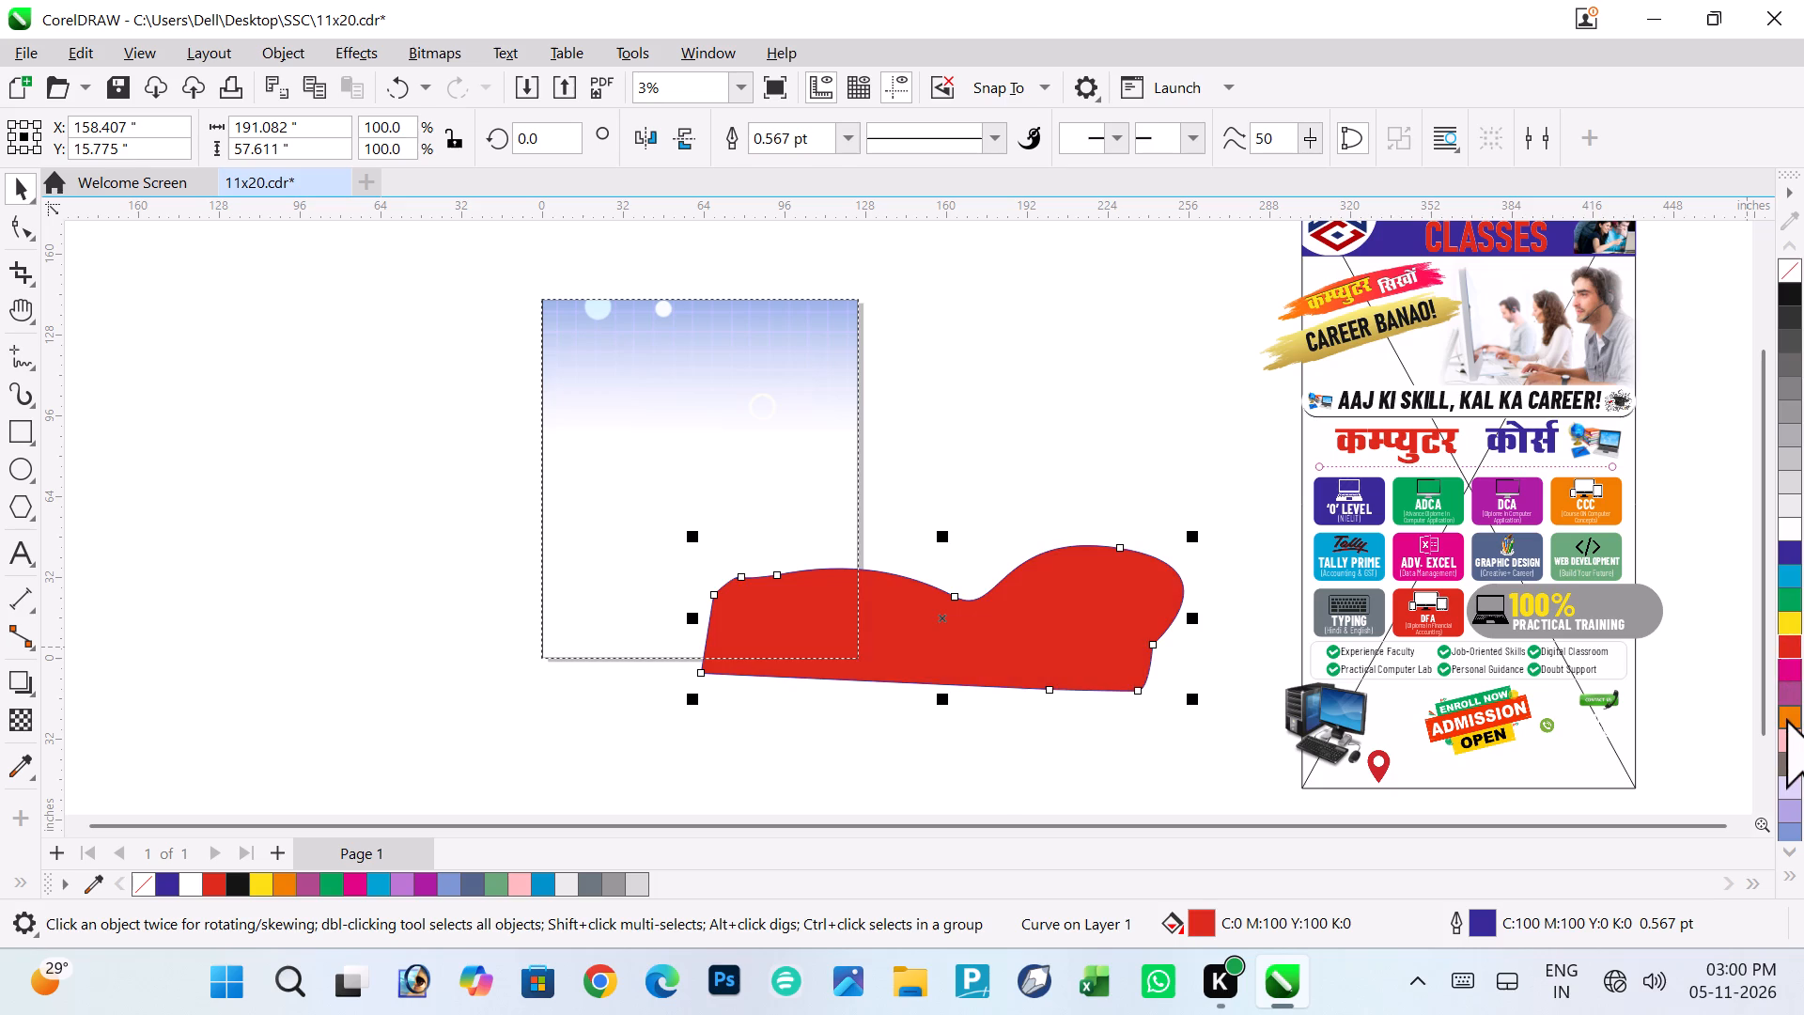
pyautogui.click(1786, 718)
pyautogui.rightClick(1786, 718)
# PowerClip the orange wave shape inside the page-sized rectangle.
pyautogui.rightClick(1053, 626)
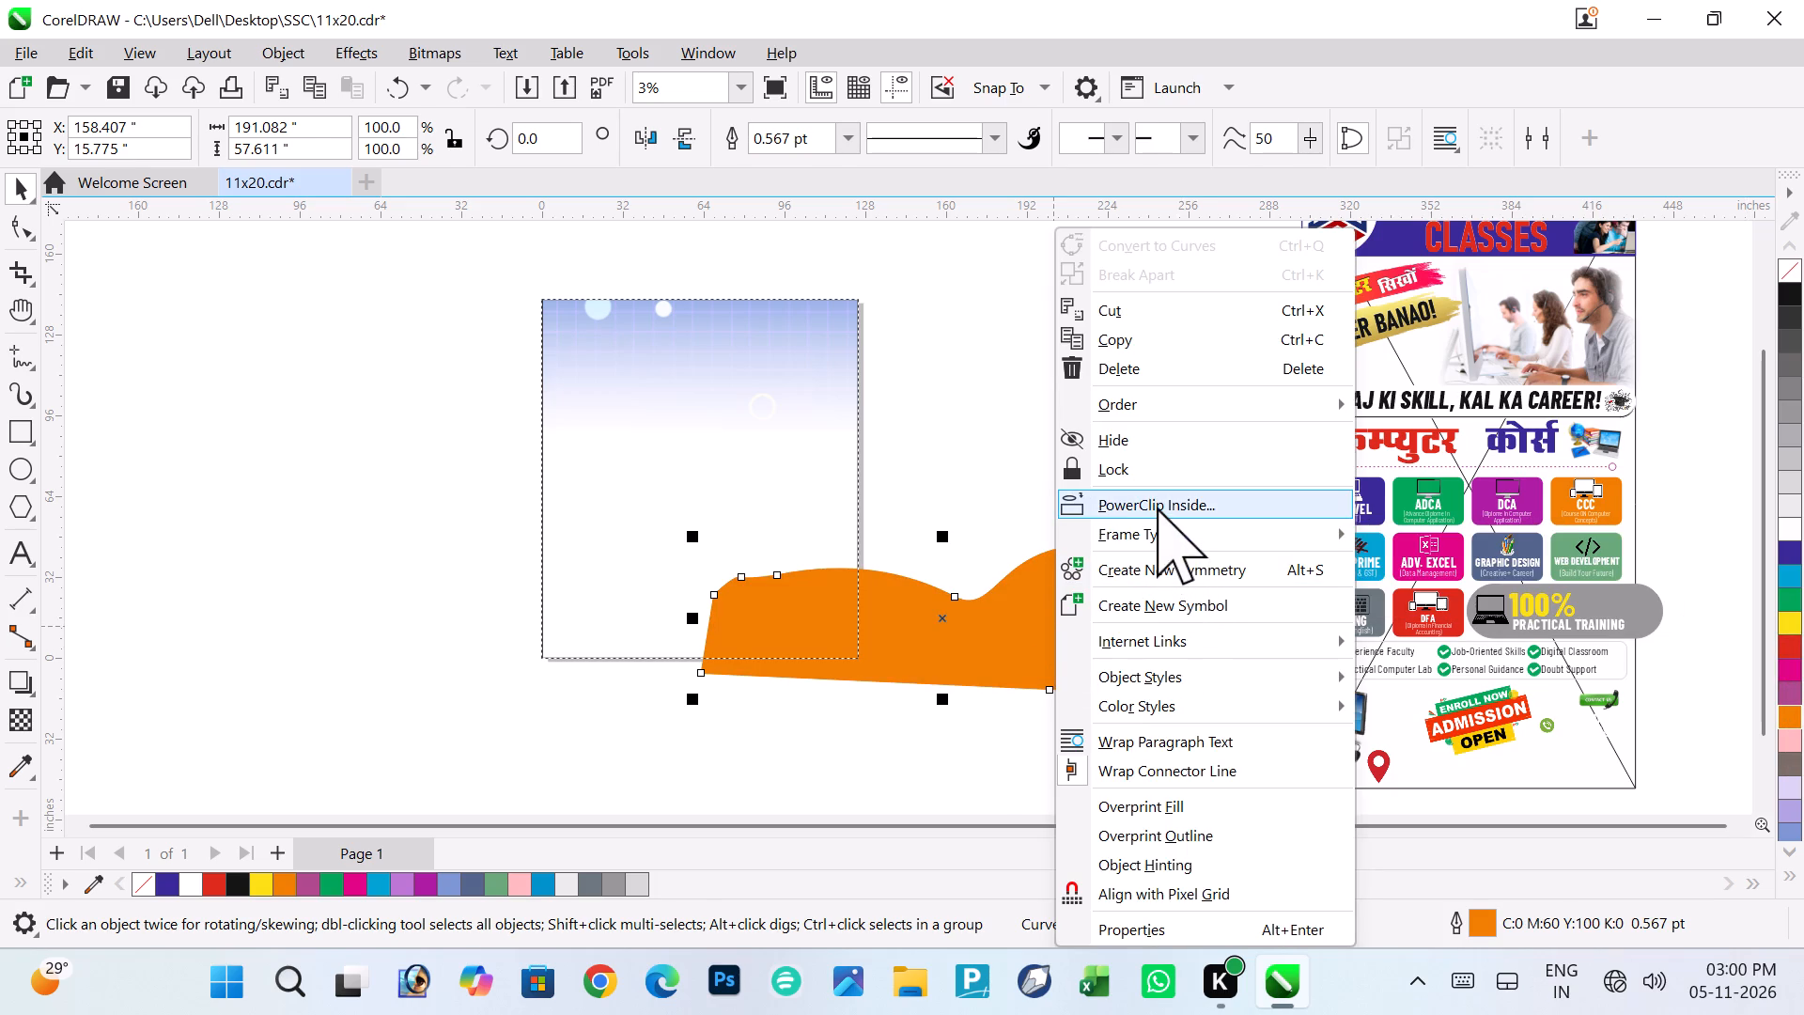
pyautogui.click(1157, 507)
pyautogui.click(668, 571)
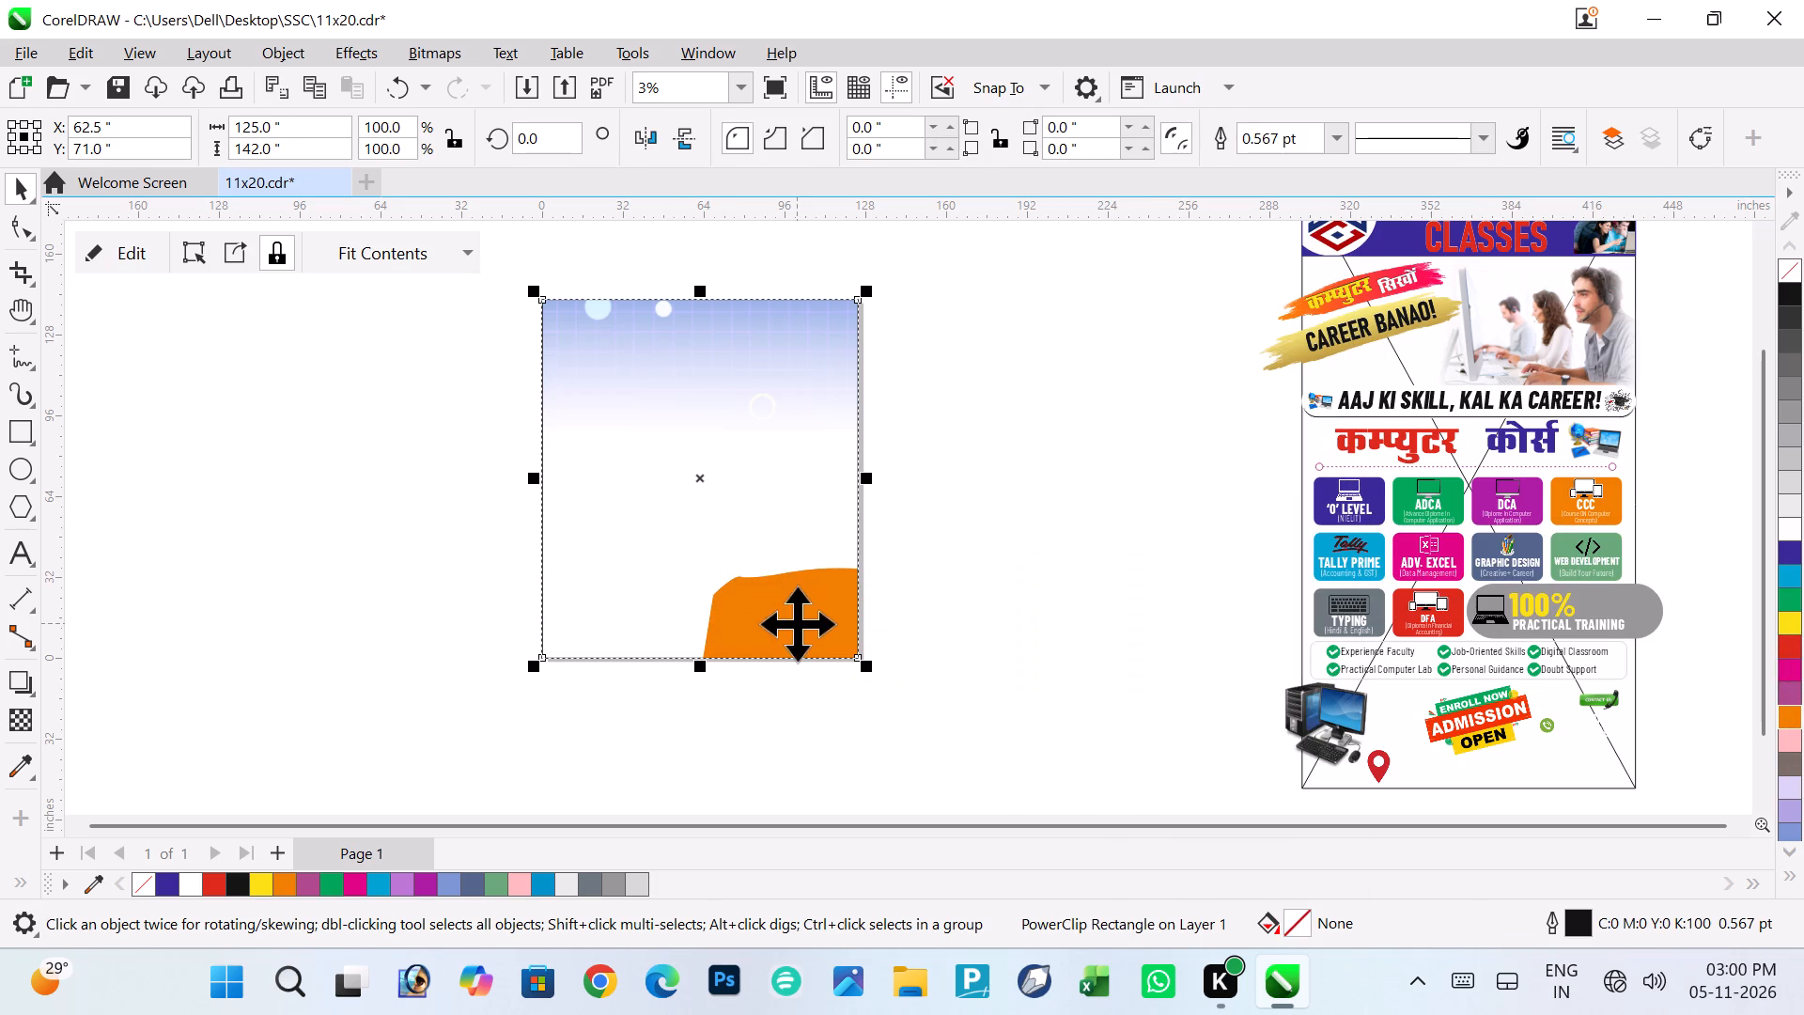
# Edit the page rectangle's PowerClip, enlarging the orange wave to about 260 by 78 inches centered near X 65, Y -18, and finish editing.
pyautogui.doubleClick(797, 623)
pyautogui.click(999, 609)
pyautogui.moveTo(1037, 623); pyautogui.dragTo(738, 640)
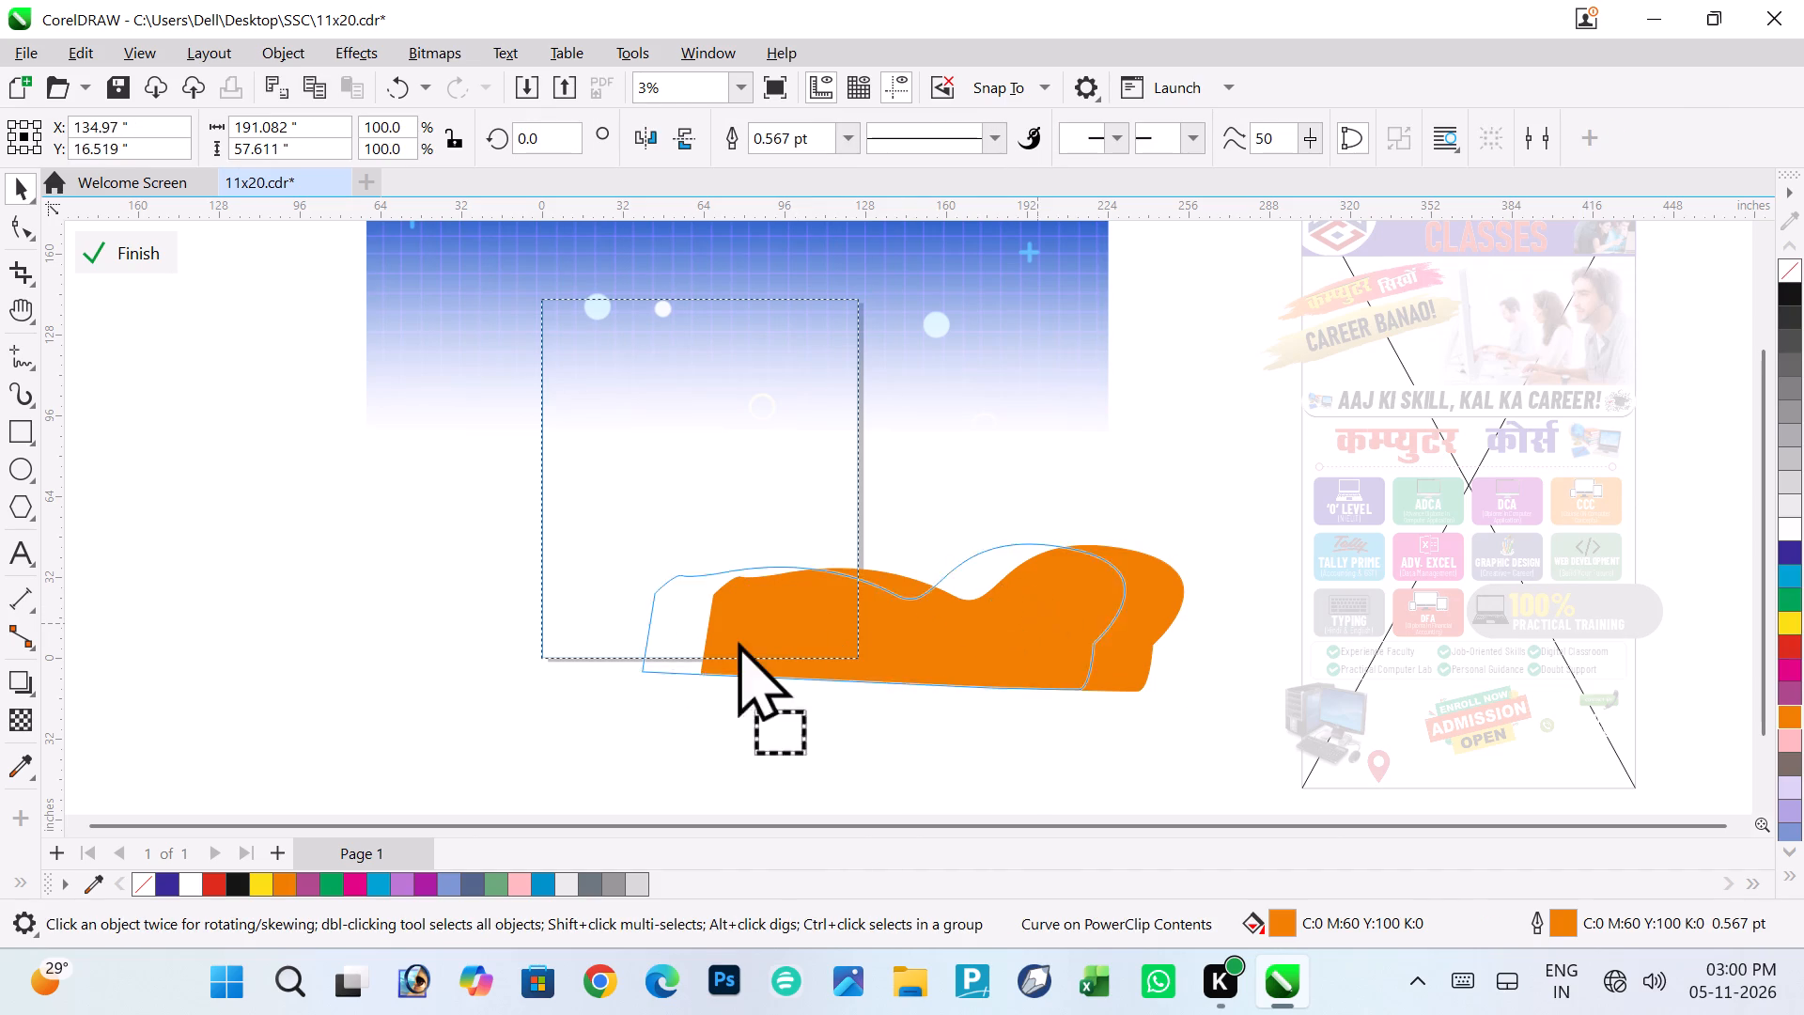
pyautogui.moveTo(738, 640); pyautogui.dragTo(685, 626)
pyautogui.moveTo(847, 705); pyautogui.dragTo(892, 714)
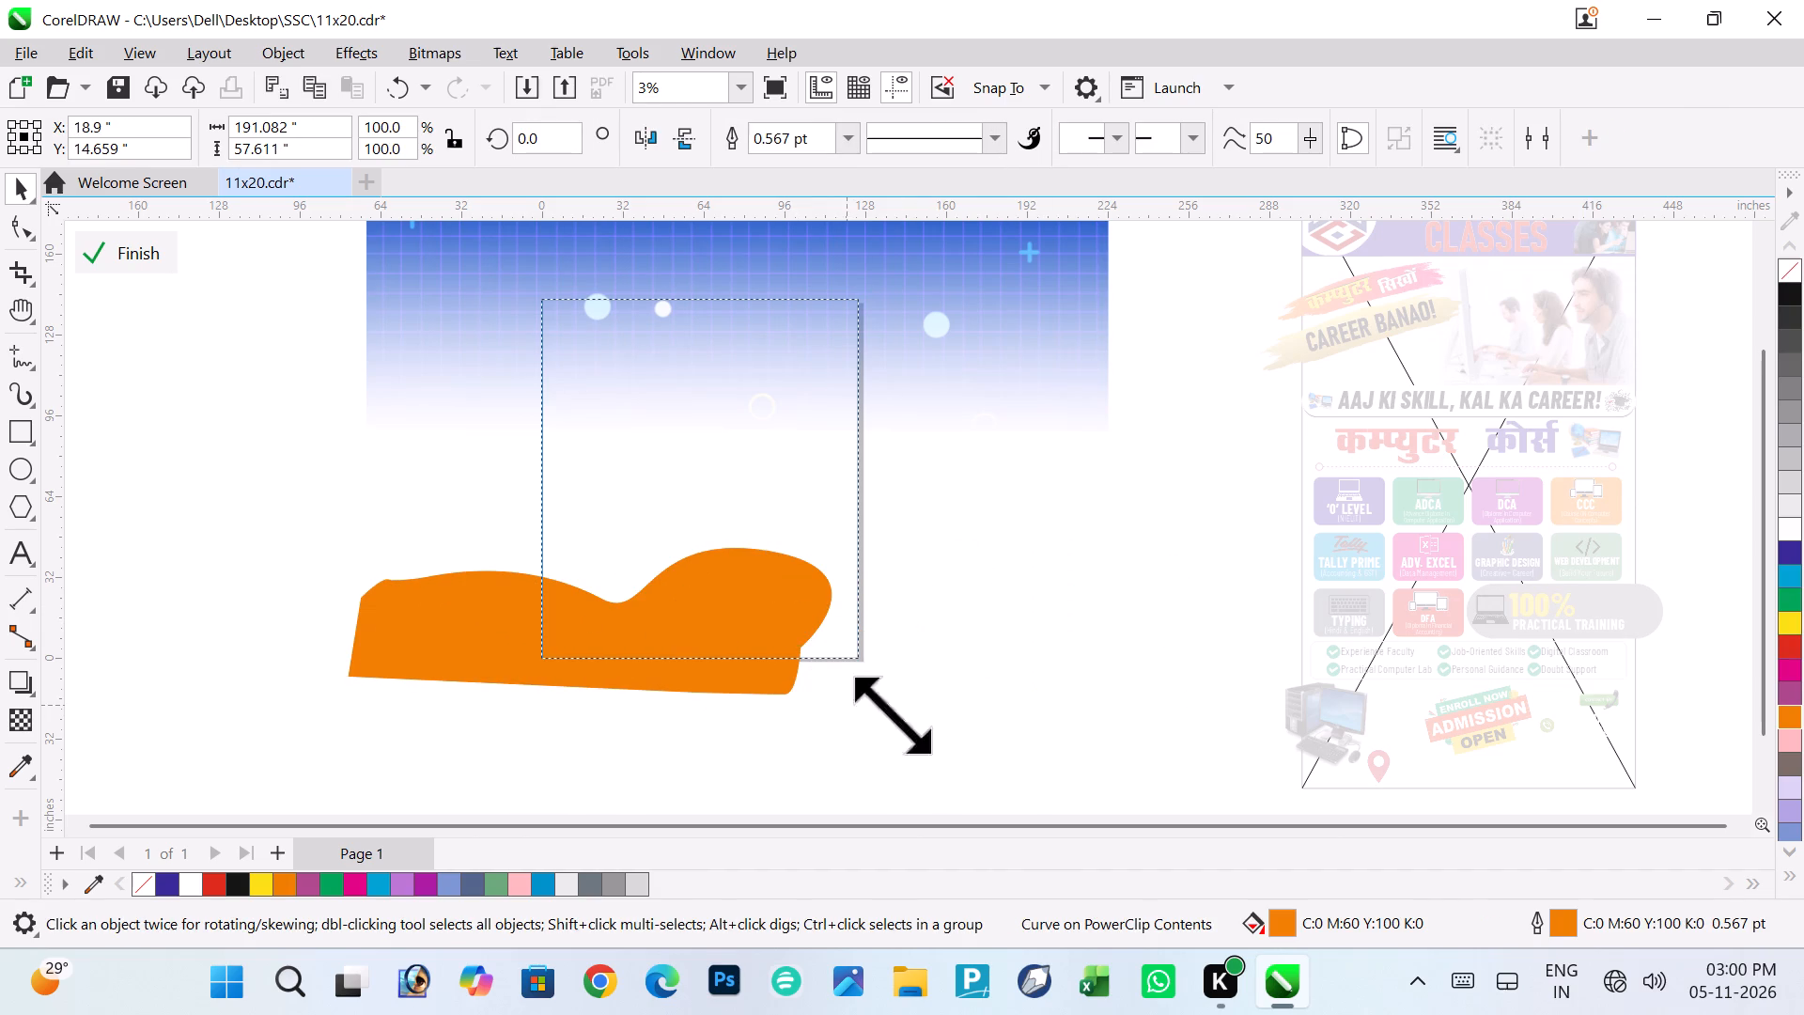
pyautogui.moveTo(892, 714); pyautogui.dragTo(1020, 796)
pyautogui.moveTo(931, 648); pyautogui.dragTo(927, 696)
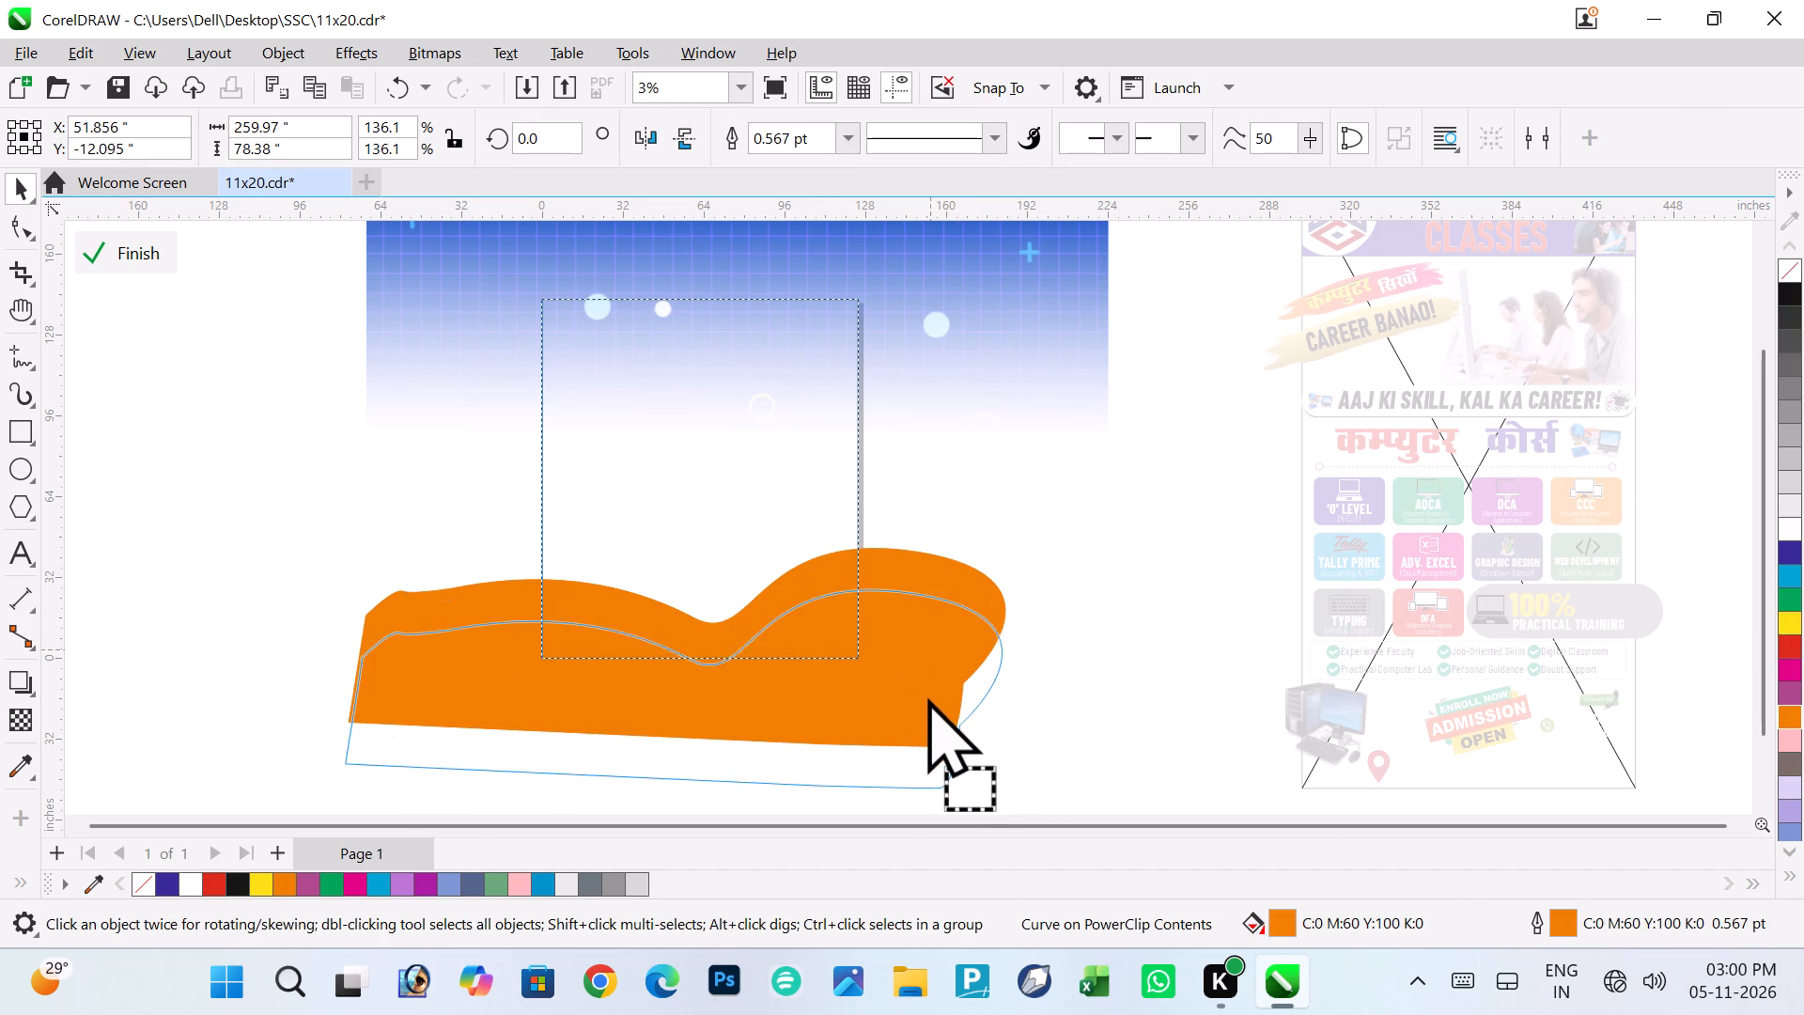
pyautogui.moveTo(927, 696); pyautogui.dragTo(920, 704)
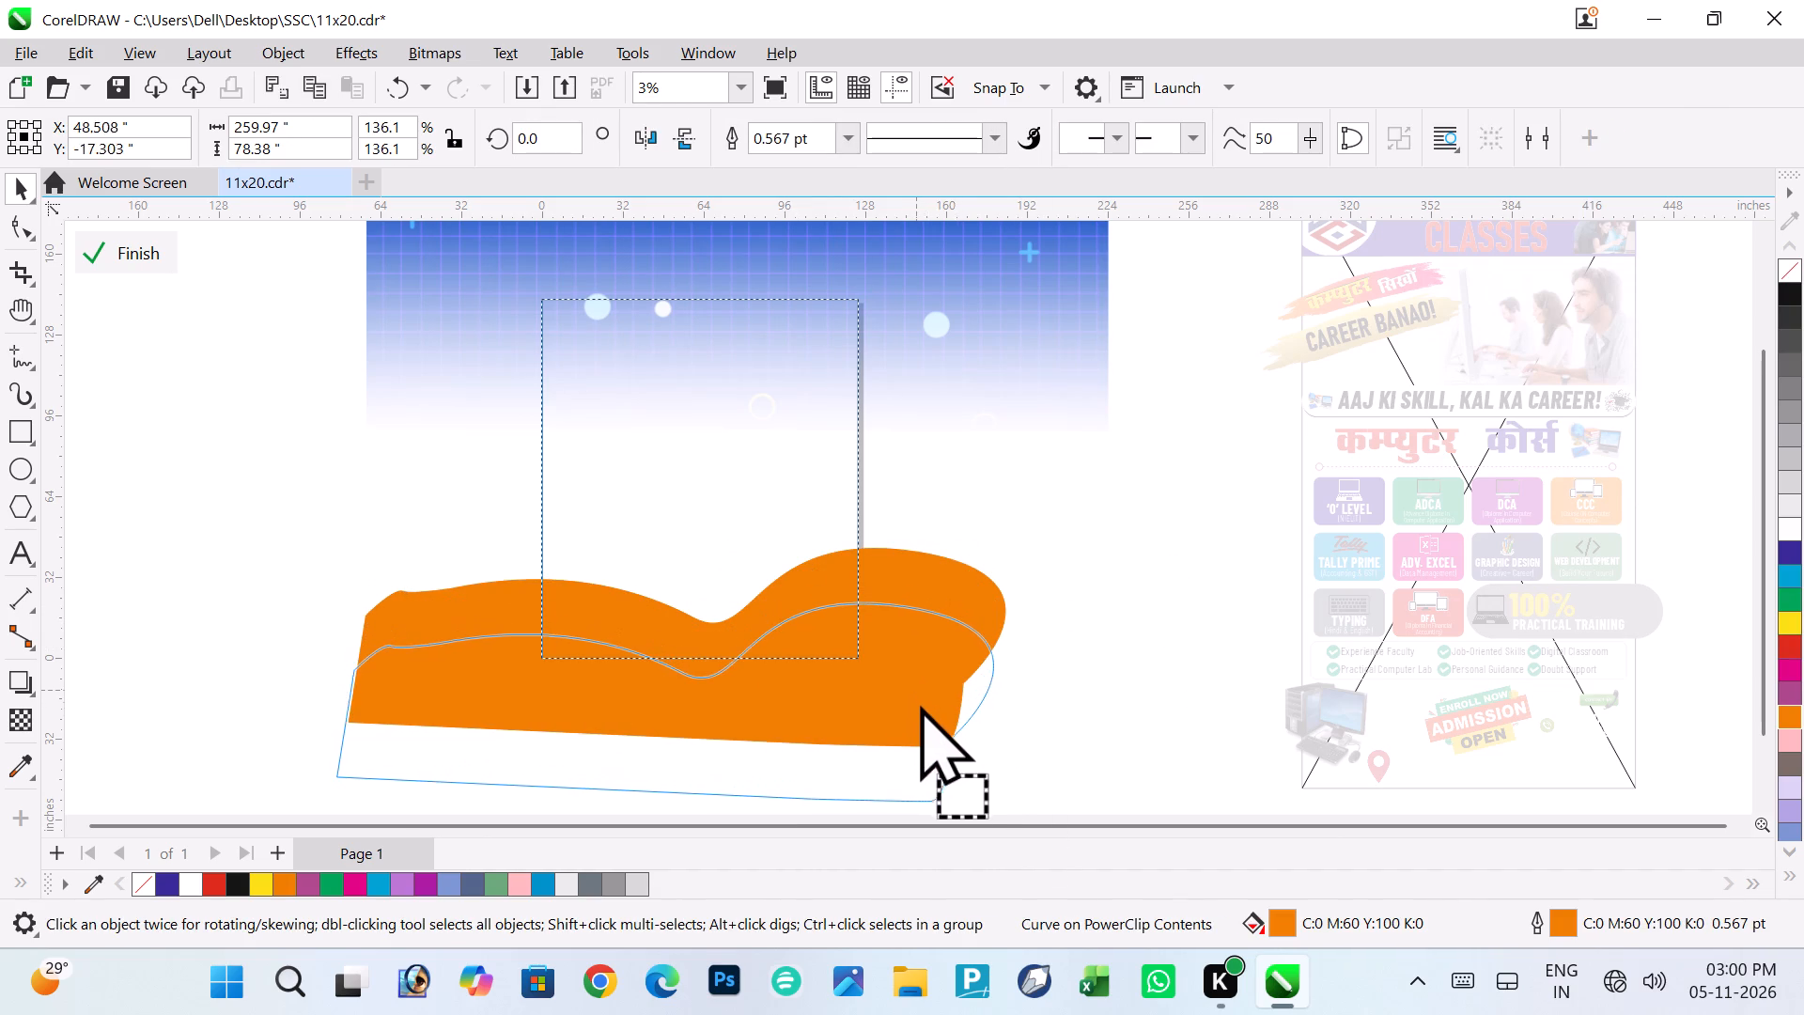
pyautogui.moveTo(920, 704); pyautogui.dragTo(956, 703)
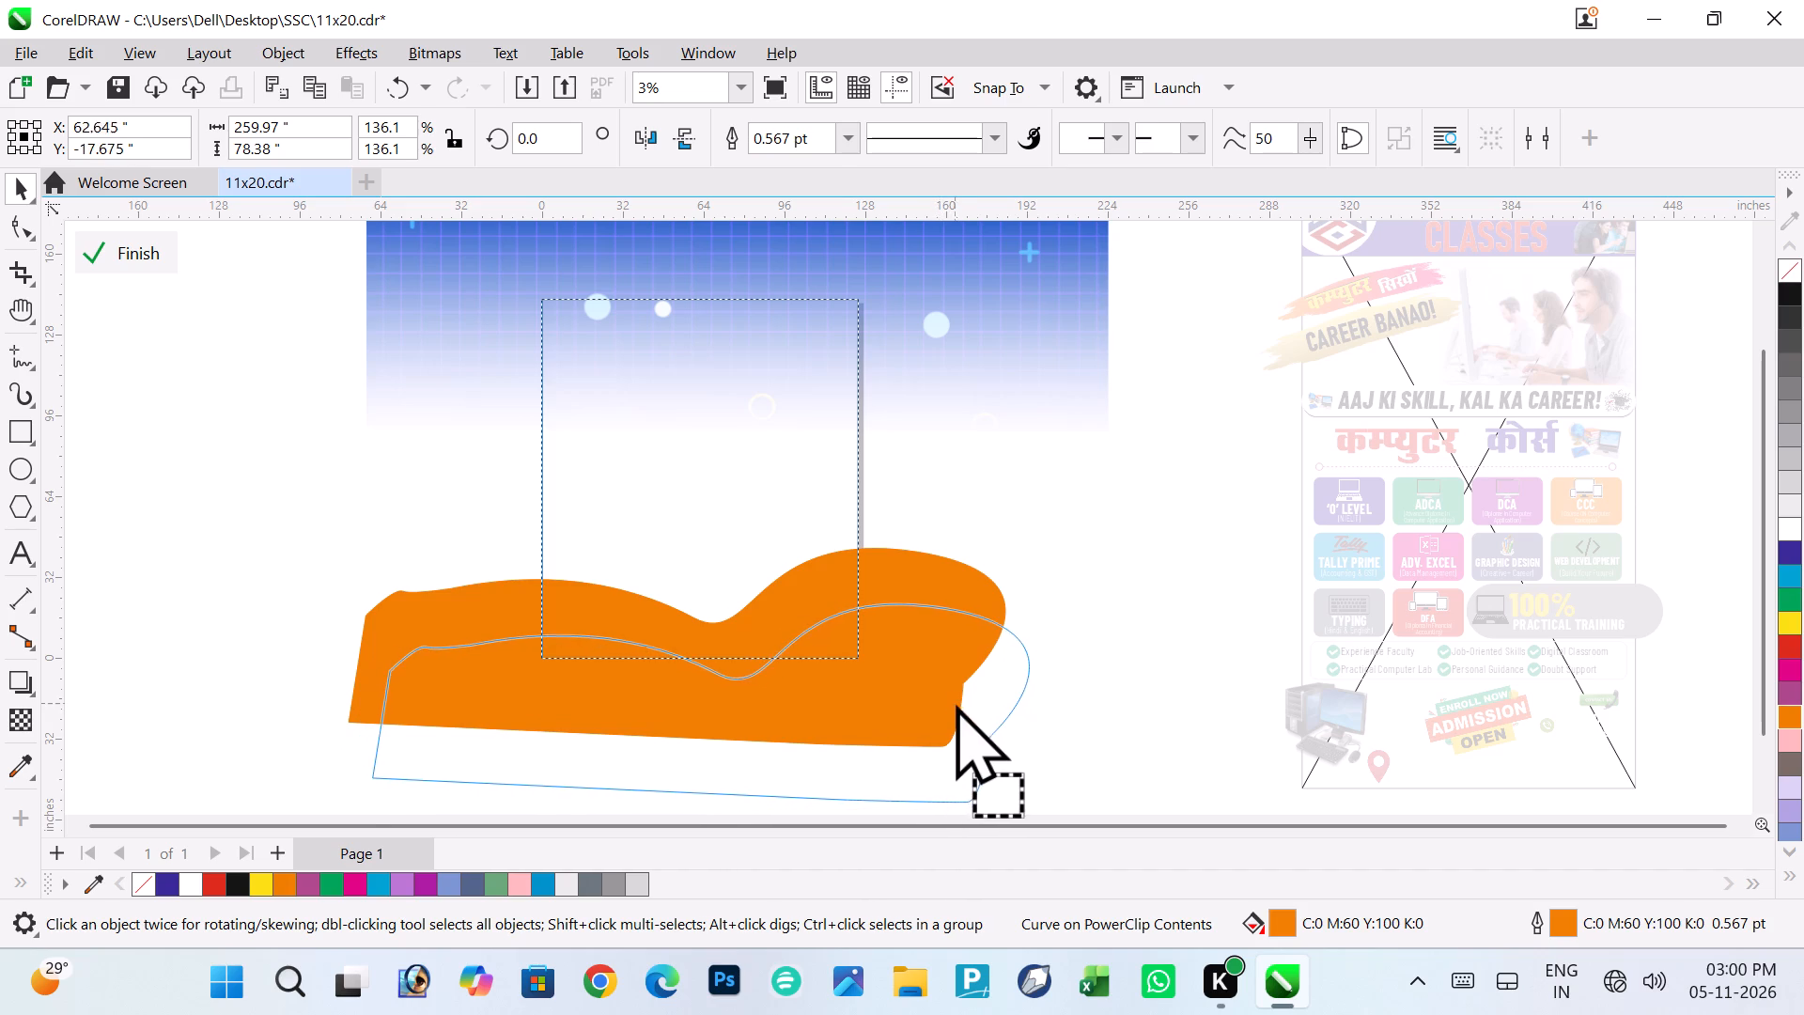
pyautogui.moveTo(956, 703); pyautogui.dragTo(956, 704)
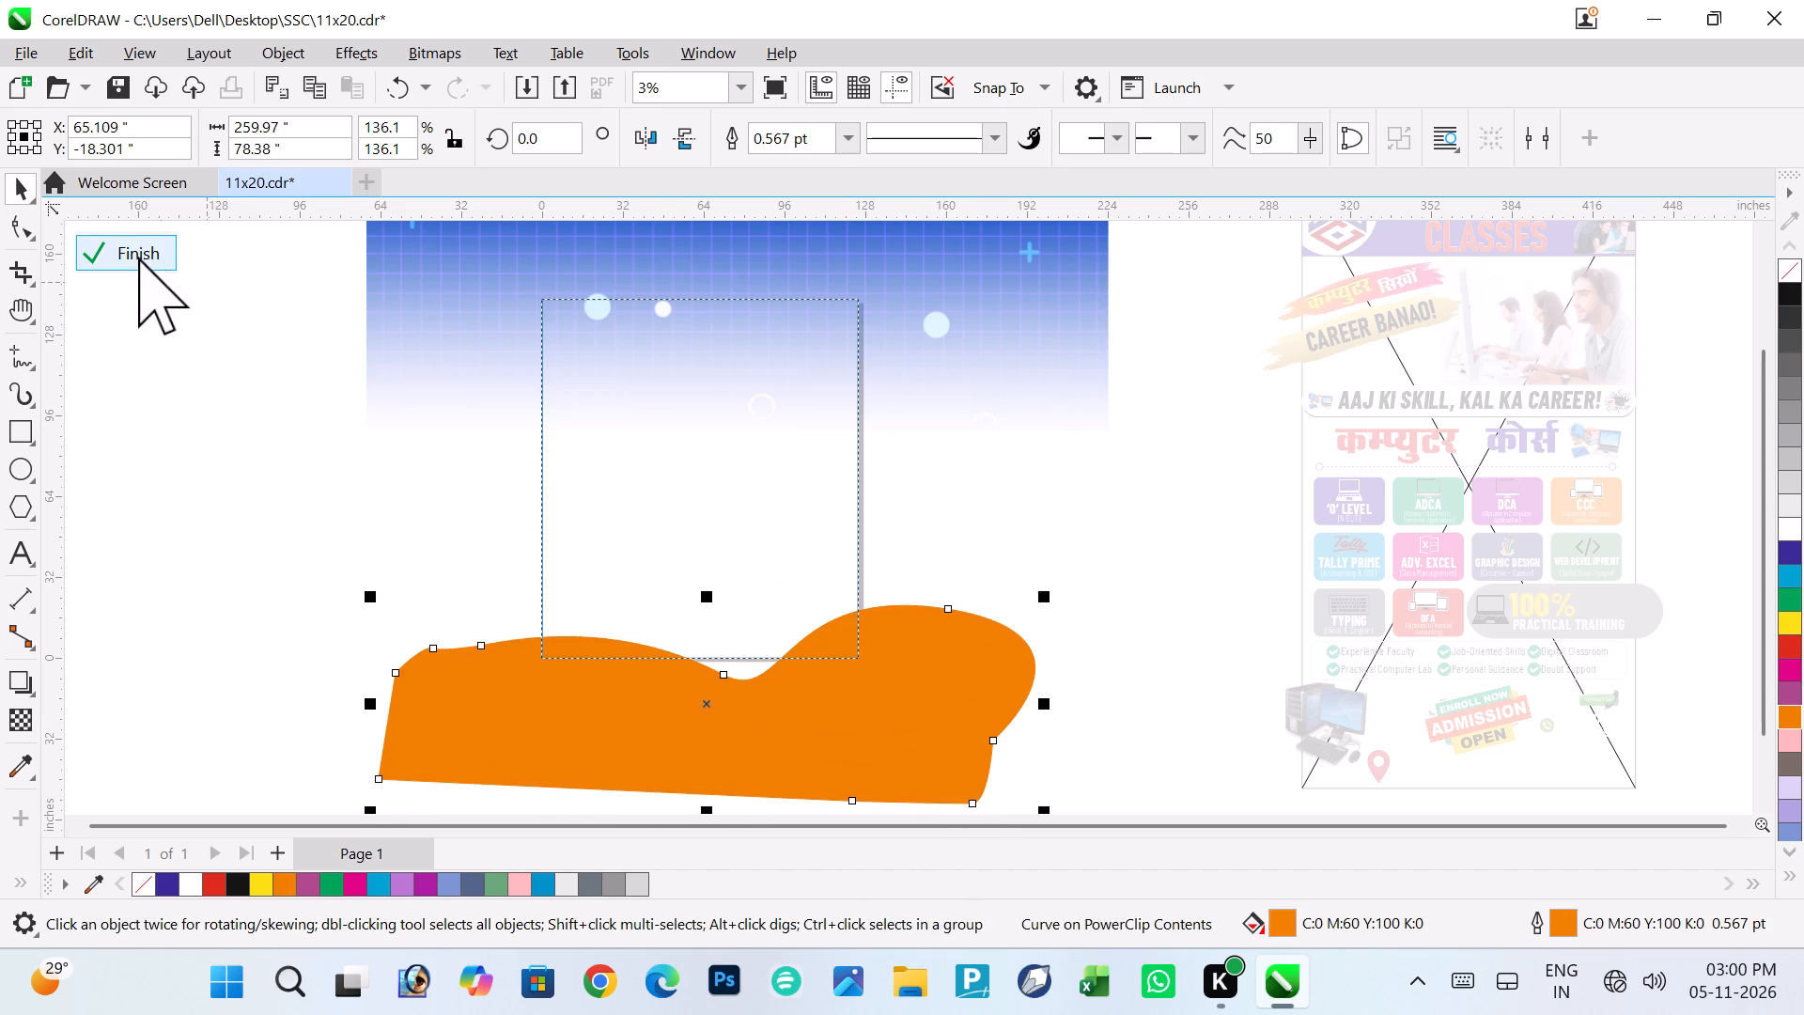
pyautogui.click(138, 257)
pyautogui.click(220, 461)
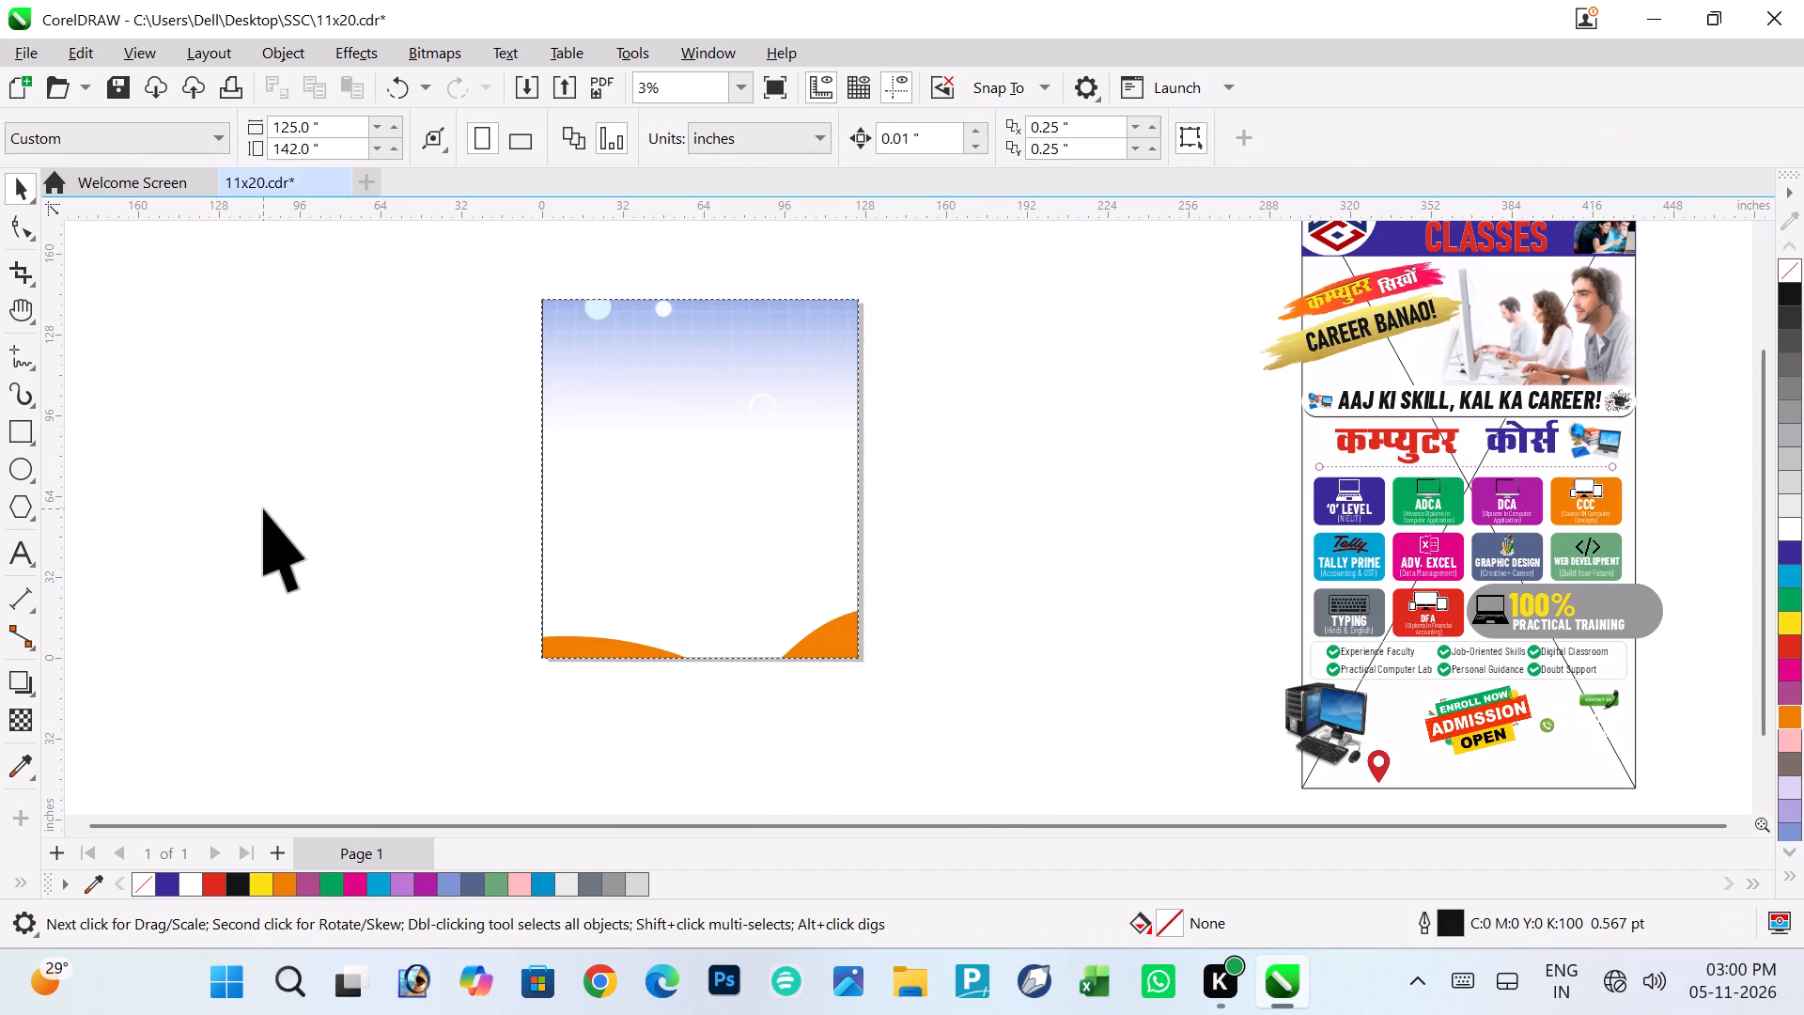
# Move the SSC logo from the poster's header to the page's upper-left corner, centered about X 17, Y 126 inches.
pyautogui.click(1097, 487)
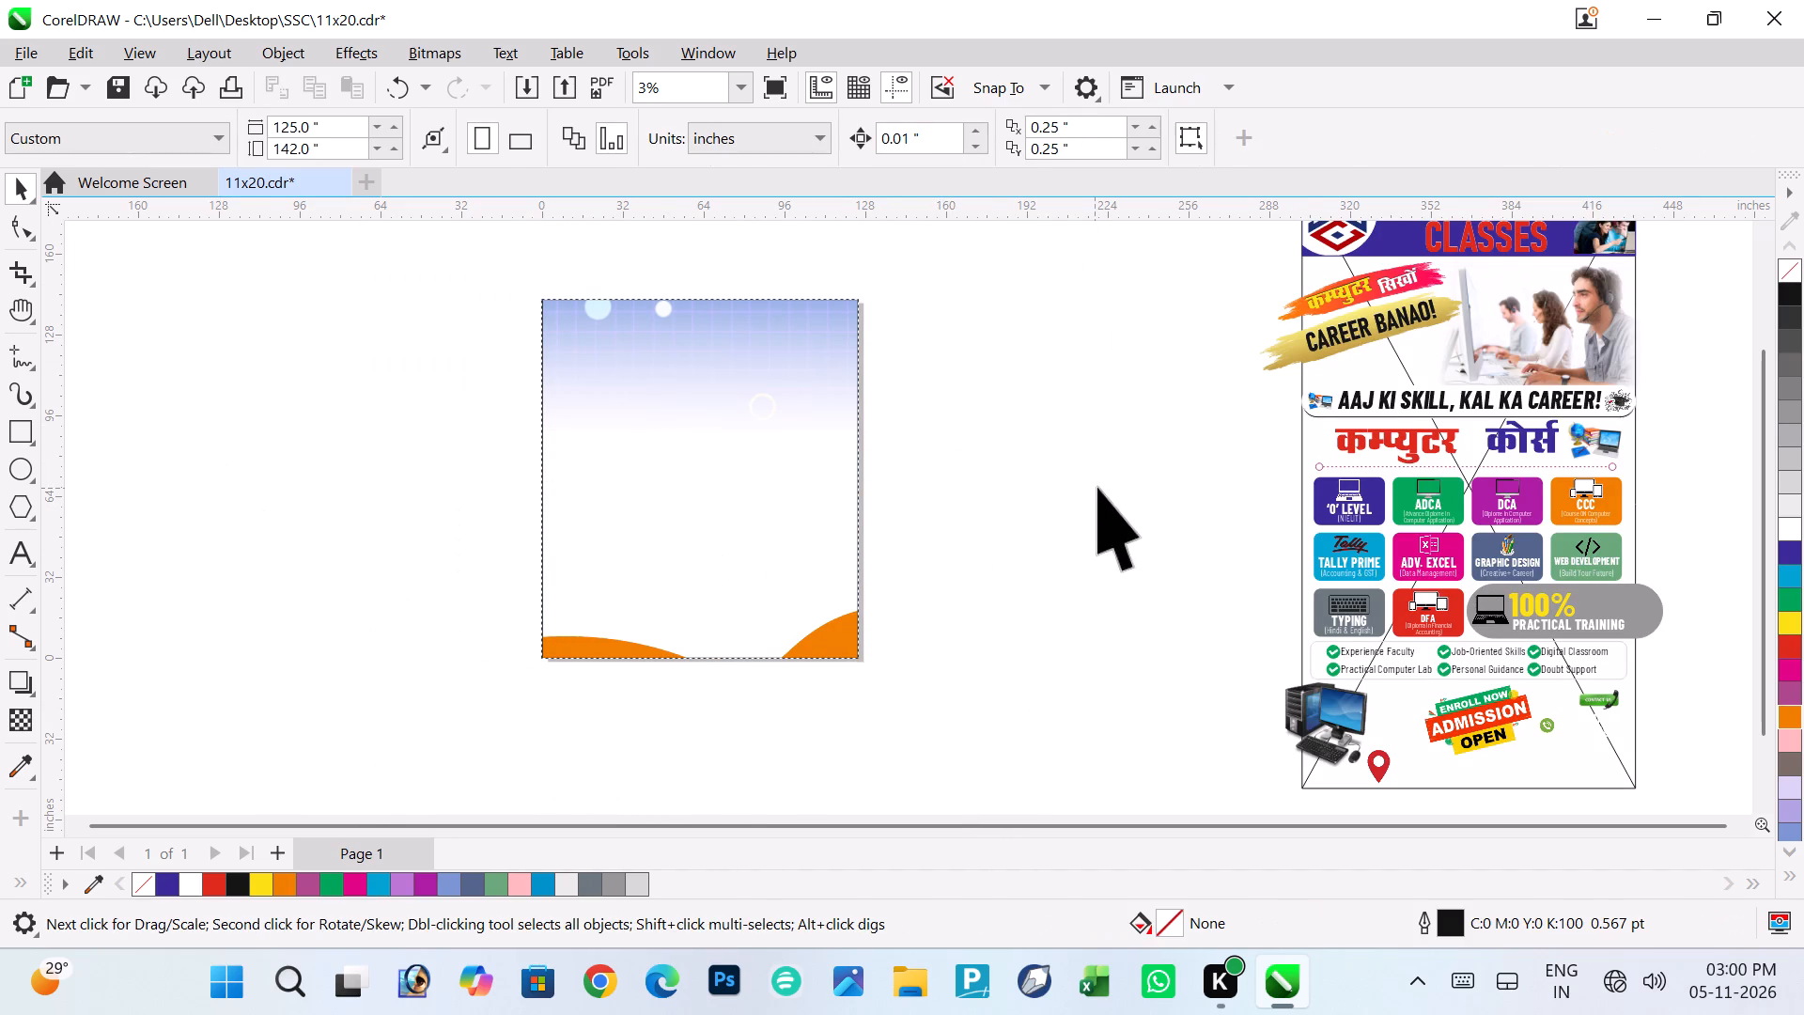
pyautogui.scroll(1, 1097, 487)
pyautogui.moveTo(1146, 251); pyautogui.dragTo(1300, 343)
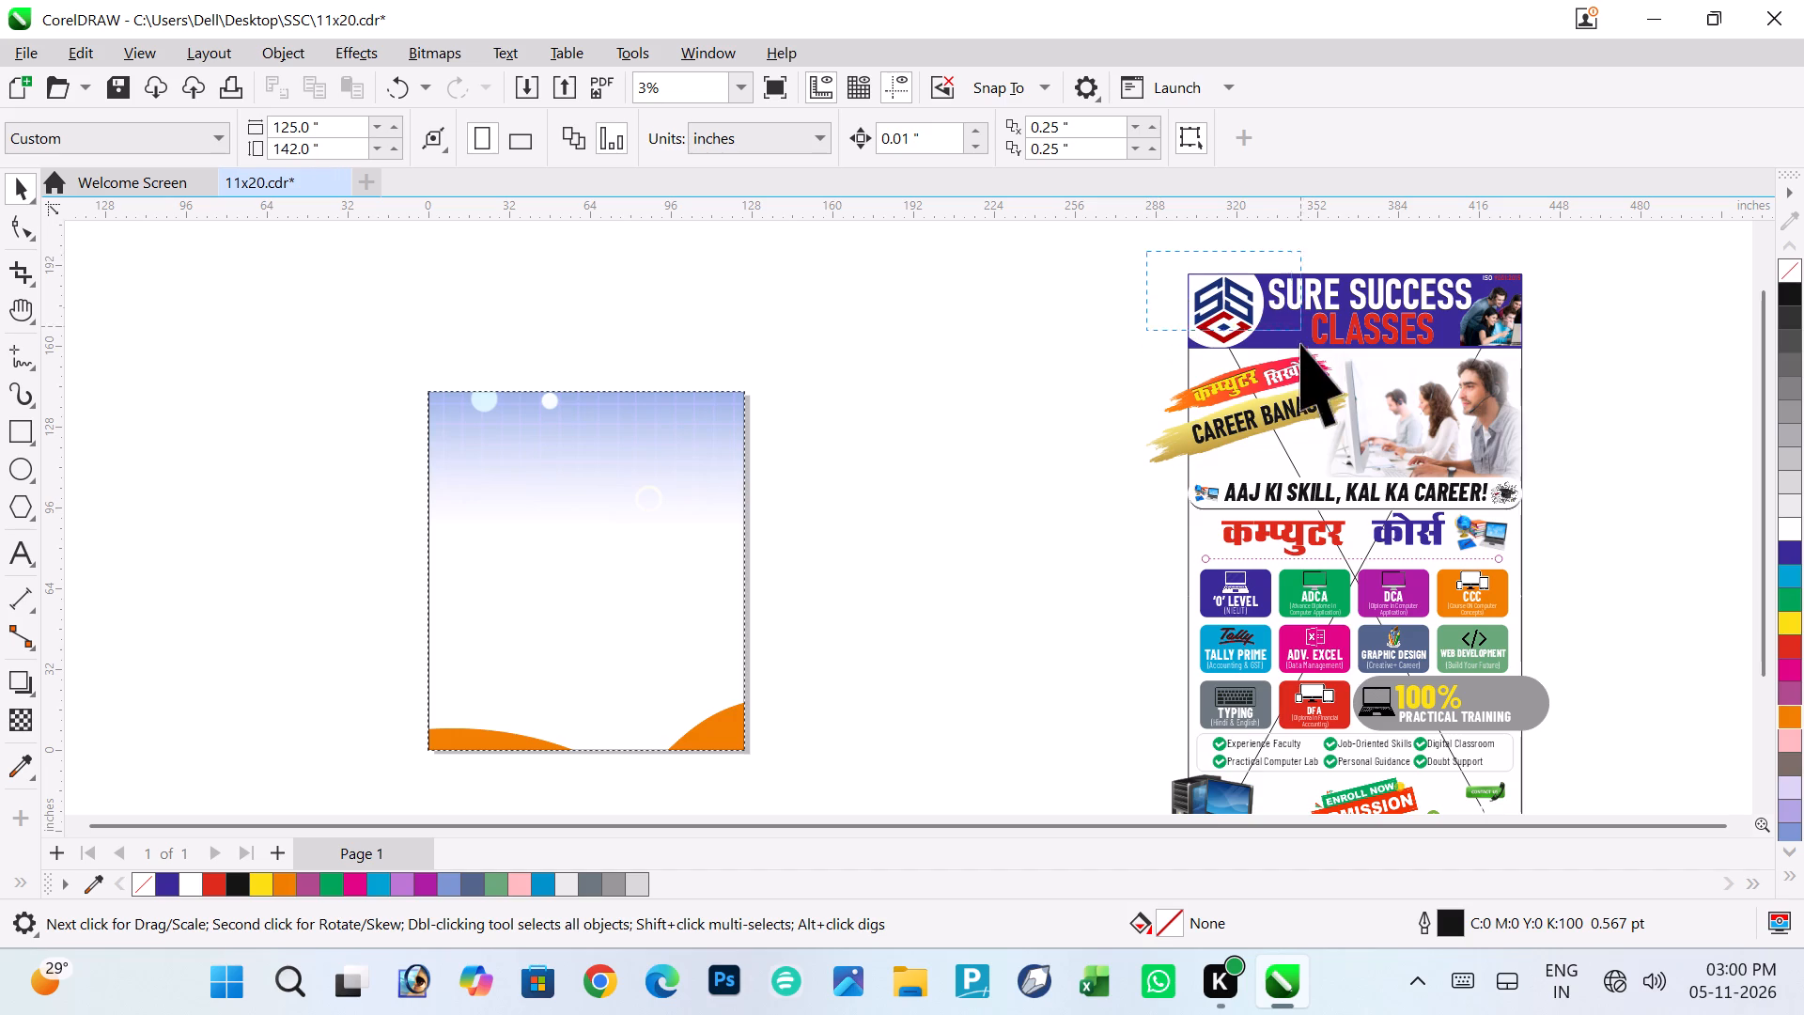
pyautogui.moveTo(1300, 343); pyautogui.dragTo(1275, 354)
pyautogui.moveTo(1217, 317); pyautogui.dragTo(1135, 332)
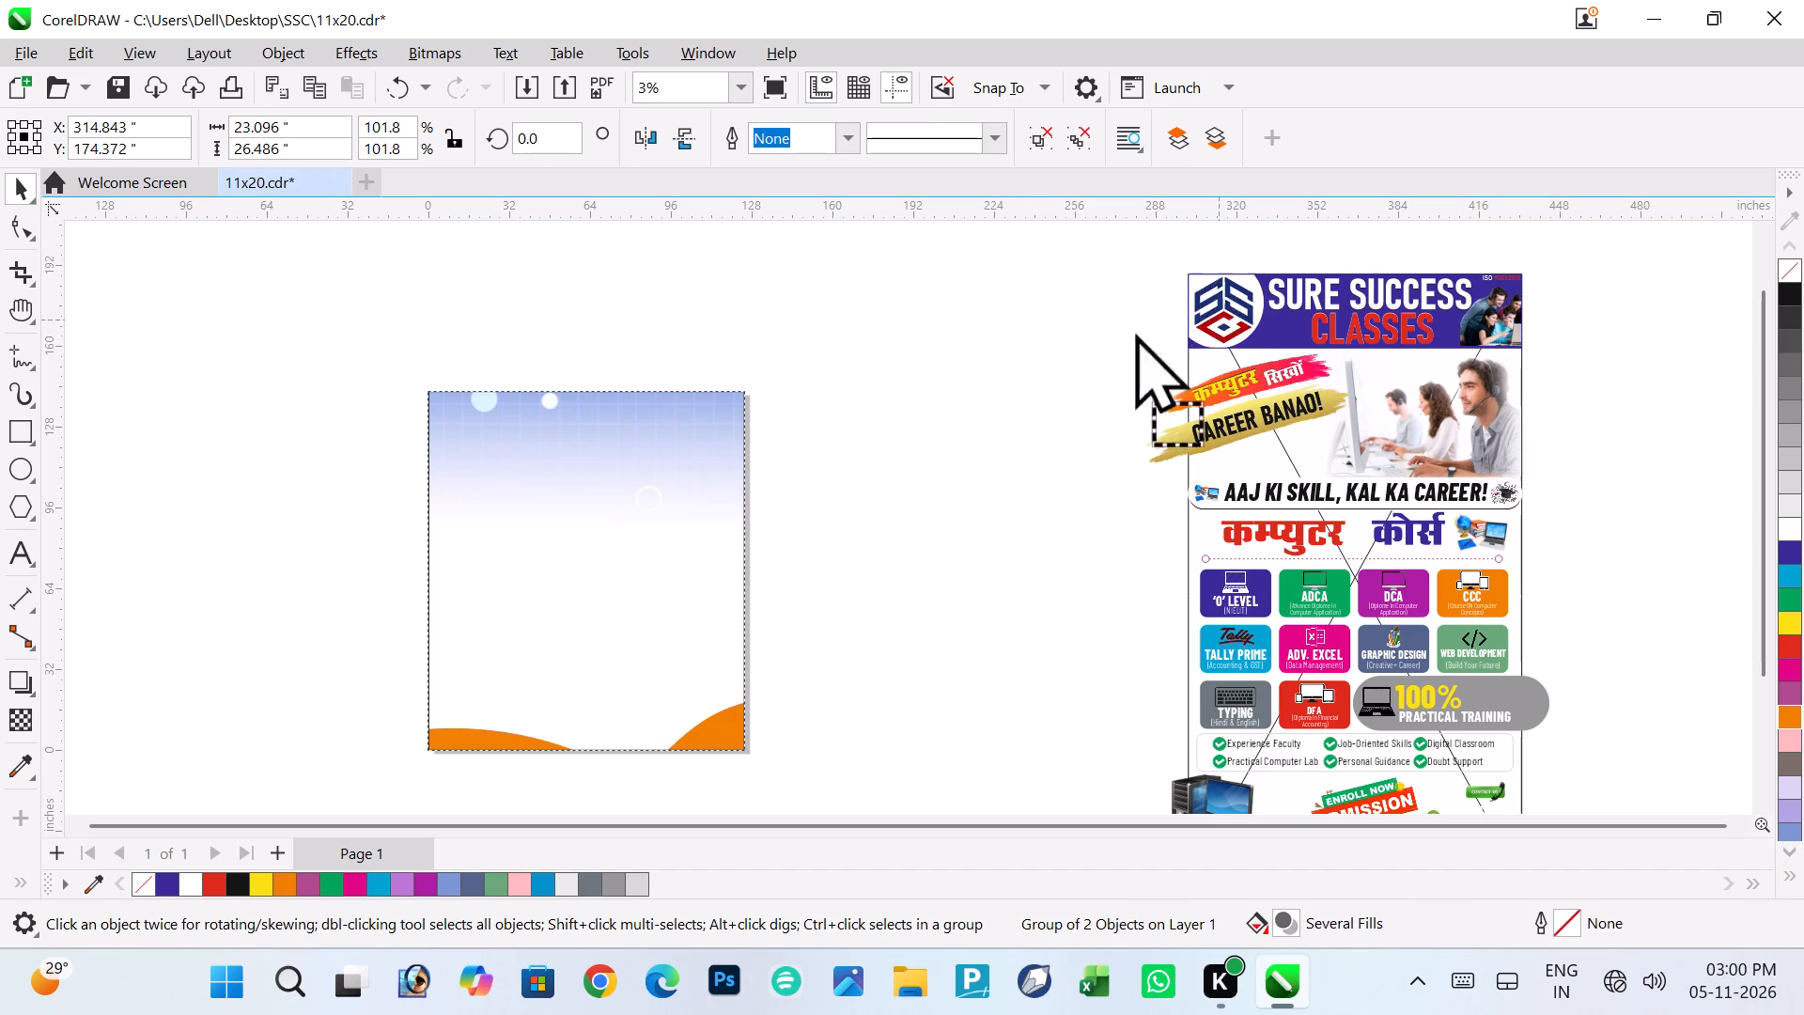
pyautogui.moveTo(1135, 332); pyautogui.dragTo(894, 404)
pyautogui.moveTo(925, 390); pyautogui.dragTo(606, 528)
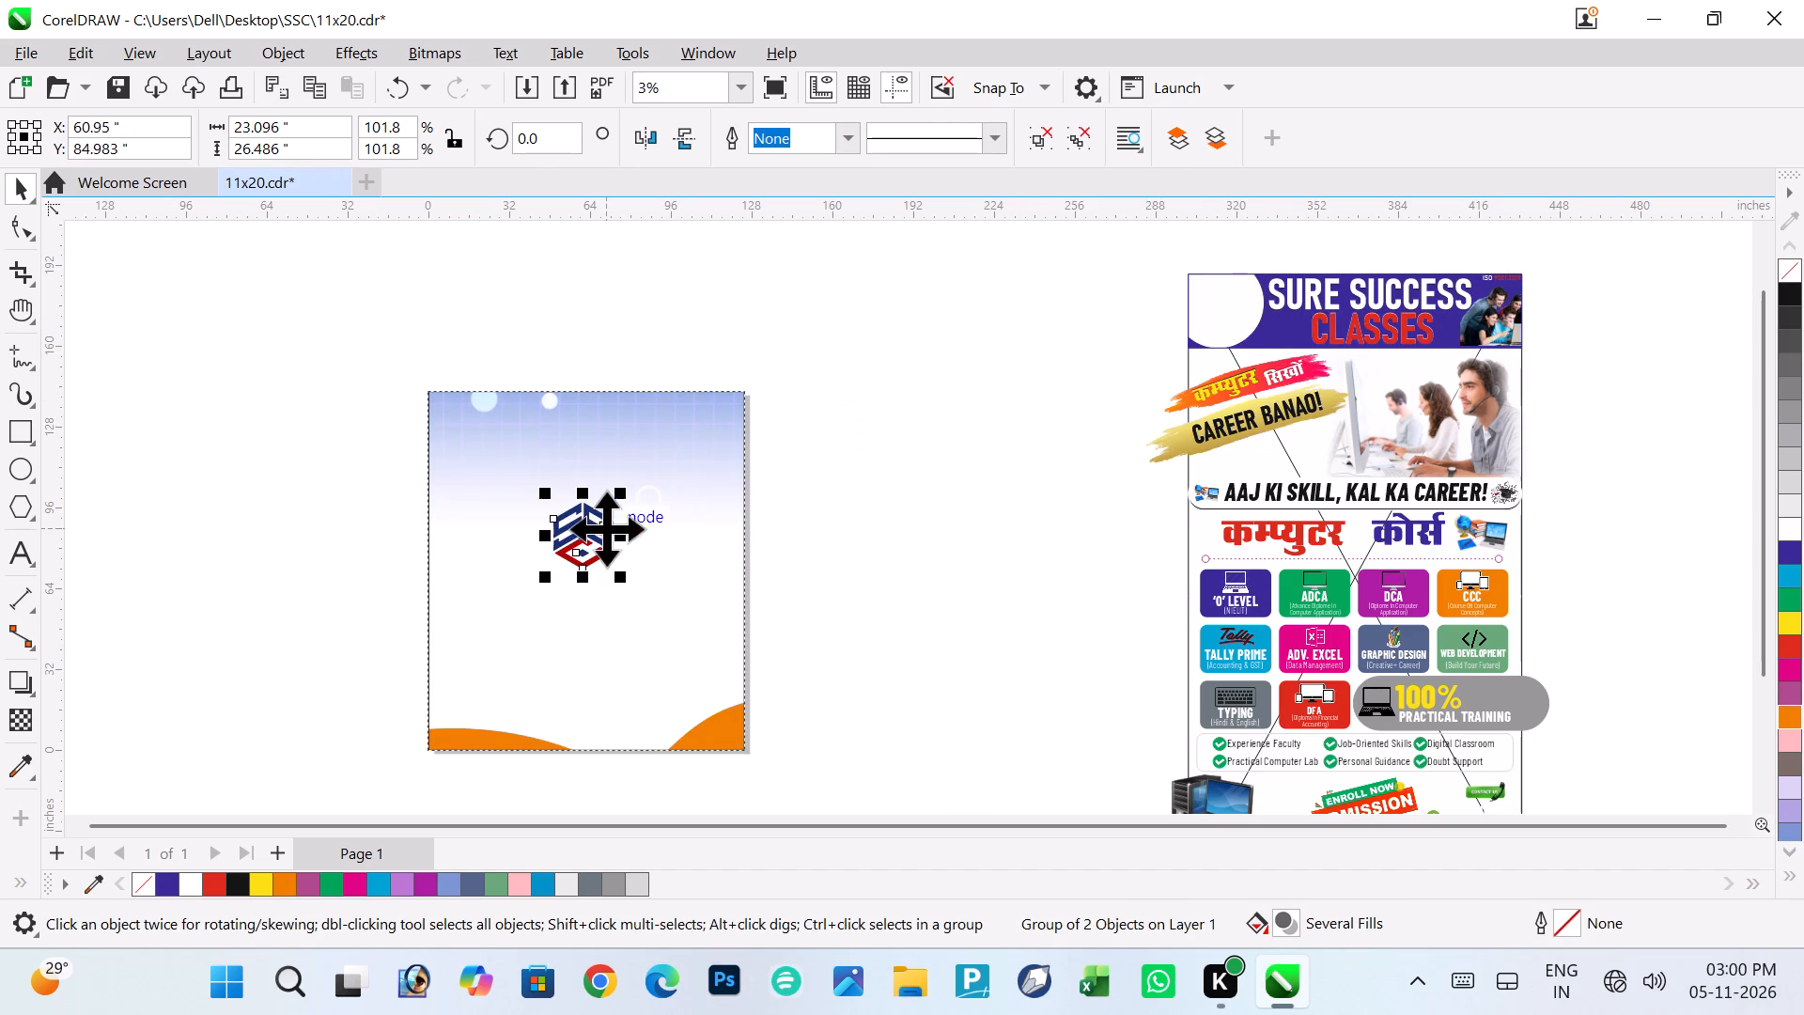
pyautogui.click(968, 487)
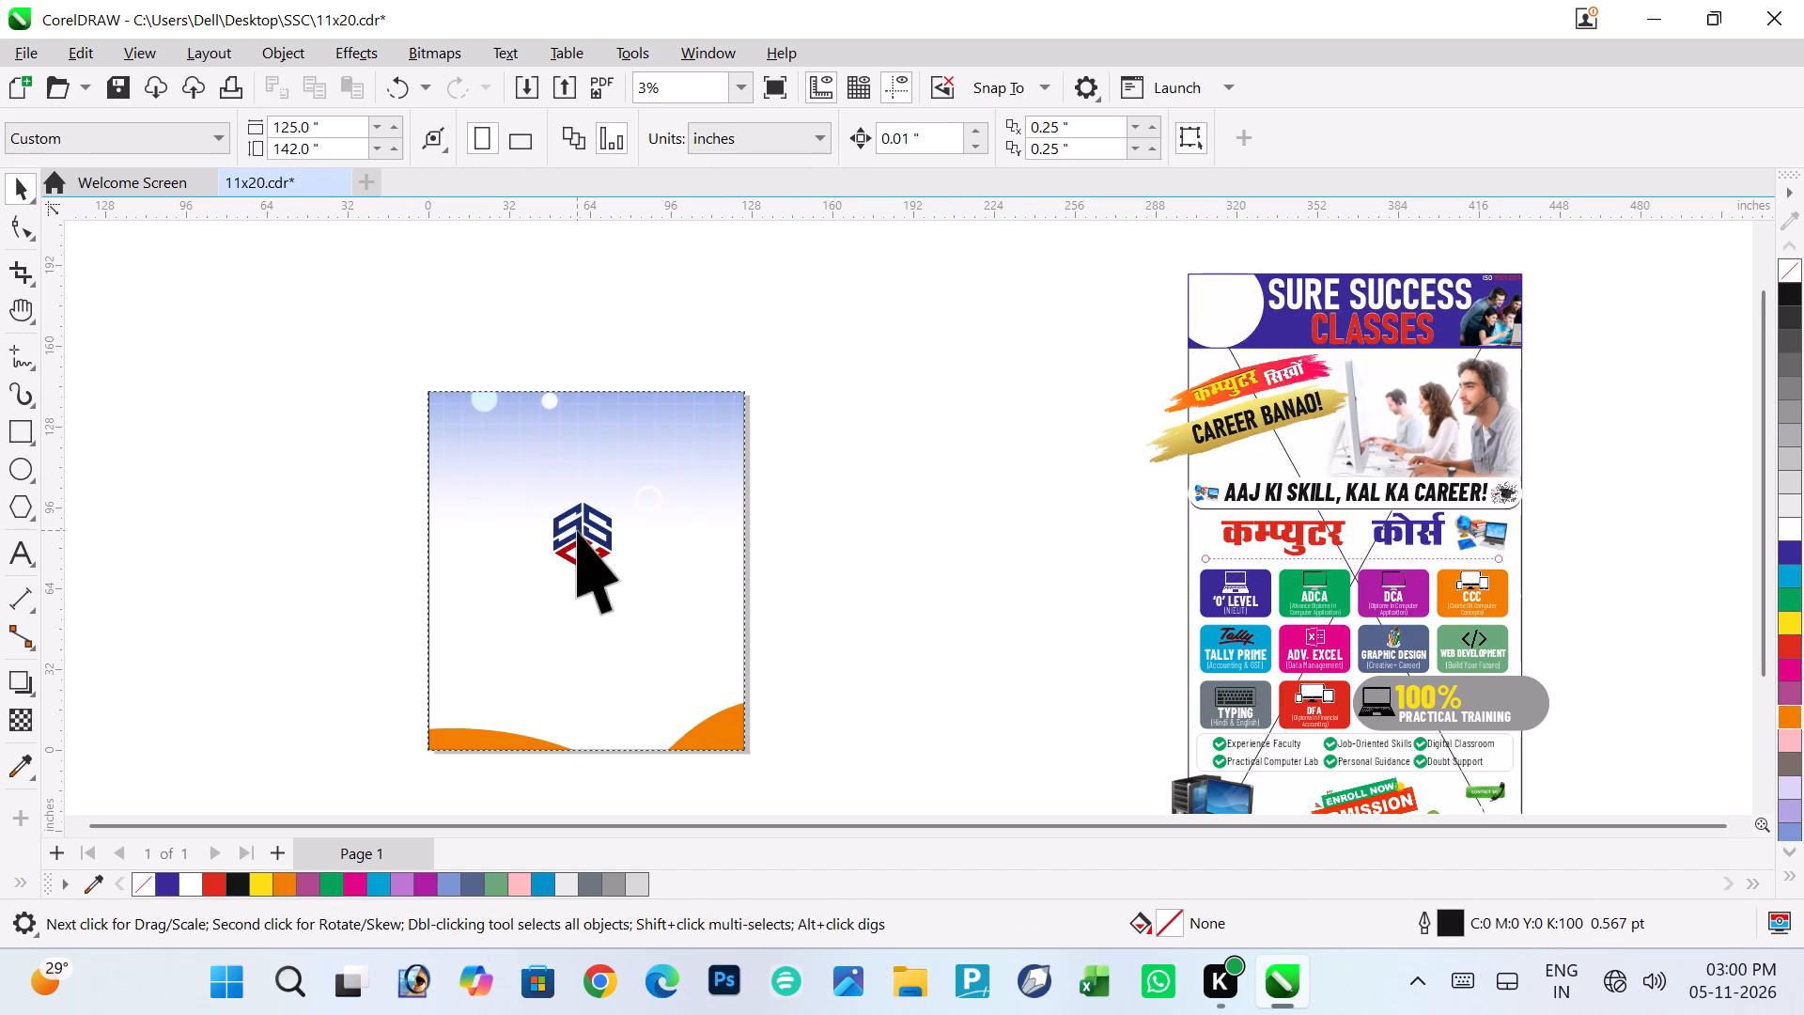
pyautogui.click(577, 530)
pyautogui.moveTo(584, 536); pyautogui.dragTo(463, 429)
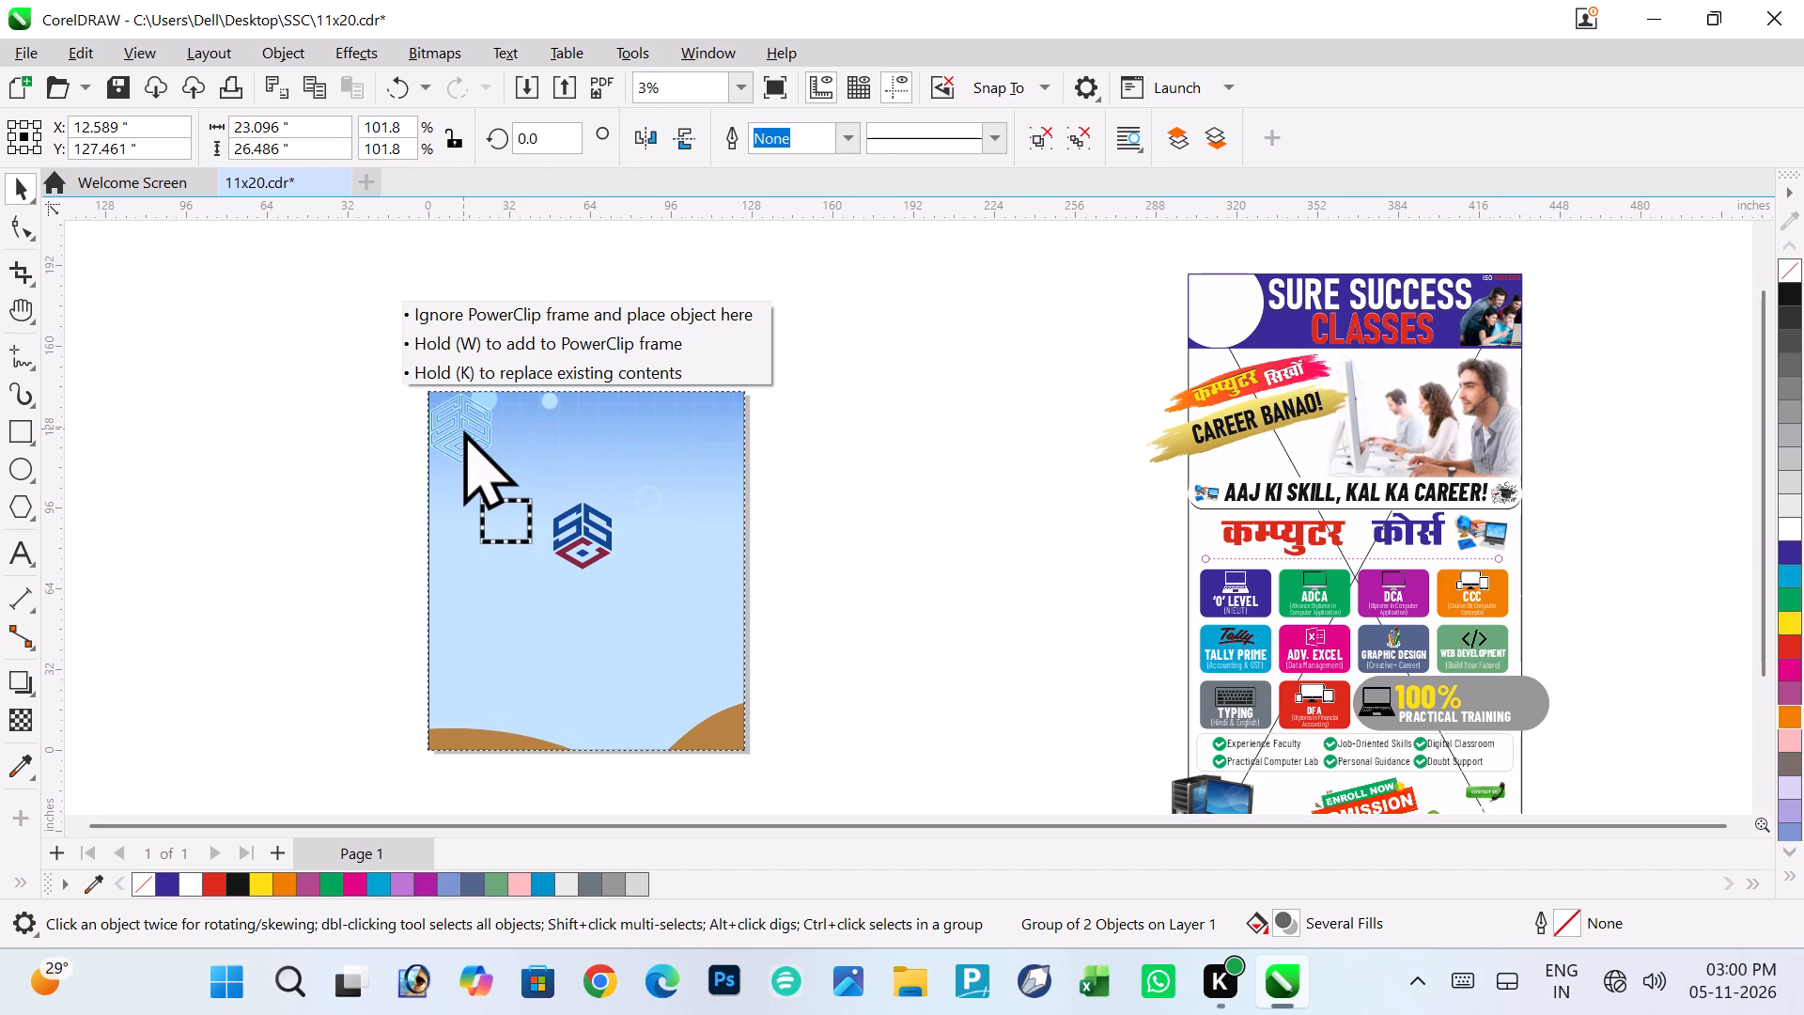
pyautogui.moveTo(463, 429); pyautogui.dragTo(474, 433)
pyautogui.click(340, 364)
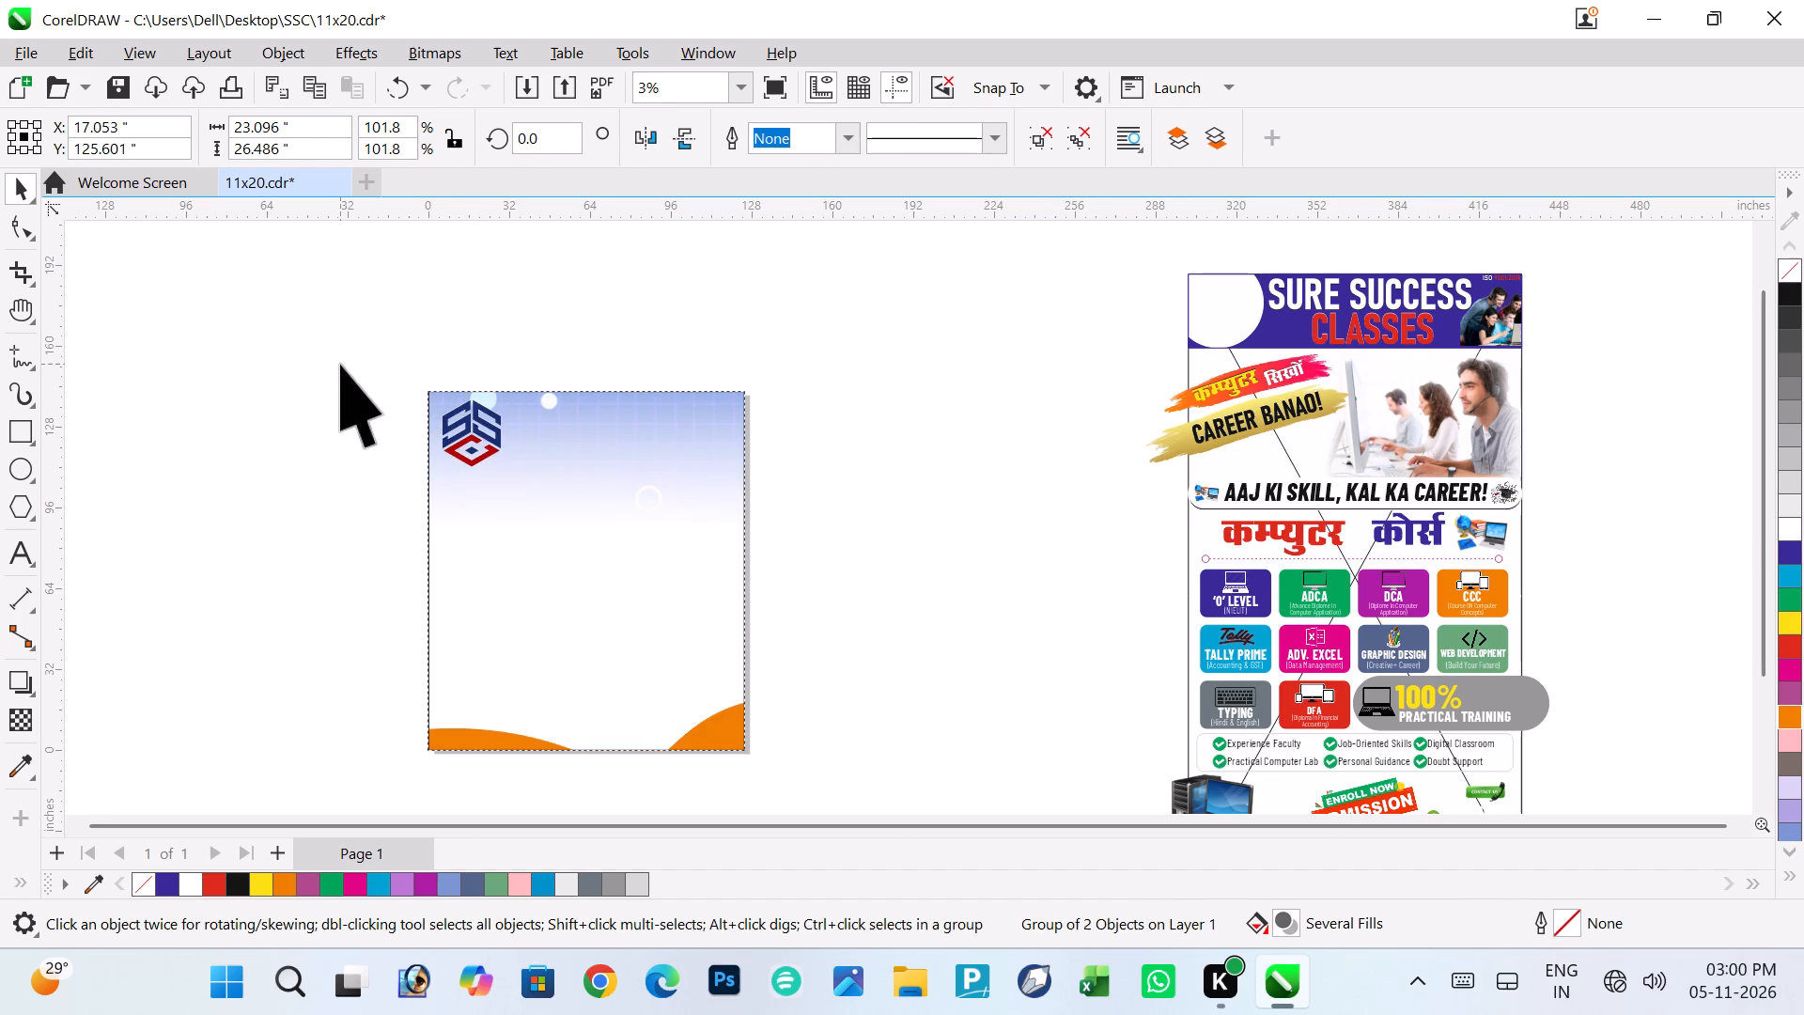
# Scale the SSC logo down to about 12.2 by 14 inches and move it closer to the page's upper-left corner.
pyautogui.keyDown('ctrl'); pyautogui.scroll(10, 340, 364); pyautogui.keyUp('ctrl')
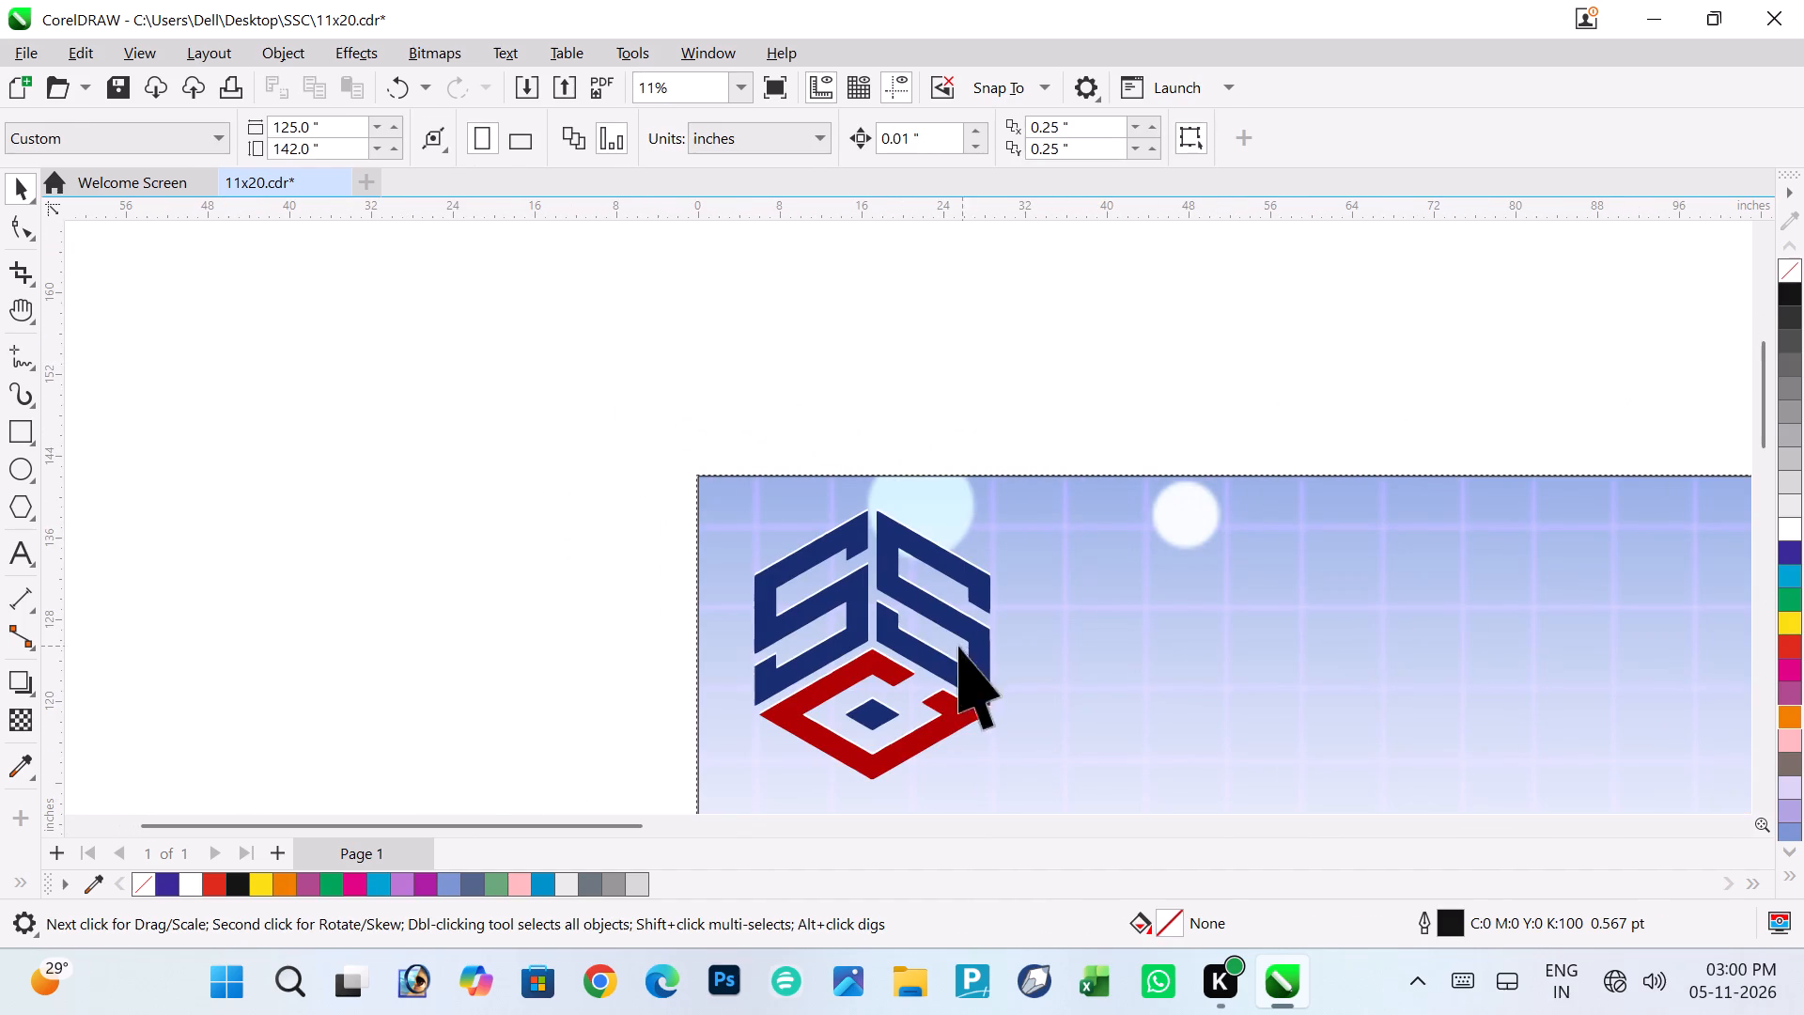
pyautogui.click(918, 634)
pyautogui.moveTo(1008, 789); pyautogui.dragTo(968, 757)
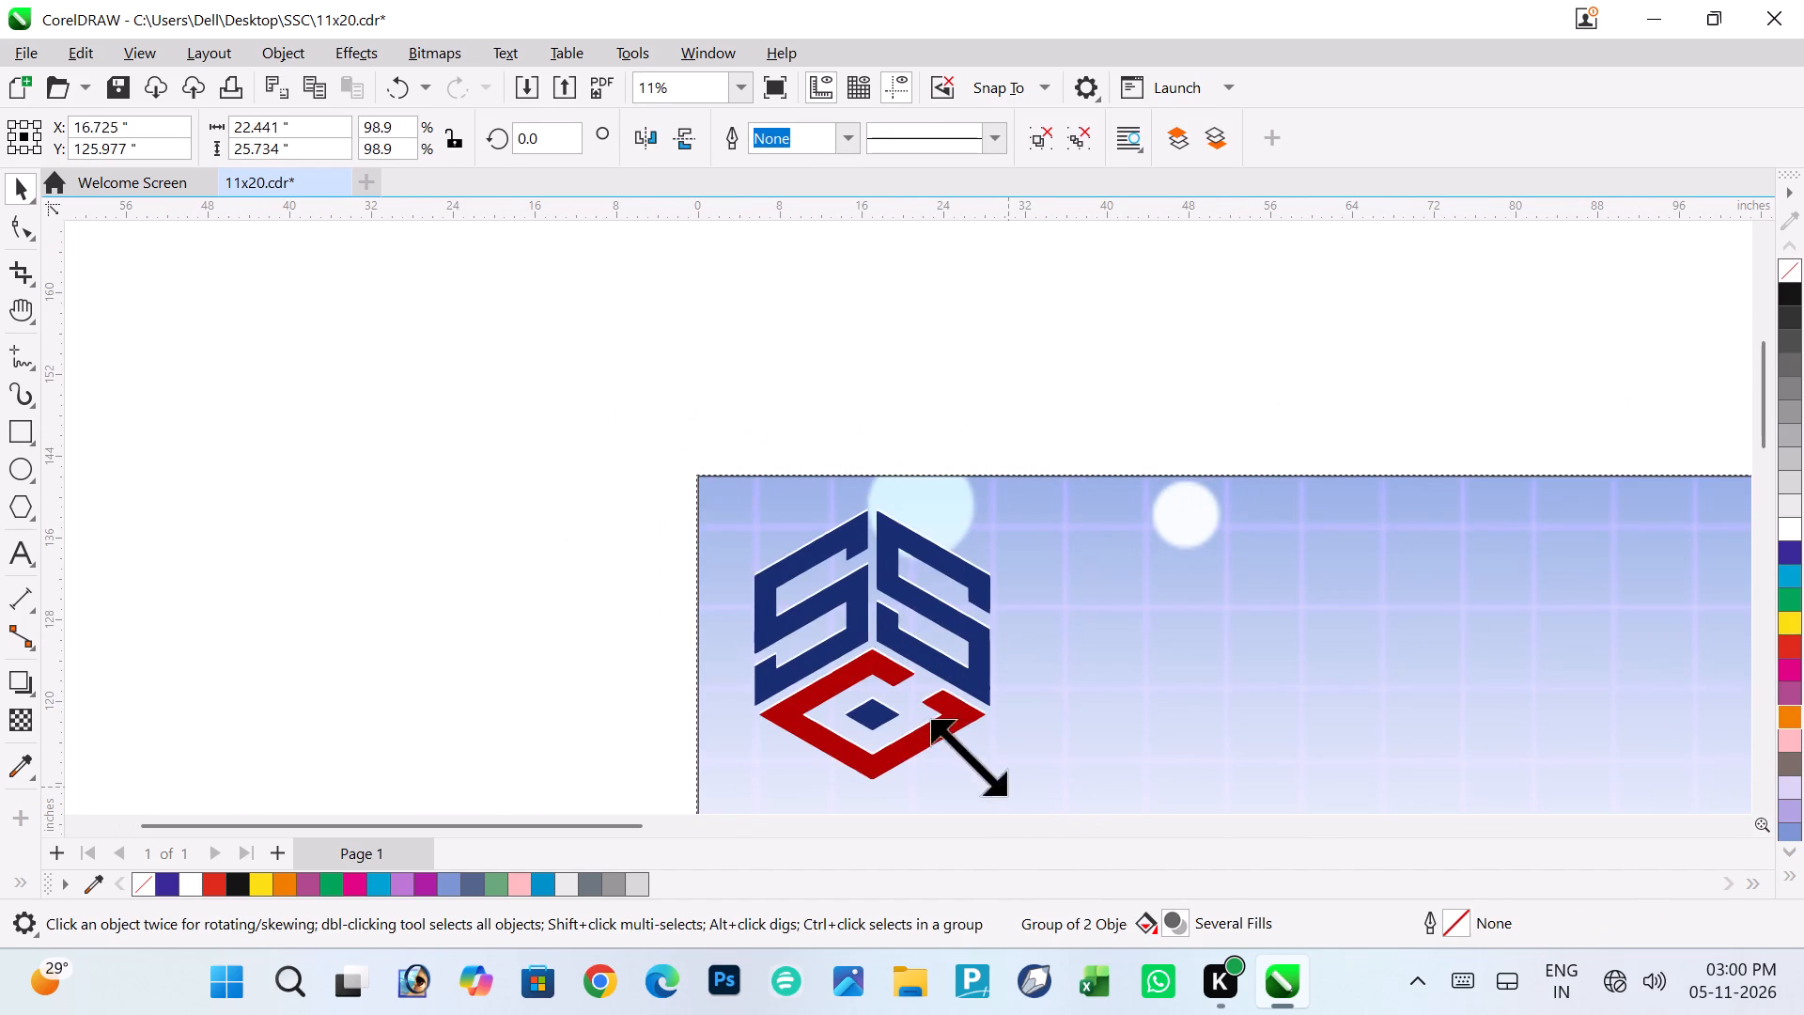
pyautogui.moveTo(968, 757); pyautogui.dragTo(900, 707)
pyautogui.moveTo(841, 602); pyautogui.dragTo(837, 602)
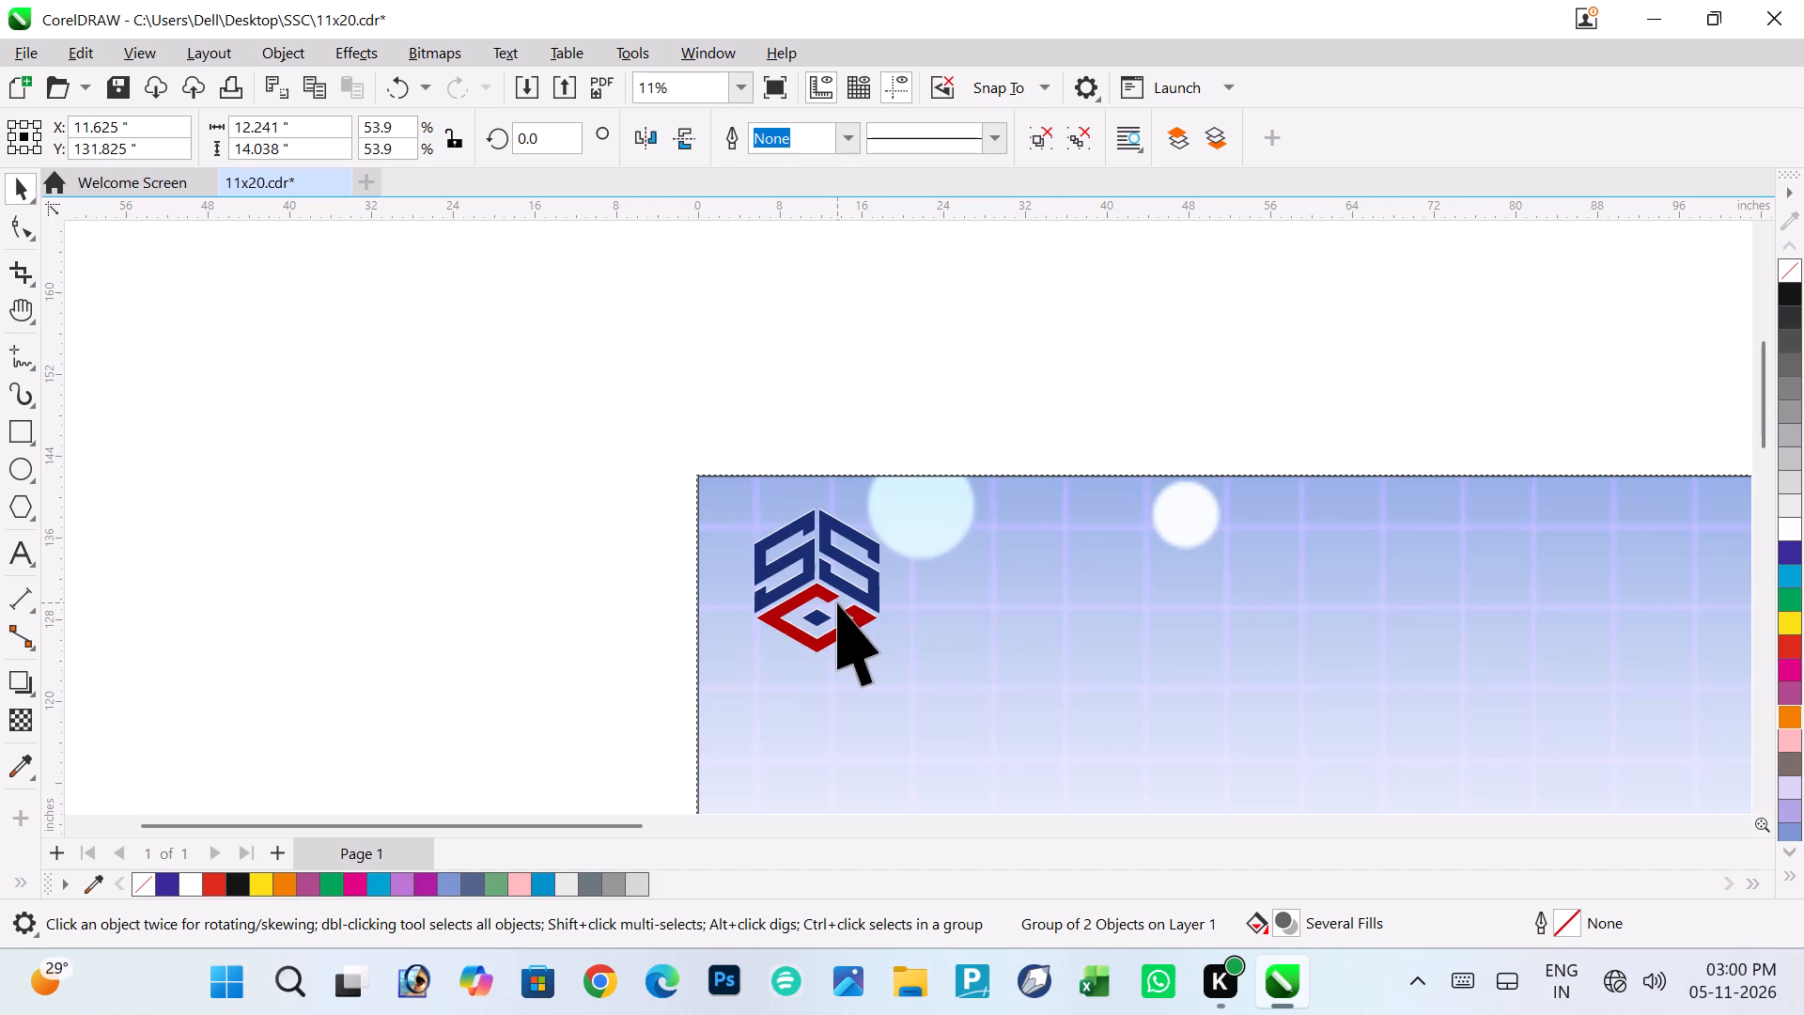
pyautogui.moveTo(837, 602); pyautogui.dragTo(800, 578)
pyautogui.click(614, 517)
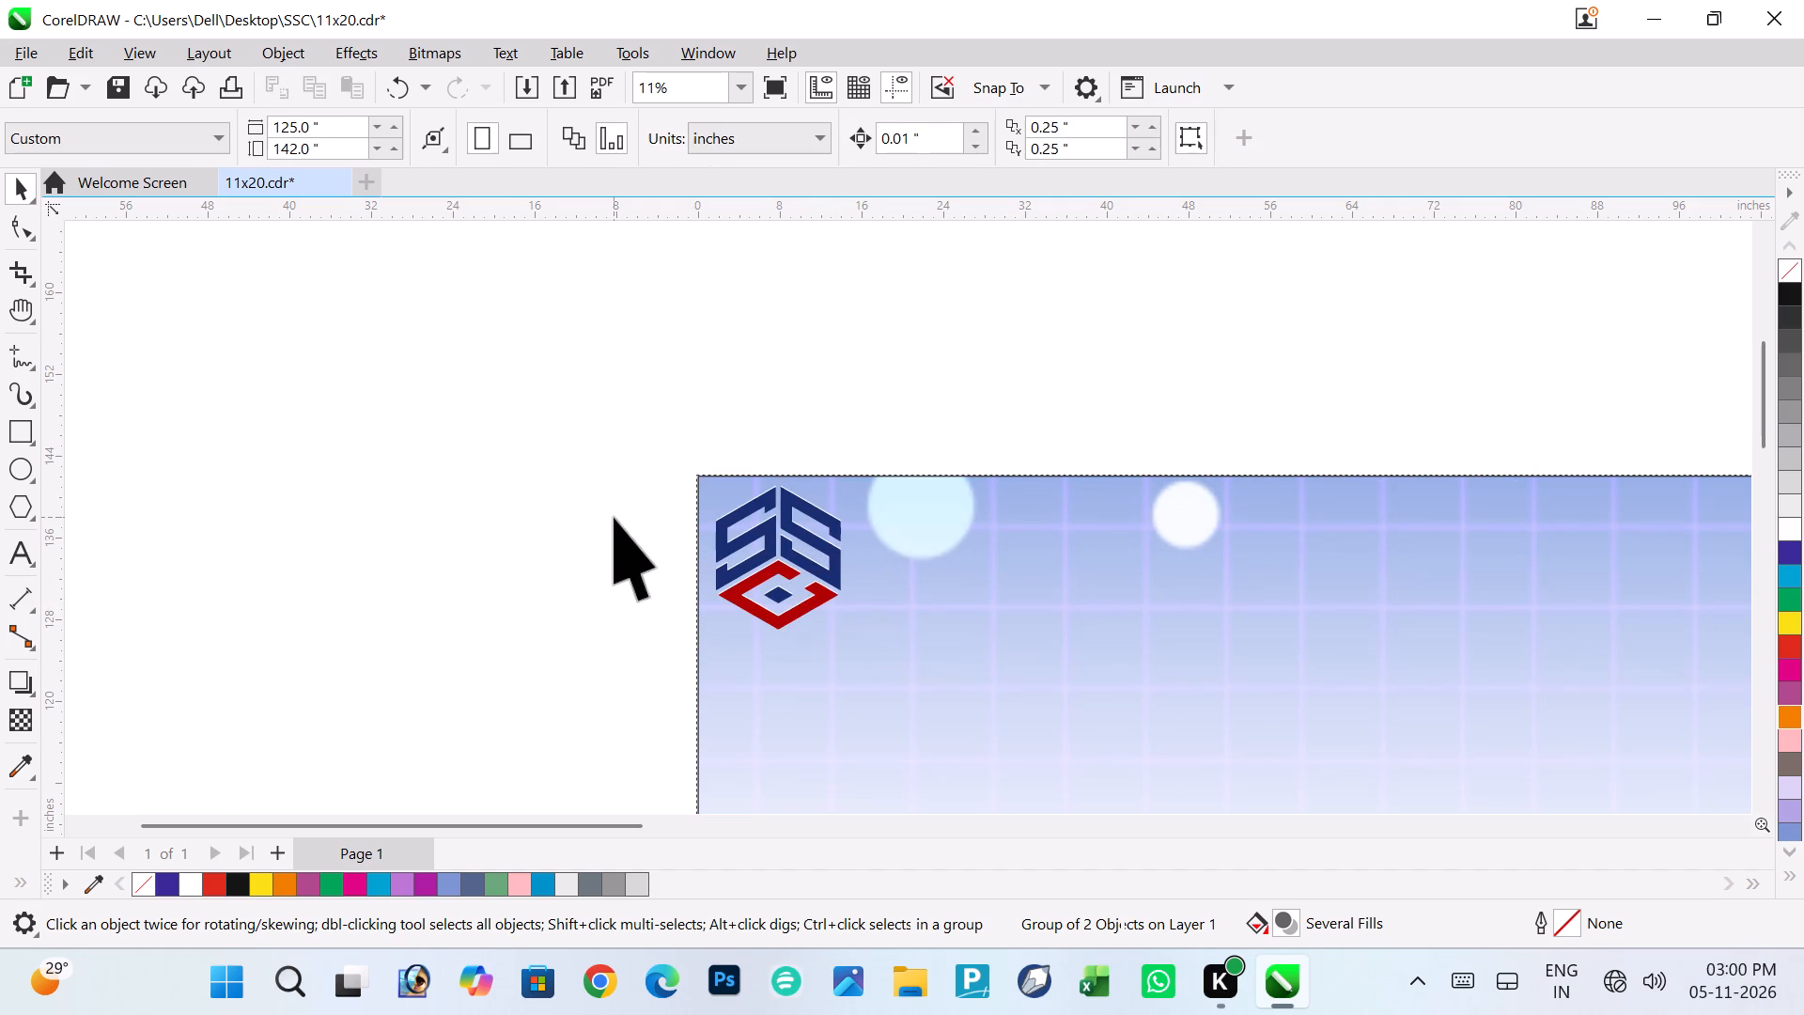
# Move the poster's dark blue header banner with the student photo onto the top of the page, centered about X 65.5, Y 127.7 inches.
pyautogui.press('h')
pyautogui.moveTo(740, 552); pyautogui.dragTo(363, 429)
pyautogui.keyDown('ctrl'); pyautogui.scroll(-2, 363, 429); pyautogui.keyUp('ctrl')
pyautogui.moveTo(695, 422); pyautogui.dragTo(500, 410)
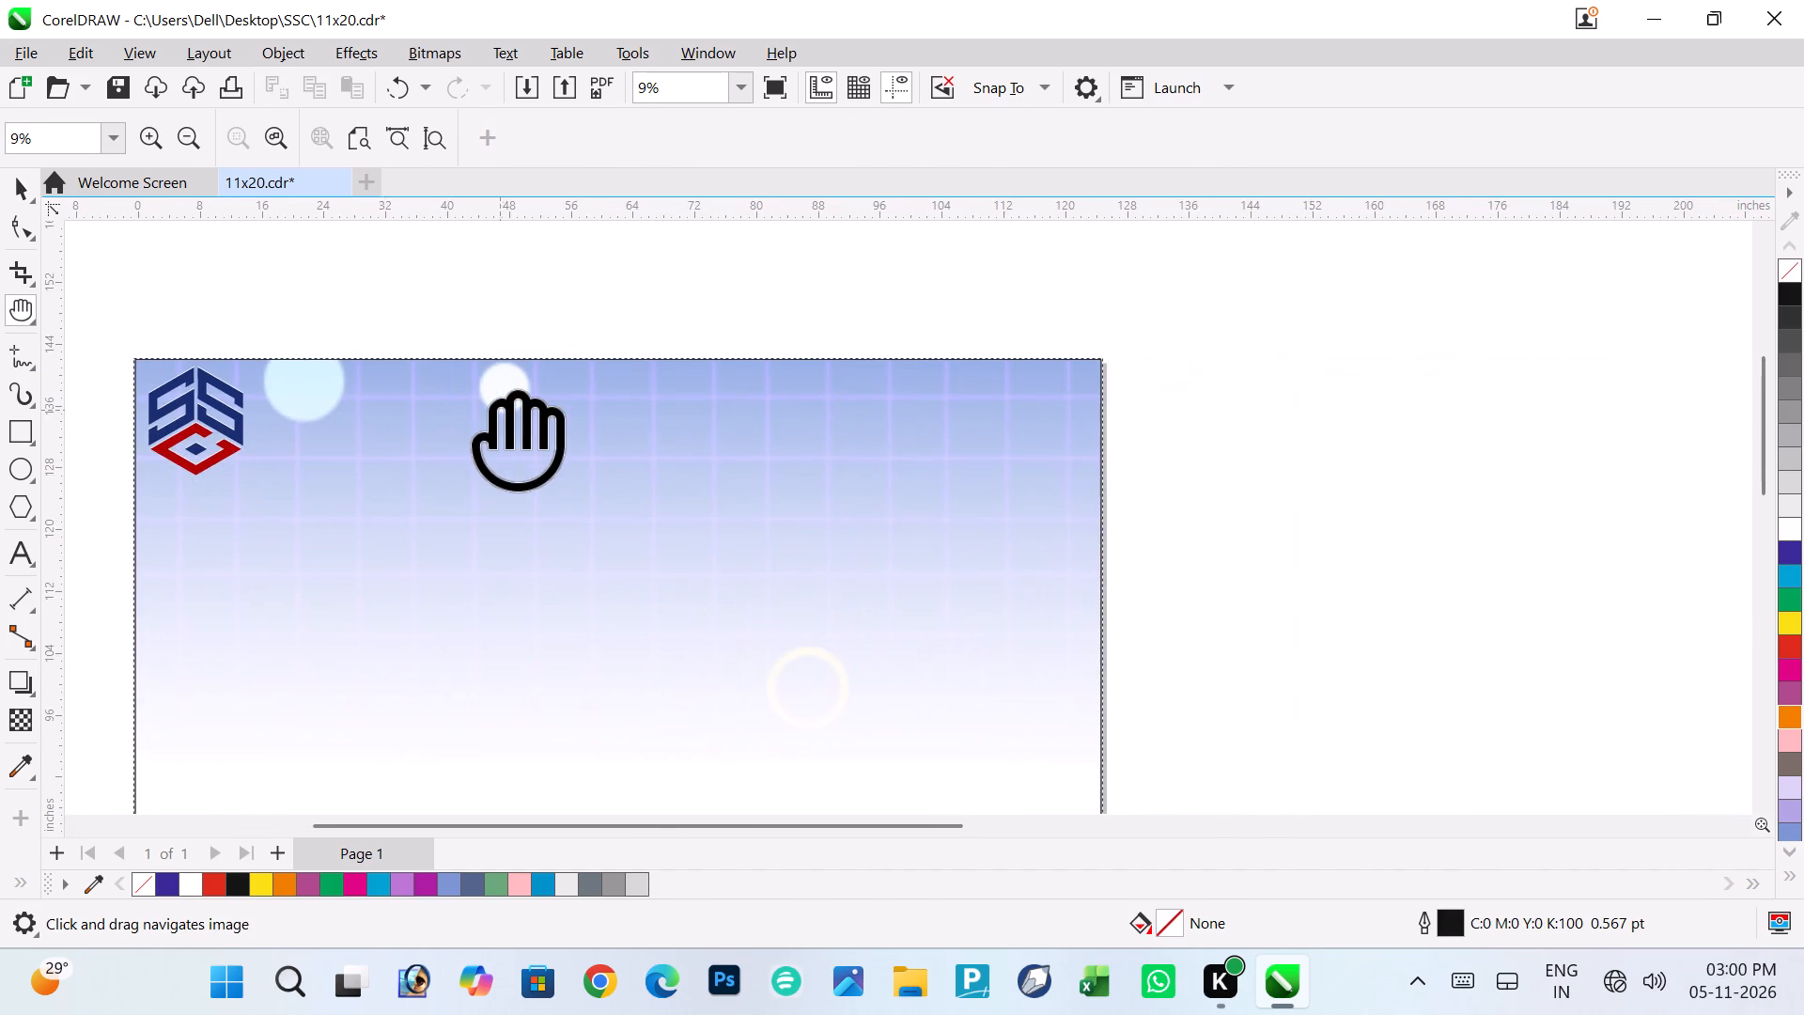
pyautogui.keyDown('ctrl'); pyautogui.scroll(-2, 500, 410); pyautogui.keyUp('ctrl')
pyautogui.keyDown('ctrl'); pyautogui.scroll(-2, 626, 441); pyautogui.keyUp('ctrl')
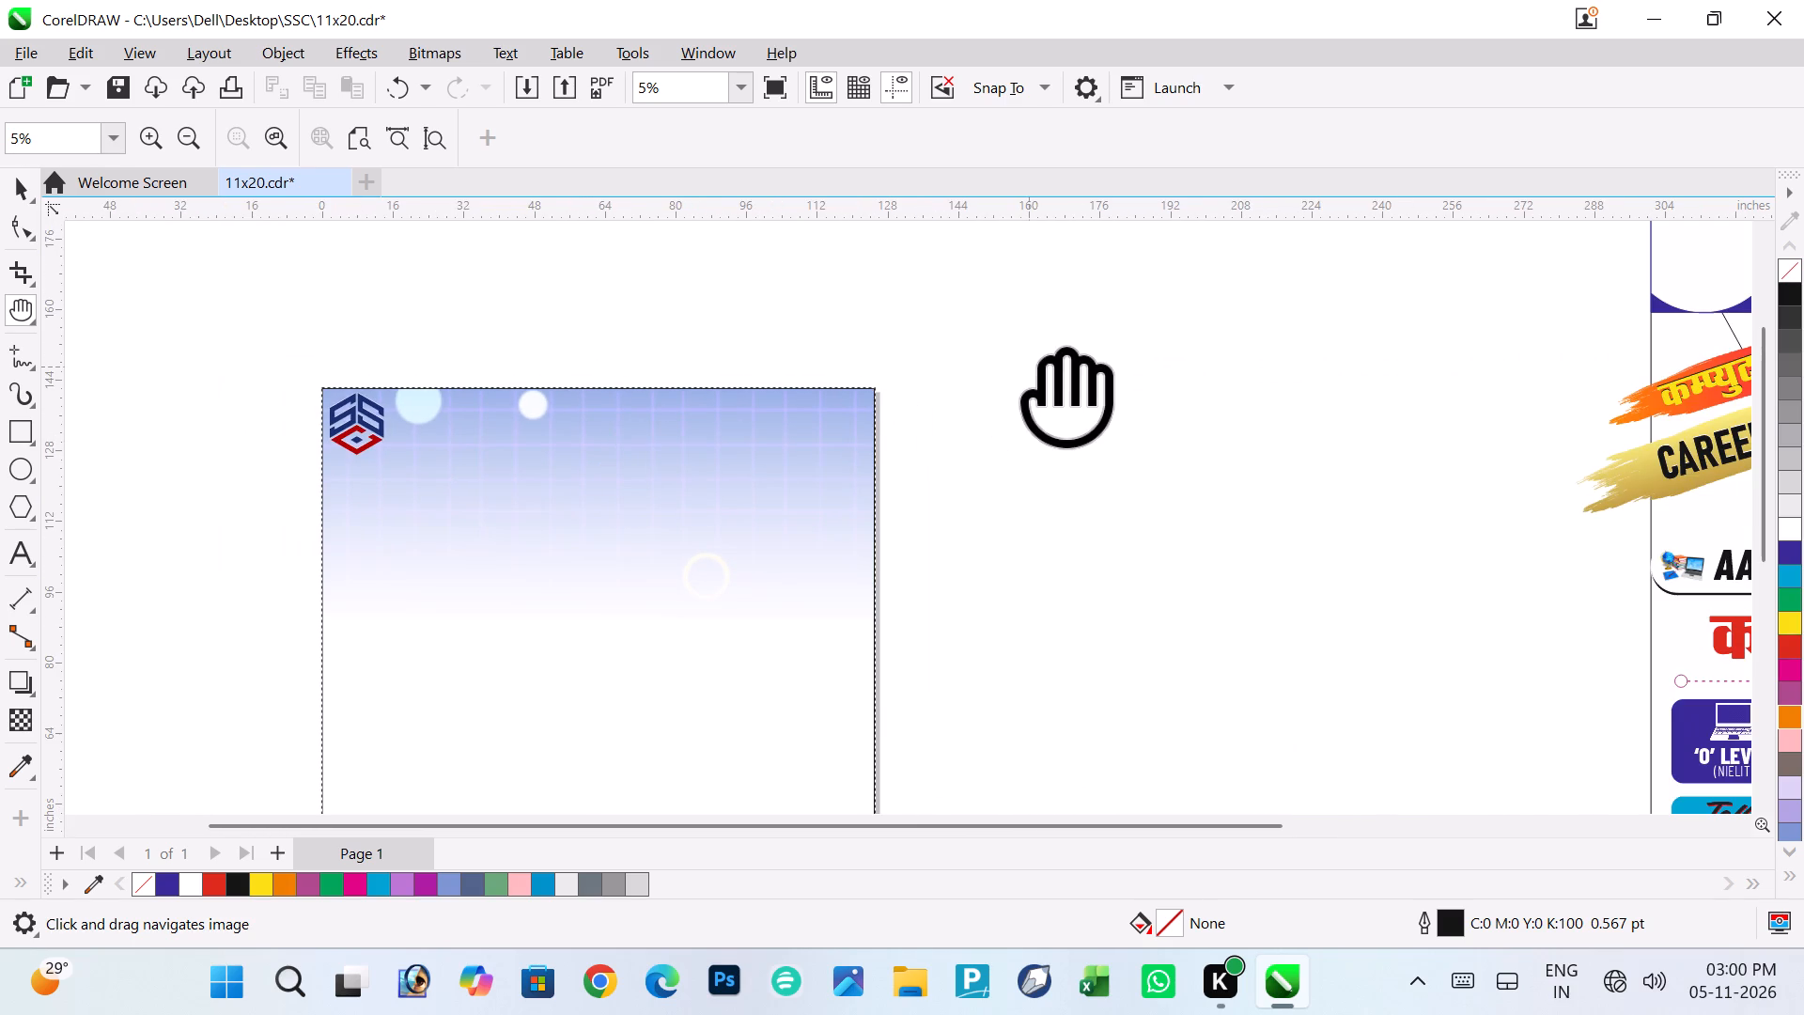
pyautogui.click(1080, 367)
pyautogui.keyDown('ctrl'); pyautogui.scroll(-2, 1080, 367); pyautogui.keyUp('ctrl')
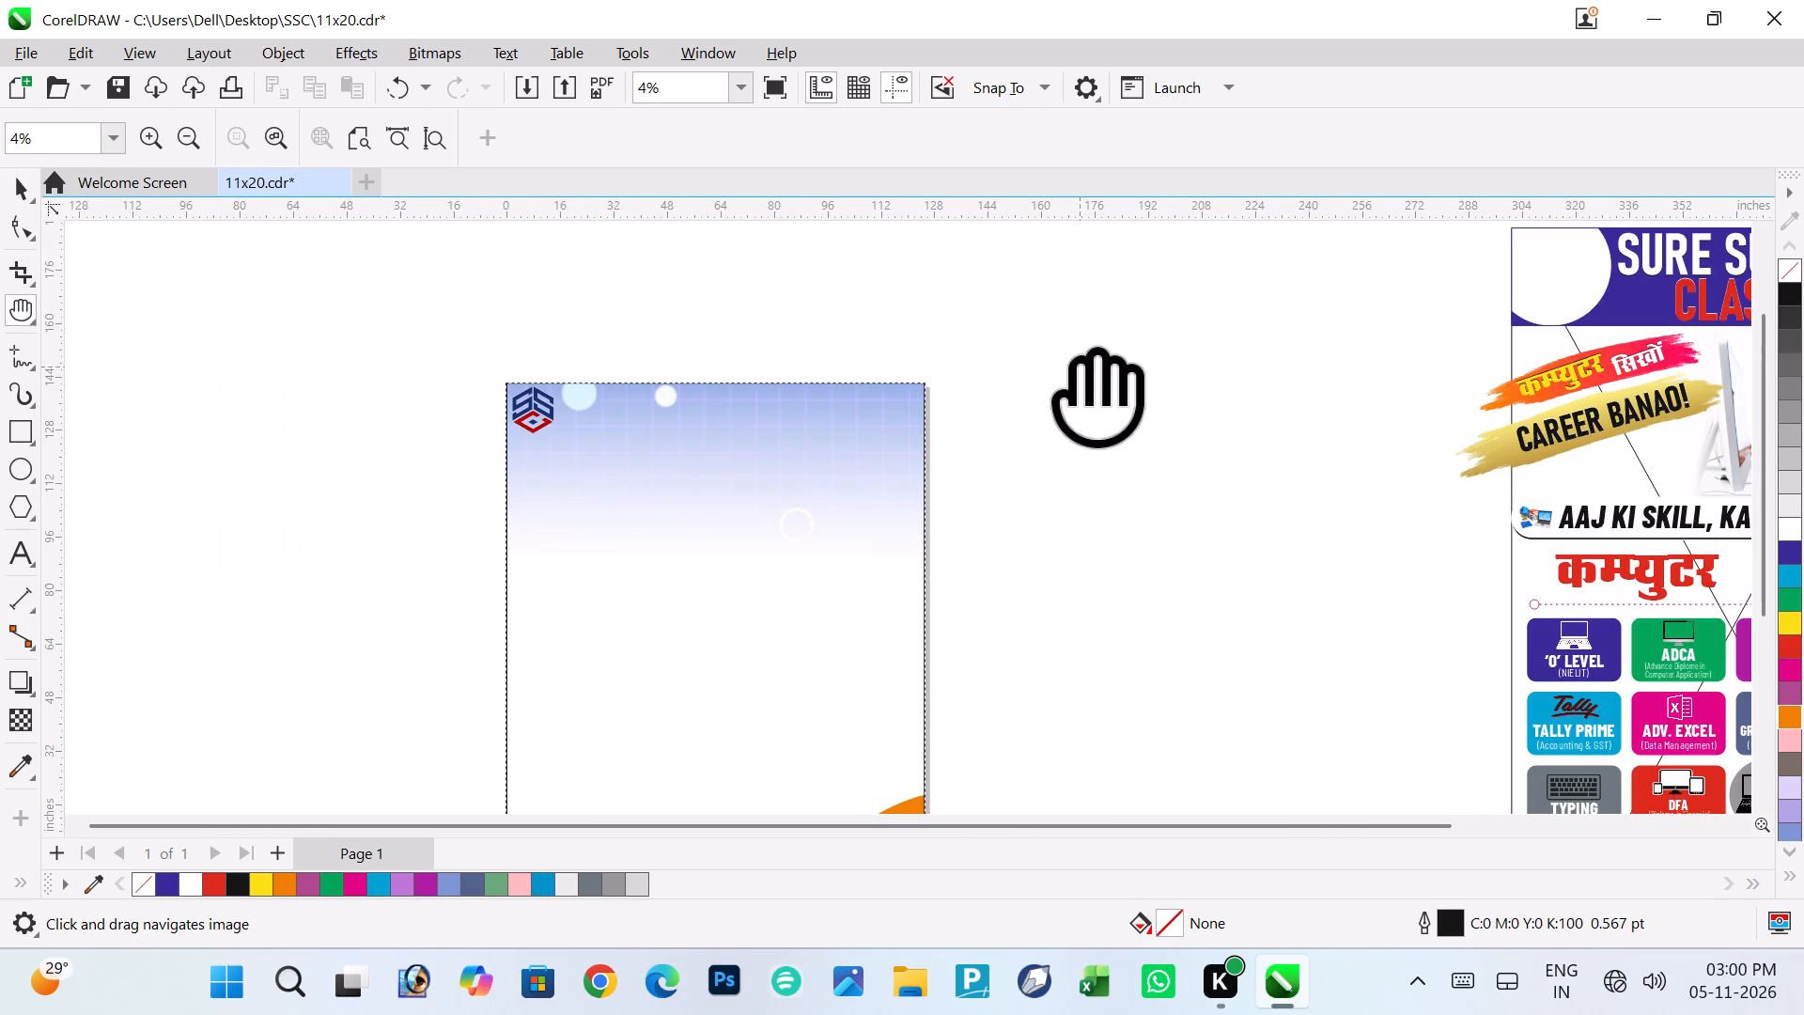
pyautogui.hotkey('ctrl', 'space')
pyautogui.click(1080, 367)
pyautogui.hscroll(-2, 1080, 367)
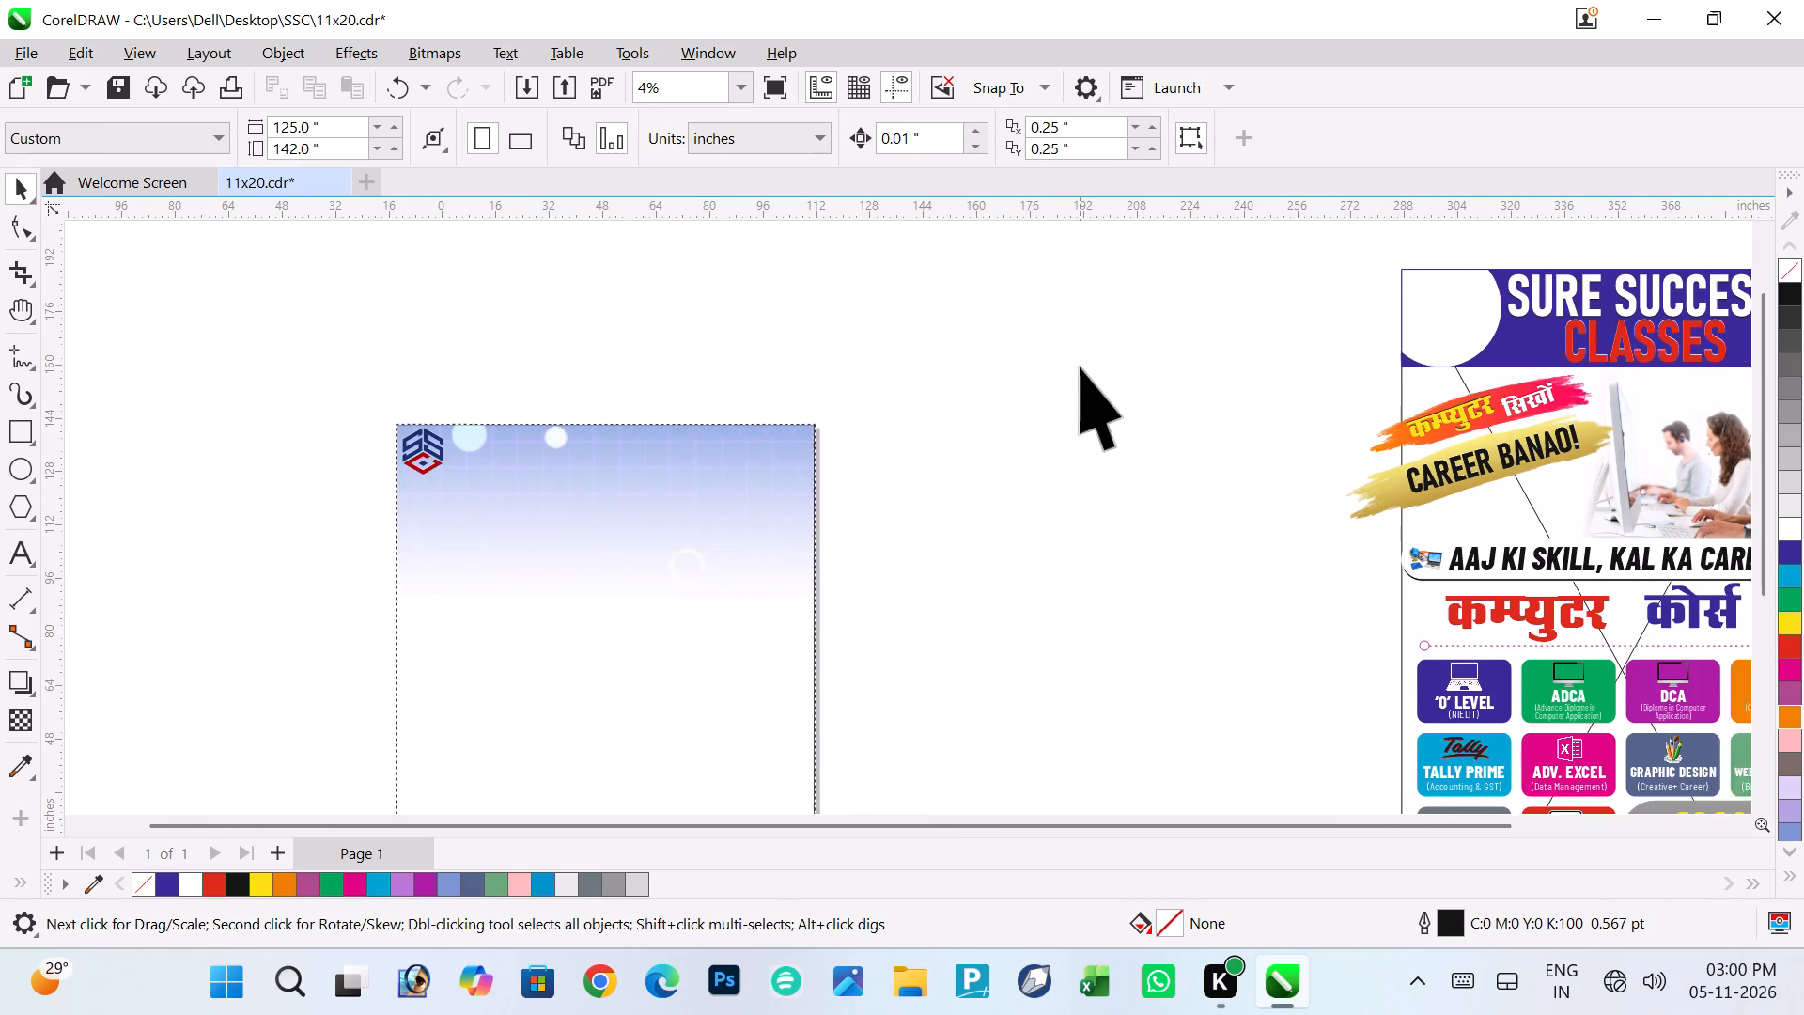
pyautogui.hscroll(-2, 1080, 367)
pyautogui.keyDown('ctrl'); pyautogui.scroll(-2, 1080, 367); pyautogui.keyUp('ctrl')
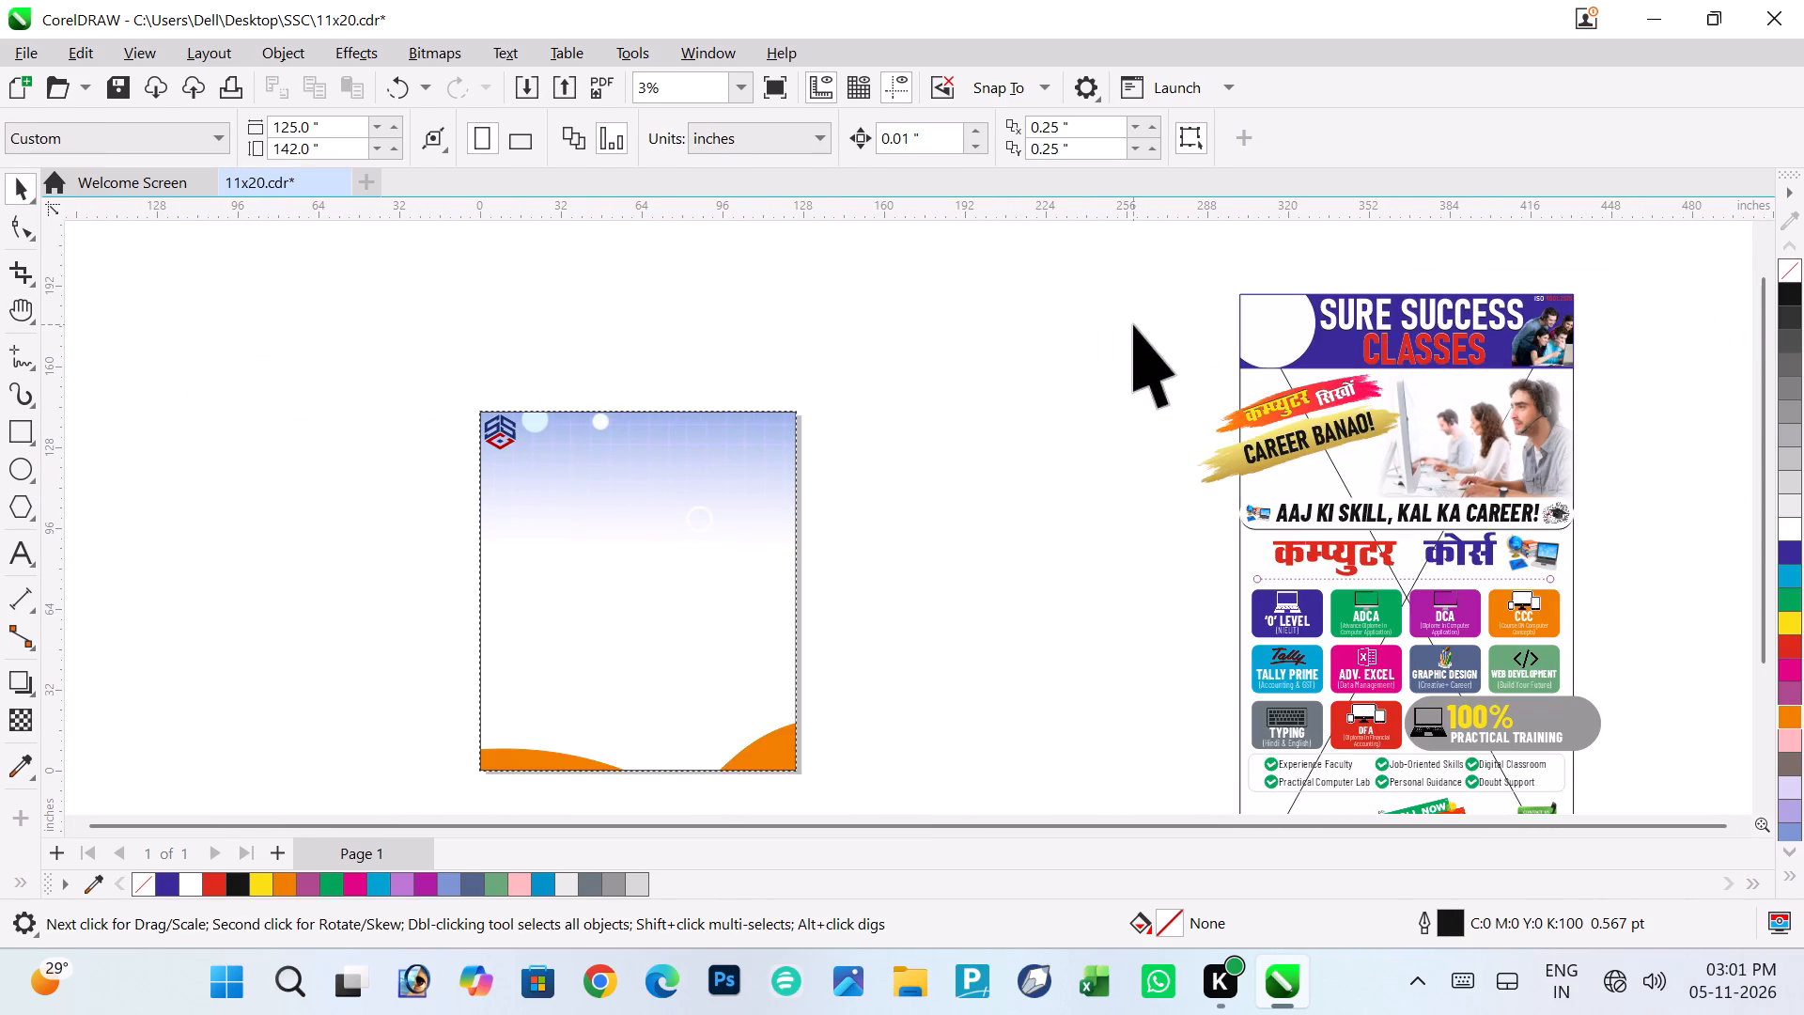
pyautogui.click(1345, 347)
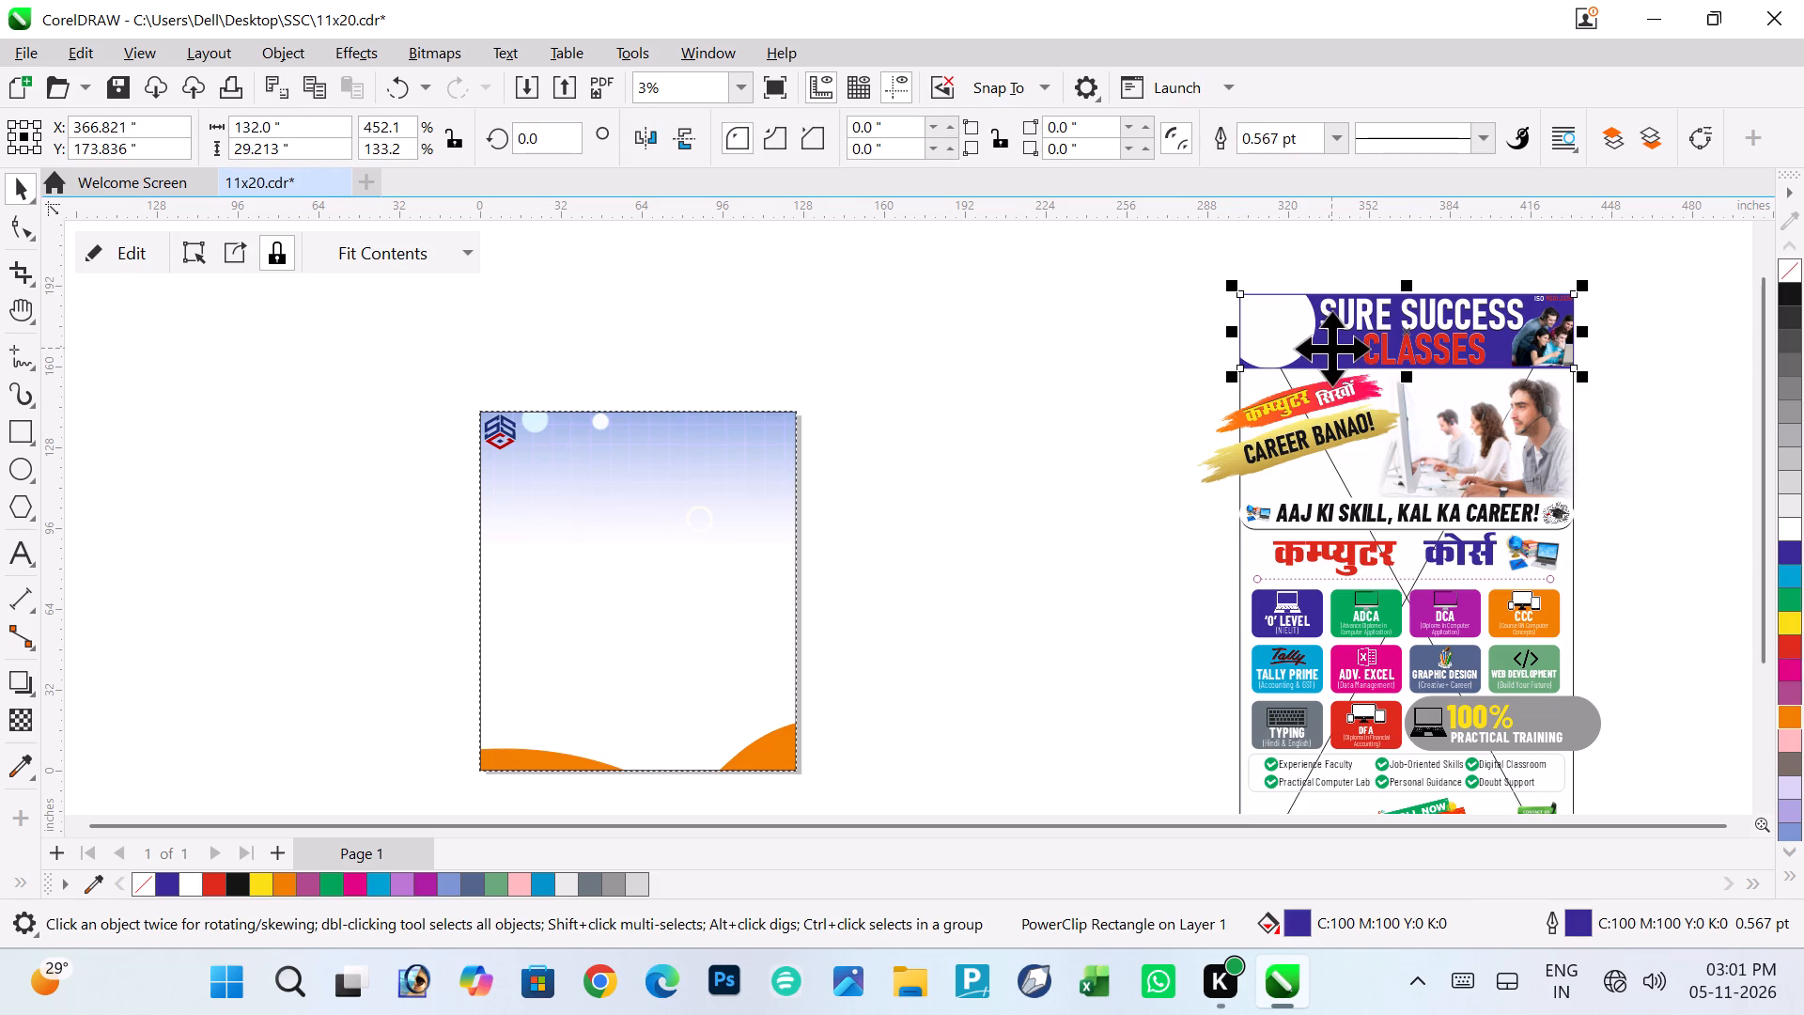
pyautogui.moveTo(1331, 348); pyautogui.dragTo(879, 416)
pyautogui.moveTo(960, 389); pyautogui.dragTo(942, 459)
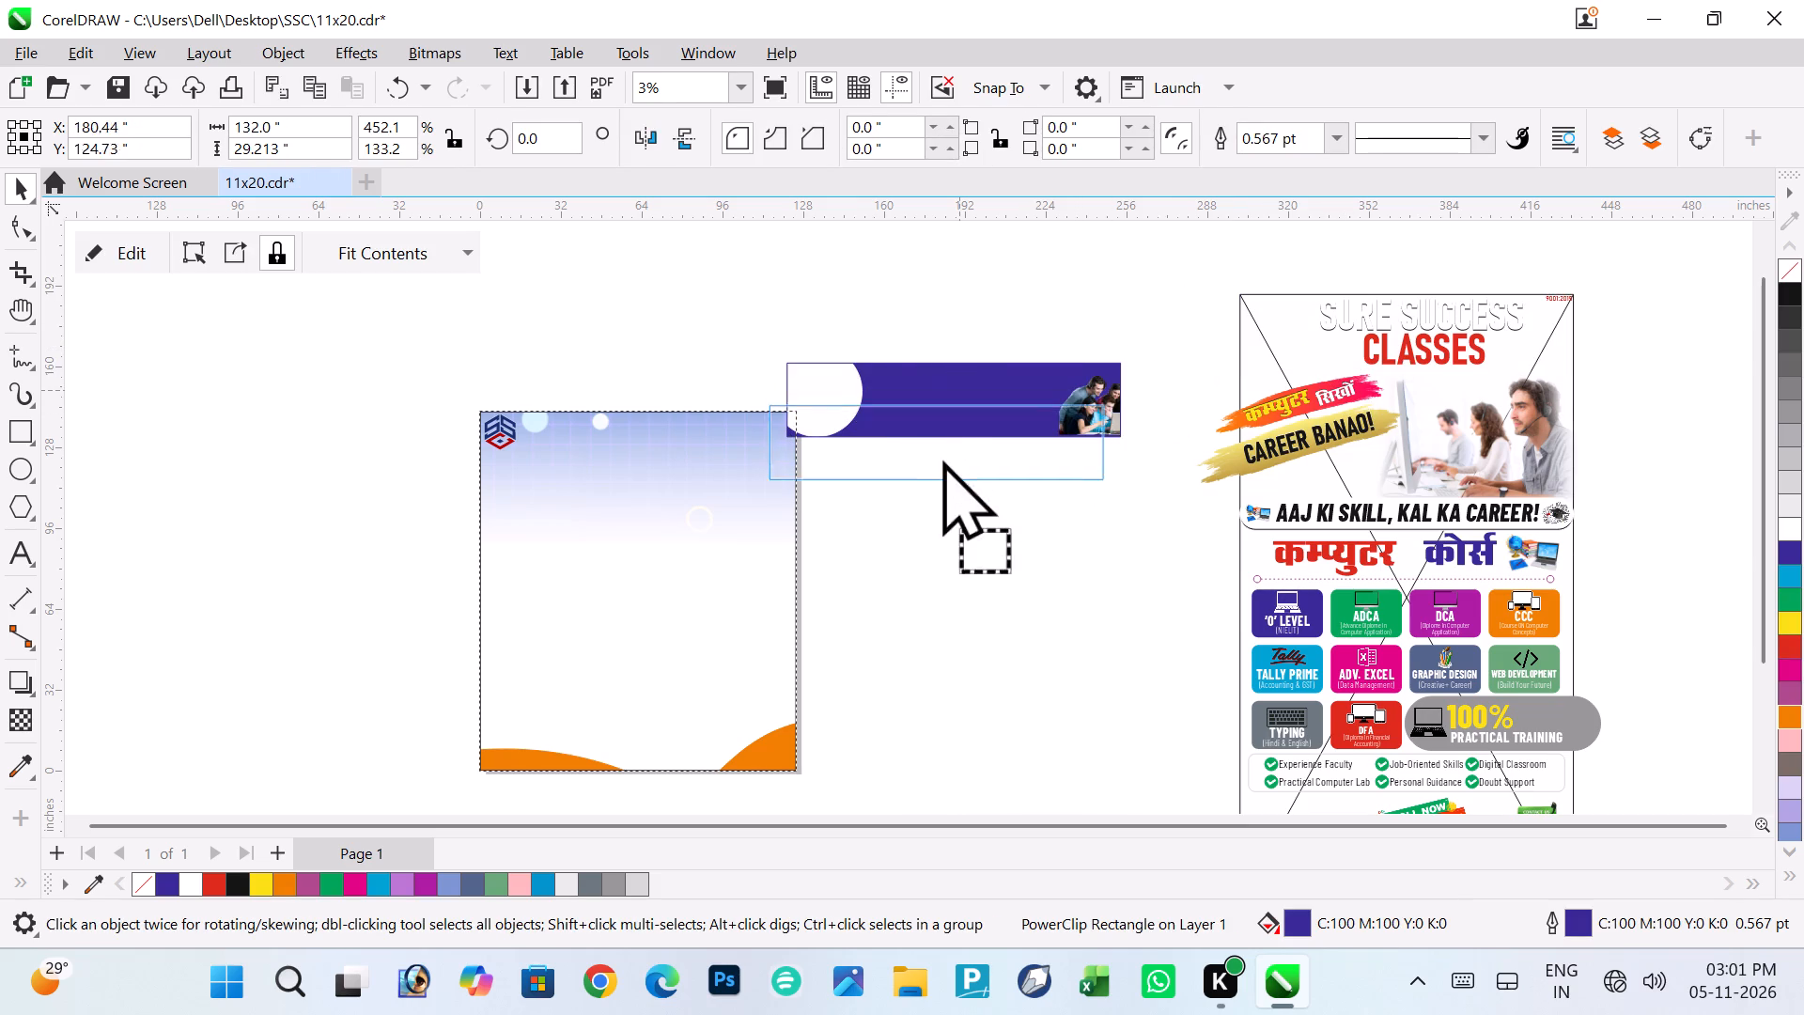
pyautogui.moveTo(942, 459); pyautogui.dragTo(648, 435)
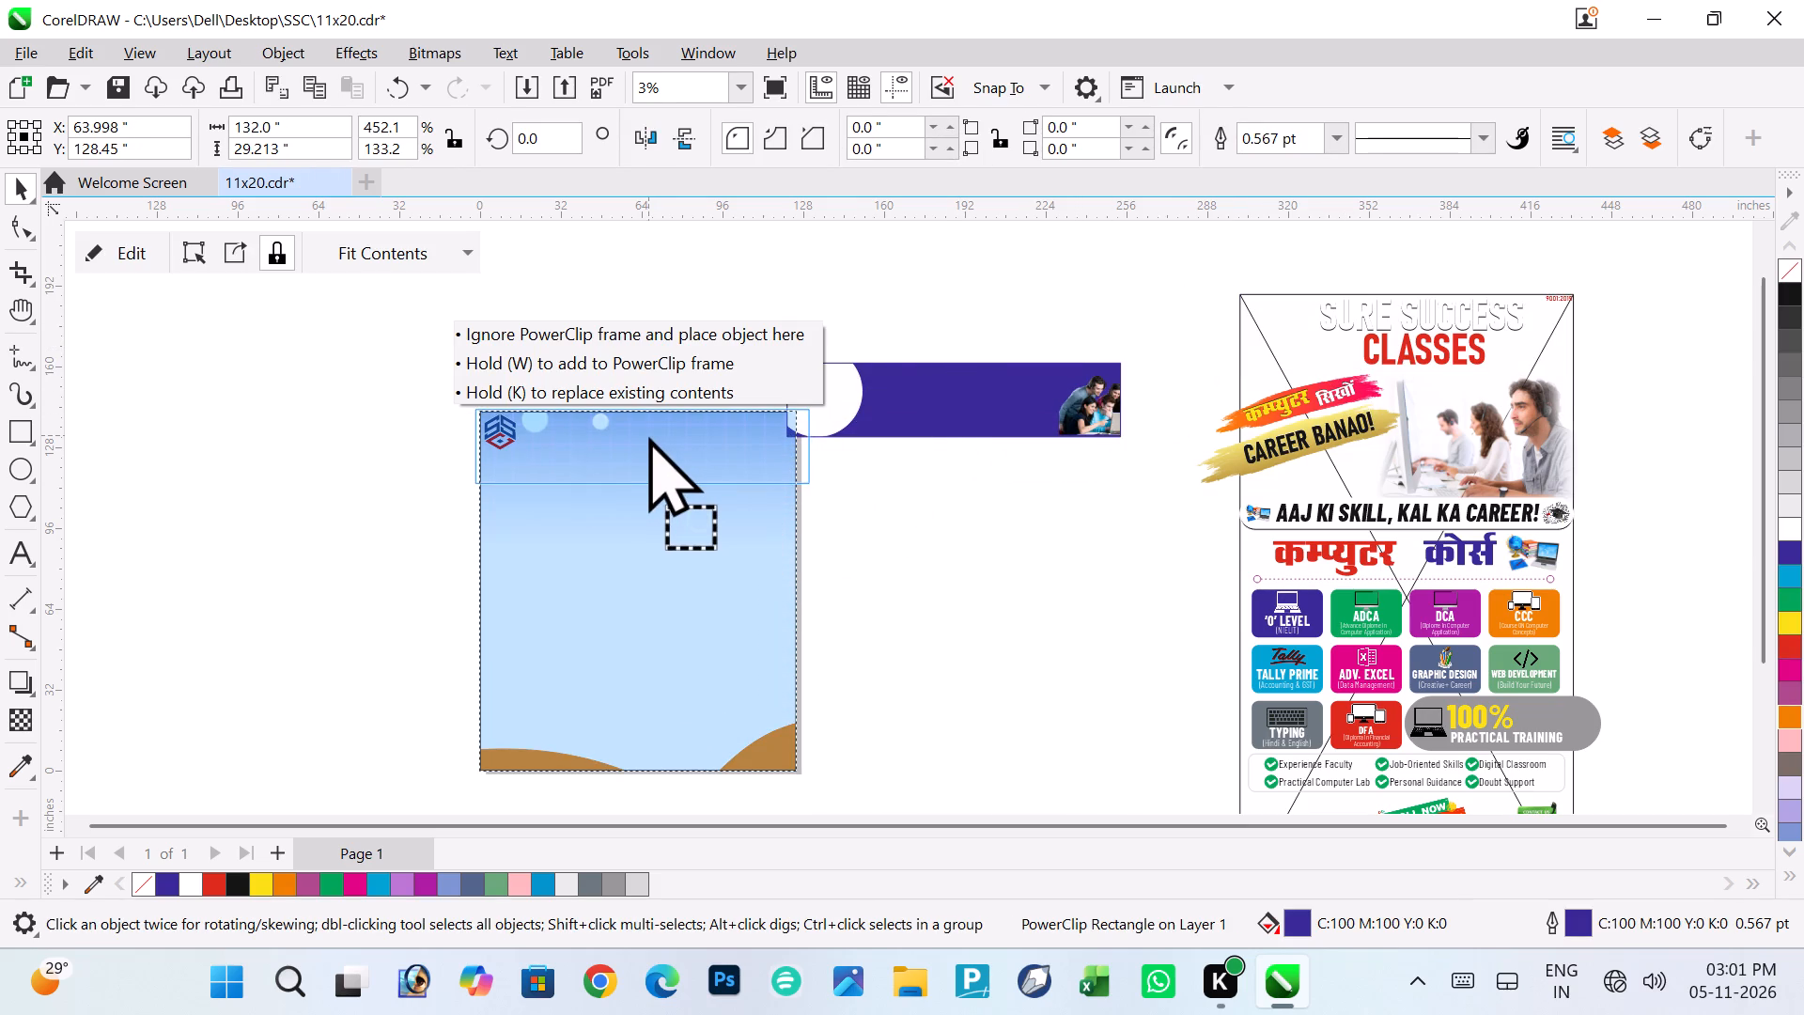
pyautogui.moveTo(648, 435); pyautogui.dragTo(654, 439)
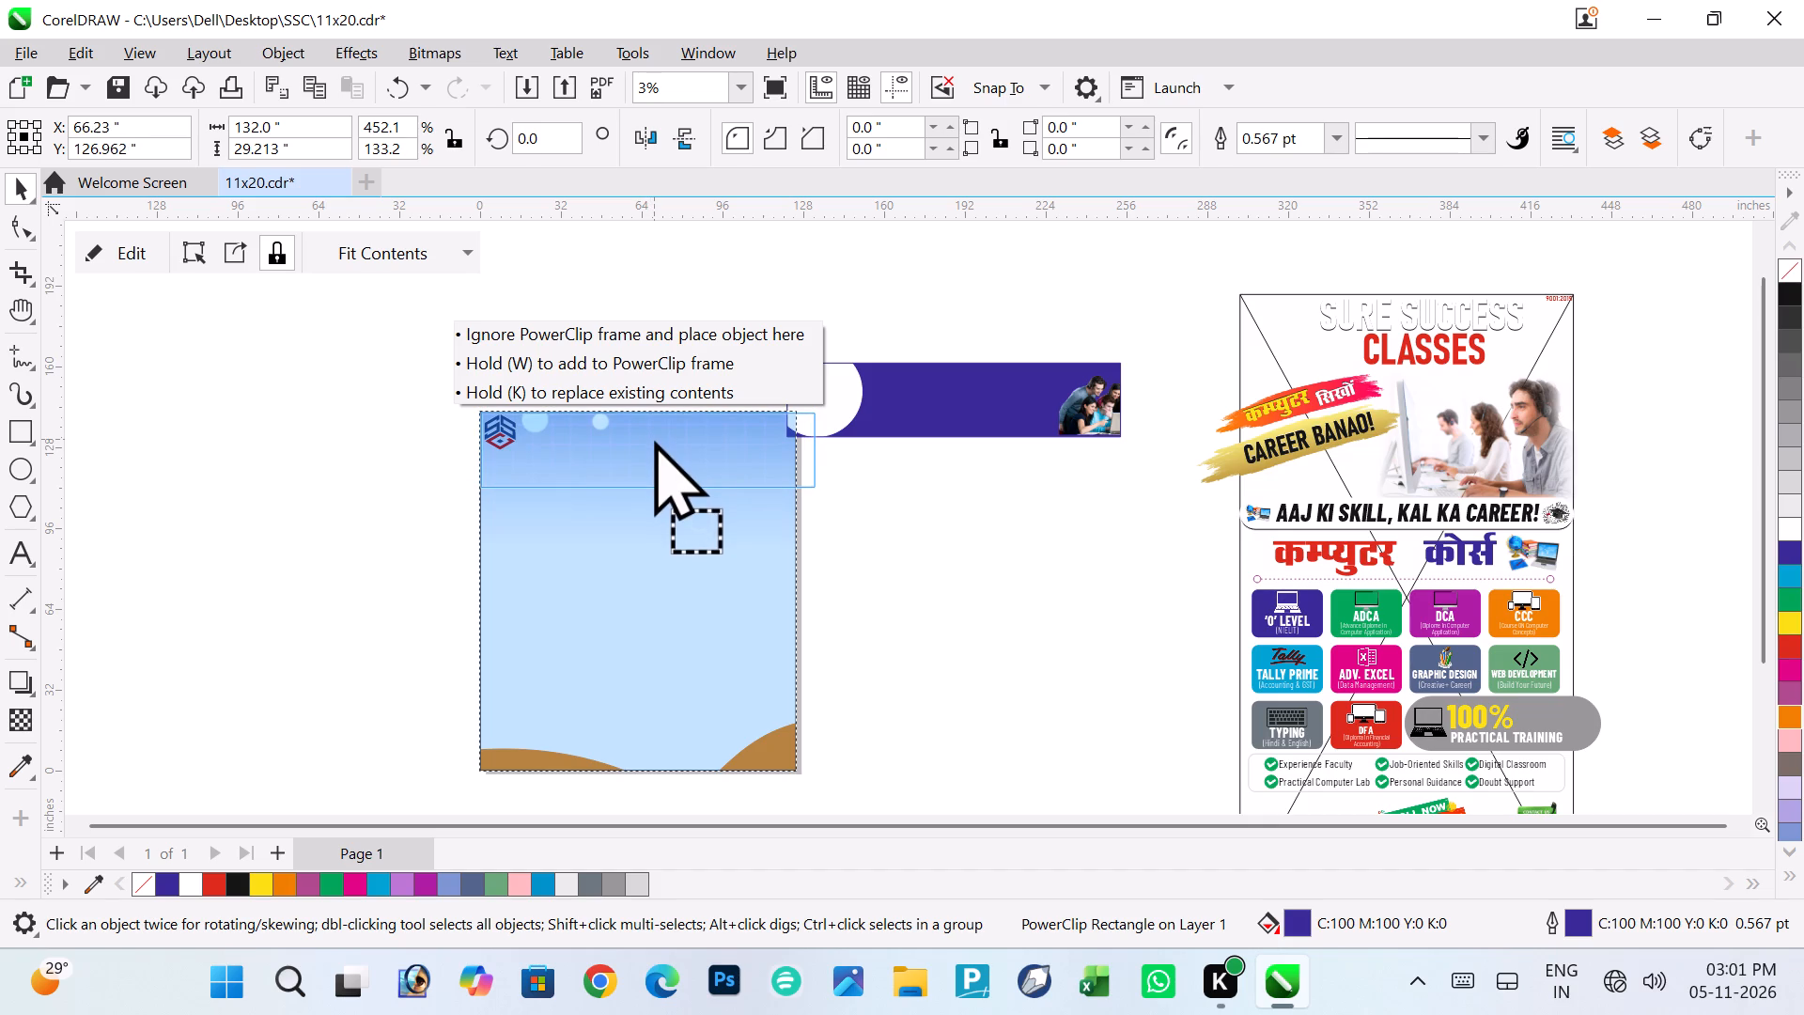
pyautogui.moveTo(654, 439); pyautogui.dragTo(652, 437)
pyautogui.click(1106, 555)
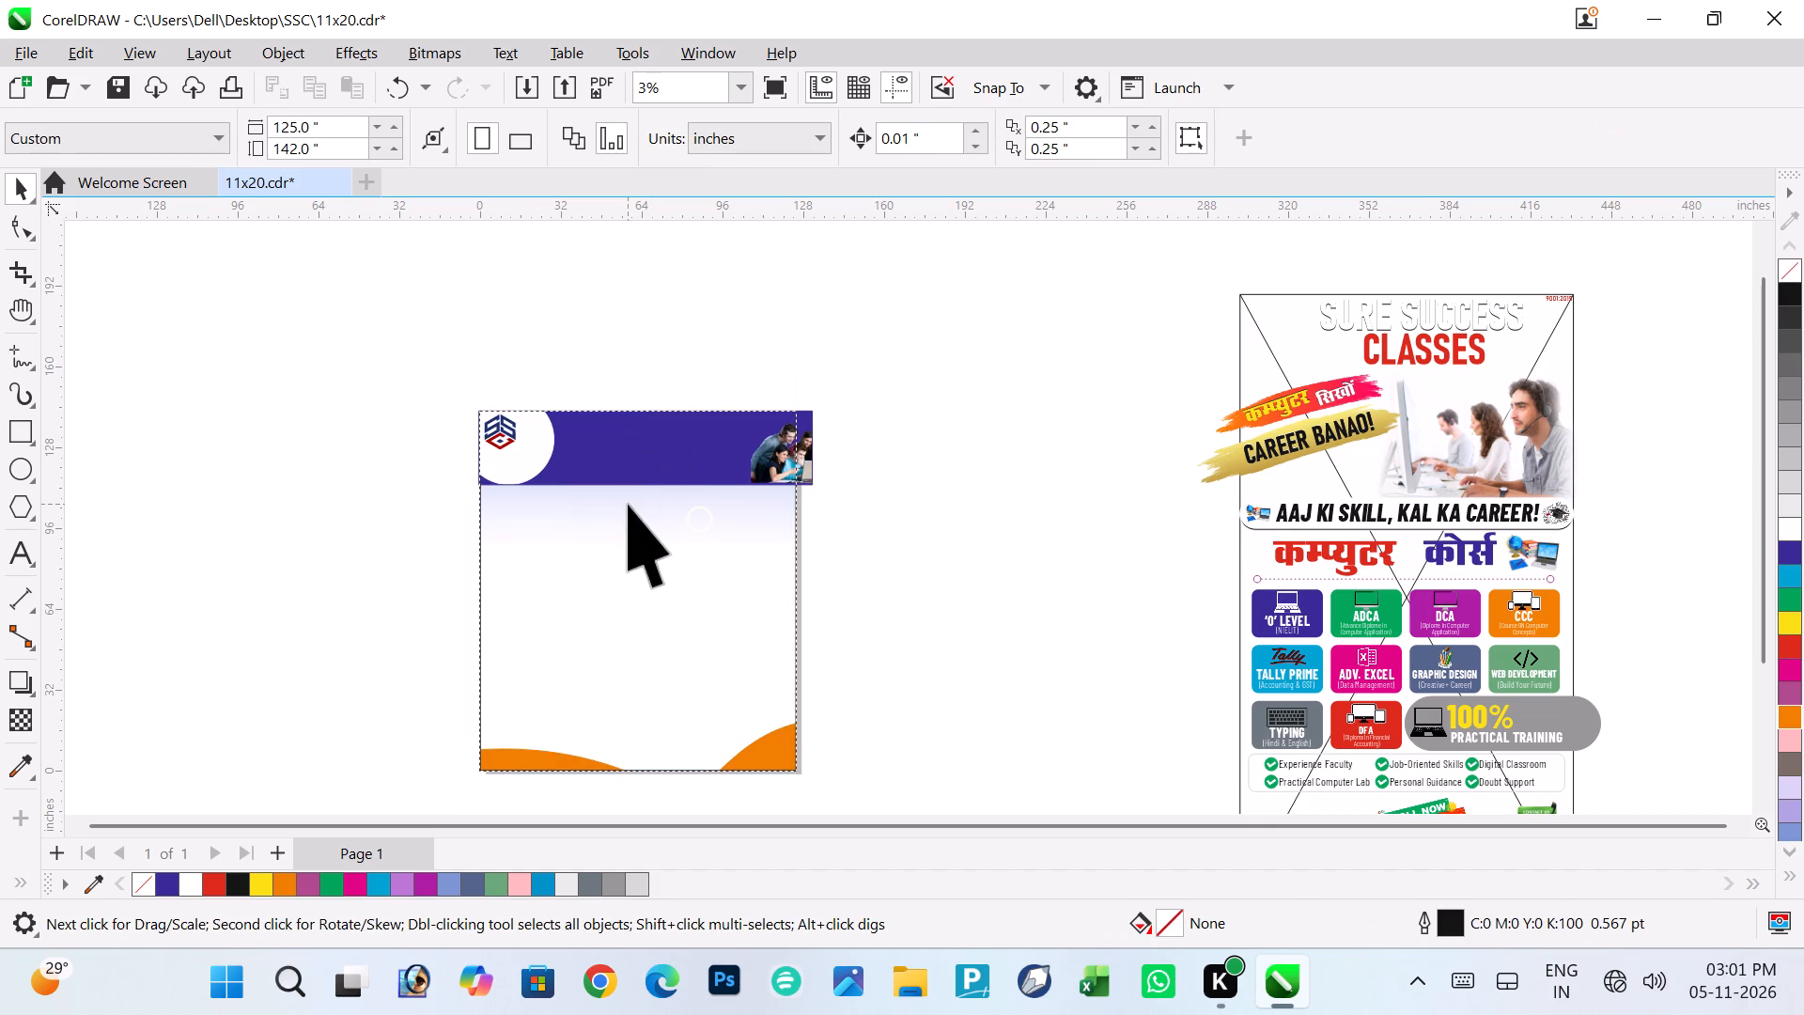
# Scale the header banner proportionally to about 125.5 by 27.8 inches so it fits the page width.
pyautogui.keyDown('ctrl'); pyautogui.scroll(3, 628, 504); pyautogui.keyUp('ctrl')
pyautogui.click(732, 418)
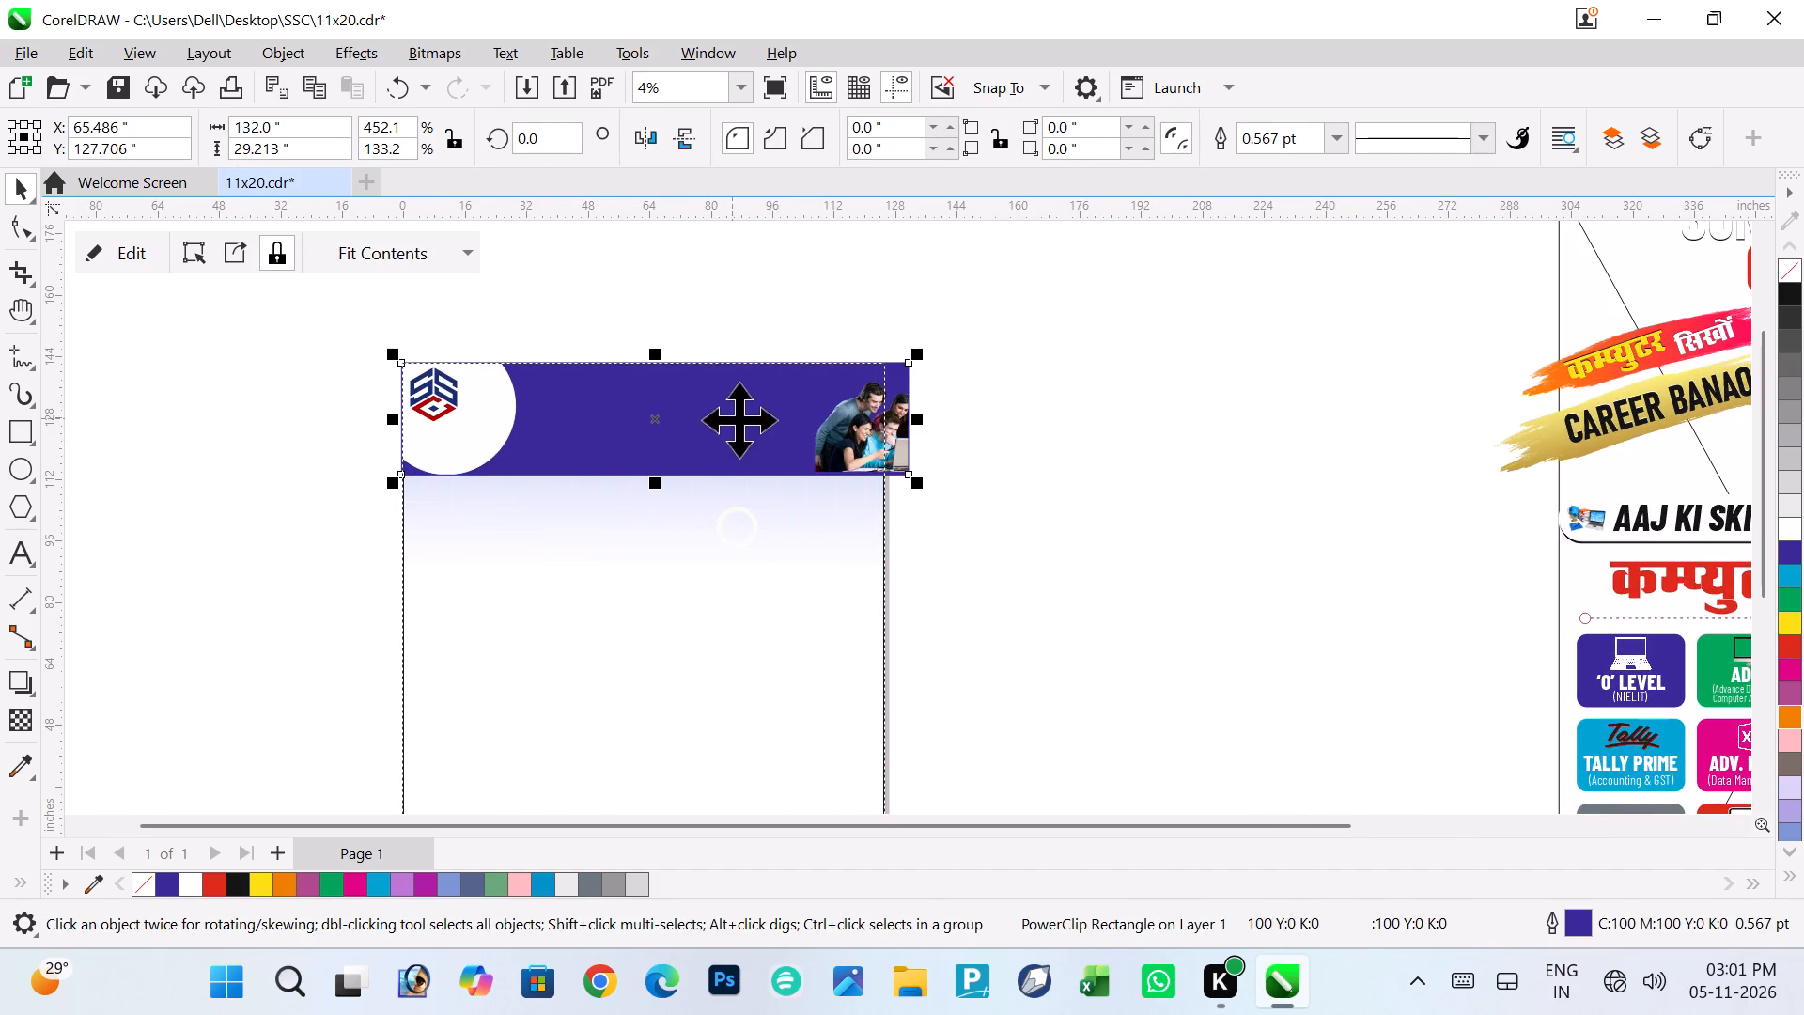
pyautogui.moveTo(920, 492); pyautogui.dragTo(905, 487)
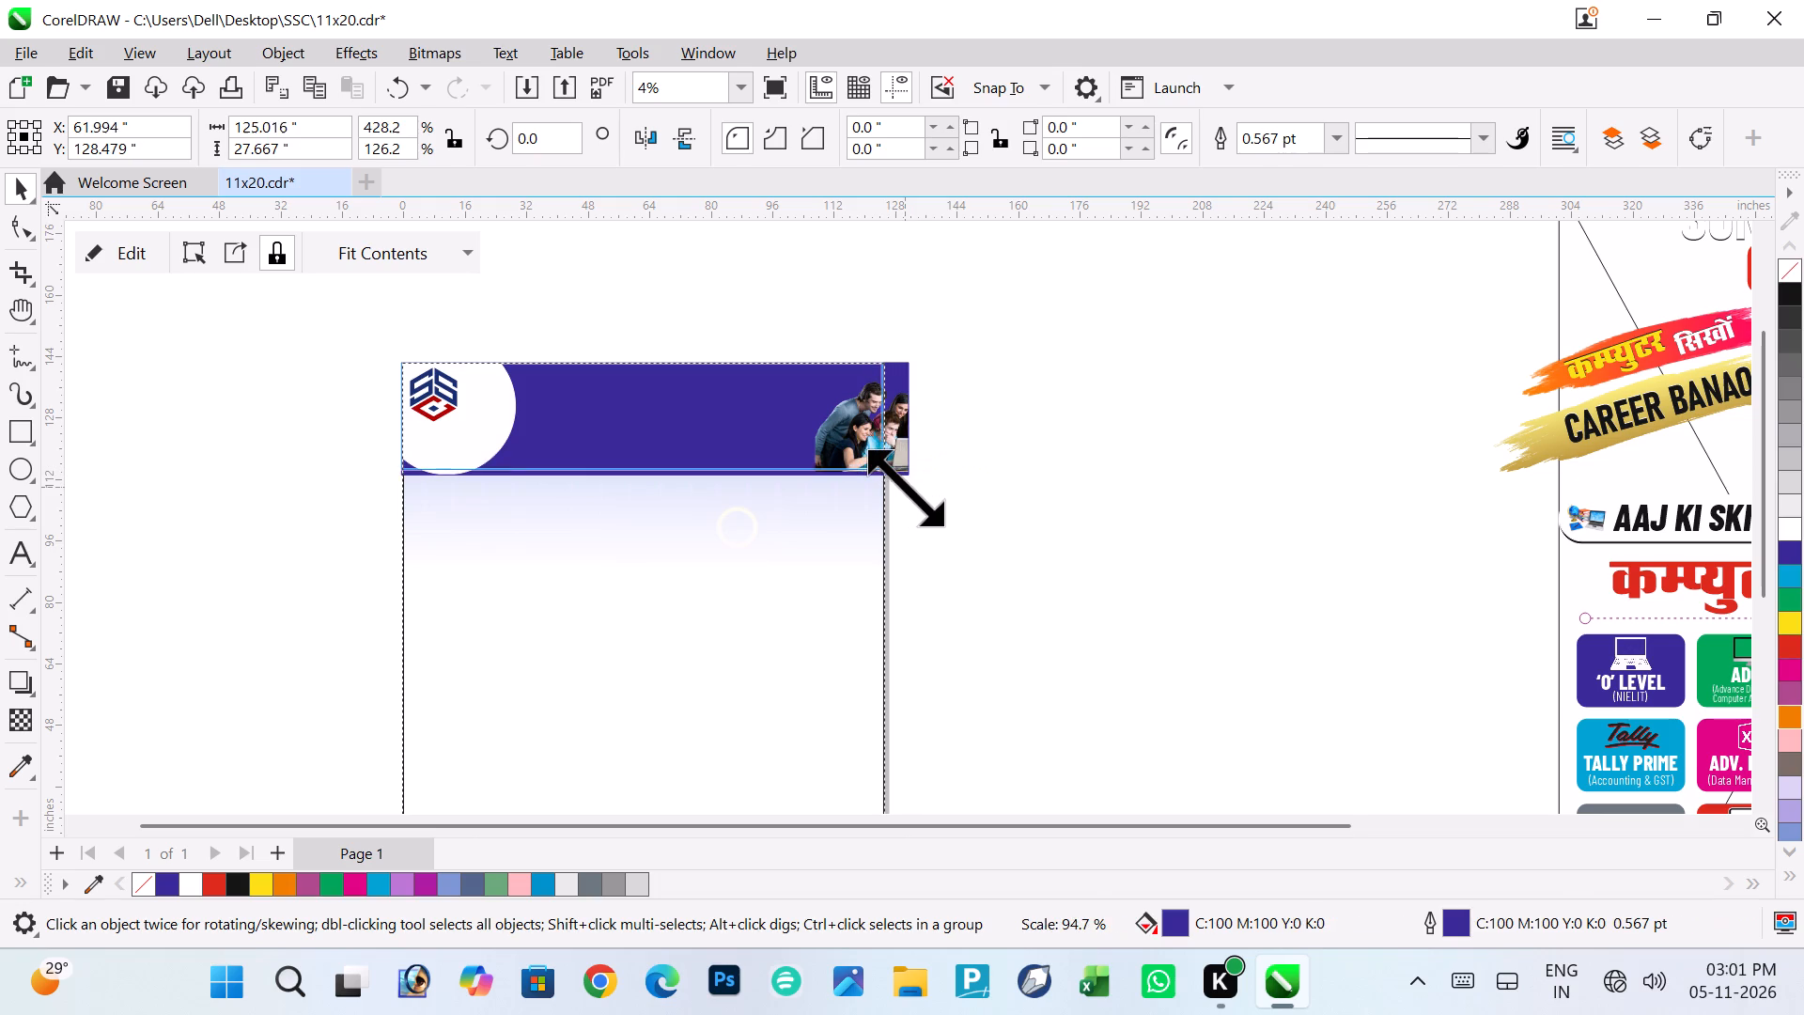
pyautogui.moveTo(905, 487); pyautogui.dragTo(900, 490)
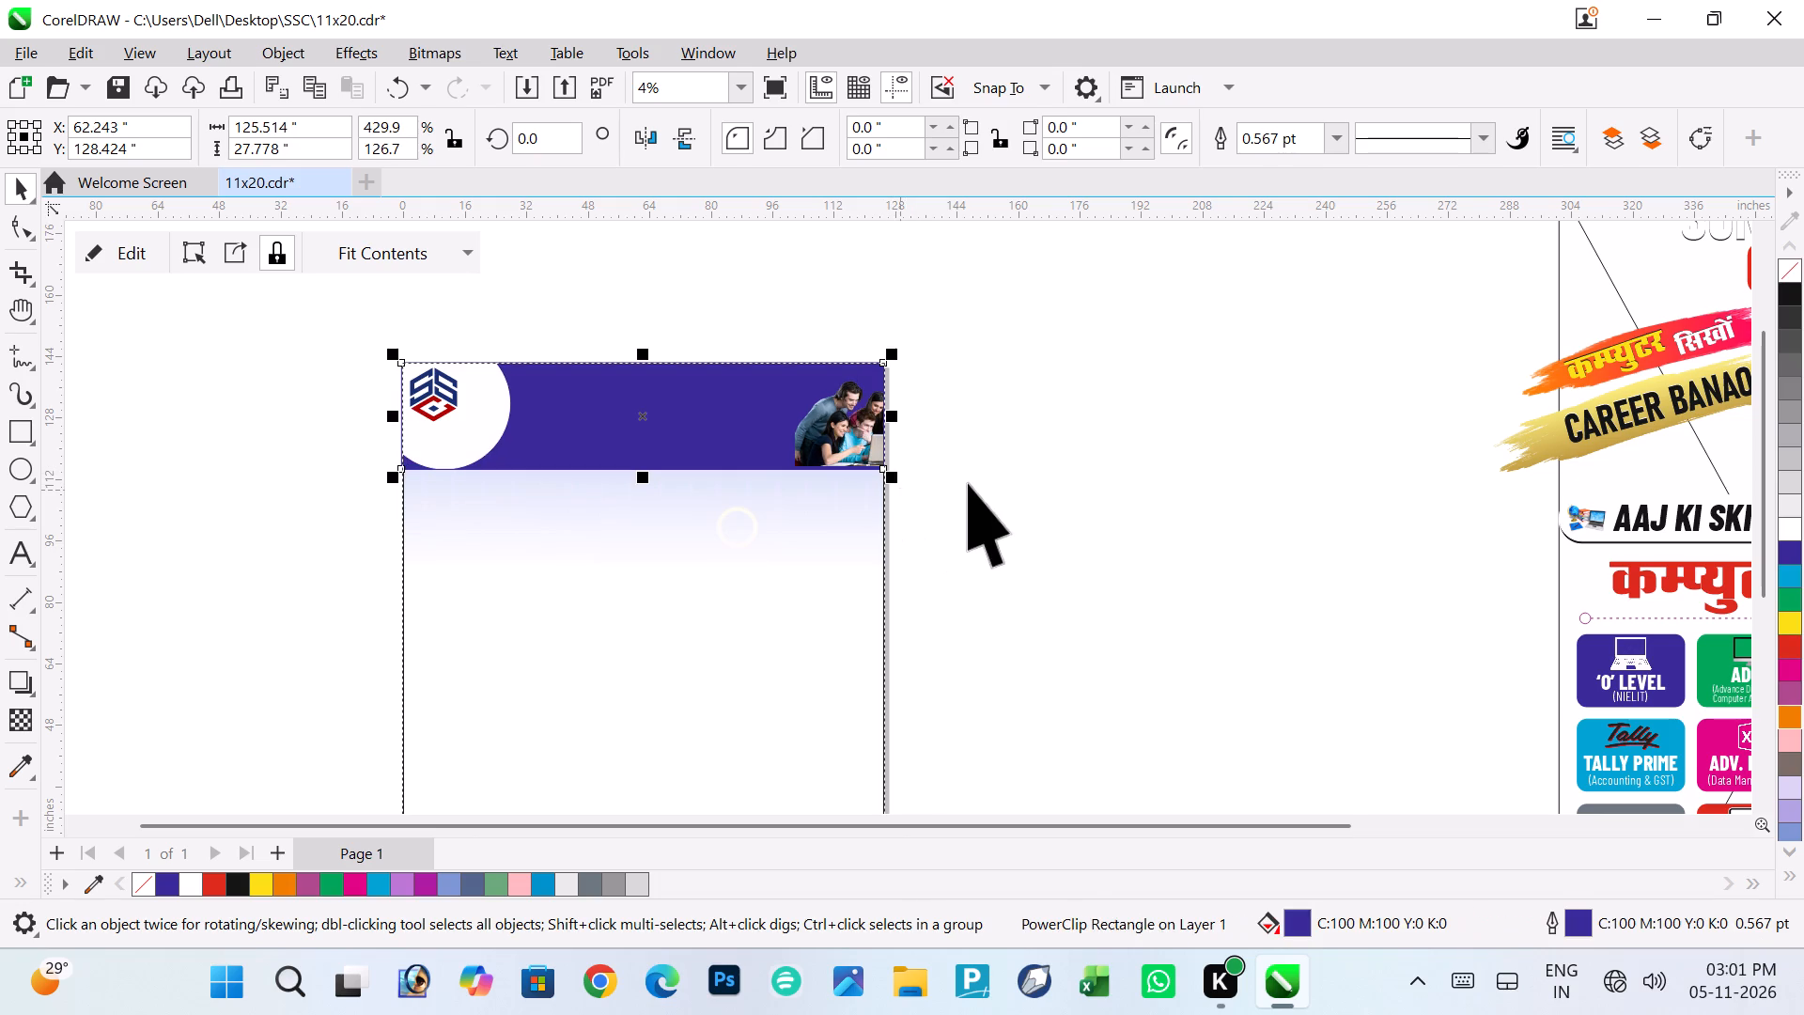
pyautogui.click(994, 483)
pyautogui.click(319, 331)
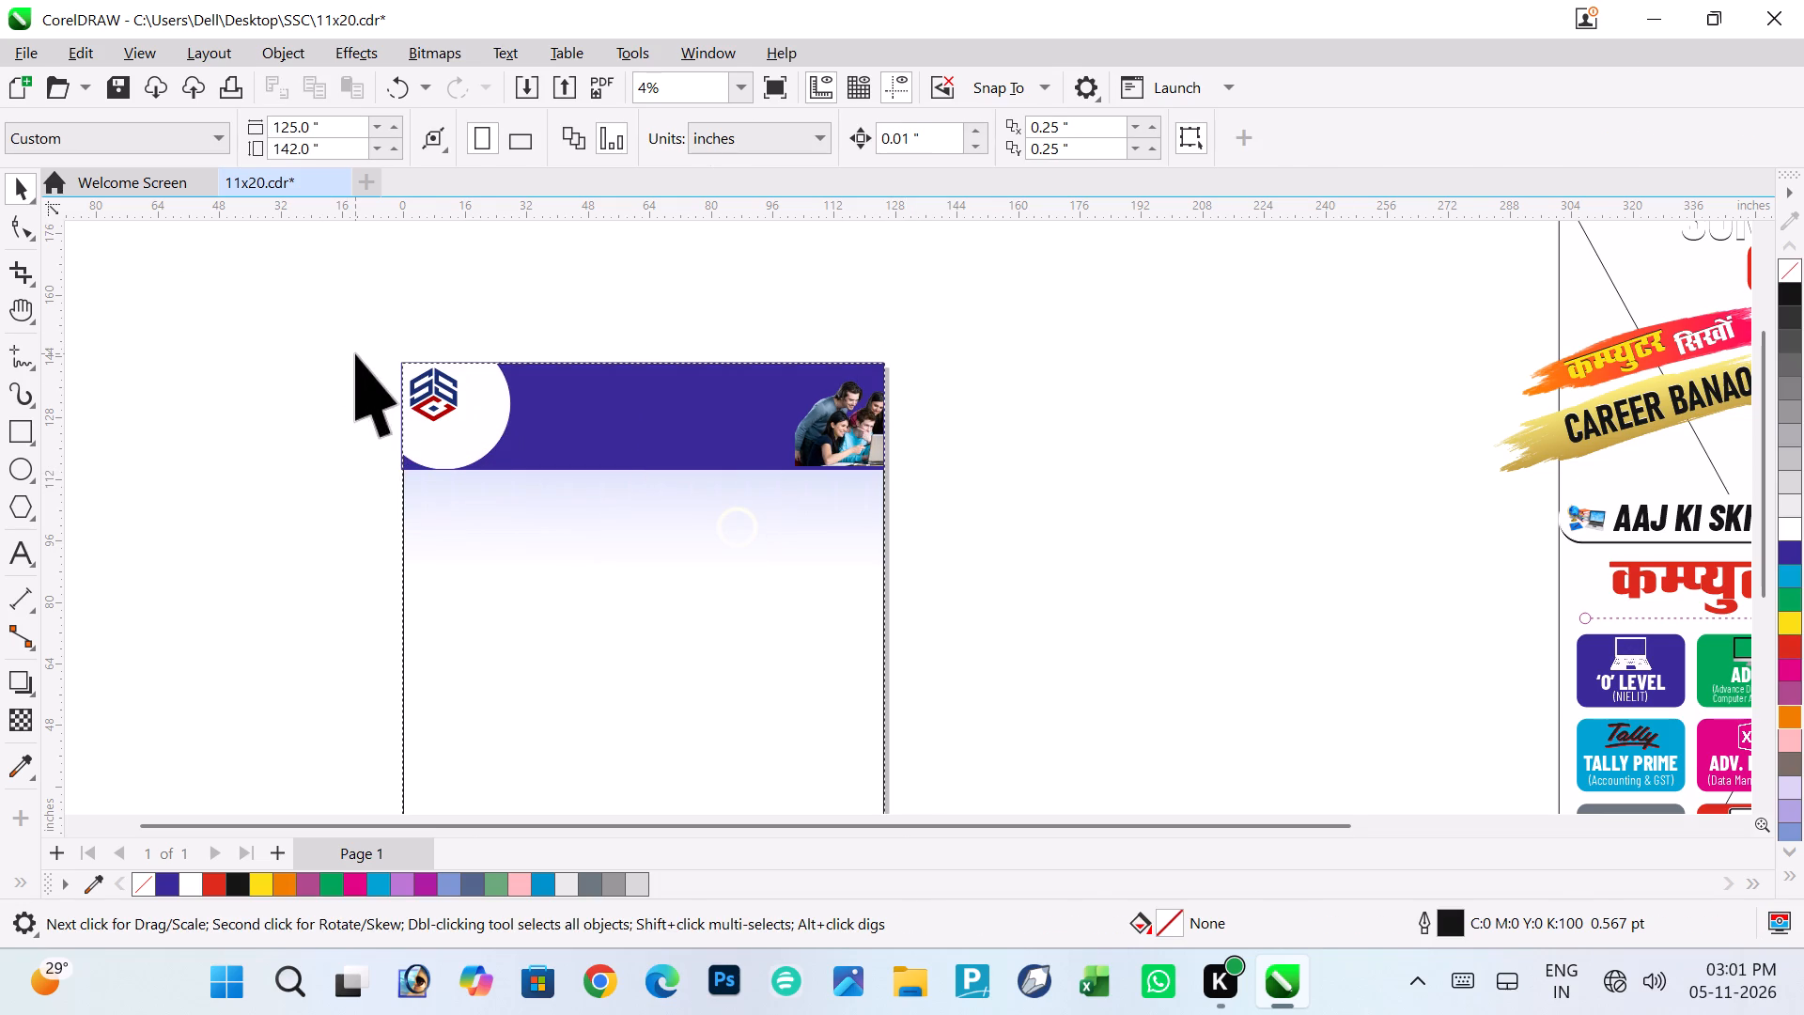
# Scale the header banner proportionally to about 124.4 by 27.5 inches and align it with the page's upper-left corner.
pyautogui.keyDown('ctrl'); pyautogui.scroll(8, 355, 353); pyautogui.keyUp('ctrl')
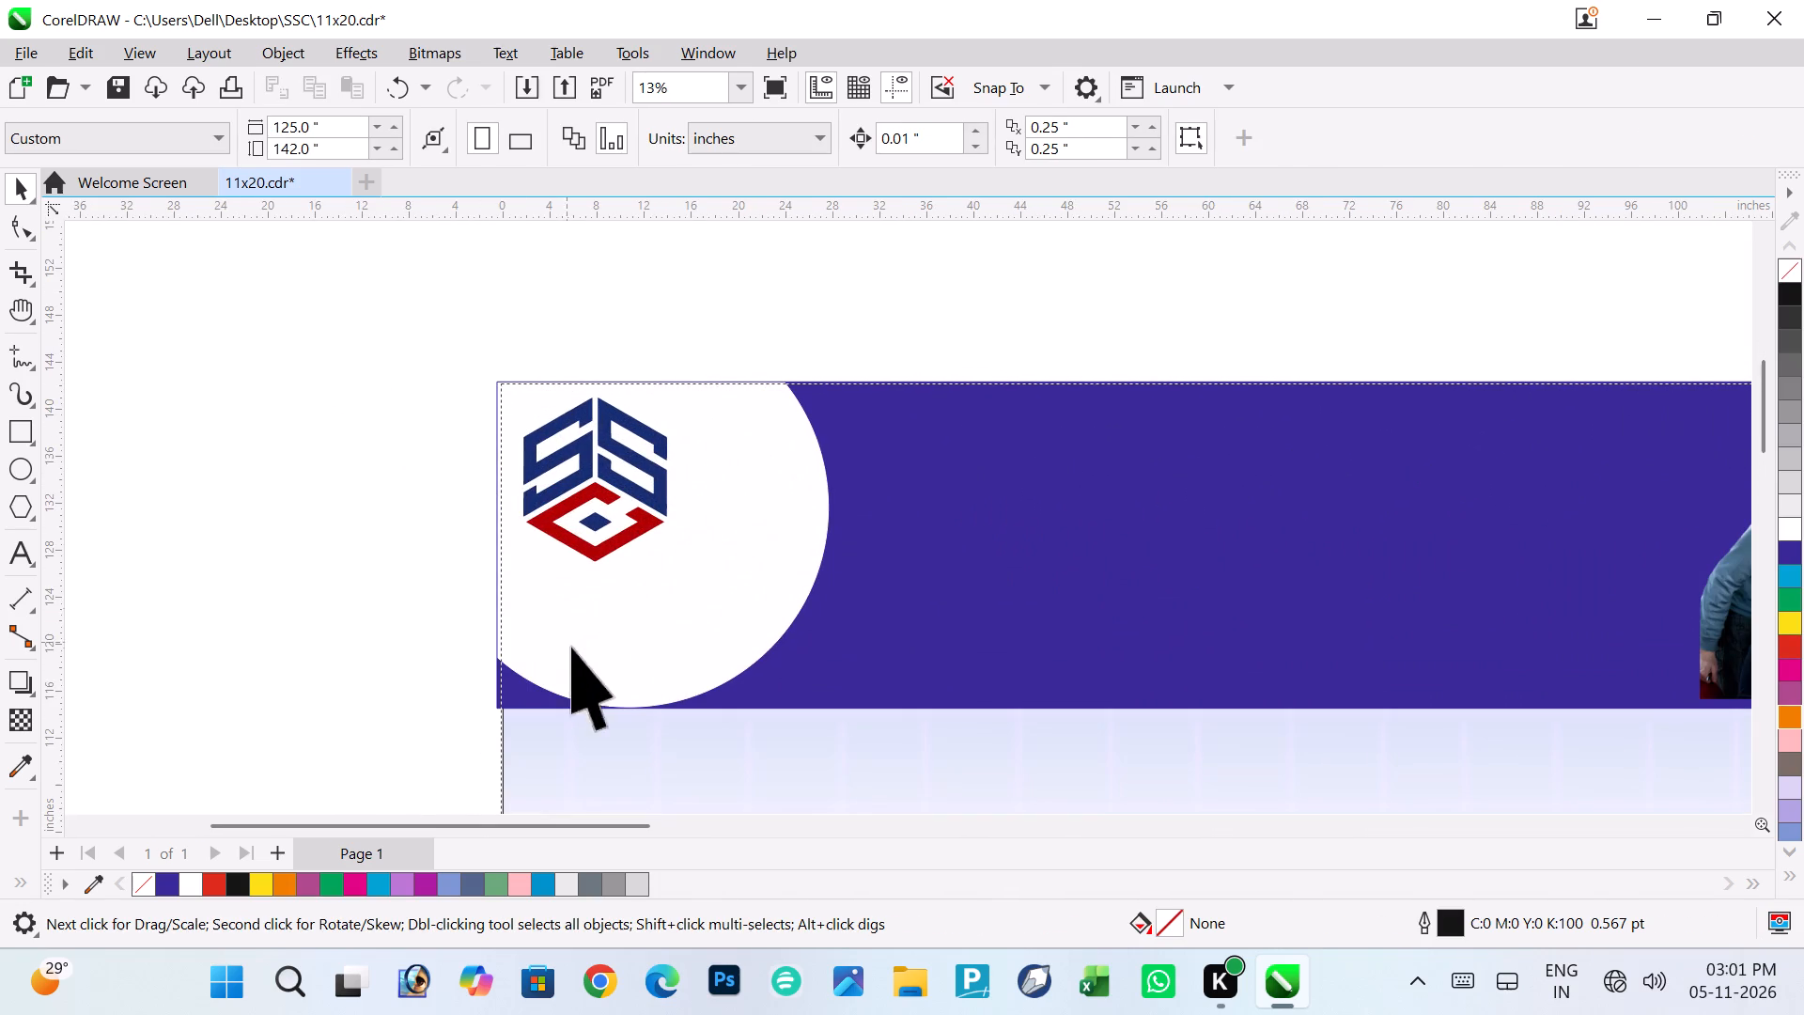
pyautogui.click(869, 588)
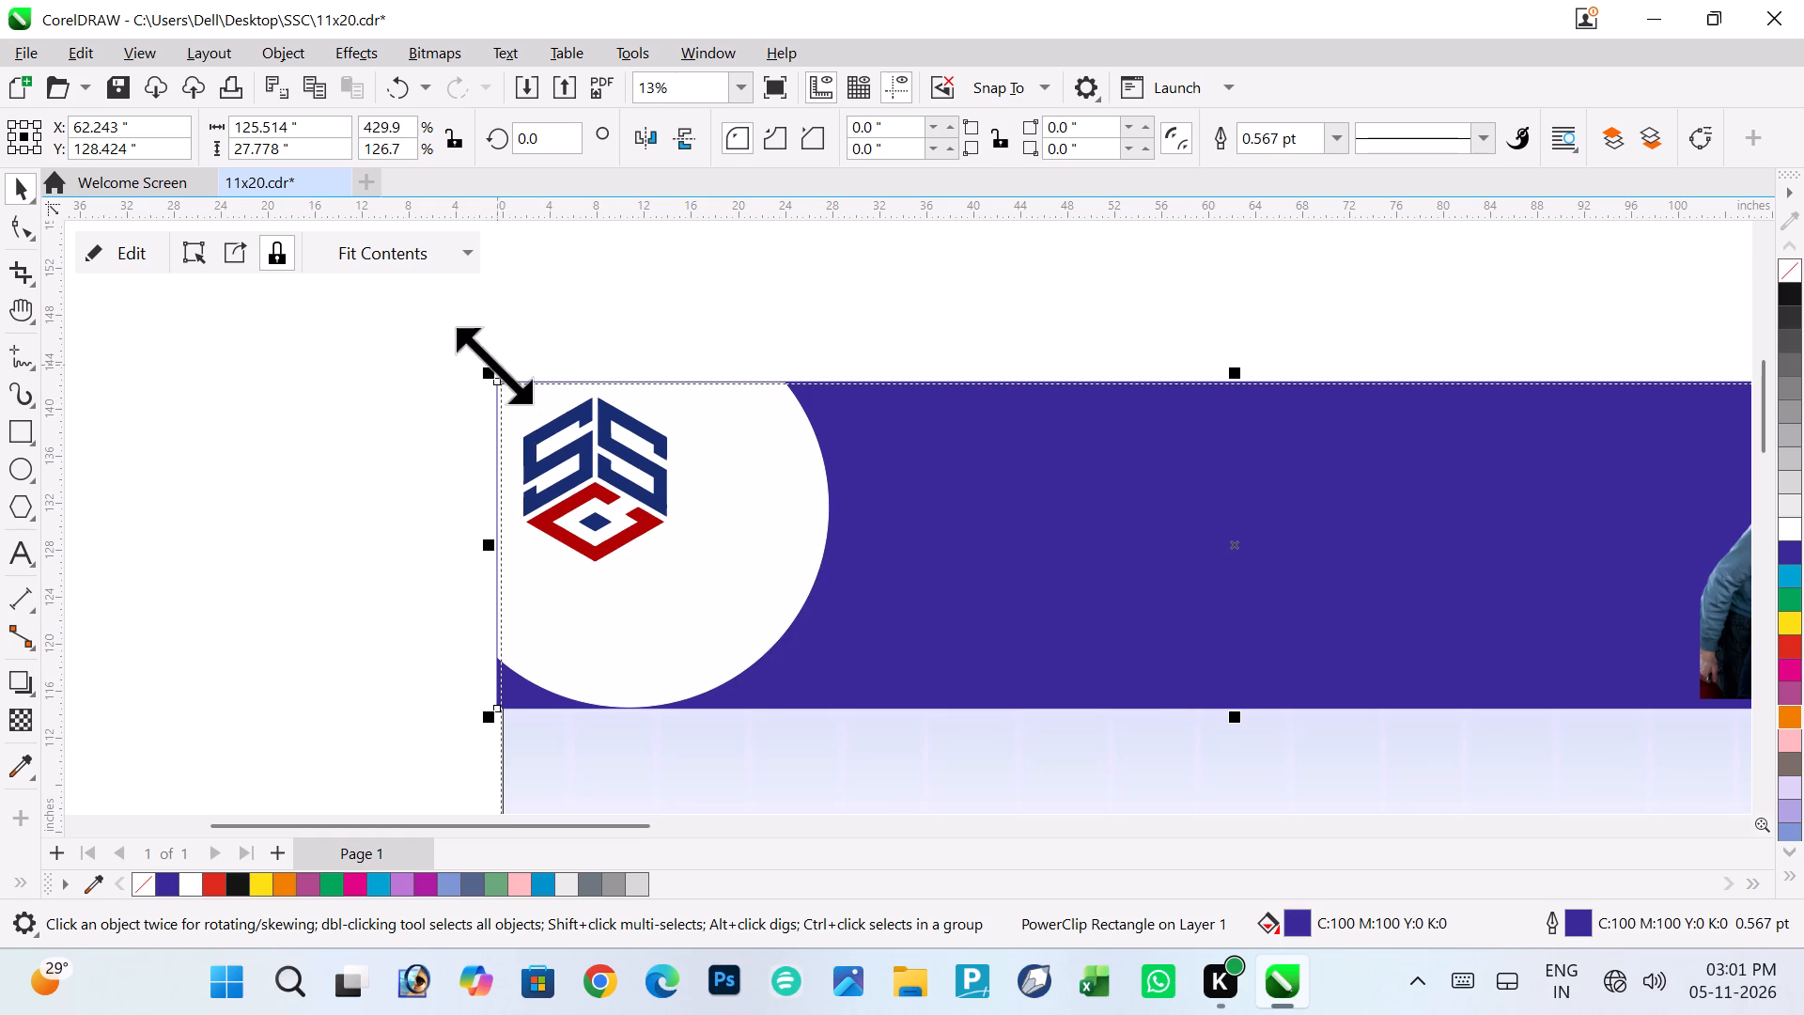
pyautogui.click(490, 365)
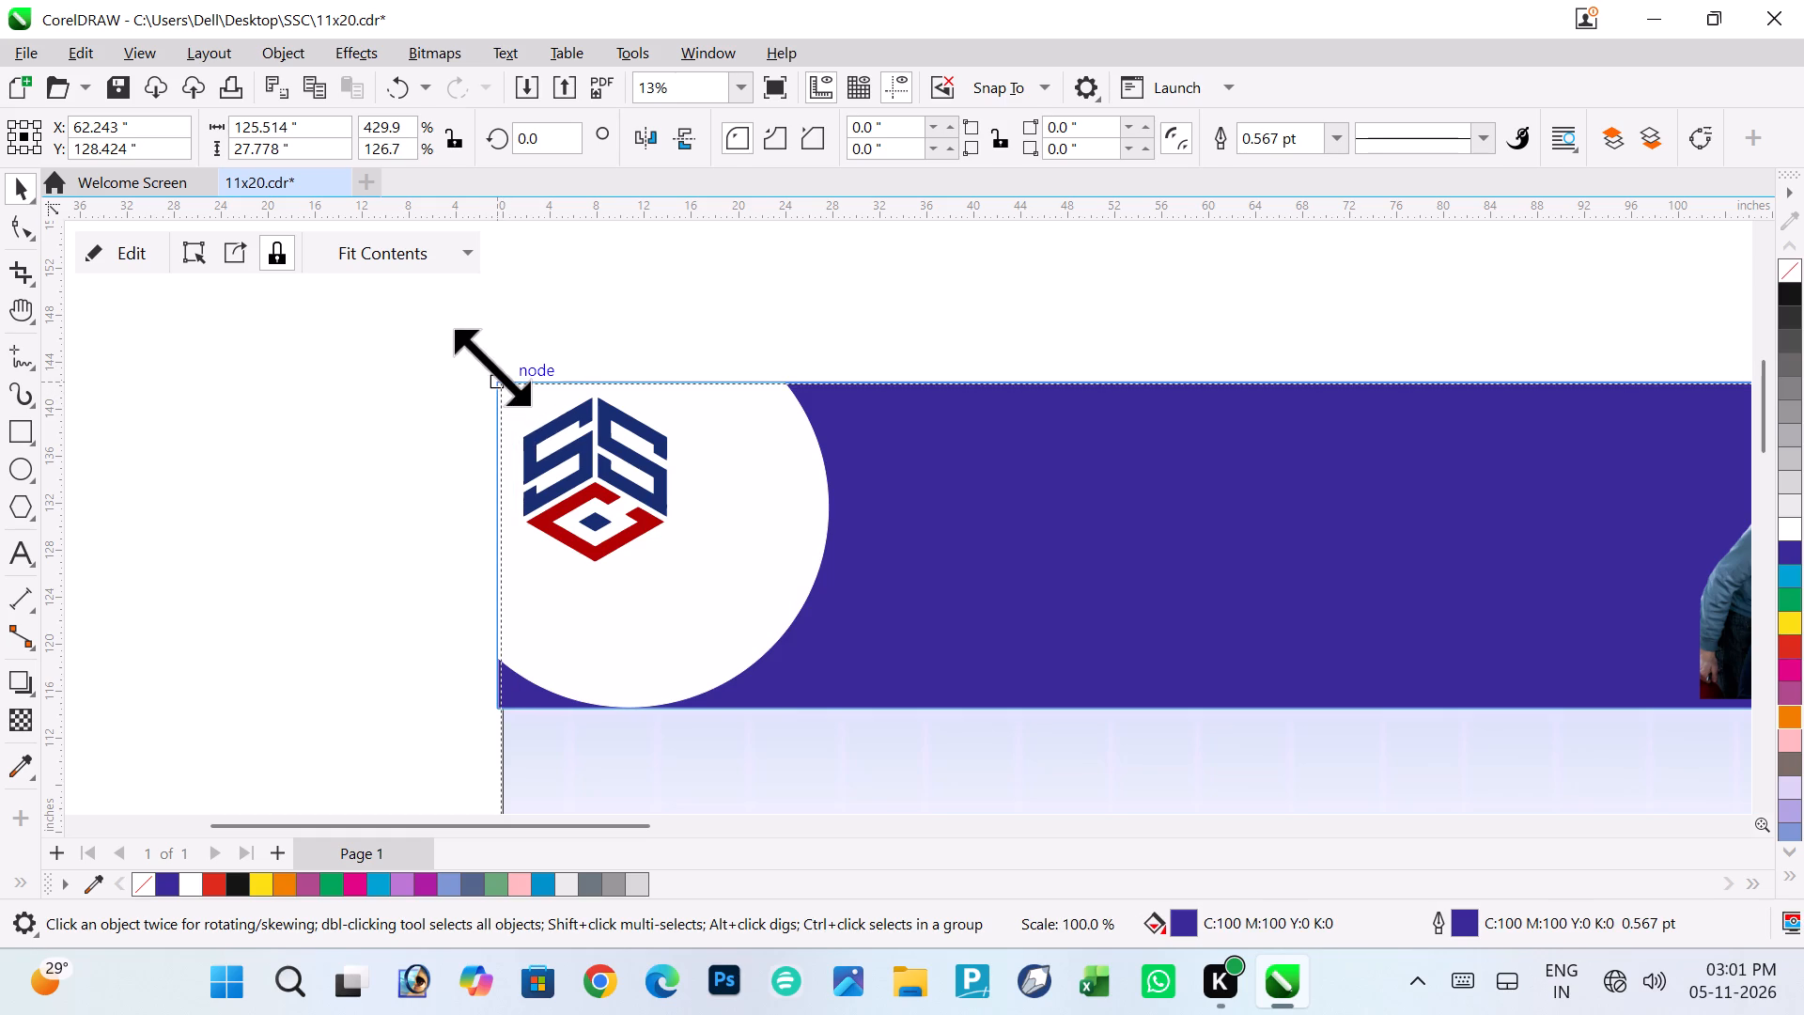
pyautogui.keyDown('ctrl'); pyautogui.scroll(3, 385, 437); pyautogui.keyUp('ctrl')
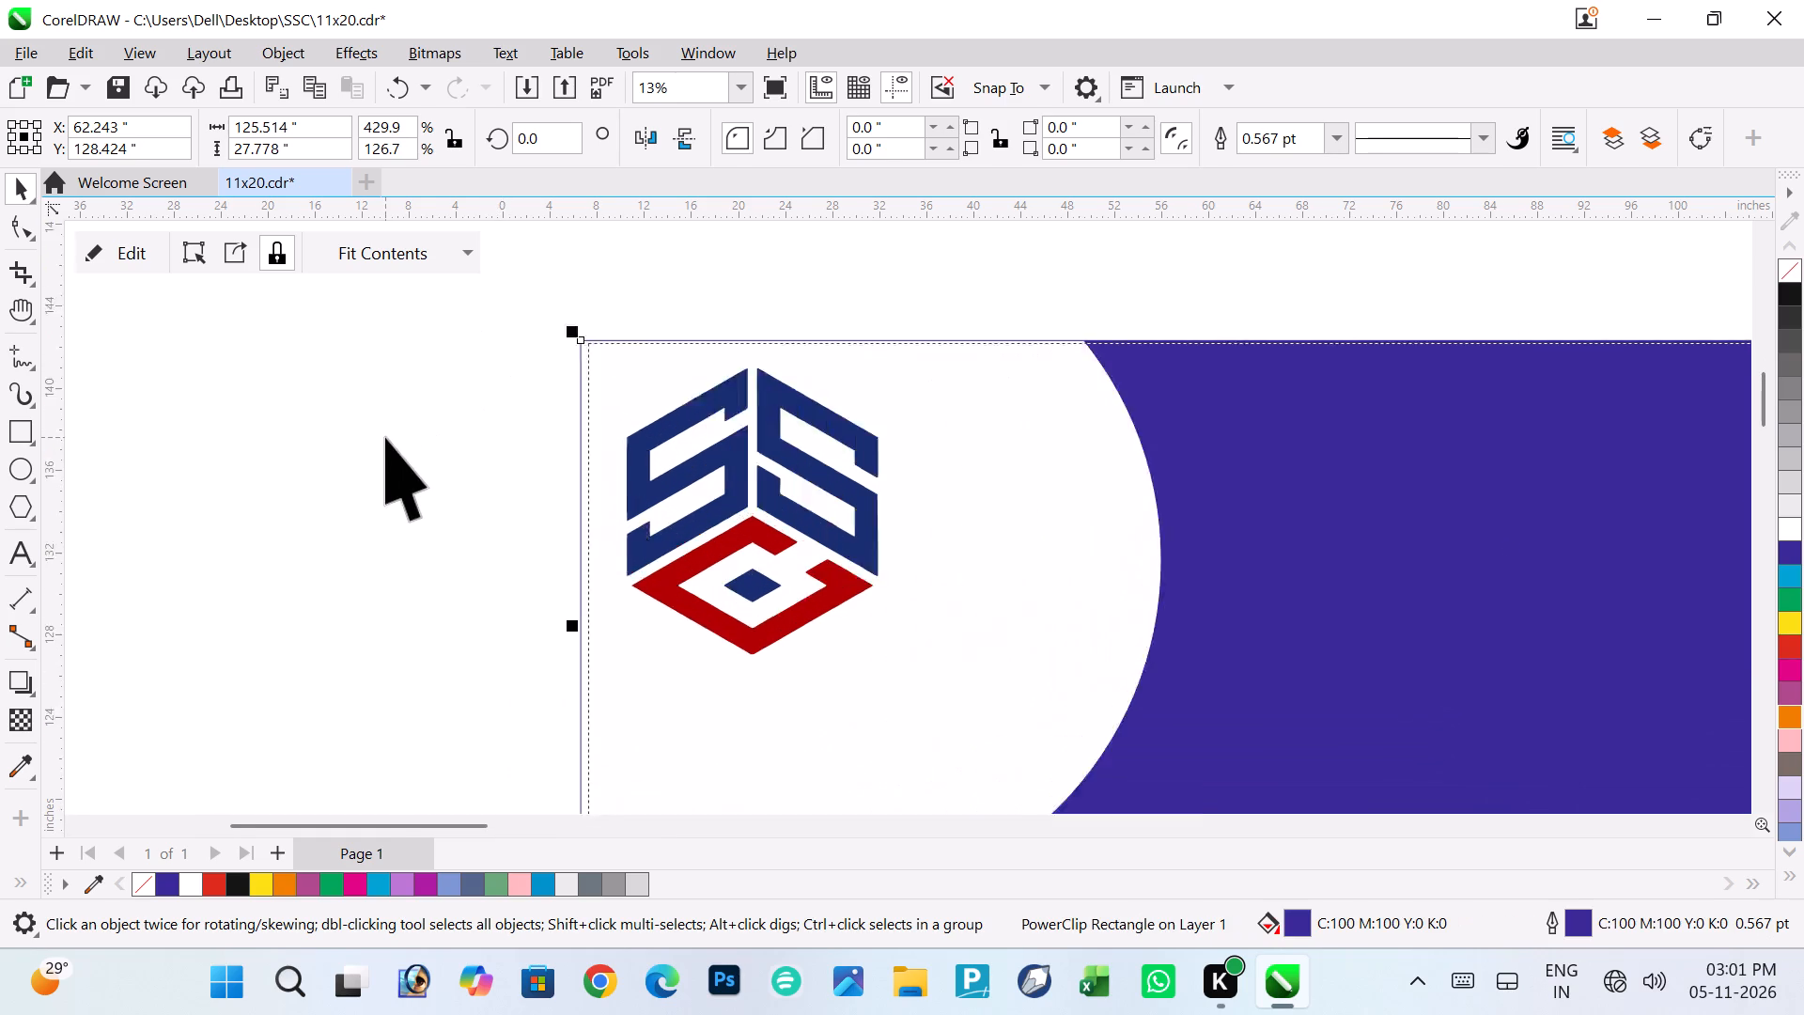
pyautogui.keyDown('ctrl'); pyautogui.scroll(4, 385, 437); pyautogui.keyUp('ctrl')
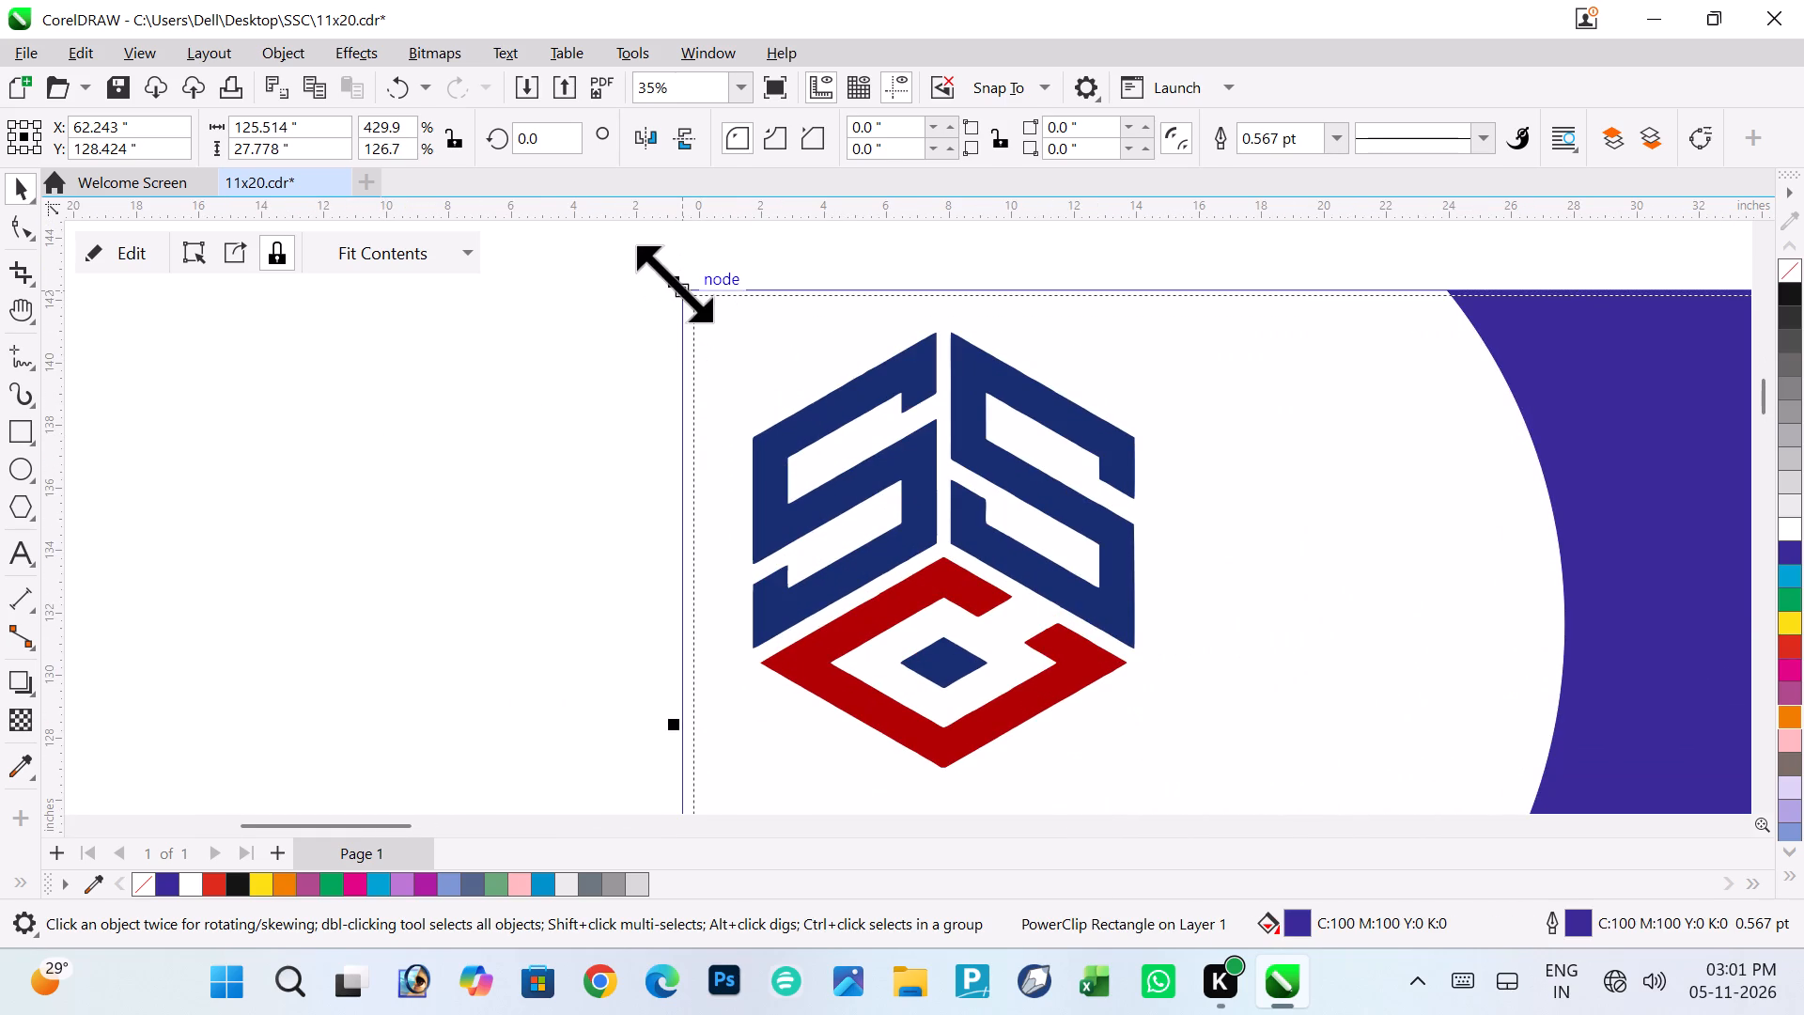
pyautogui.click(674, 283)
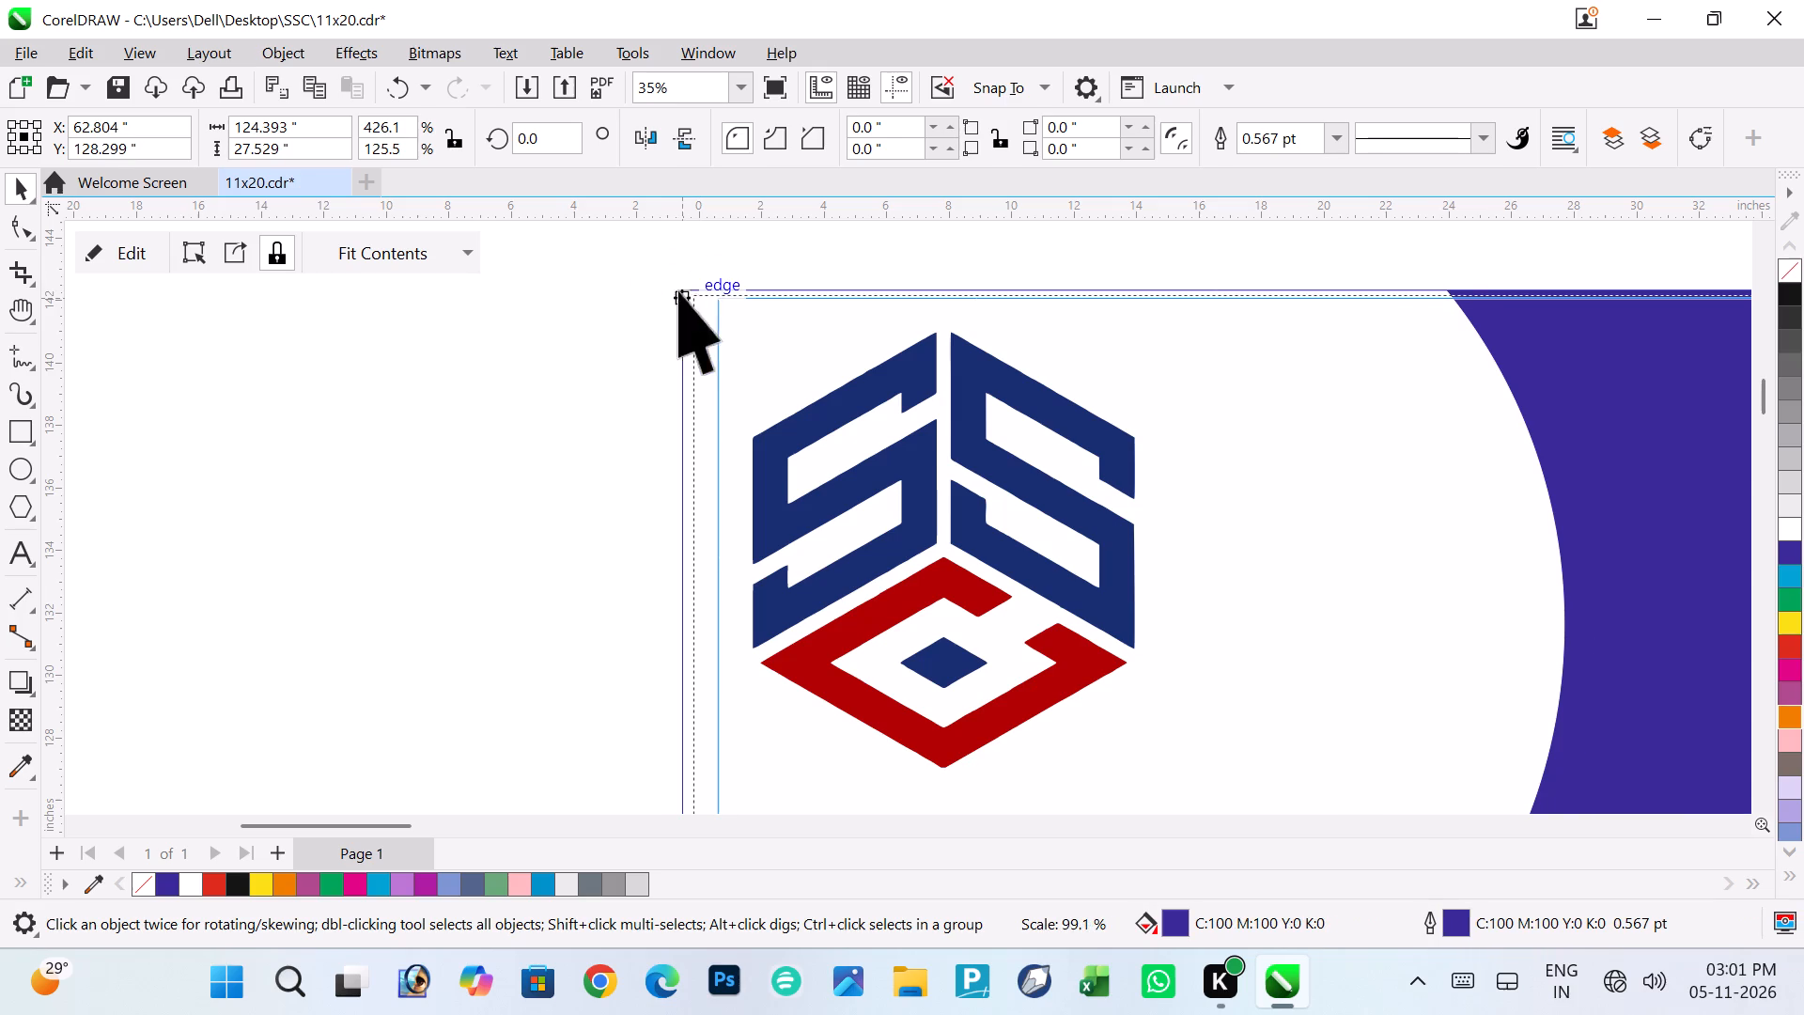
pyautogui.moveTo(813, 338); pyautogui.dragTo(801, 343)
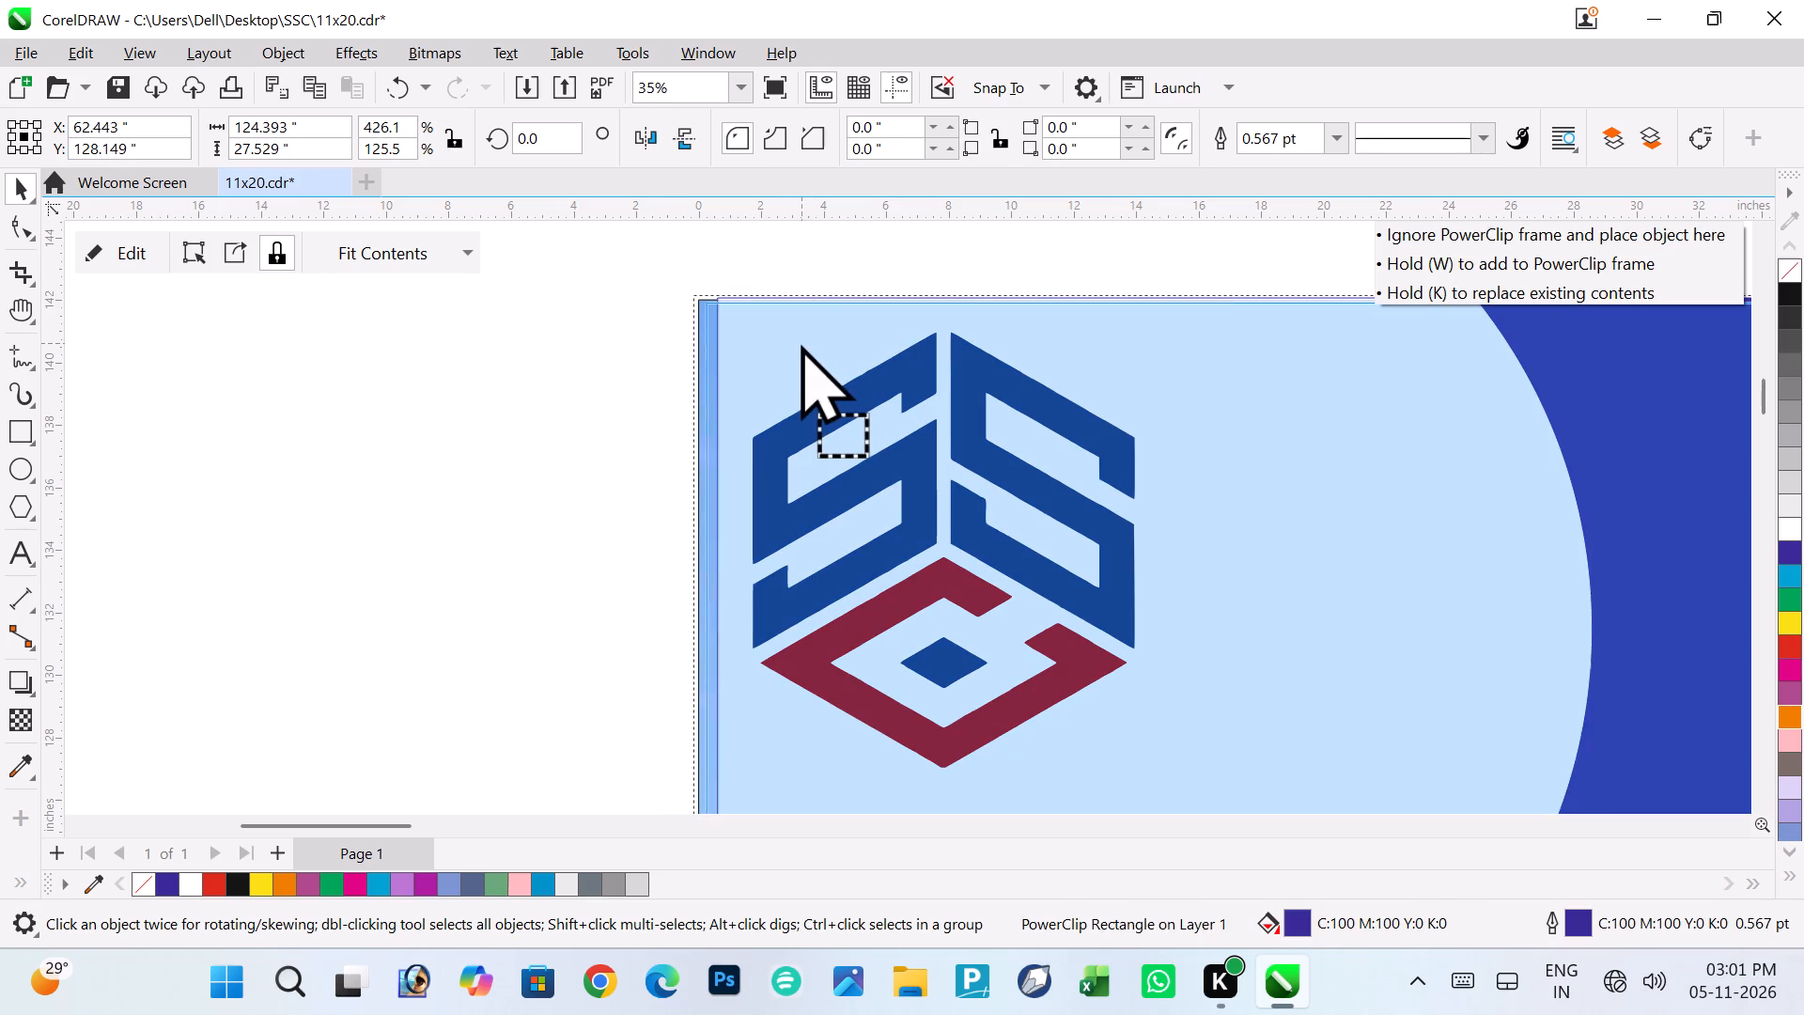
pyautogui.moveTo(801, 343); pyautogui.dragTo(795, 340)
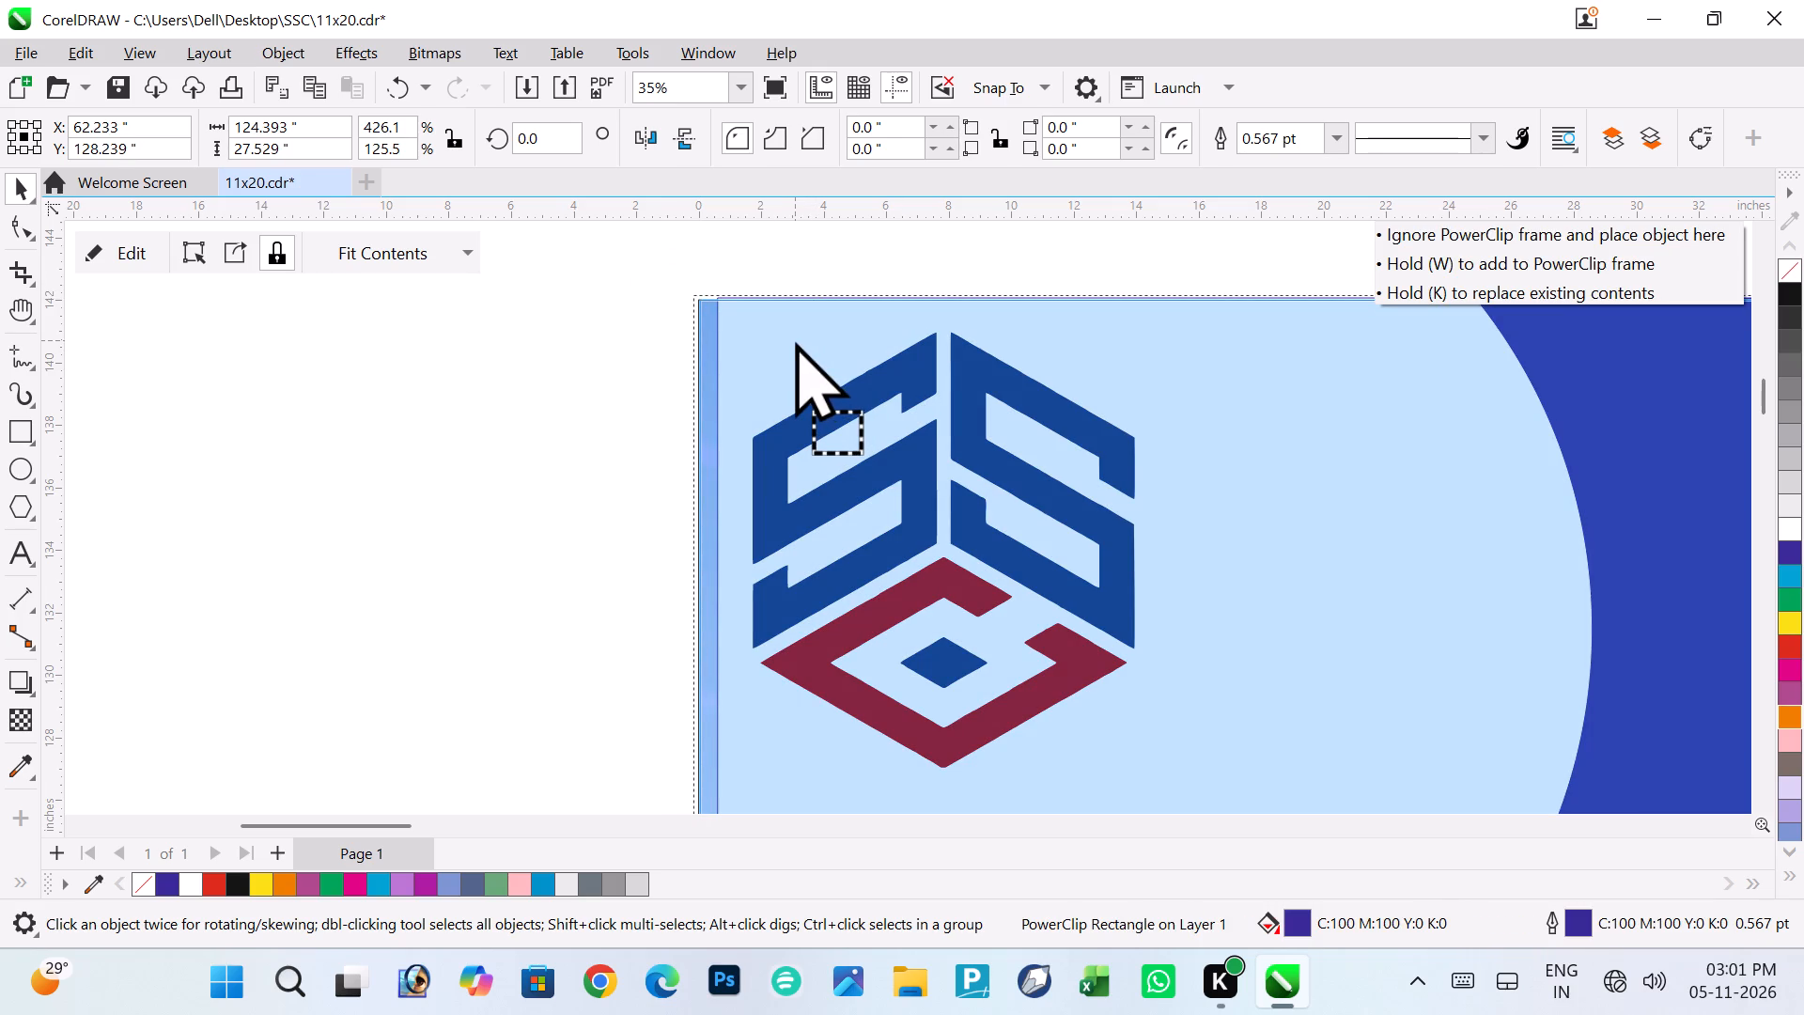
pyautogui.moveTo(795, 340); pyautogui.dragTo(793, 340)
pyautogui.click(548, 362)
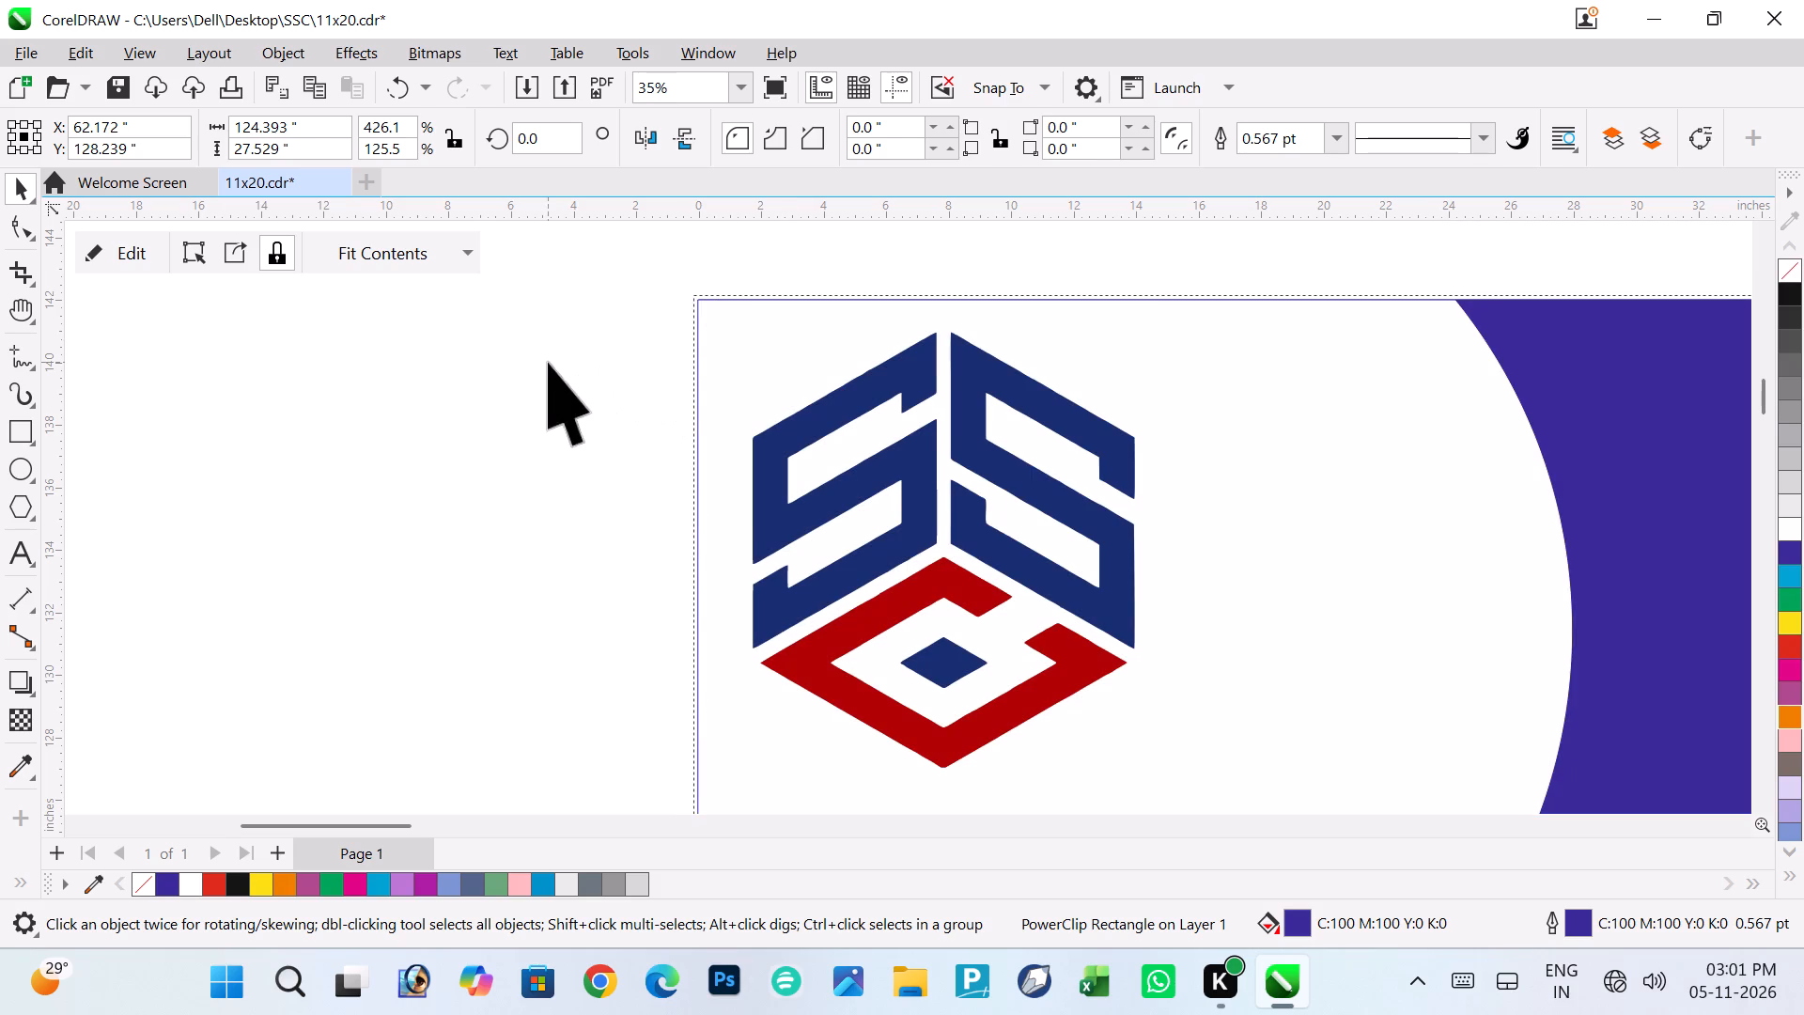
# Stretch the header banner horizontally to the page's right edge, making it about 125 inches wide.
pyautogui.keyDown('ctrl'); pyautogui.scroll(-8, 548, 362); pyautogui.keyUp('ctrl')
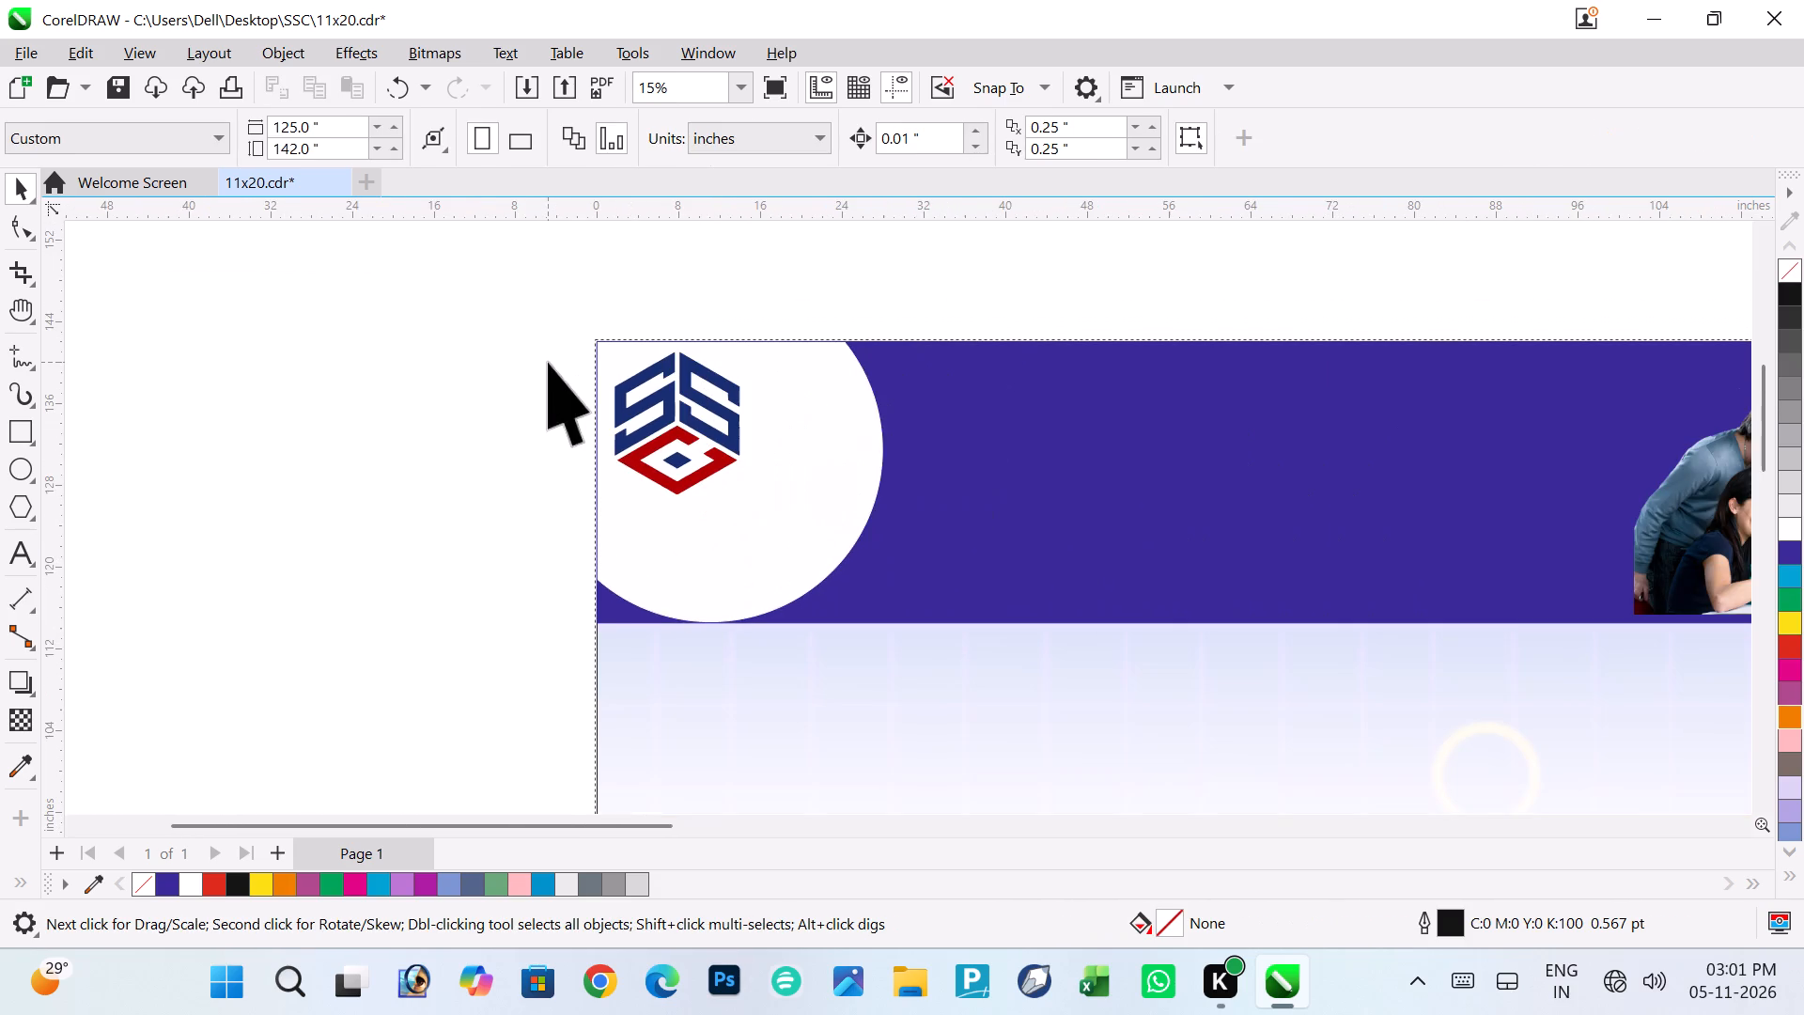
pyautogui.keyDown('ctrl'); pyautogui.scroll(-2, 548, 362); pyautogui.keyUp('ctrl')
pyautogui.click(1603, 342)
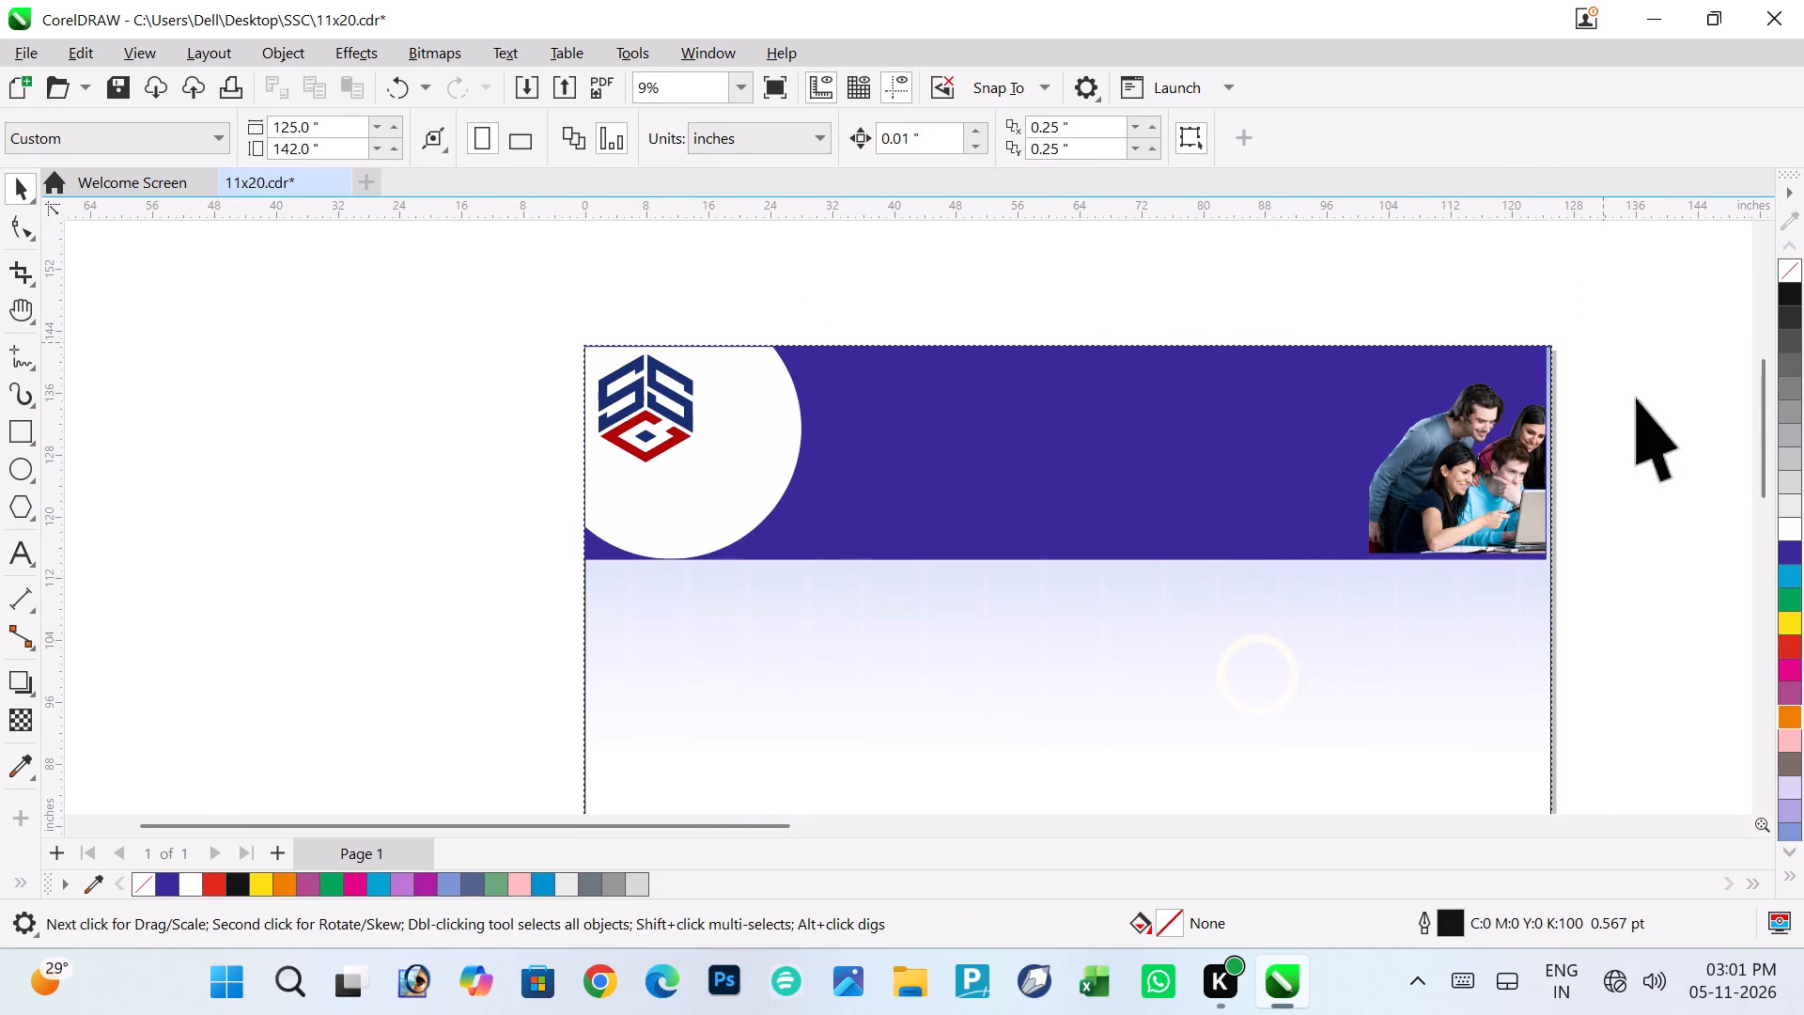
pyautogui.keyDown('ctrl'); pyautogui.scroll(7, 1678, 457); pyautogui.keyUp('ctrl')
pyautogui.click(1281, 476)
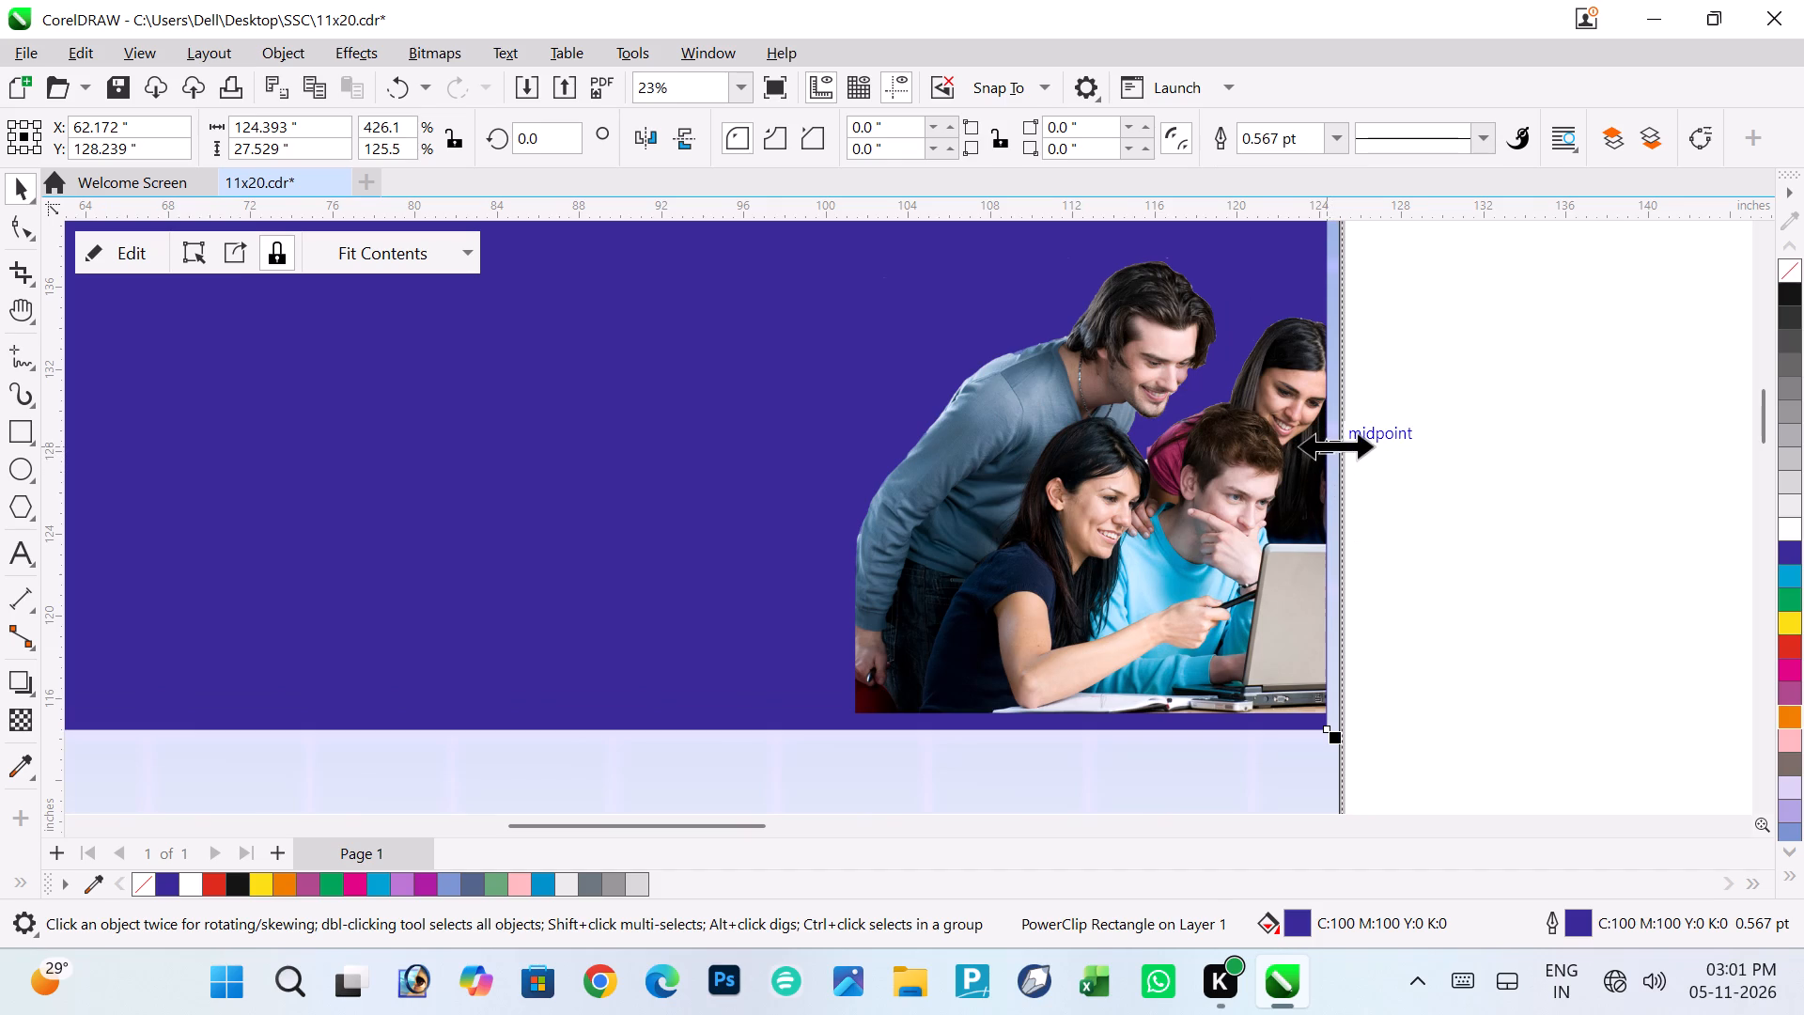
pyautogui.moveTo(1335, 445); pyautogui.dragTo(1349, 452)
pyautogui.click(1484, 404)
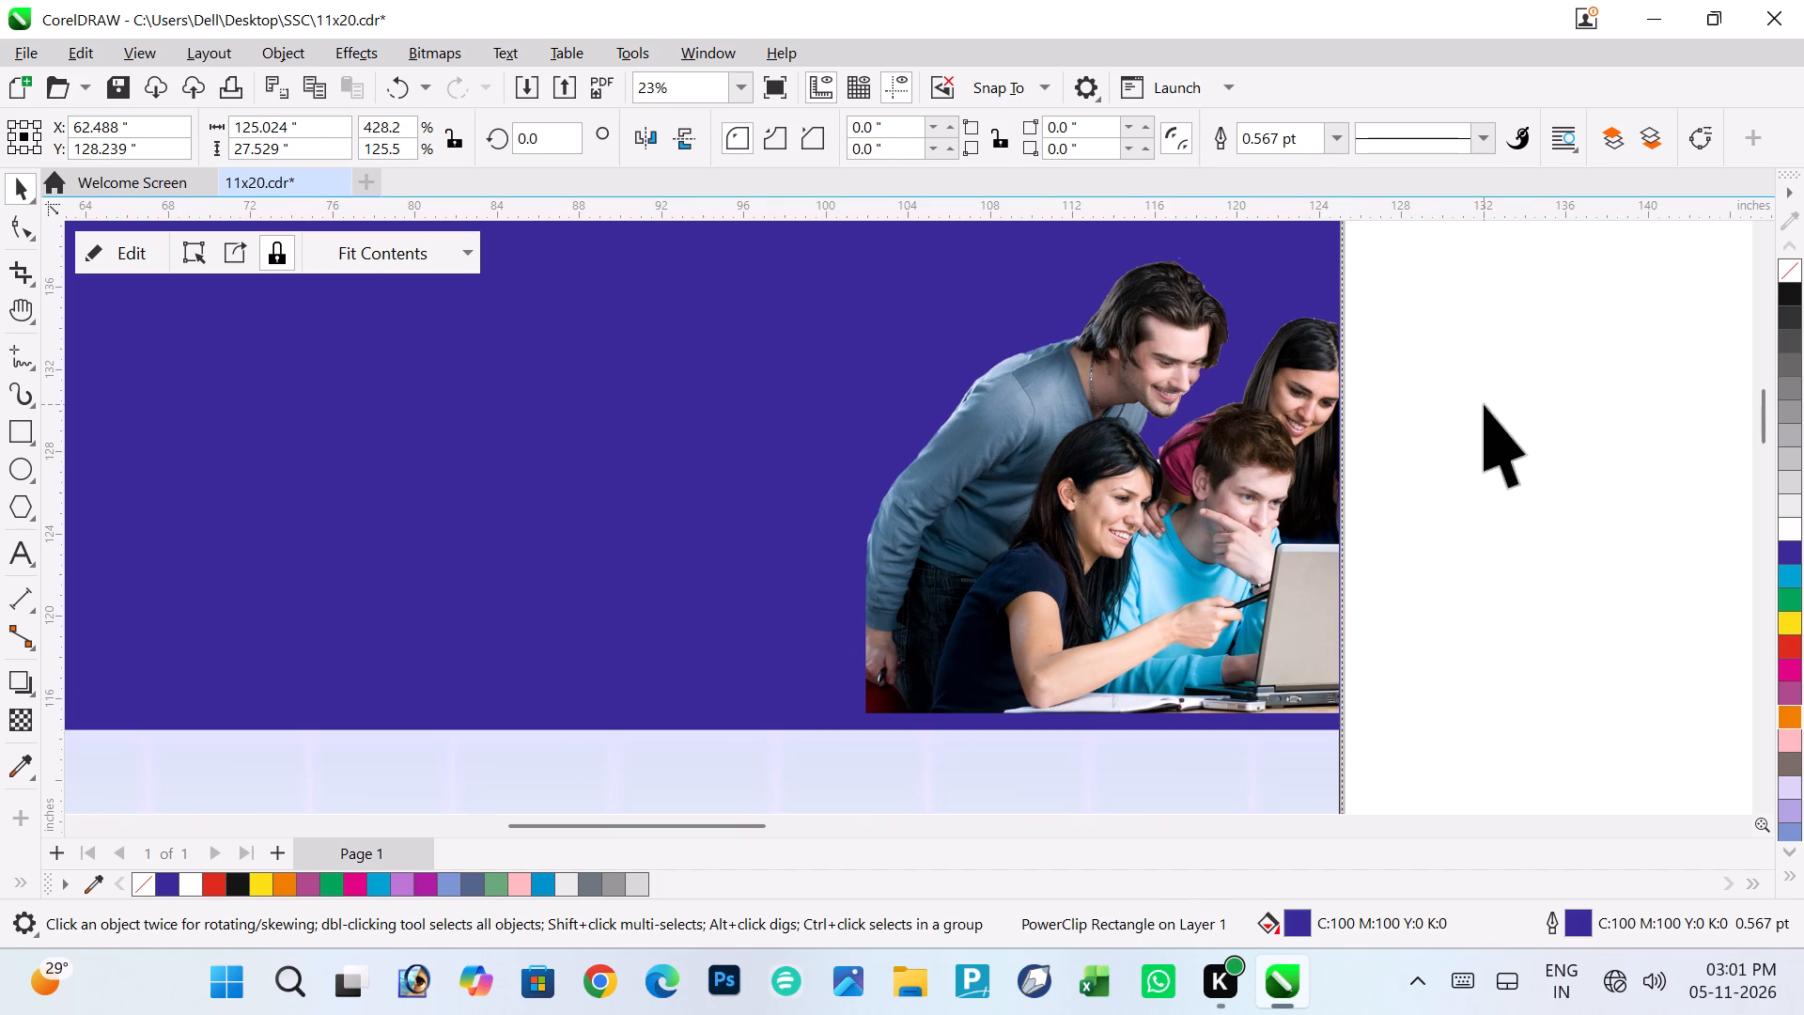
# Enlarge the SSC logo proportionally to about 22.2 by 25.5 inches so it fills the banner's white circle.
pyautogui.keyDown('ctrl'); pyautogui.scroll(-6, 1484, 404); pyautogui.keyUp('ctrl')
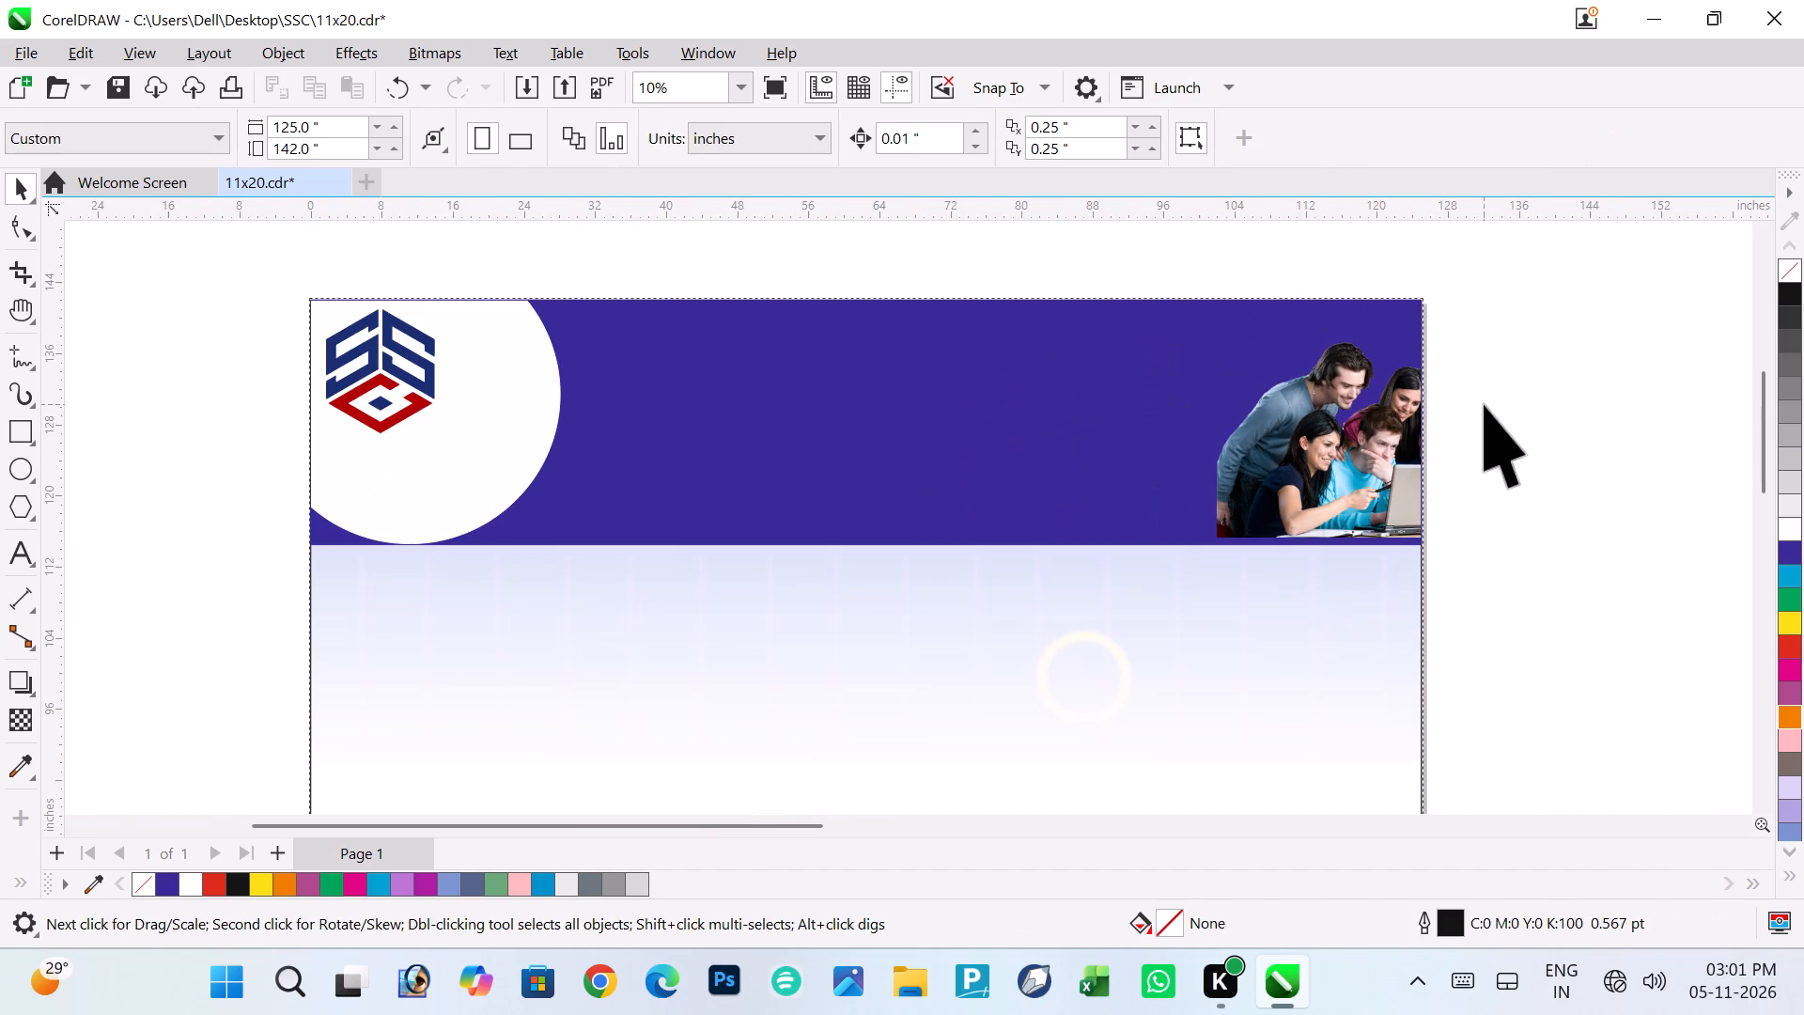
pyautogui.click(112, 416)
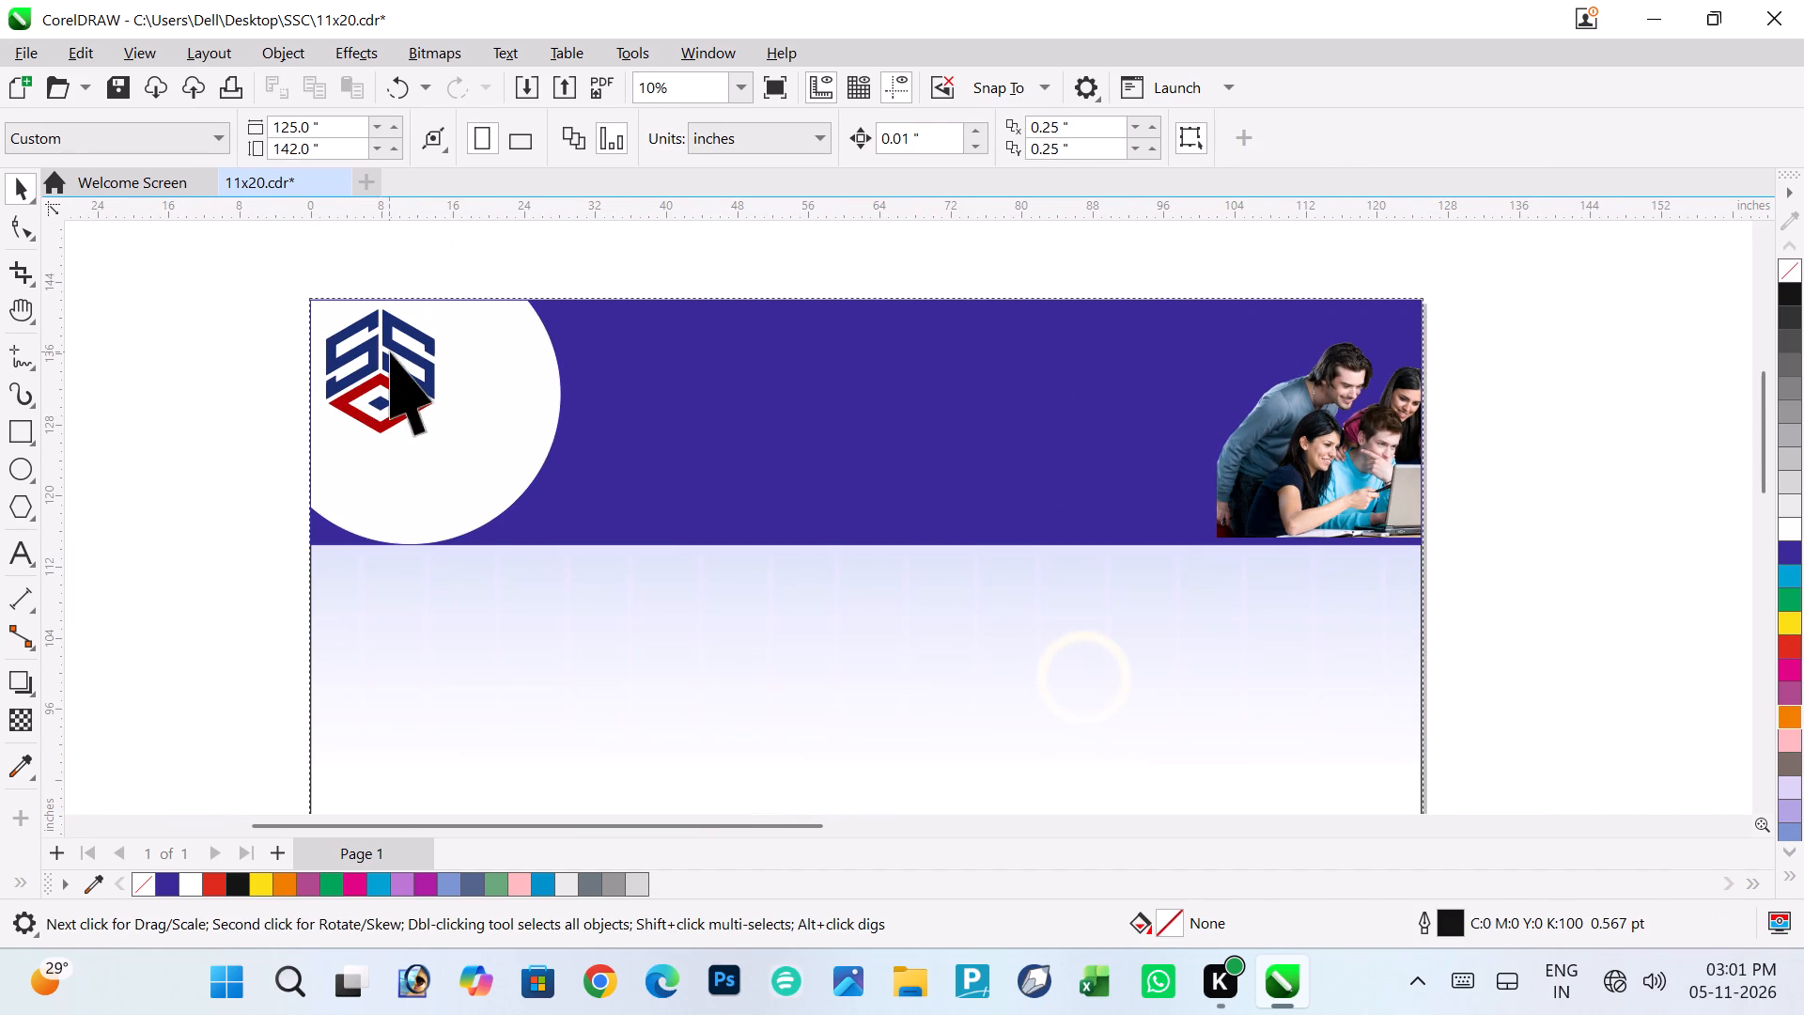
pyautogui.click(390, 351)
pyautogui.moveTo(446, 440); pyautogui.dragTo(521, 511)
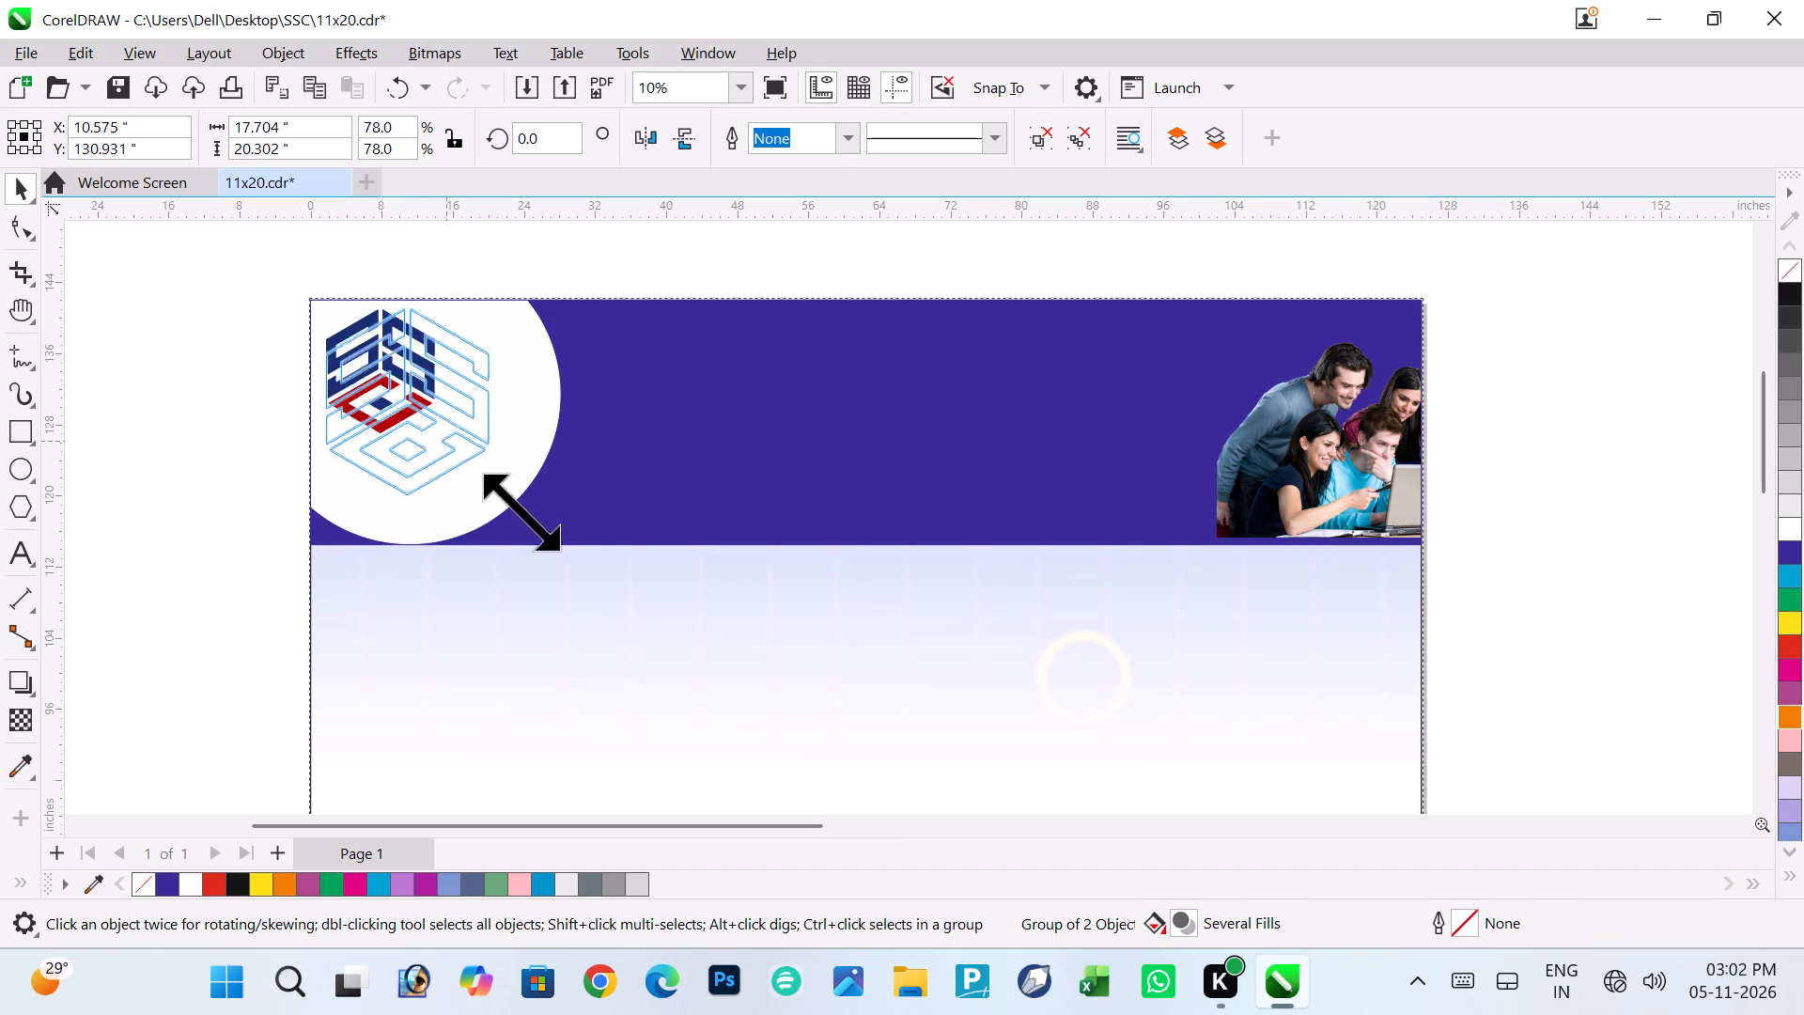
pyautogui.moveTo(521, 511); pyautogui.dragTo(560, 541)
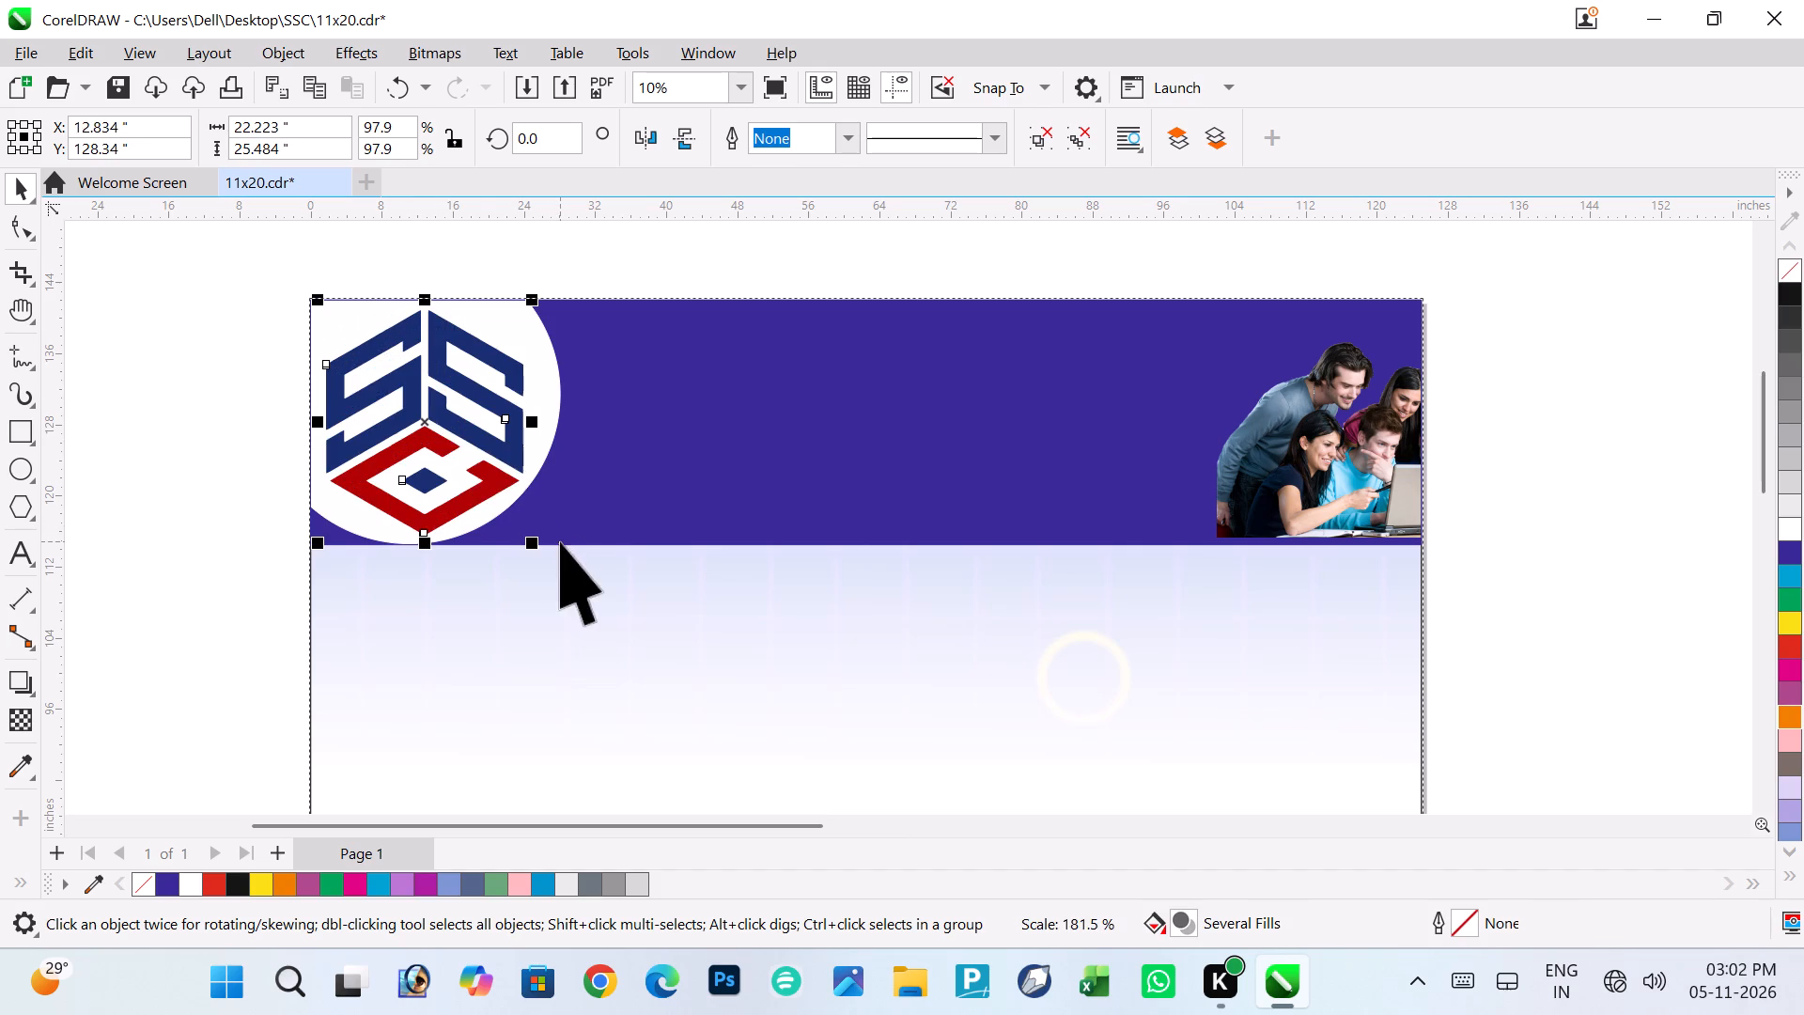
# Nudge the SSC logo within the white circle so it is centered about X 12.65, Y 128.58 inches.
pyautogui.click(466, 435)
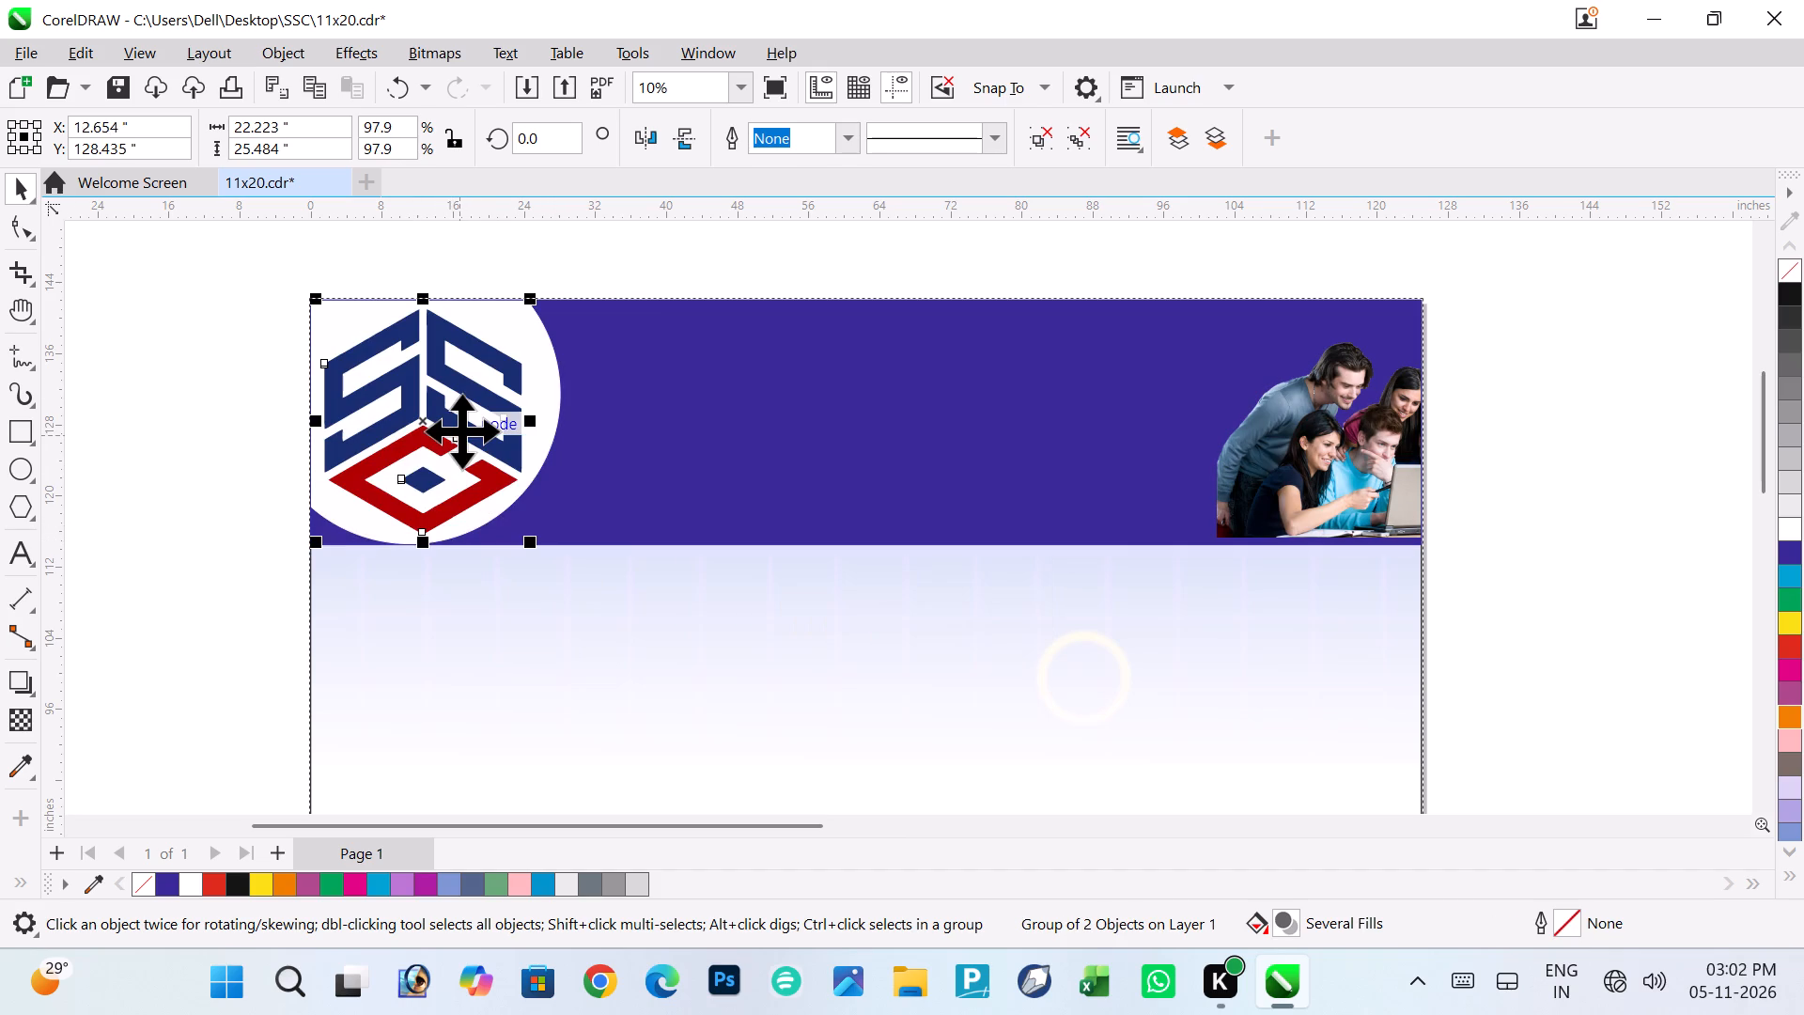
pyautogui.press('Up')
pyautogui.press('Up')
pyautogui.press('Up')
pyautogui.press('Up')
pyautogui.press('Up')
pyautogui.press('Up')
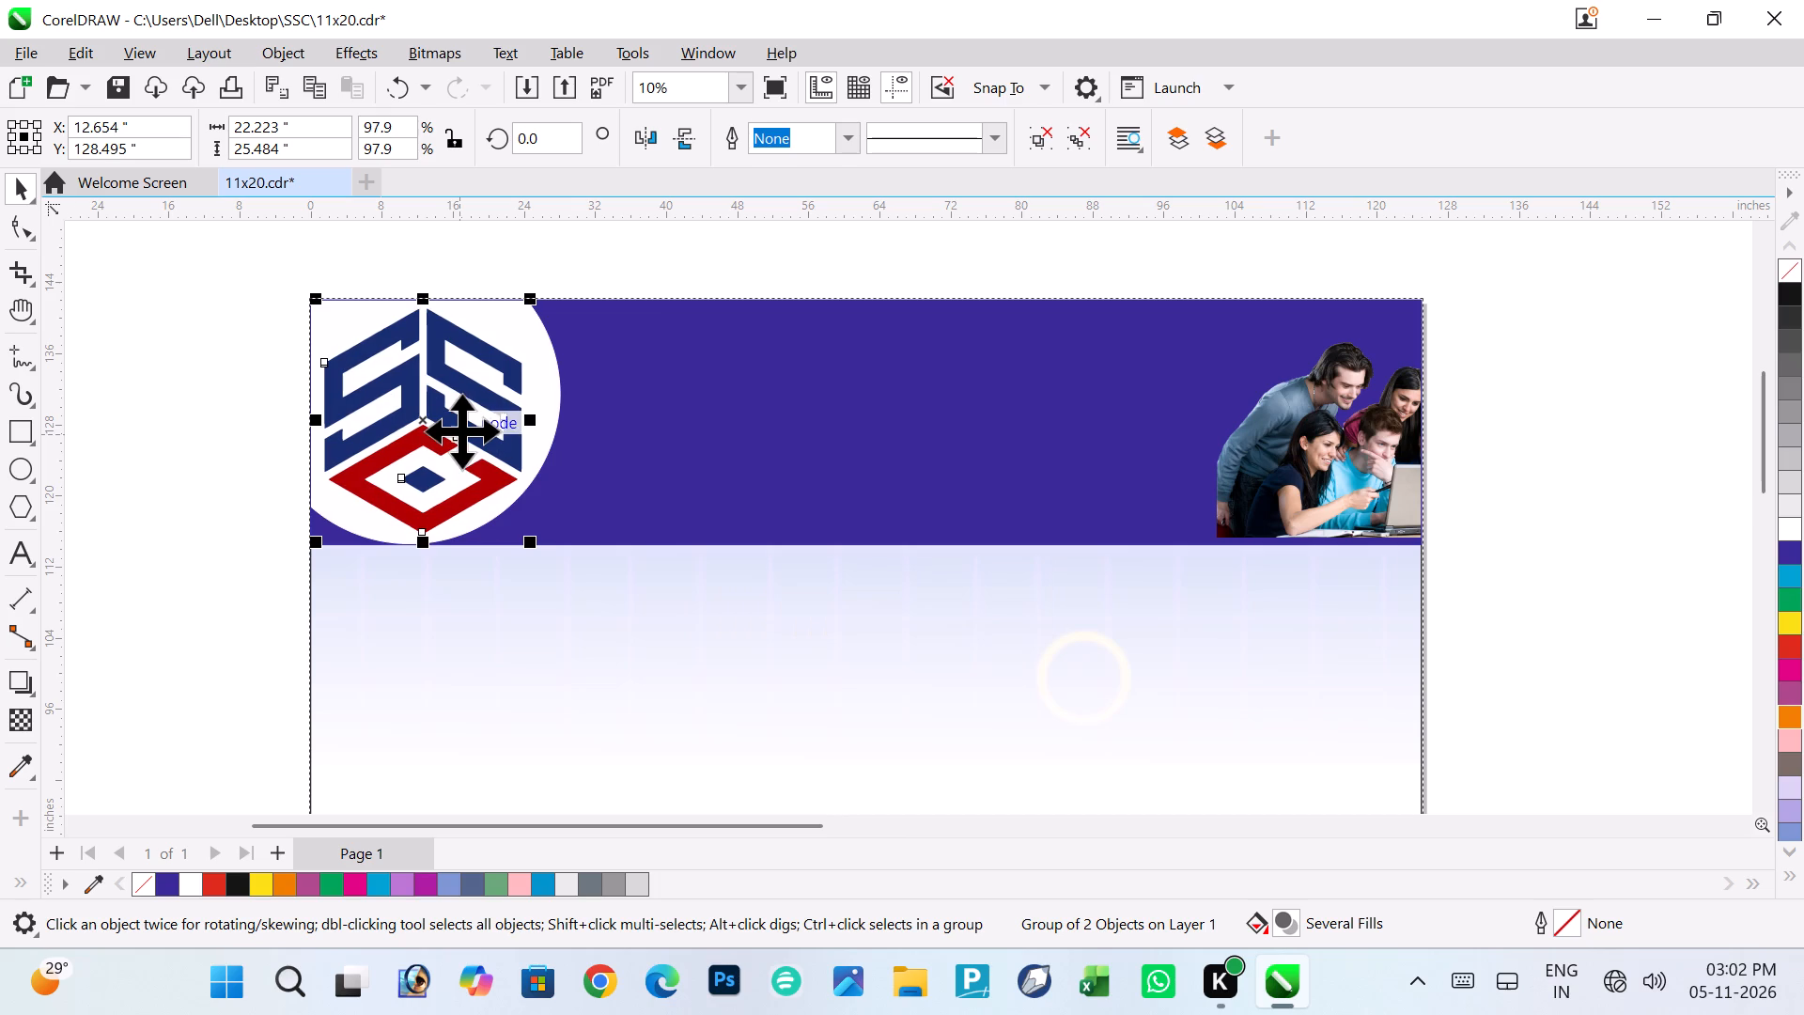
pyautogui.press('Up')
pyautogui.press('Up')
pyautogui.press('Up')
pyautogui.press('Up')
pyautogui.press('Up')
pyautogui.press('Up')
pyautogui.press('Up')
pyautogui.press('Up')
pyautogui.press('Up')
pyautogui.press('Up')
pyautogui.press('Up')
pyautogui.press('Up')
pyautogui.press('Up')
pyautogui.press('Up')
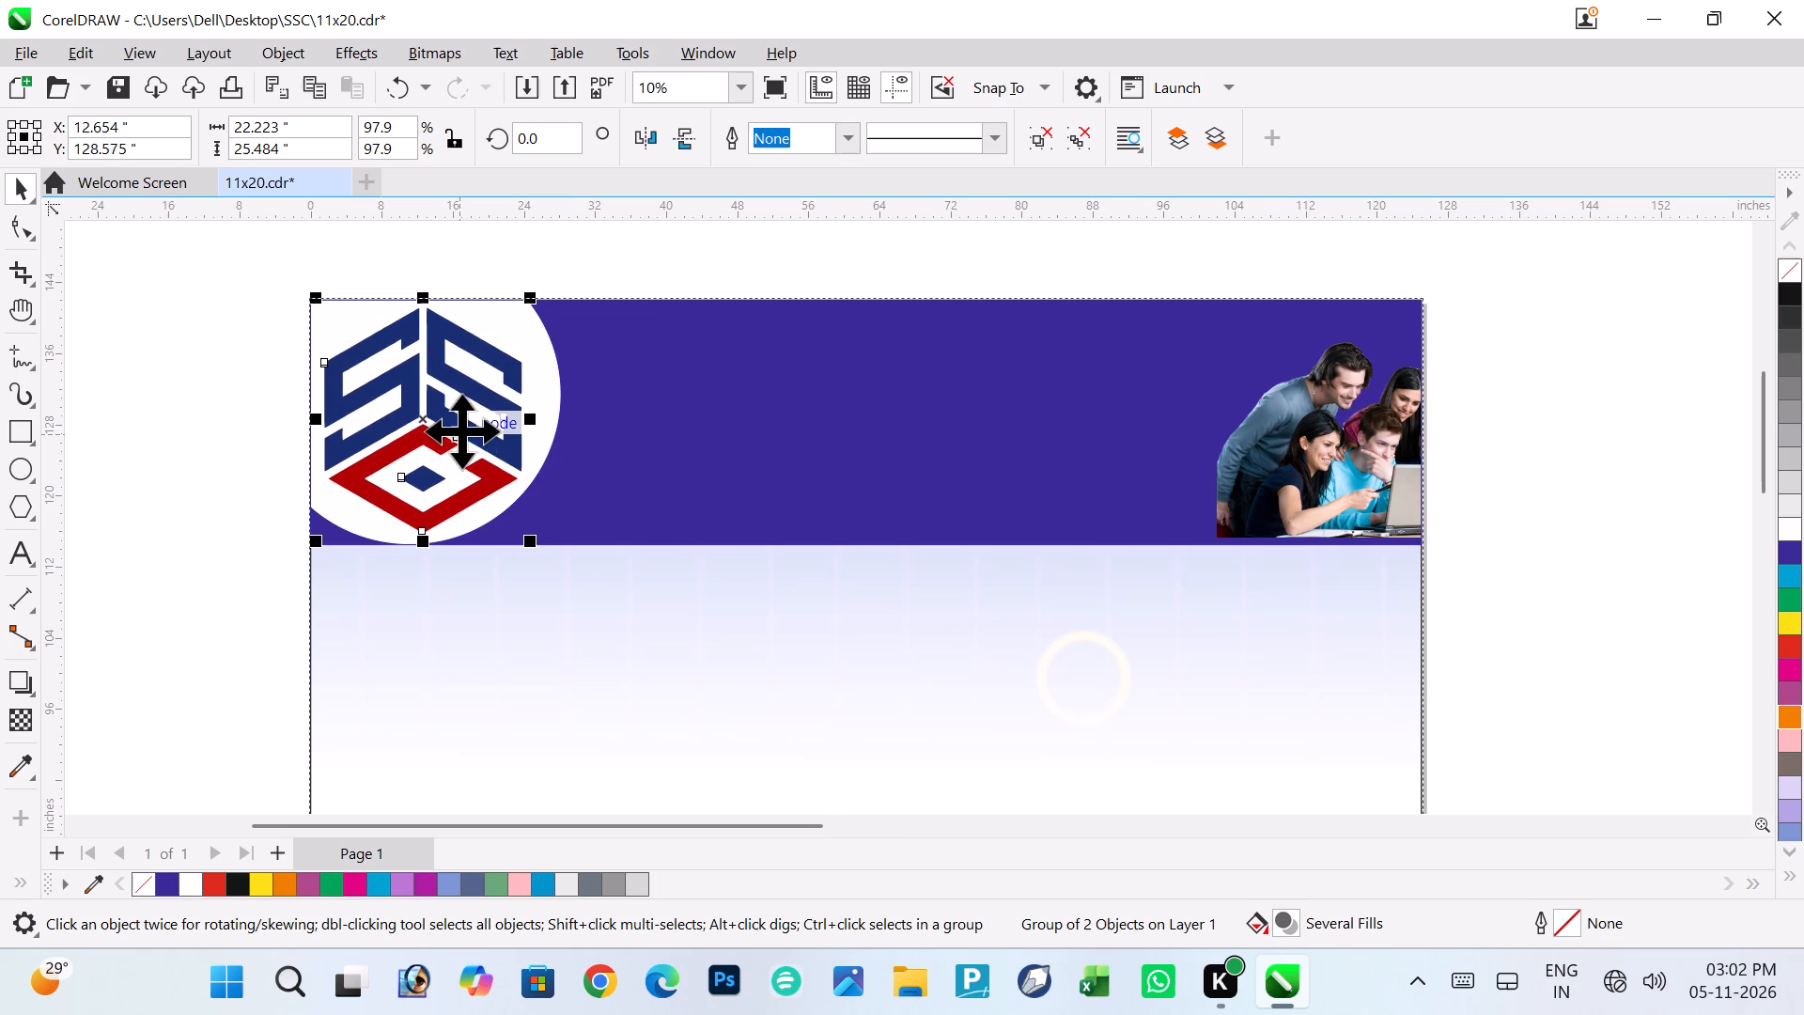
pyautogui.click(176, 328)
# Move the SURE SUCCESS CLASSES title from the original poster onto the header banner, centered about X 71.3, Y 127.4 inches.
pyautogui.press('F4')
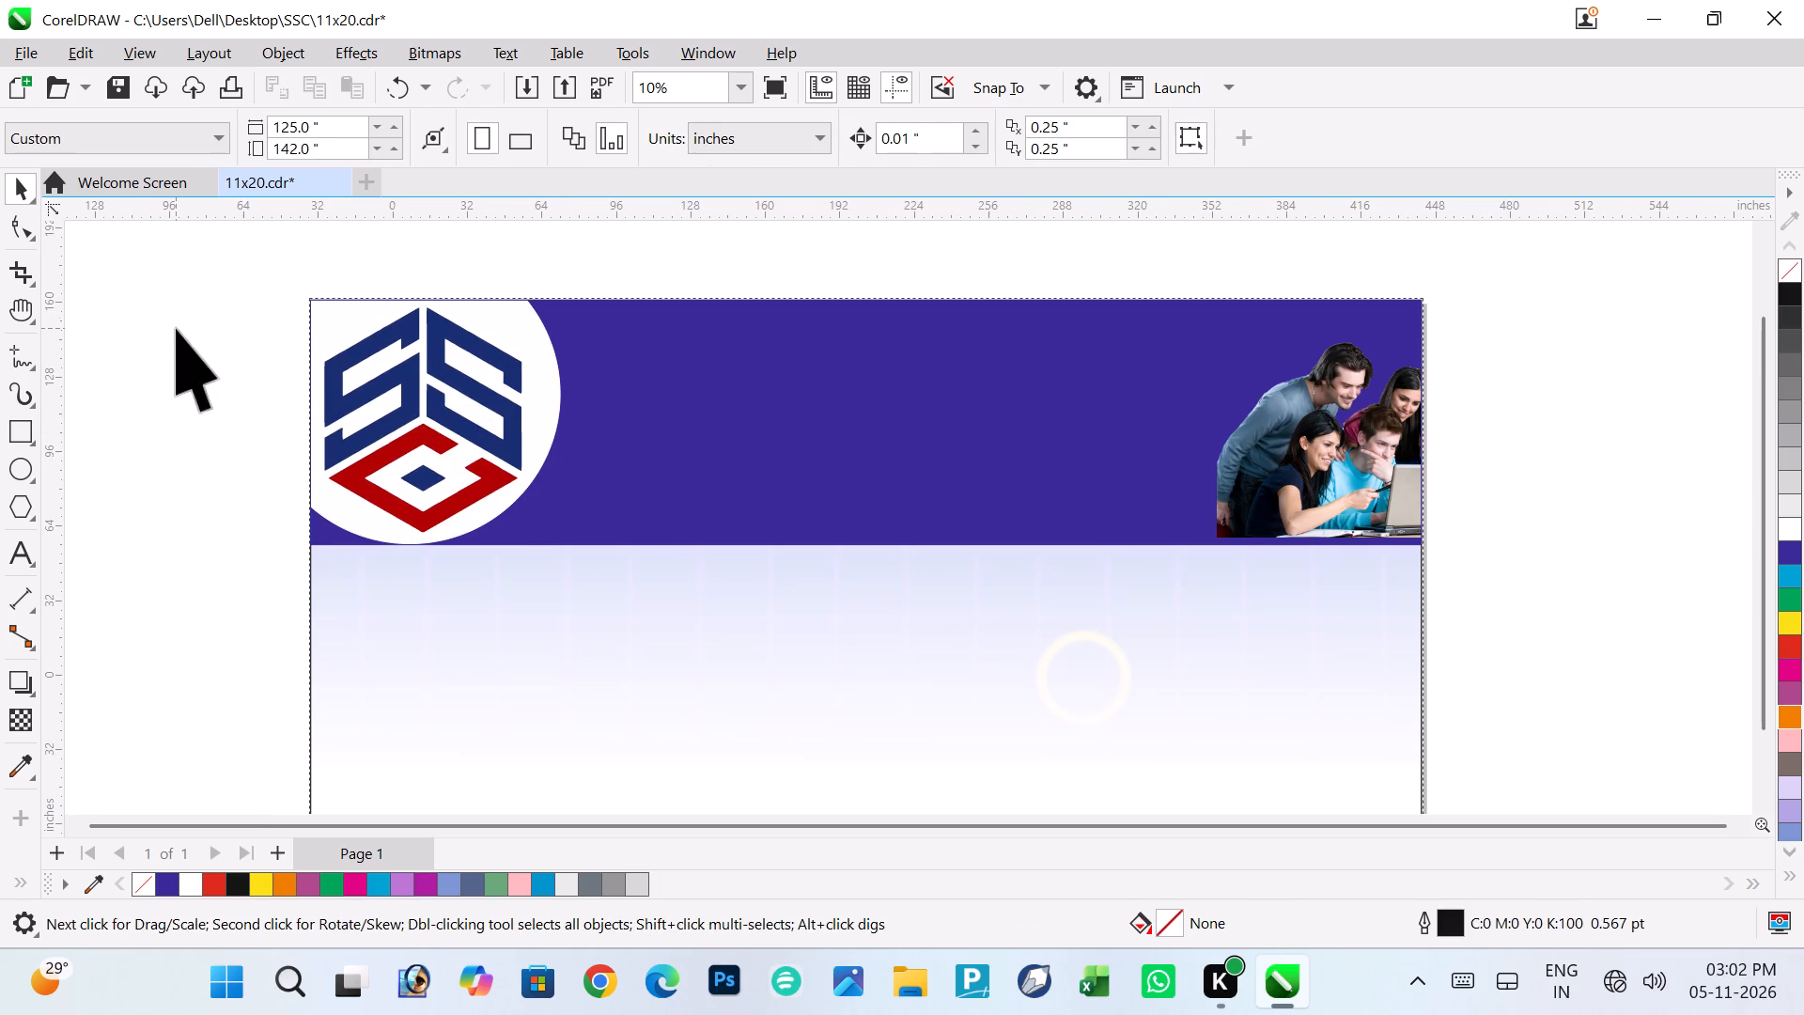
pyautogui.click(878, 387)
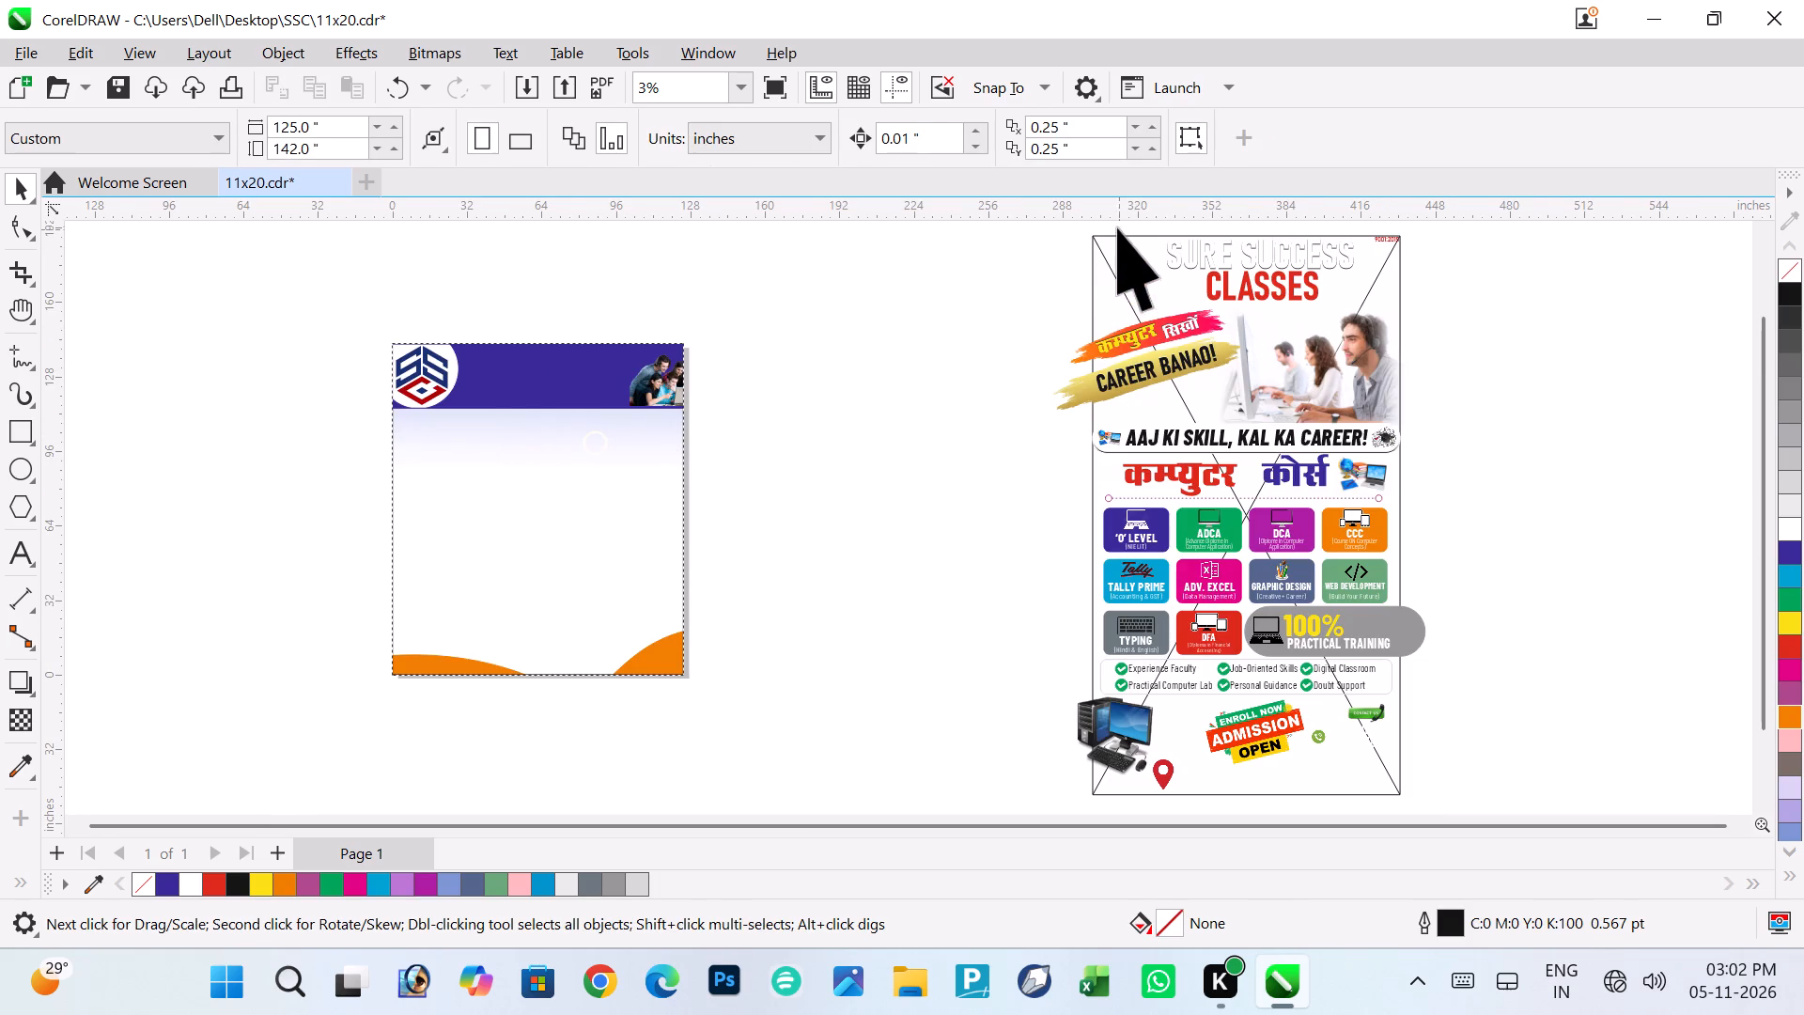
pyautogui.moveTo(1094, 222); pyautogui.dragTo(1379, 321)
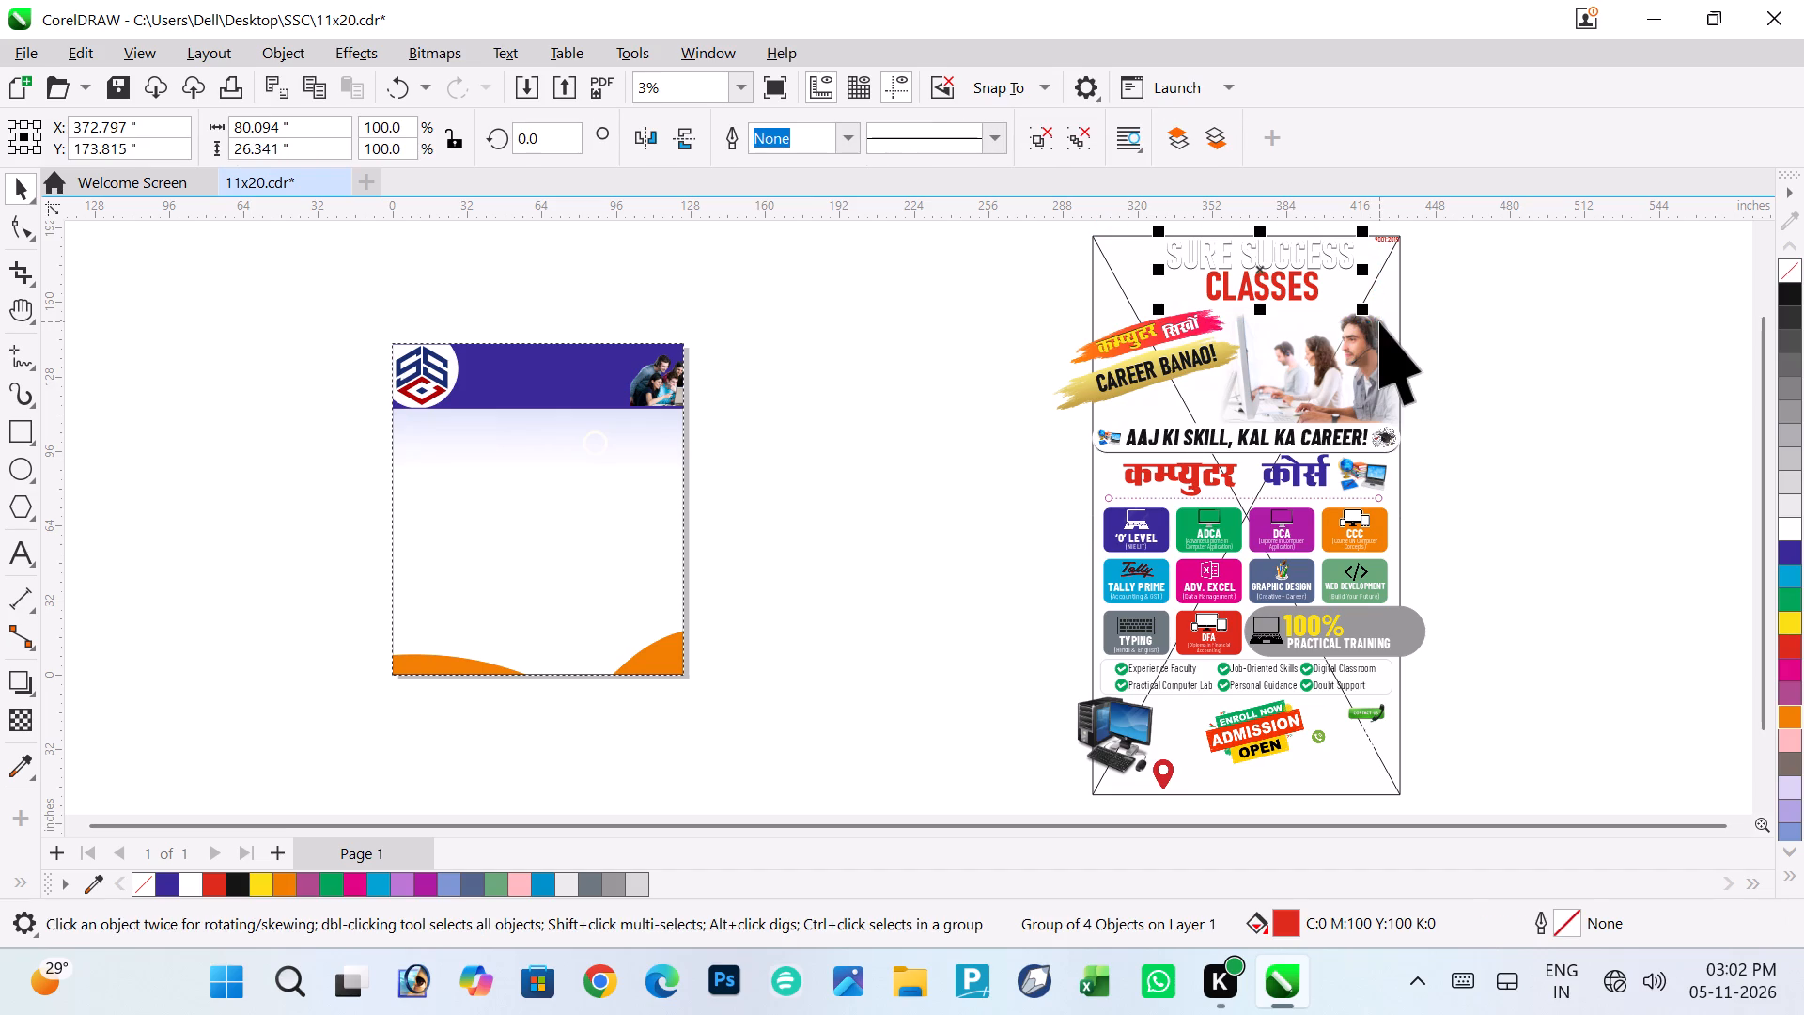
pyautogui.moveTo(1276, 274); pyautogui.dragTo(573, 376)
pyautogui.keyDown('ctrl'); pyautogui.scroll(2, 573, 376); pyautogui.keyUp('ctrl')
pyautogui.scroll(3, 573, 376)
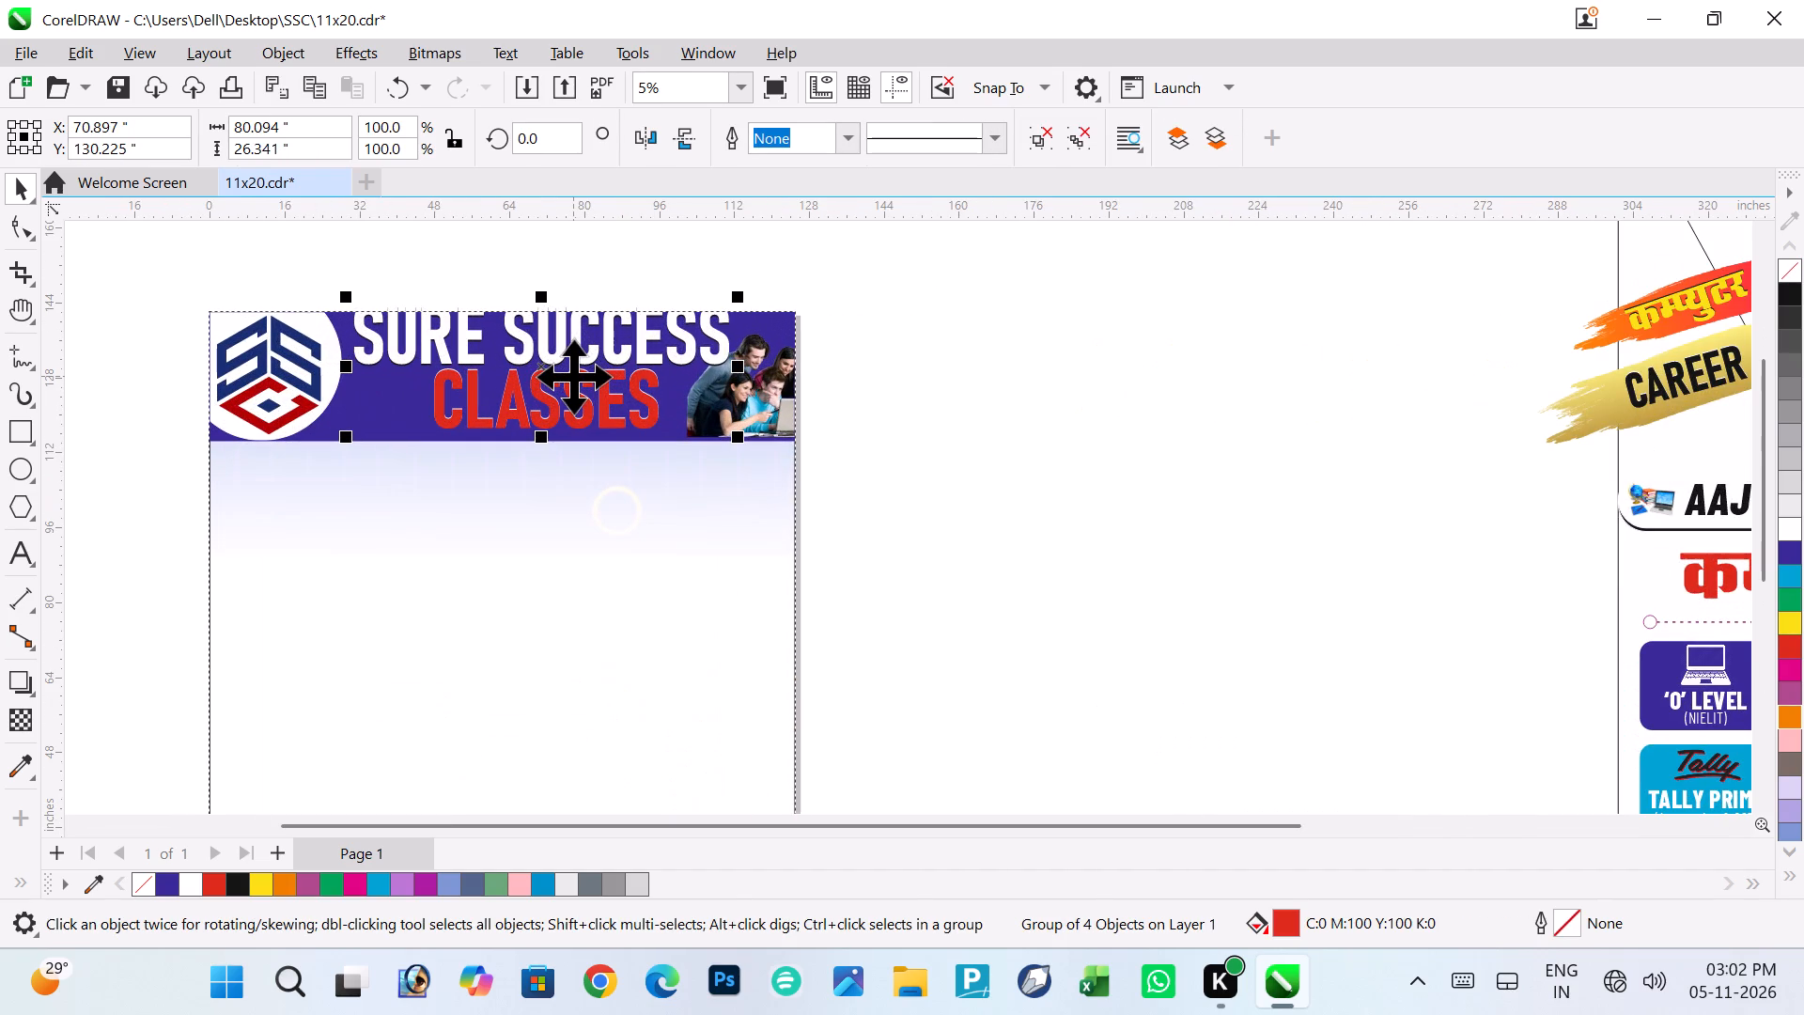
pyautogui.moveTo(573, 376); pyautogui.dragTo(575, 389)
pyautogui.keyDown('ctrl'); pyautogui.scroll(4, 575, 389); pyautogui.keyUp('ctrl')
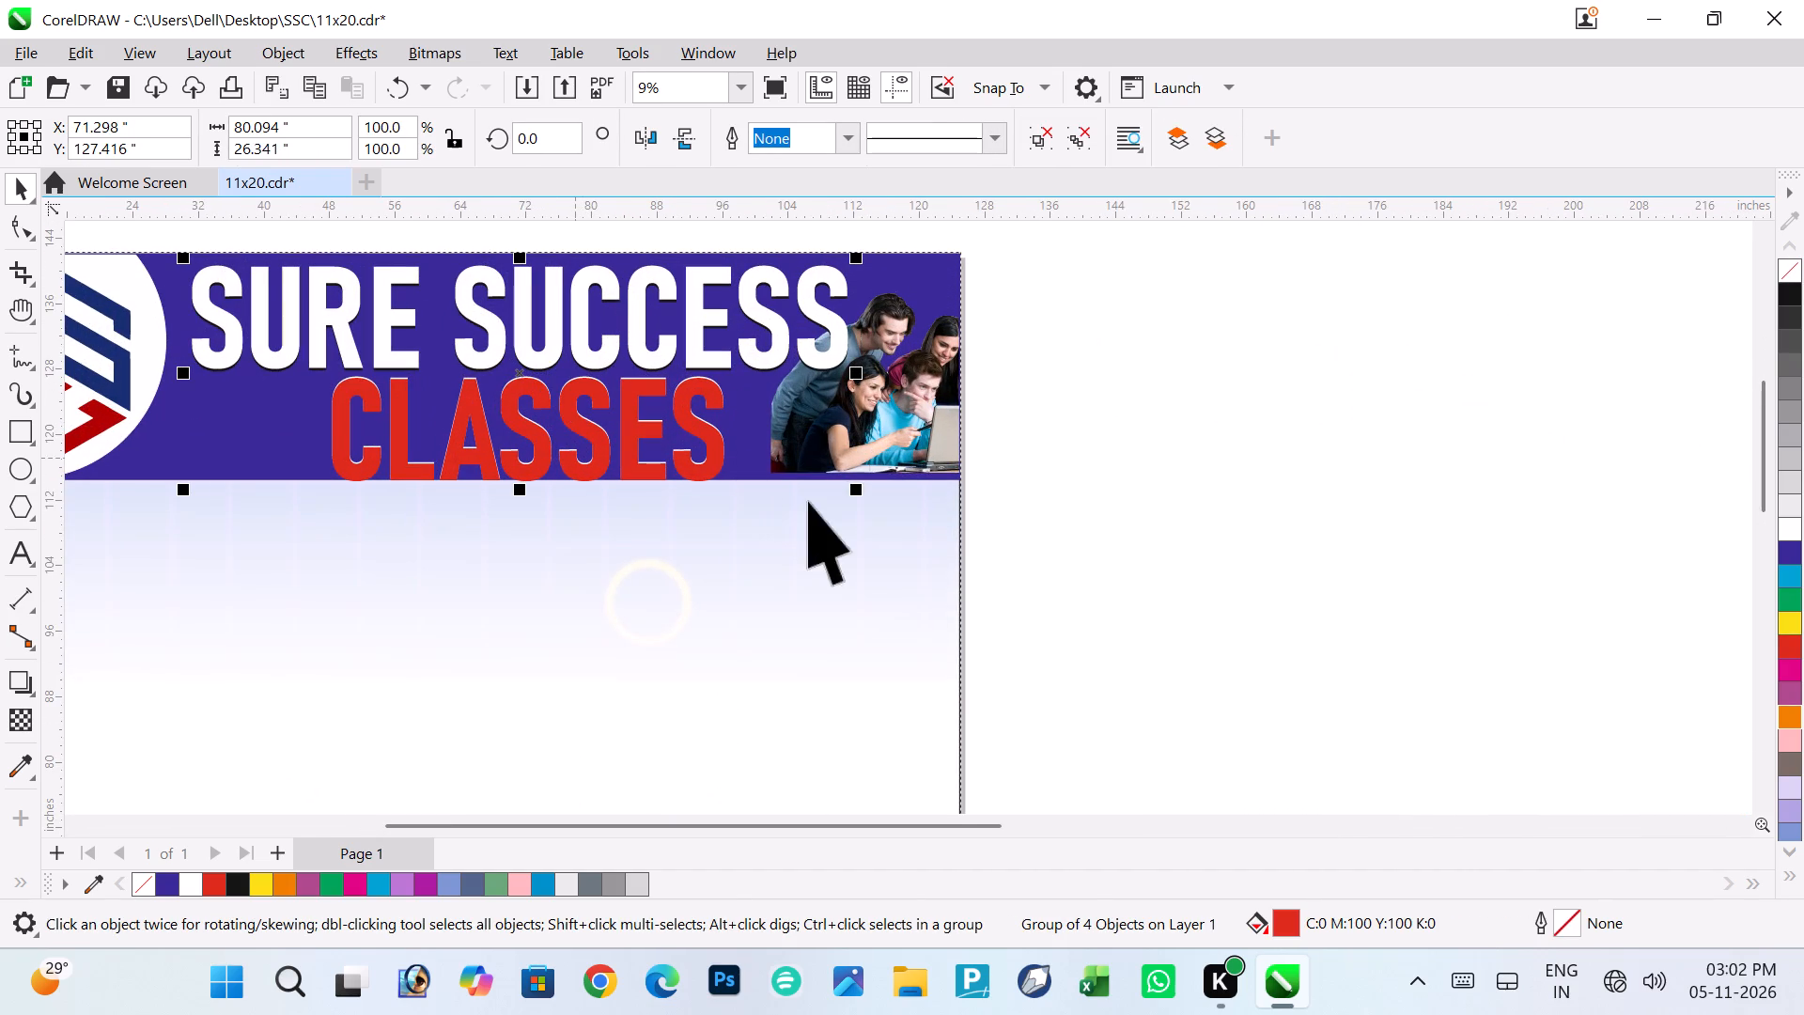
# Scale the SURE SUCCESS CLASSES title down to about 73.4 by 24.1 inches so it fits between the logo and student photo.
pyautogui.moveTo(864, 494); pyautogui.dragTo(828, 479)
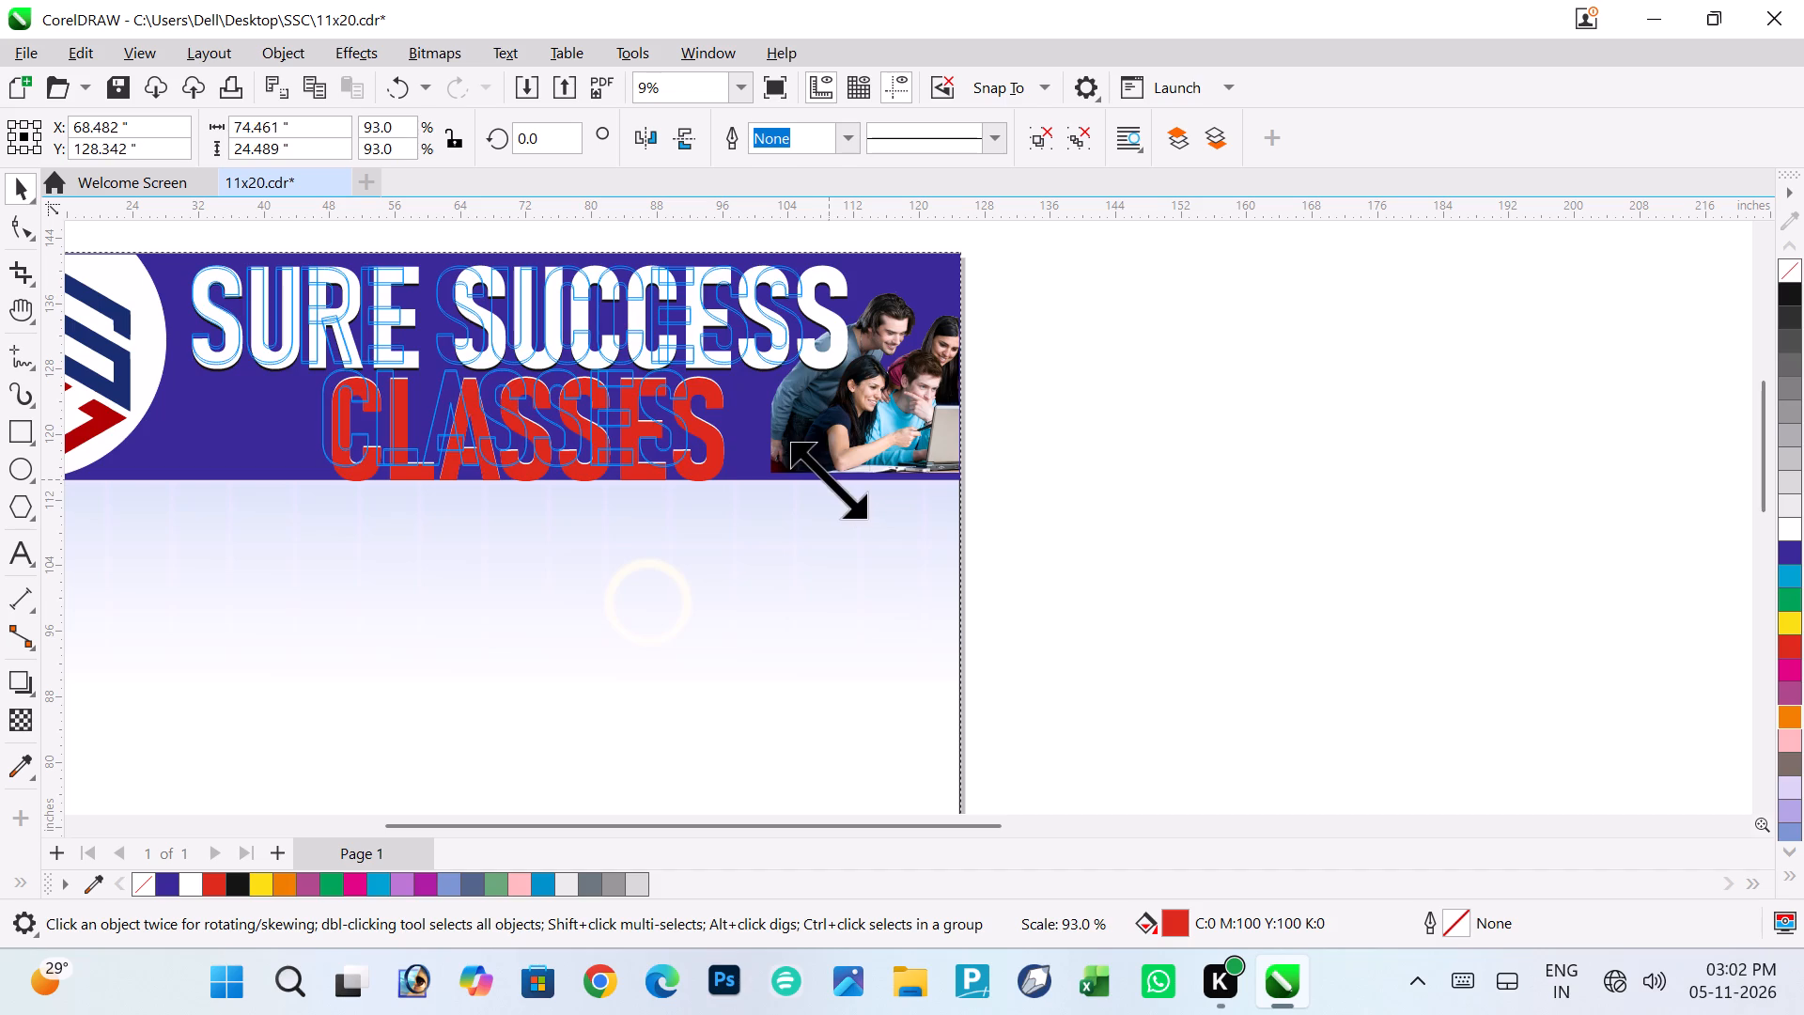
pyautogui.moveTo(828, 479); pyautogui.dragTo(825, 476)
pyautogui.click(659, 338)
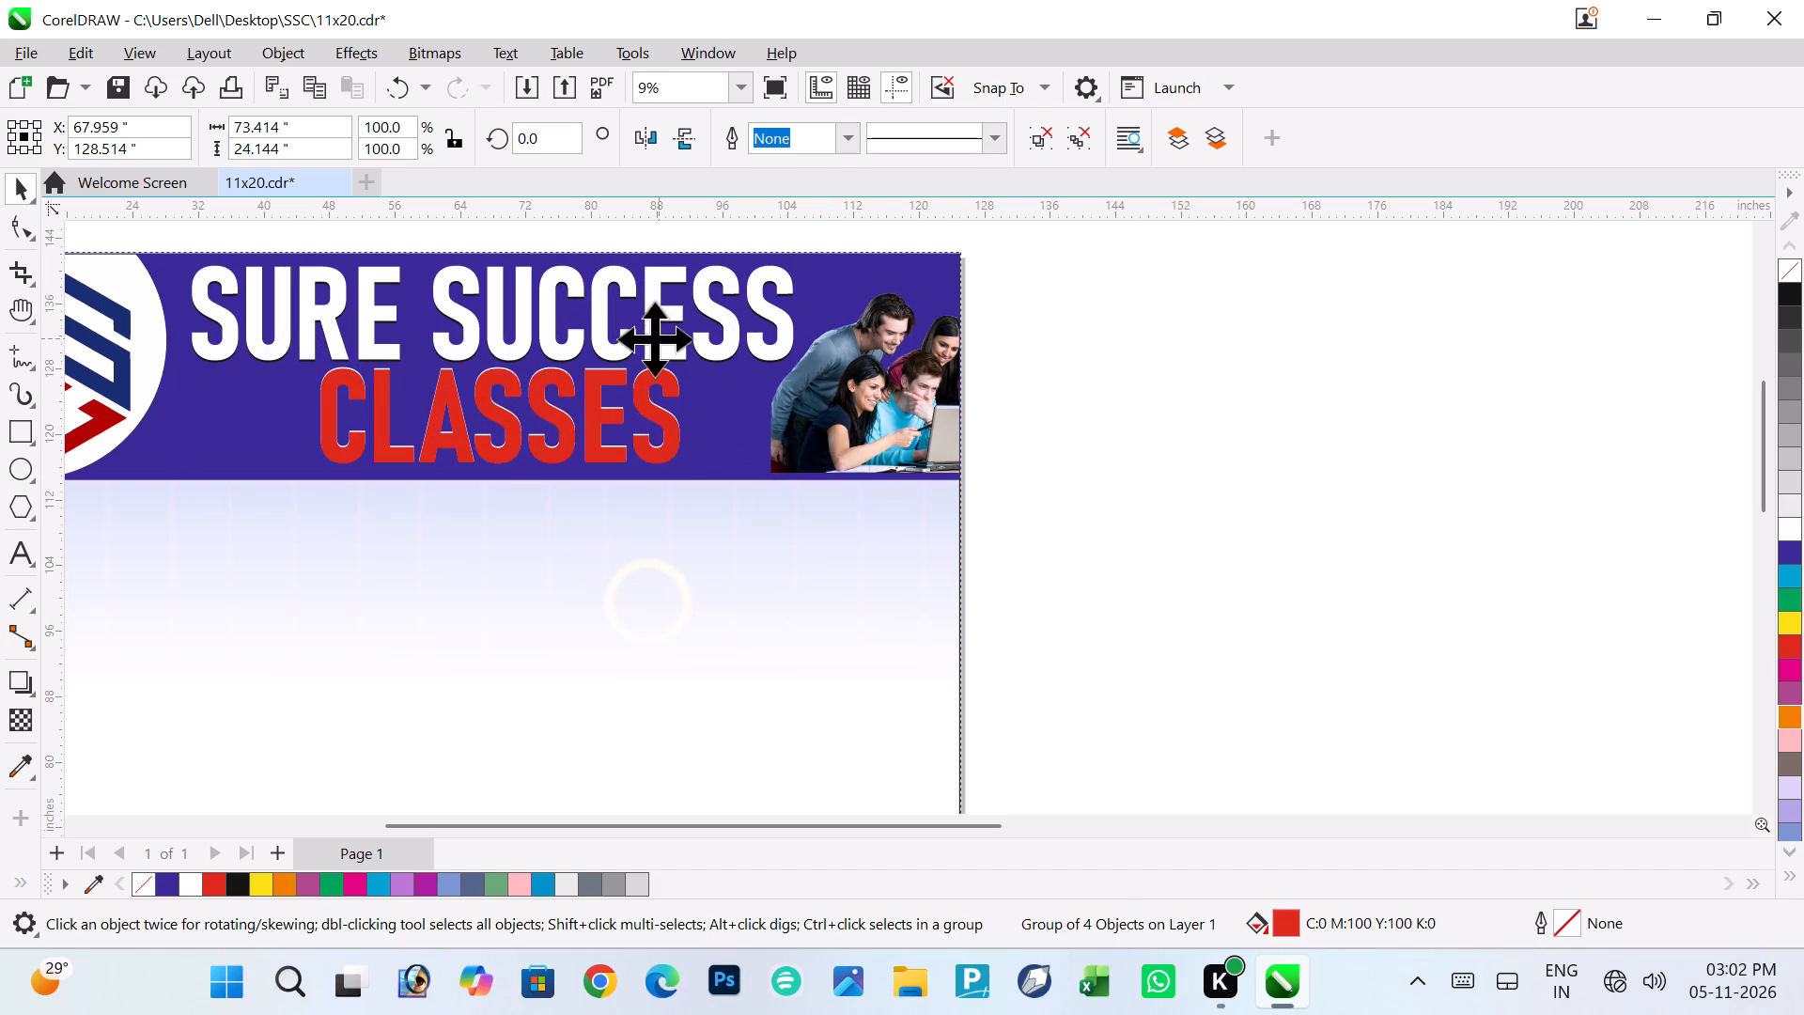
pyautogui.click(1129, 387)
# Move the कम्प्युटर सिखों and CAREER BANAO! slogan text from the original poster to the blank area left of the page.
pyautogui.keyDown('ctrl'); pyautogui.scroll(-2, 1129, 387); pyautogui.keyUp('ctrl')
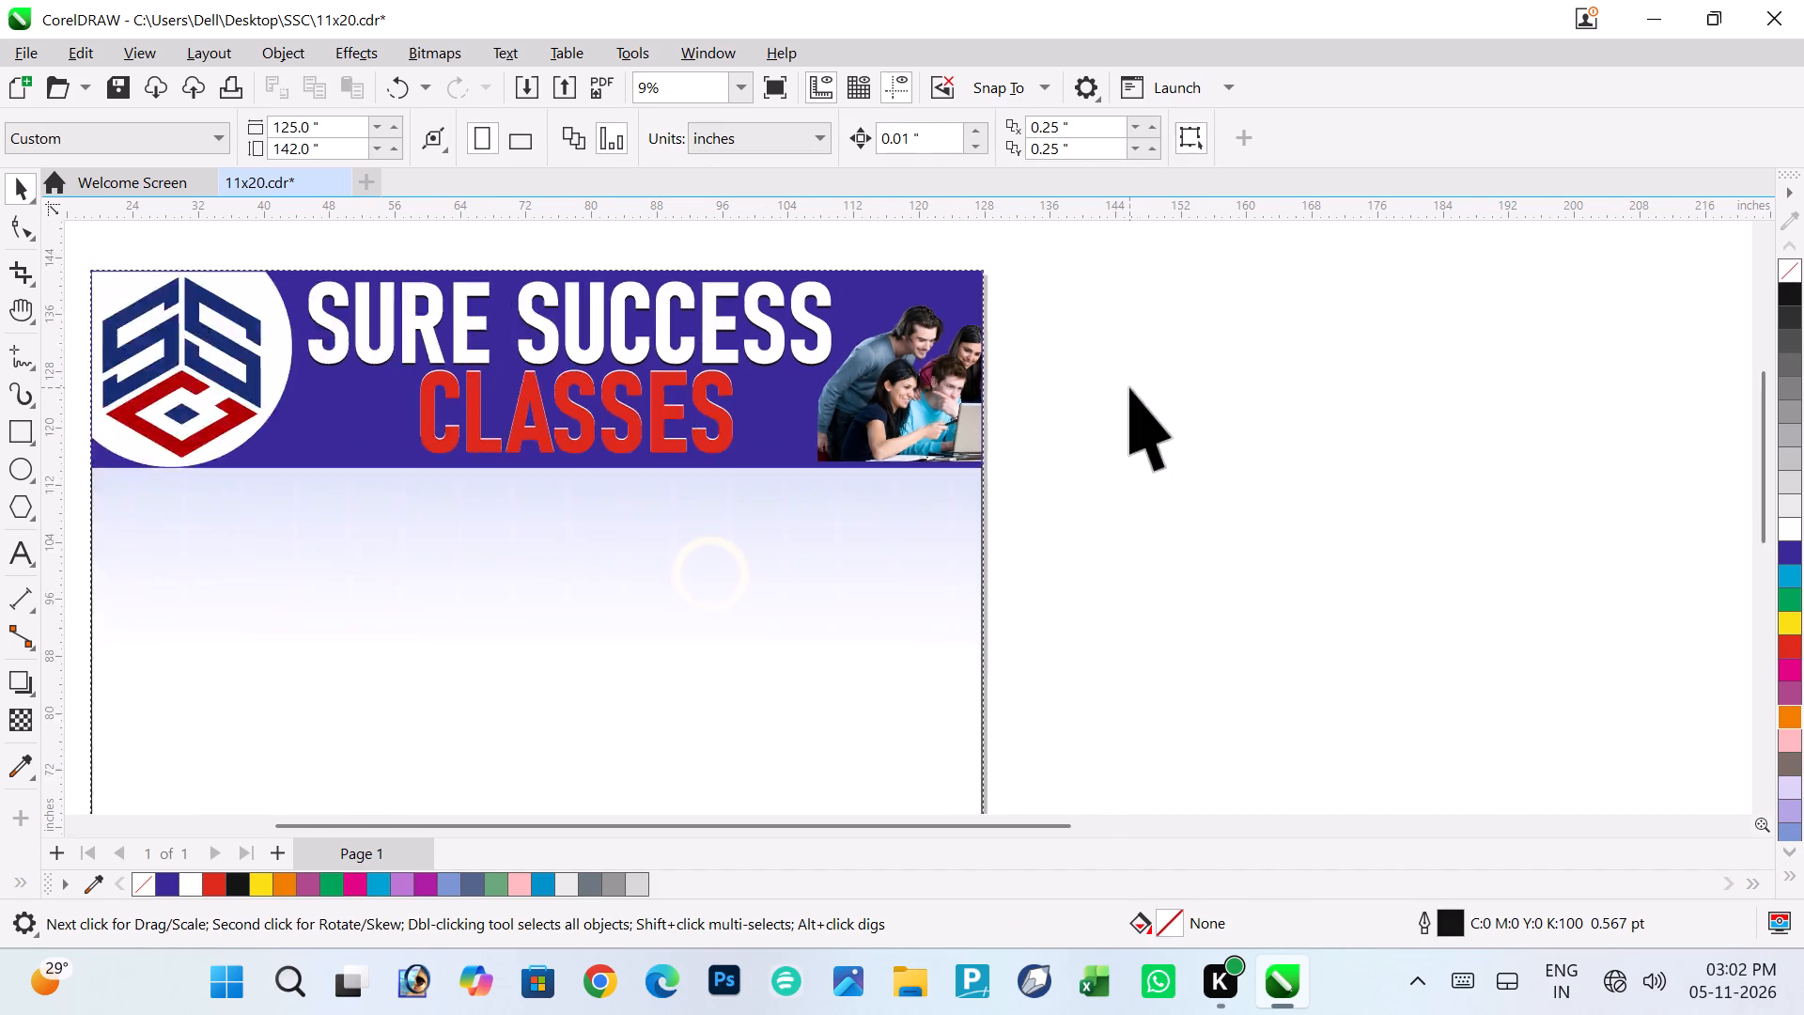
pyautogui.keyDown('ctrl'); pyautogui.scroll(-4, 1129, 387); pyautogui.keyUp('ctrl')
pyautogui.hscroll(-2, 1129, 387)
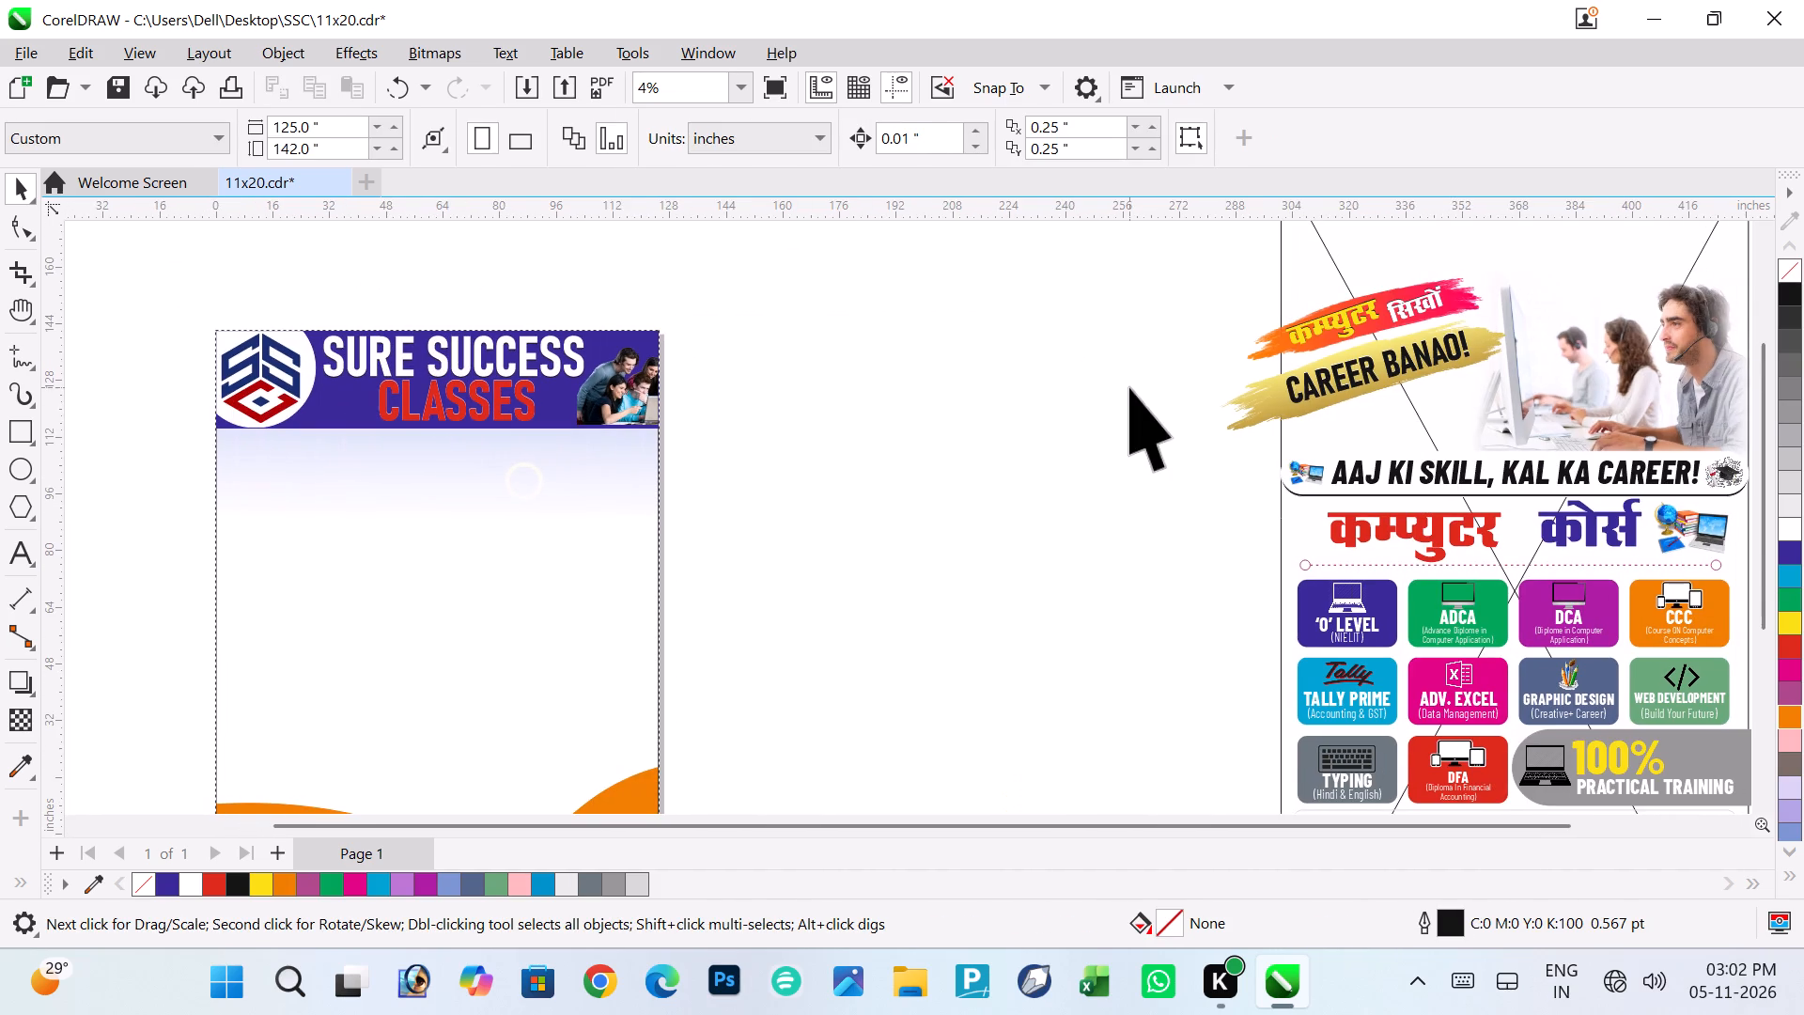
pyautogui.keyDown('ctrl'); pyautogui.scroll(-3, 1129, 387); pyautogui.keyUp('ctrl')
pyautogui.click(1129, 387)
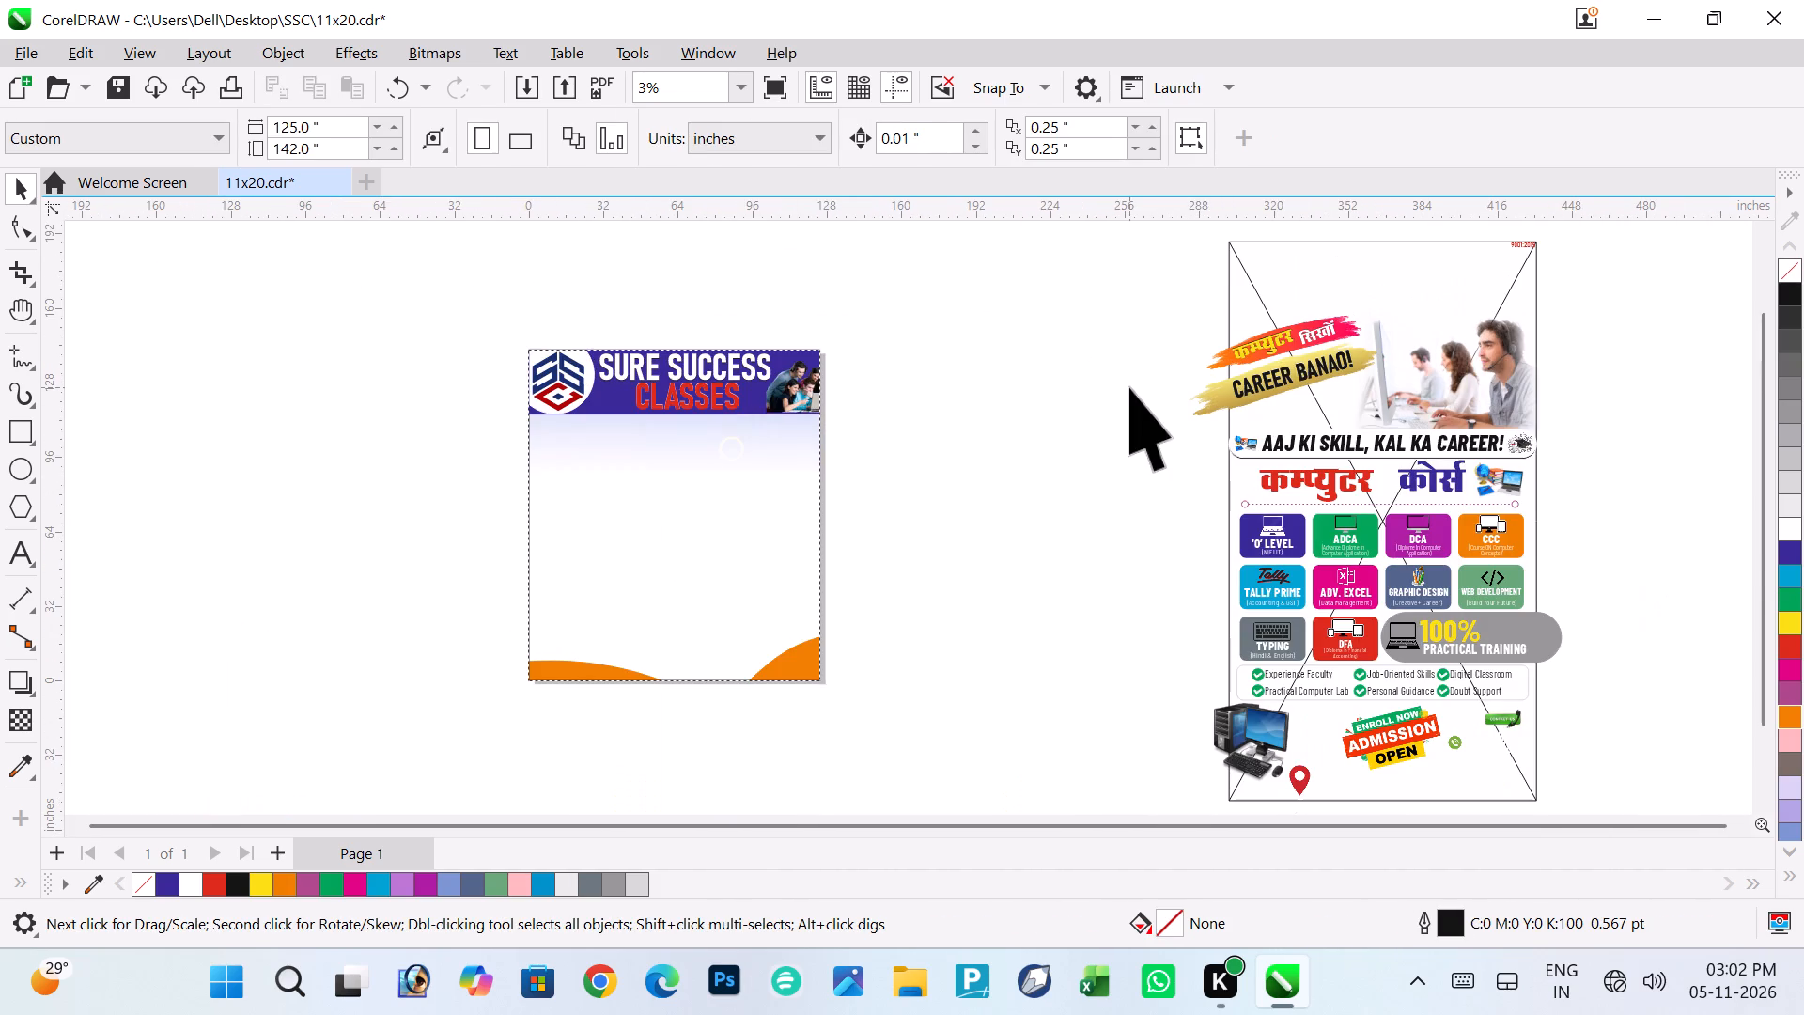
pyautogui.moveTo(1175, 304); pyautogui.dragTo(1395, 415)
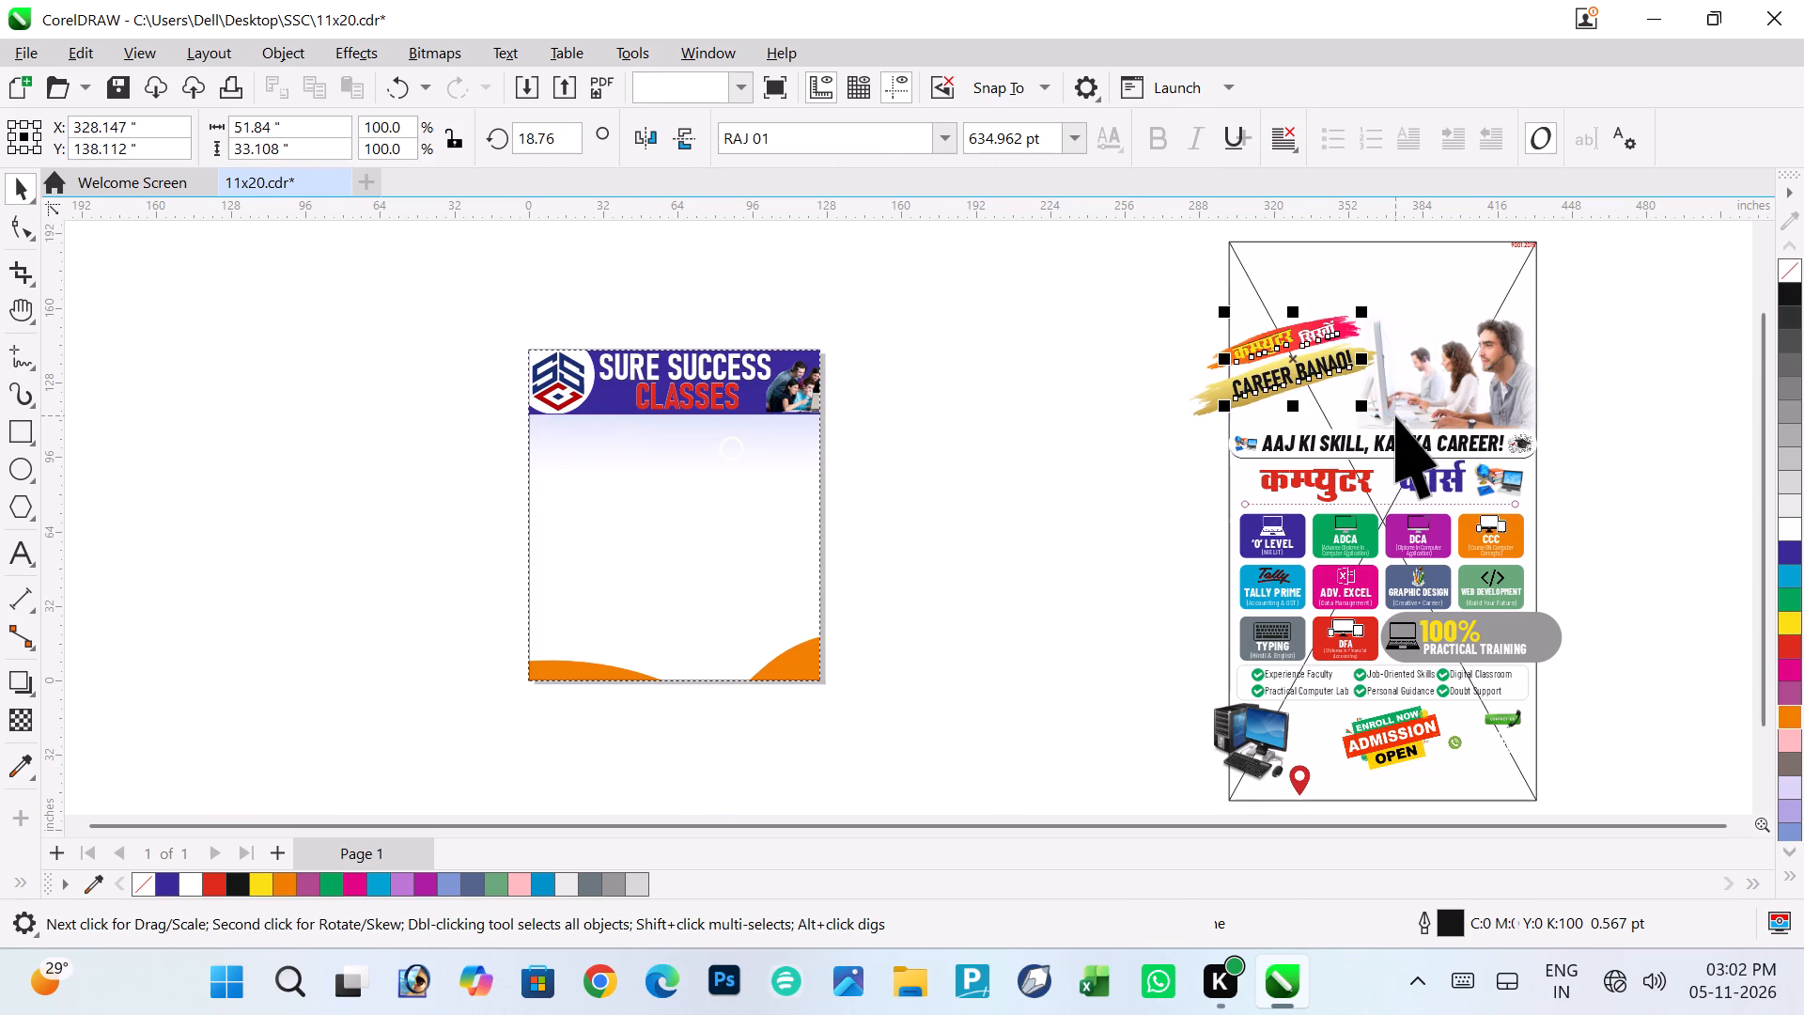
pyautogui.moveTo(1332, 364); pyautogui.dragTo(558, 458)
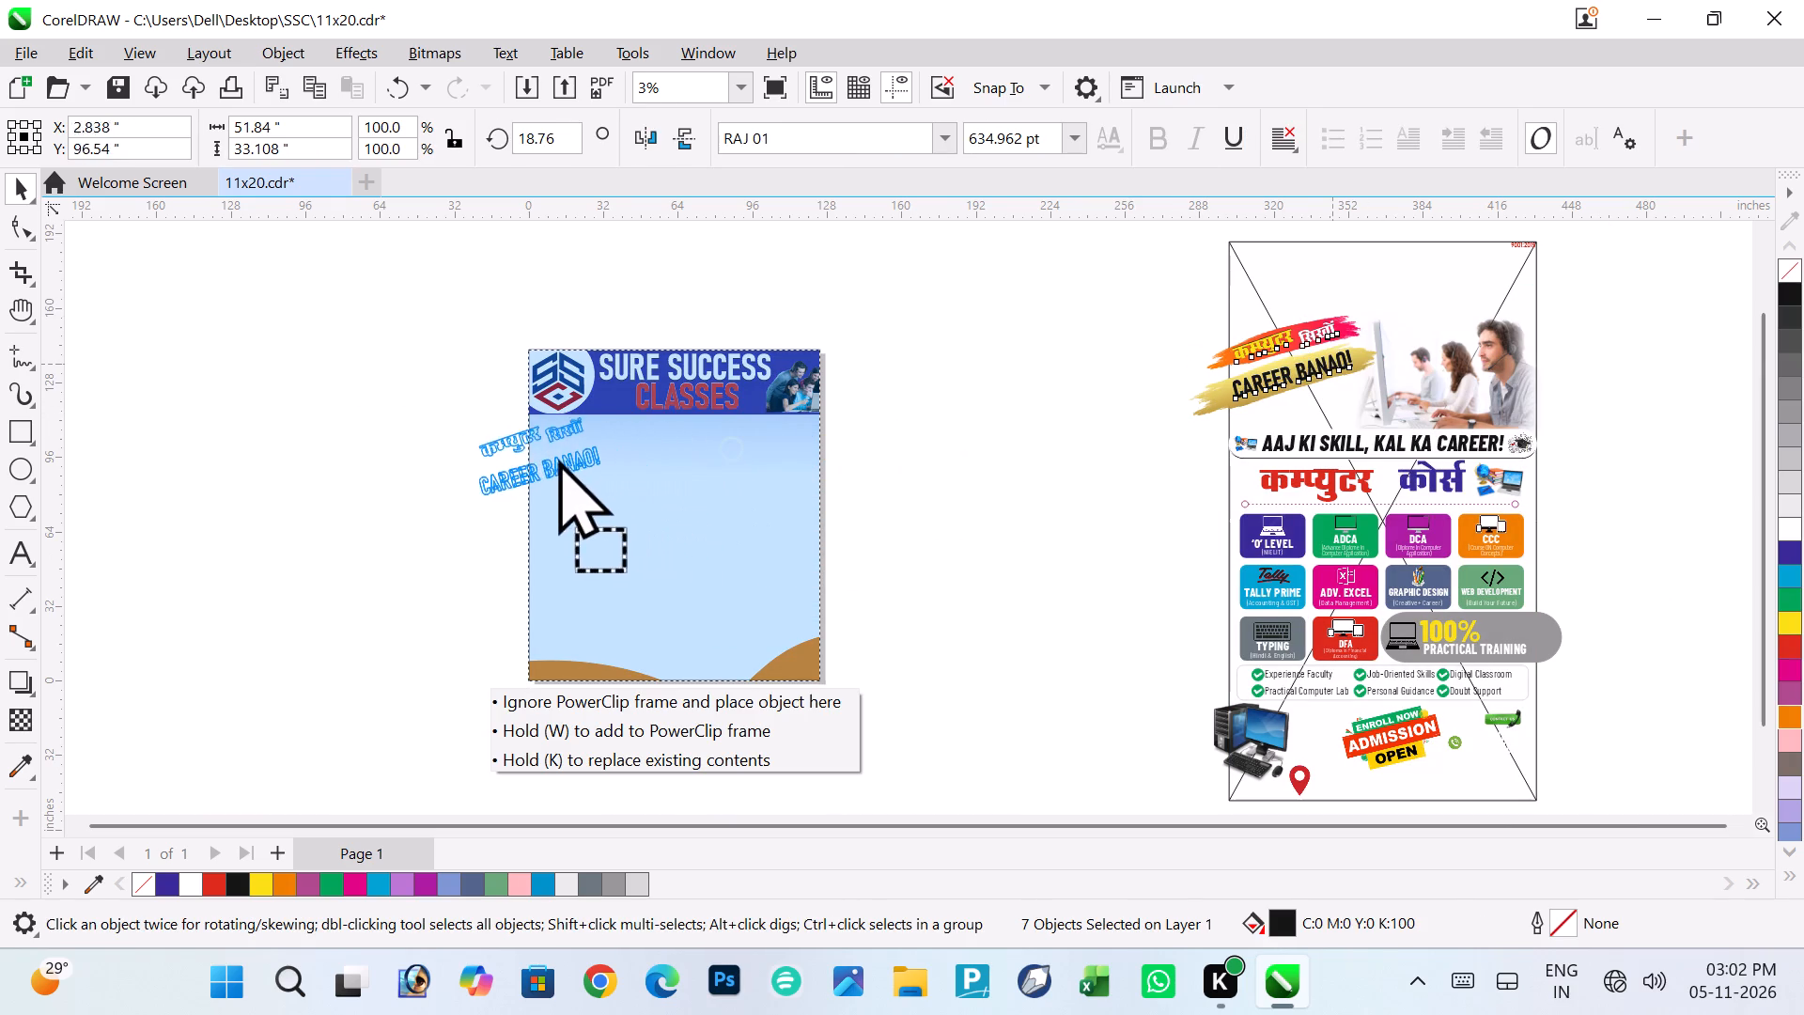
pyautogui.moveTo(558, 458); pyautogui.dragTo(643, 467)
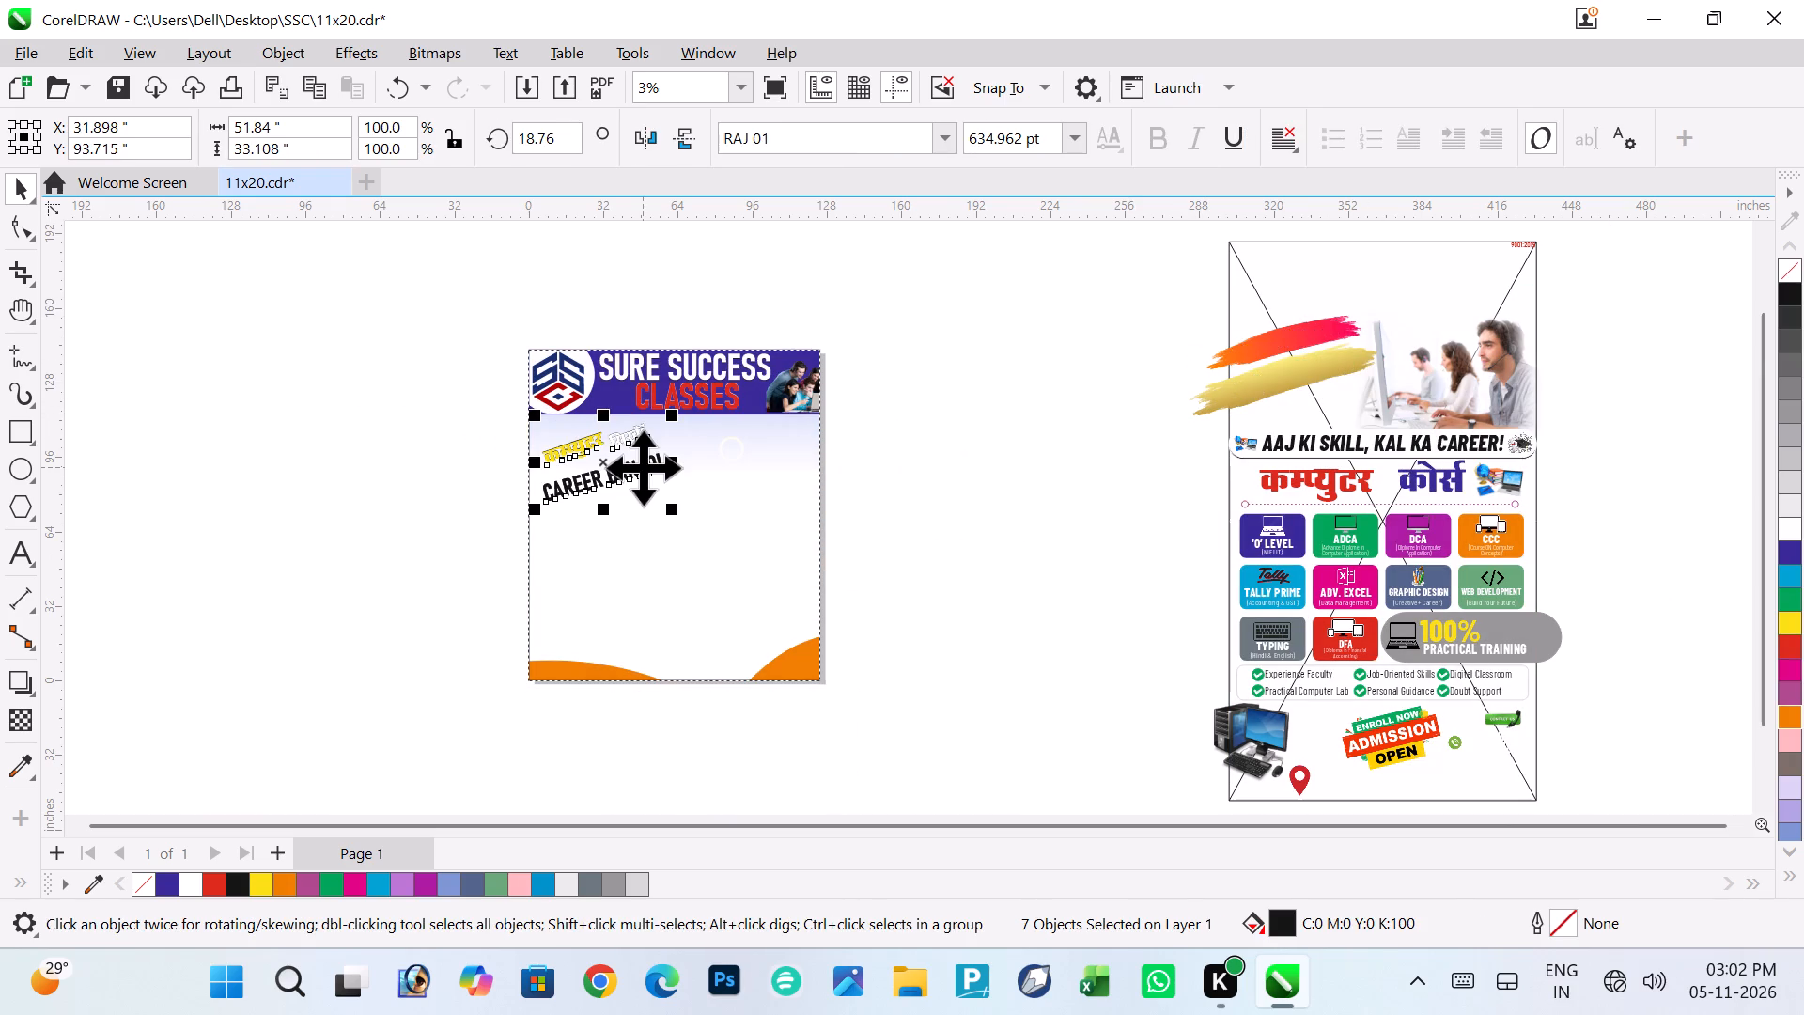
pyautogui.moveTo(643, 467); pyautogui.dragTo(364, 466)
pyautogui.click(396, 331)
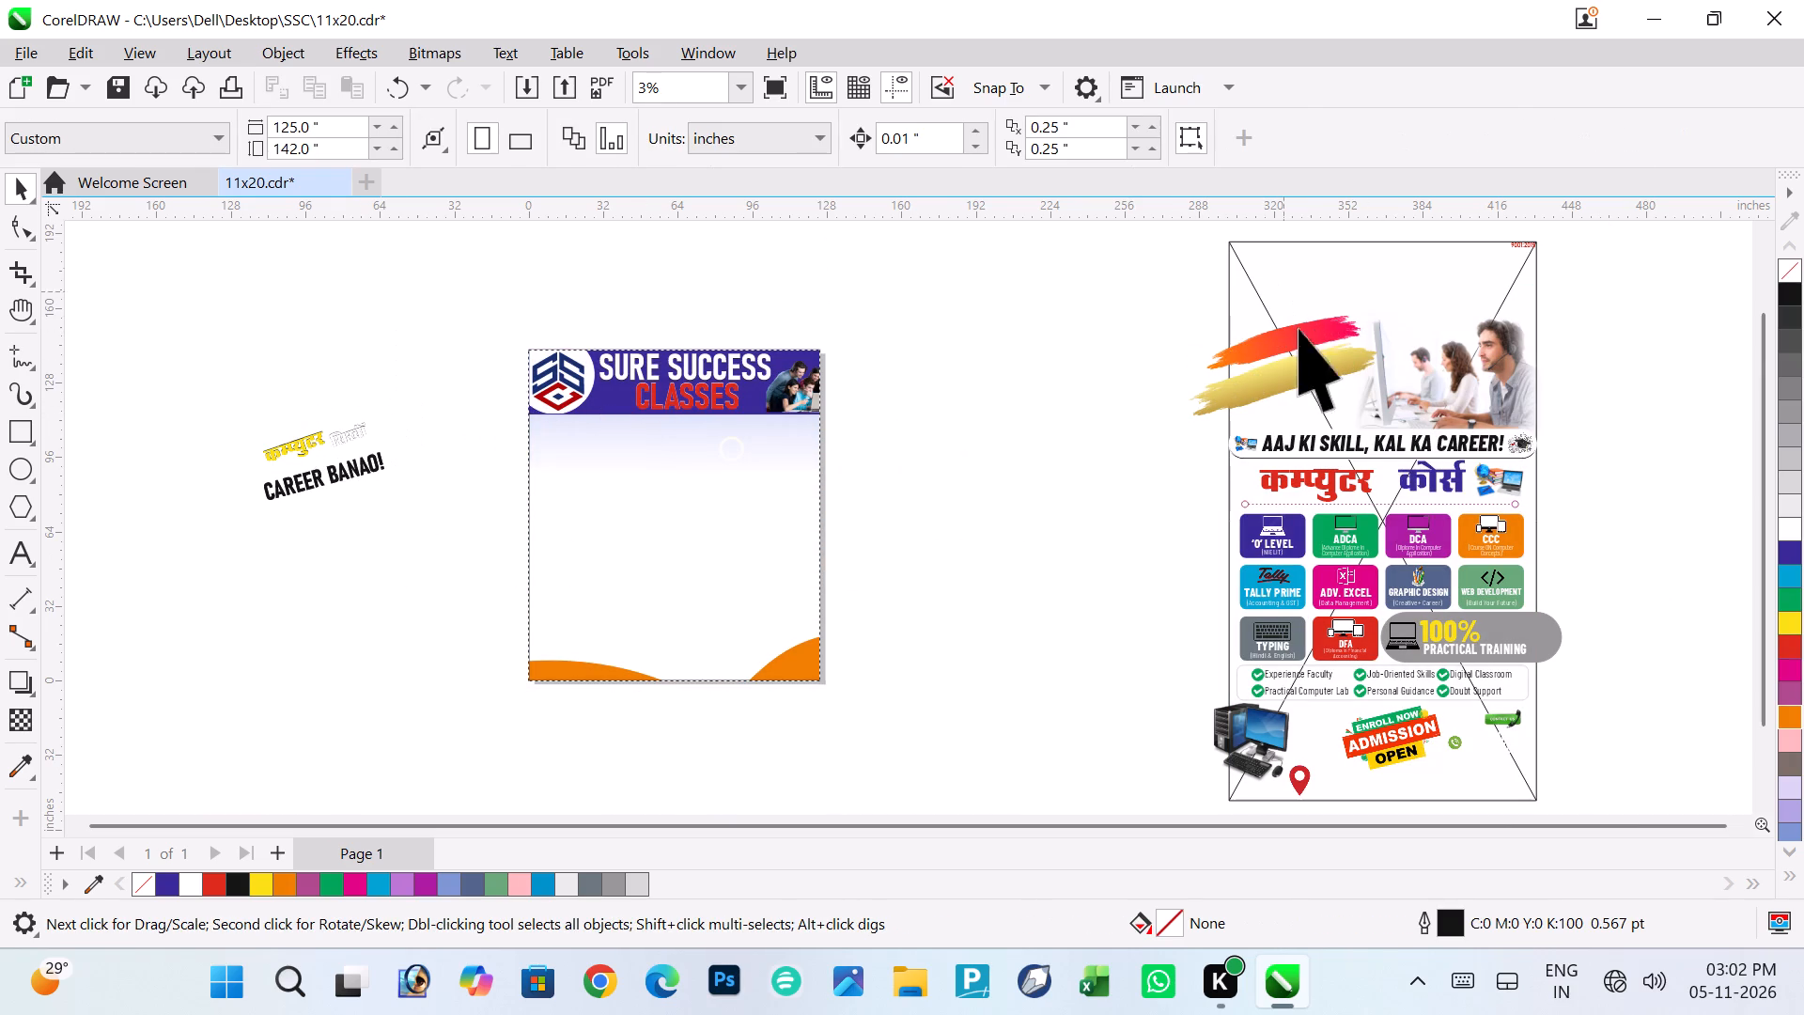
# Move the gold brush stroke from the original poster onto the page below the header, centered about X 85.6, Y 94.9 inches.
pyautogui.click(1305, 367)
pyautogui.moveTo(1287, 382); pyautogui.dragTo(728, 460)
pyautogui.keyDown('ctrl'); pyautogui.scroll(3, 728, 460); pyautogui.keyUp('ctrl')
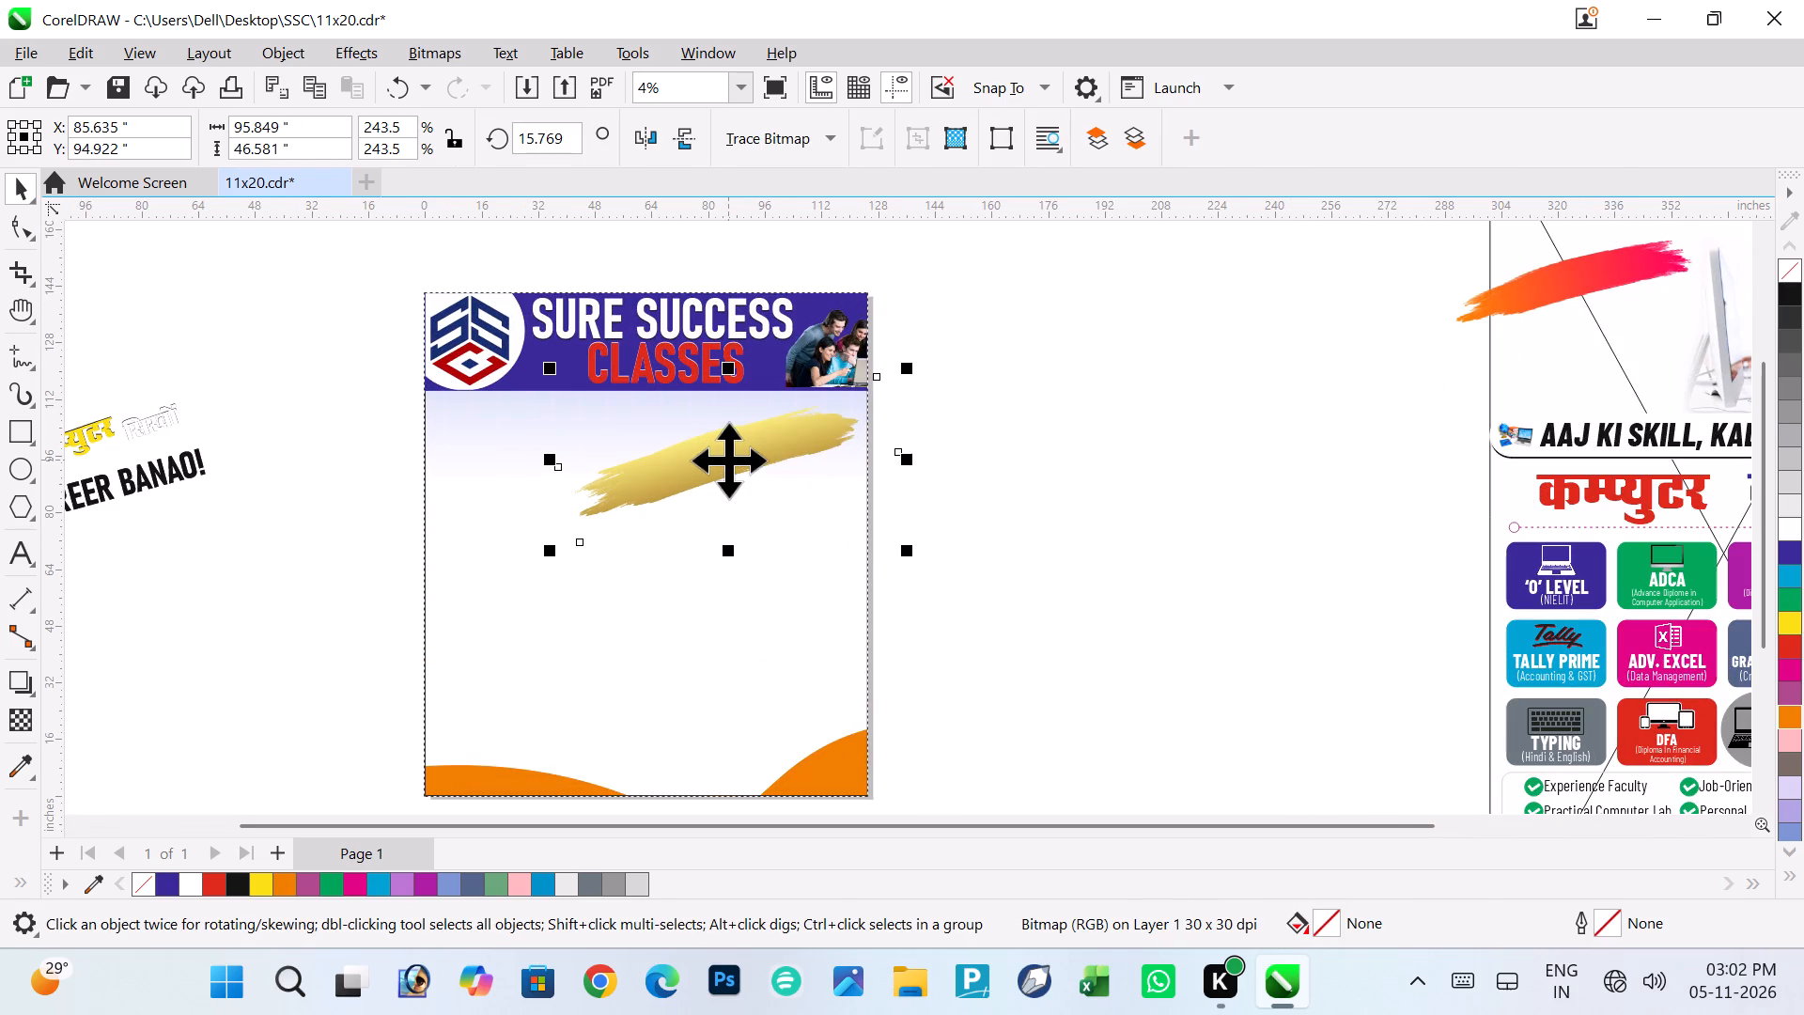
# Straighten the gold brush stroke to a rotation of about 1.6 degrees and scale it down to about 81.9 by 21.5 inches.
pyautogui.moveTo(756, 452); pyautogui.dragTo(669, 445)
pyautogui.keyDown('ctrl'); pyautogui.scroll(2, 669, 445); pyautogui.keyUp('ctrl')
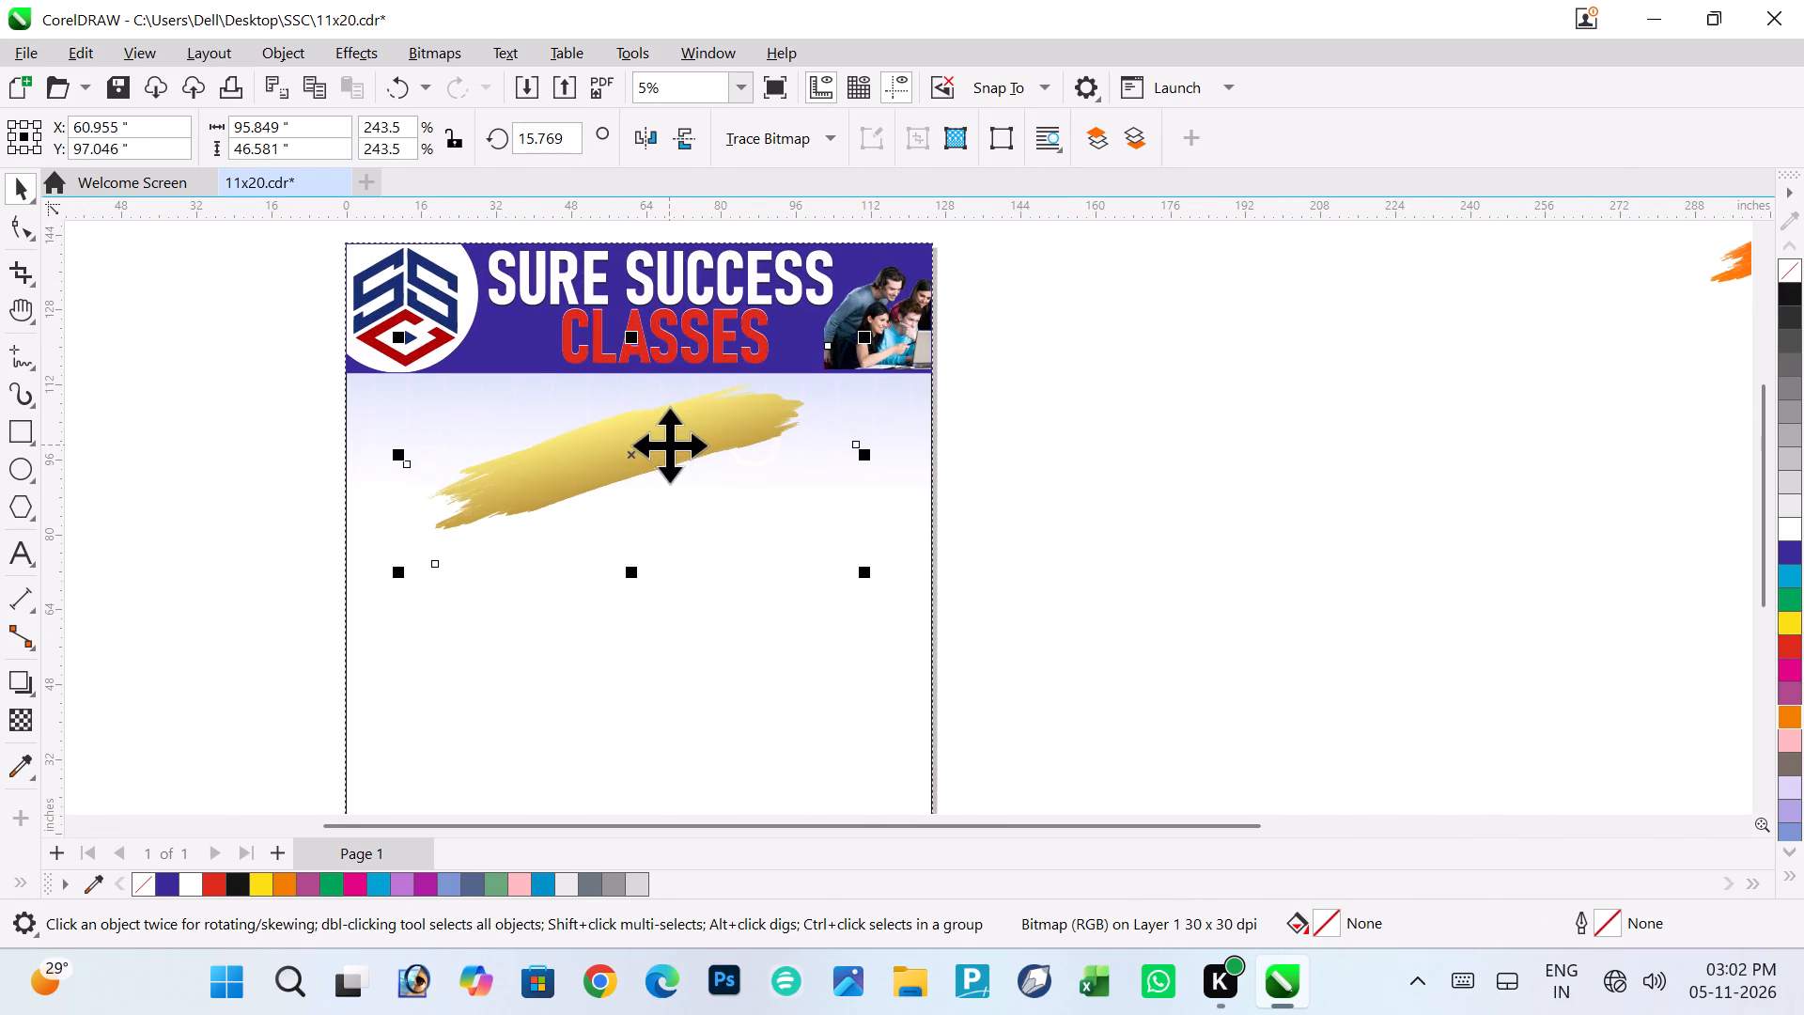
pyautogui.click(669, 445)
pyautogui.moveTo(873, 330); pyautogui.dragTo(893, 381)
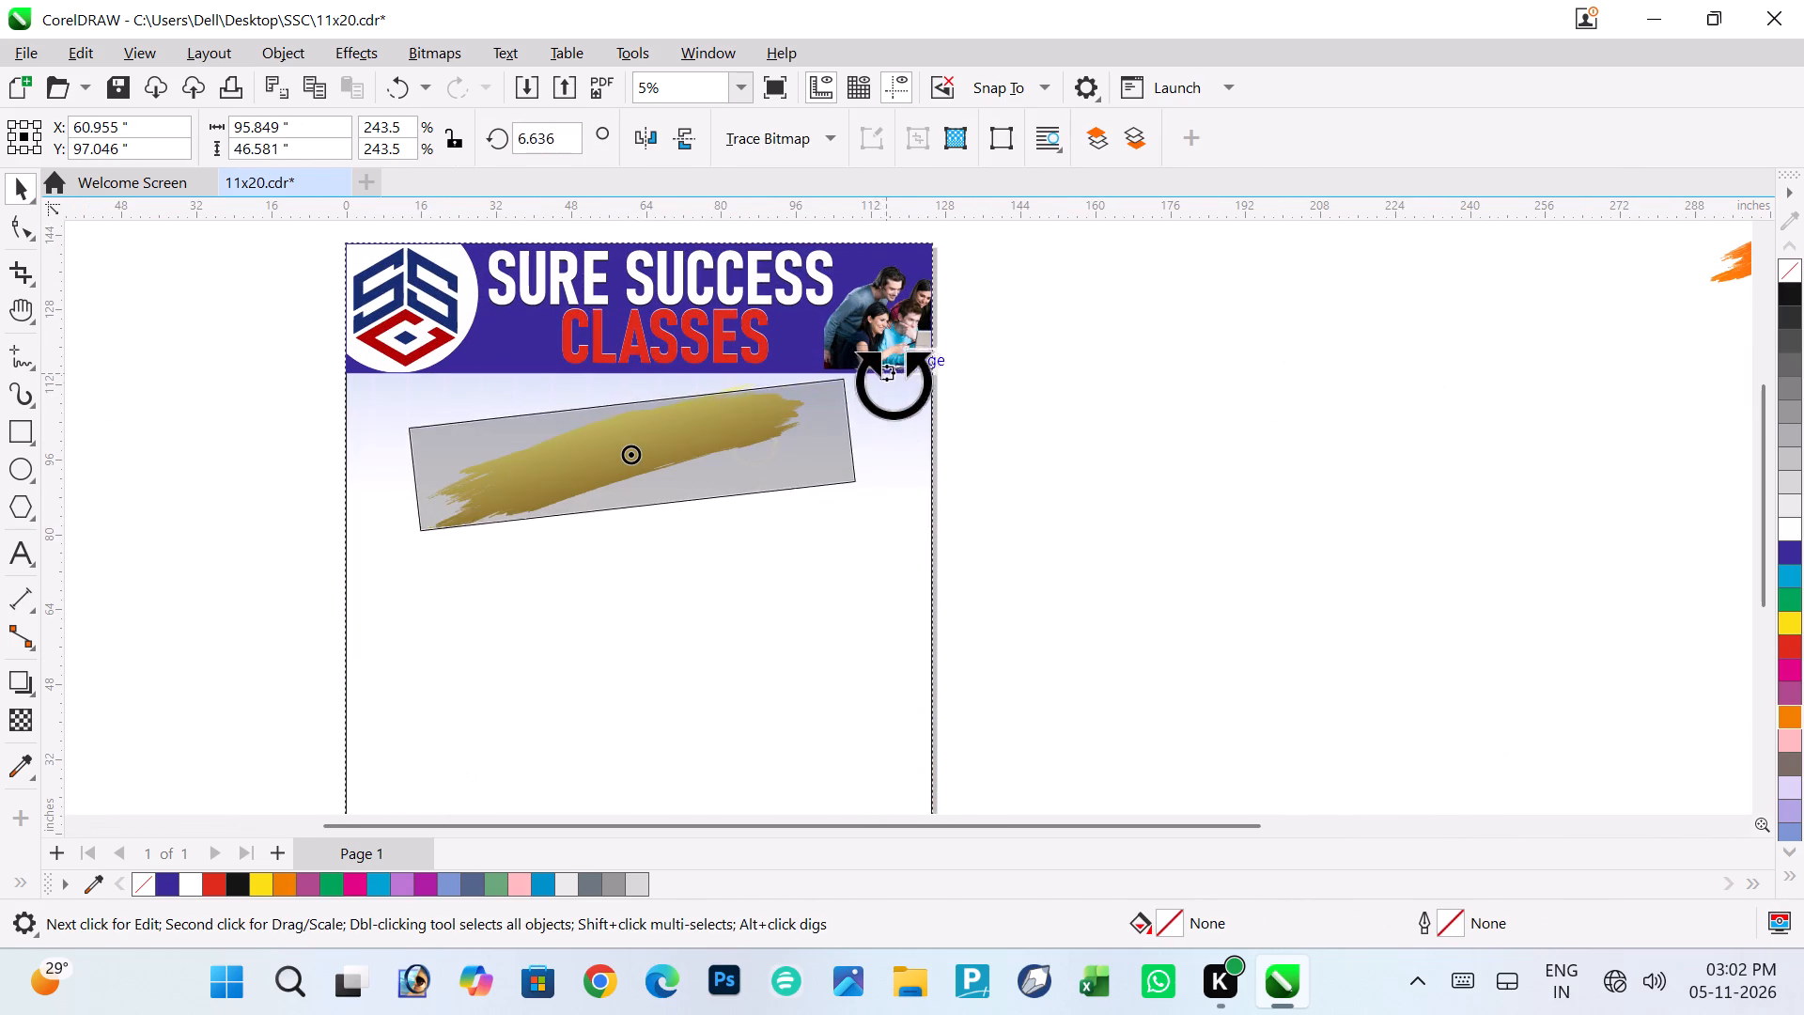
pyautogui.moveTo(893, 381); pyautogui.dragTo(901, 393)
pyautogui.click(754, 436)
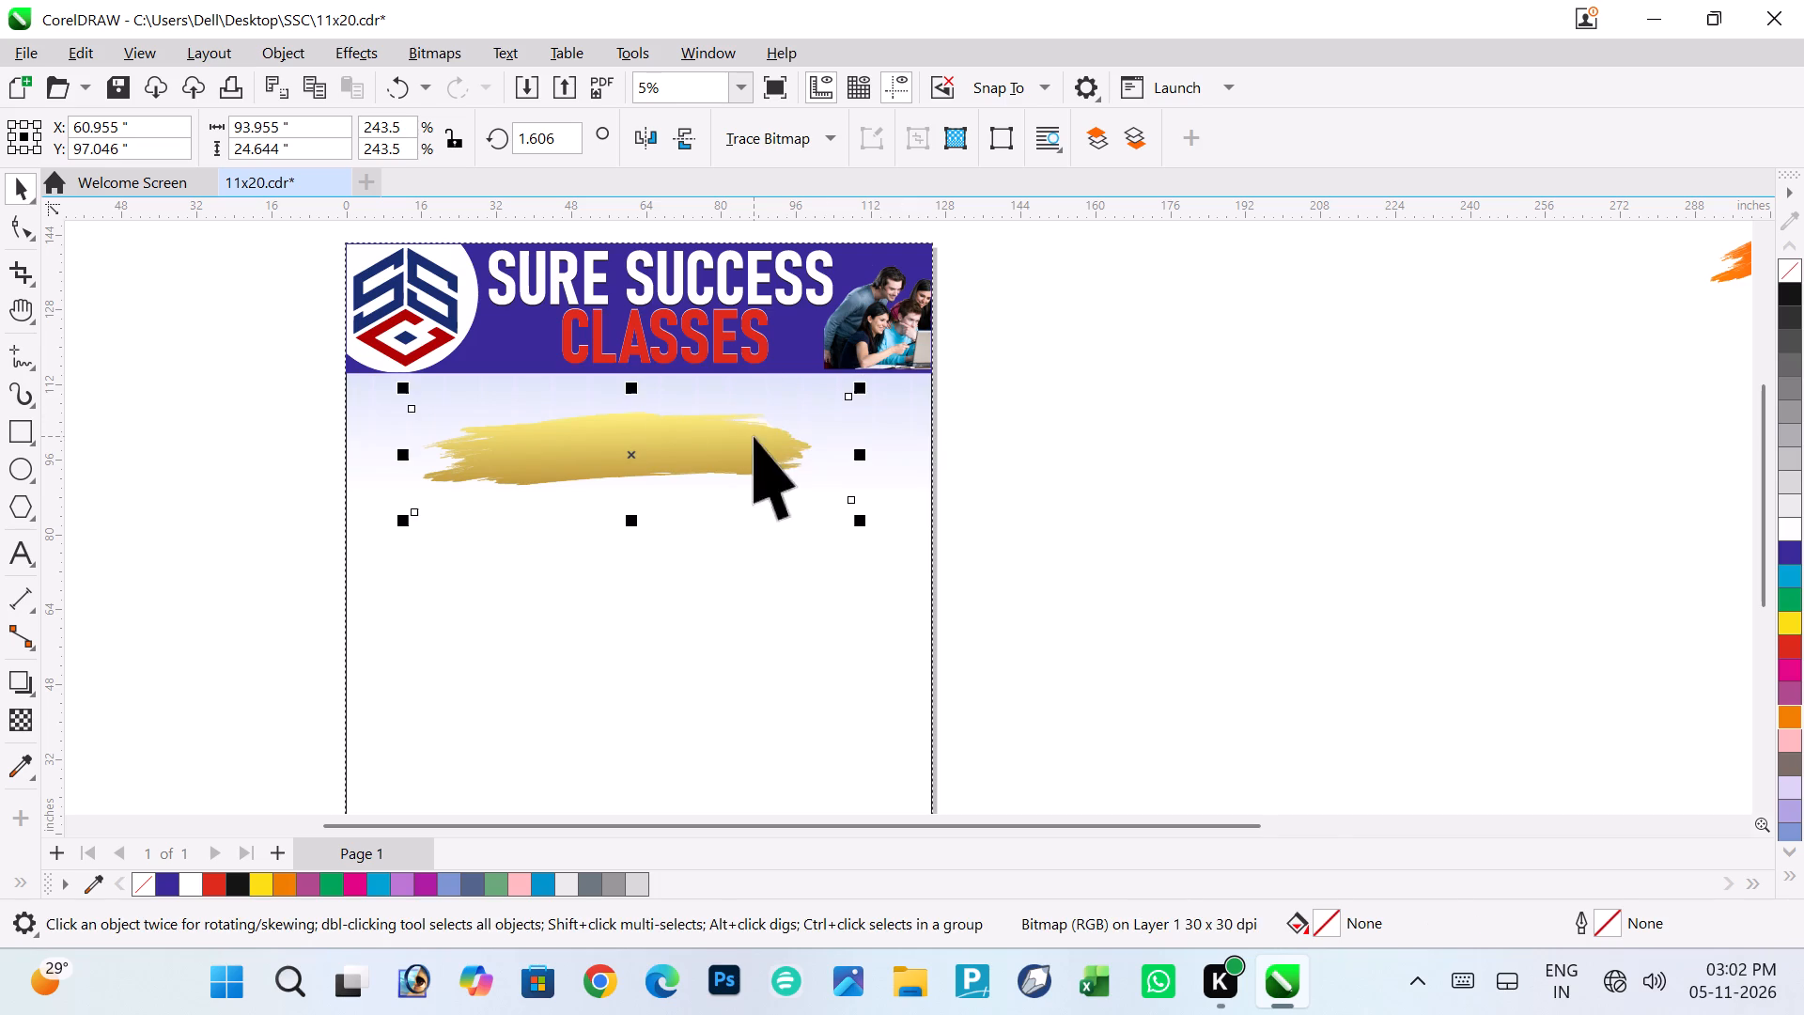
pyautogui.moveTo(397, 386); pyautogui.dragTo(454, 395)
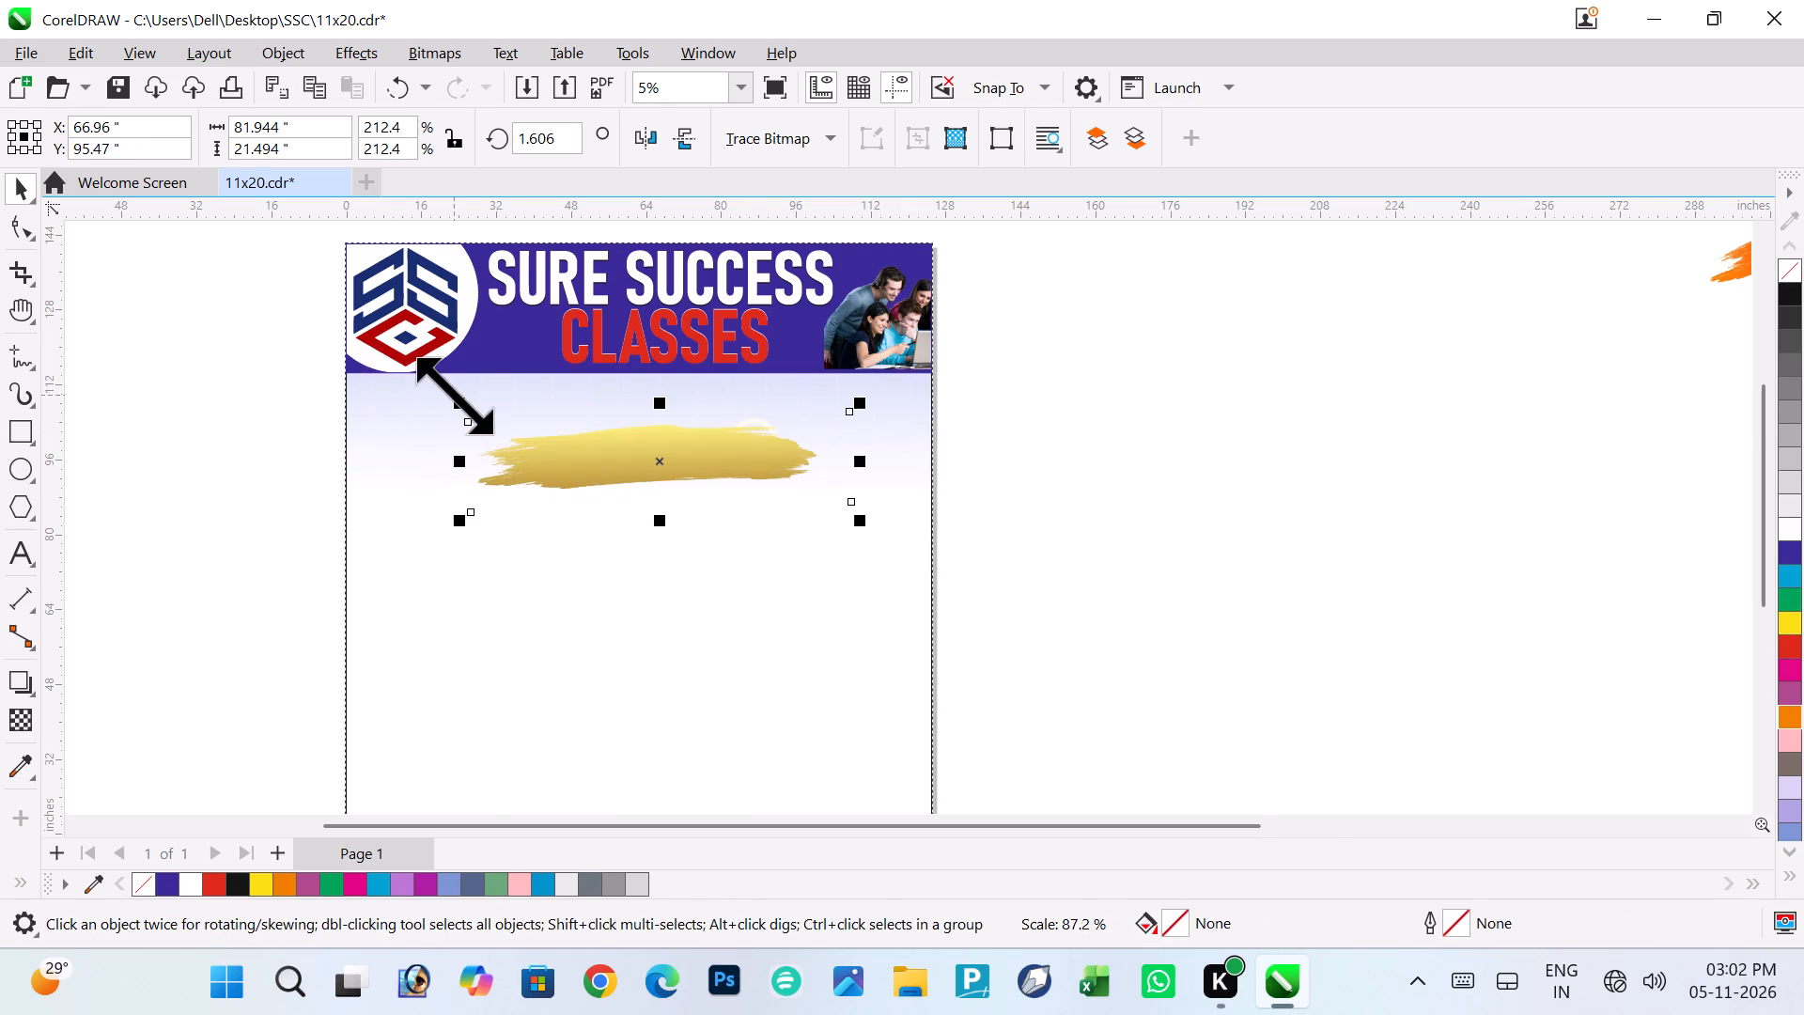
# Move the gold brush stroke to about X 96.9, Y 102.1 inches over the page's right edge and PowerClip it inside the page rectangle.
pyautogui.moveTo(640, 462); pyautogui.dragTo(775, 432)
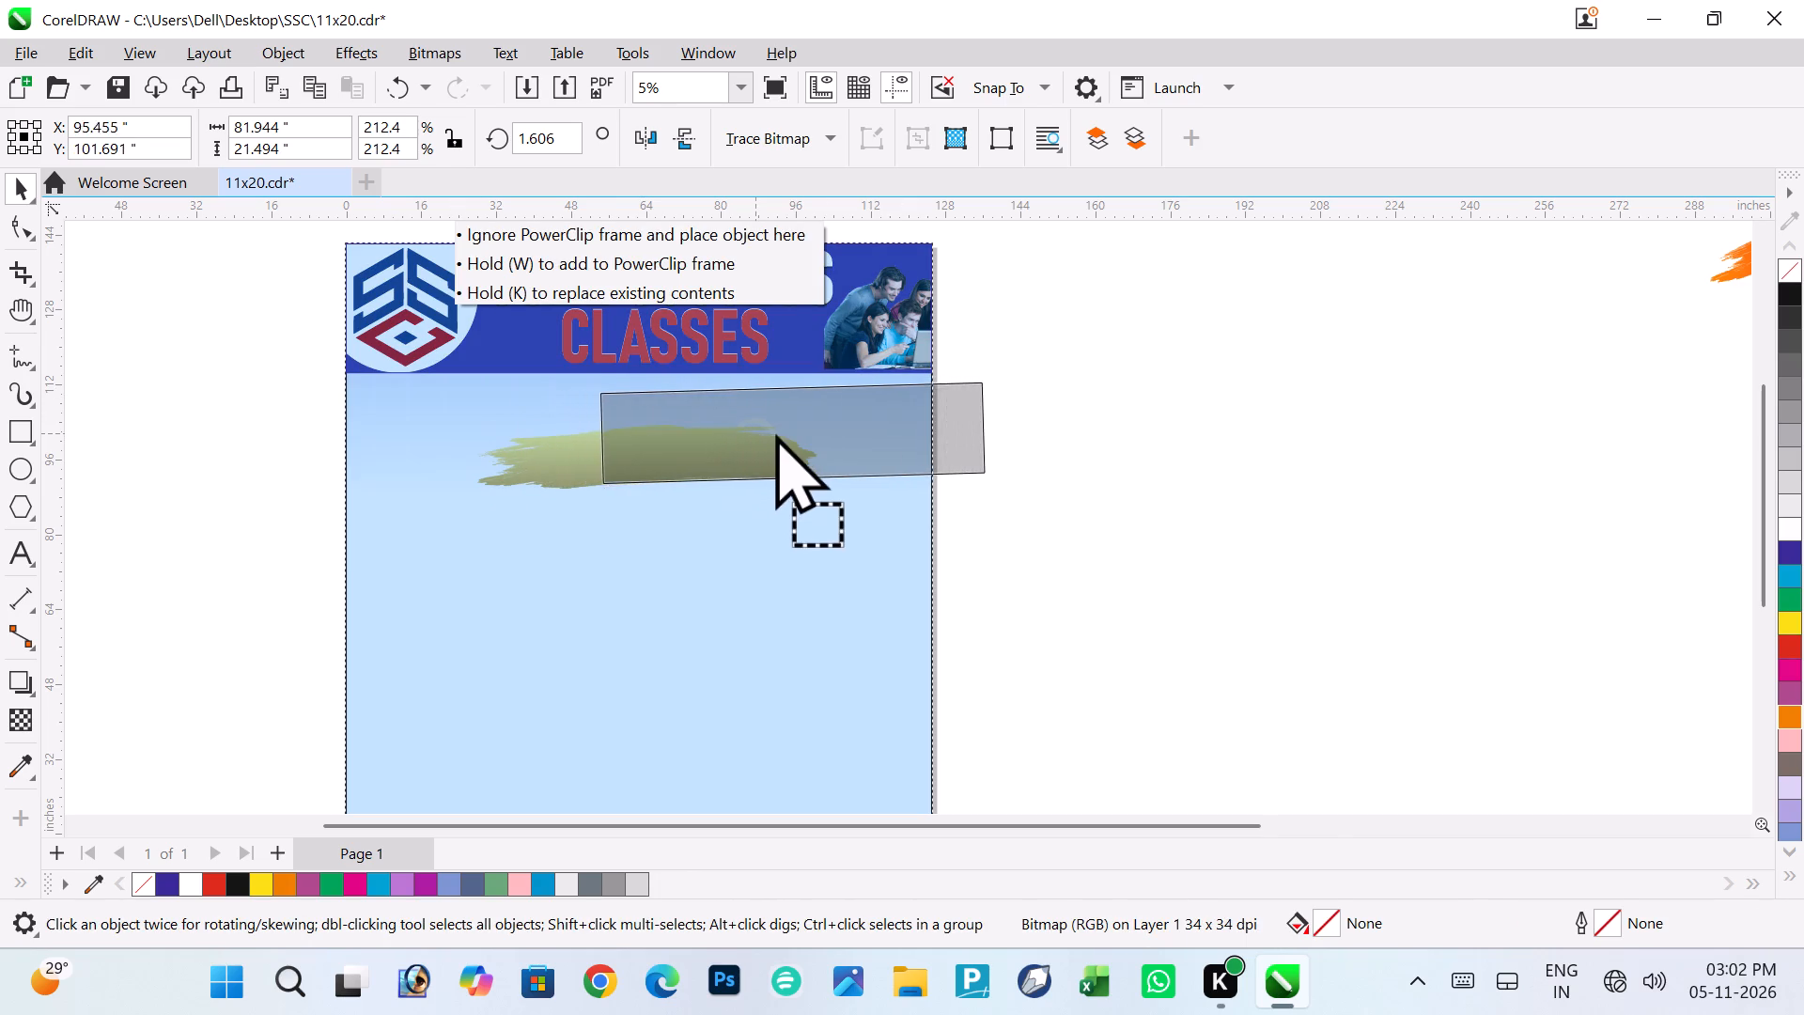
pyautogui.moveTo(775, 432); pyautogui.dragTo(776, 432)
pyautogui.click(776, 432)
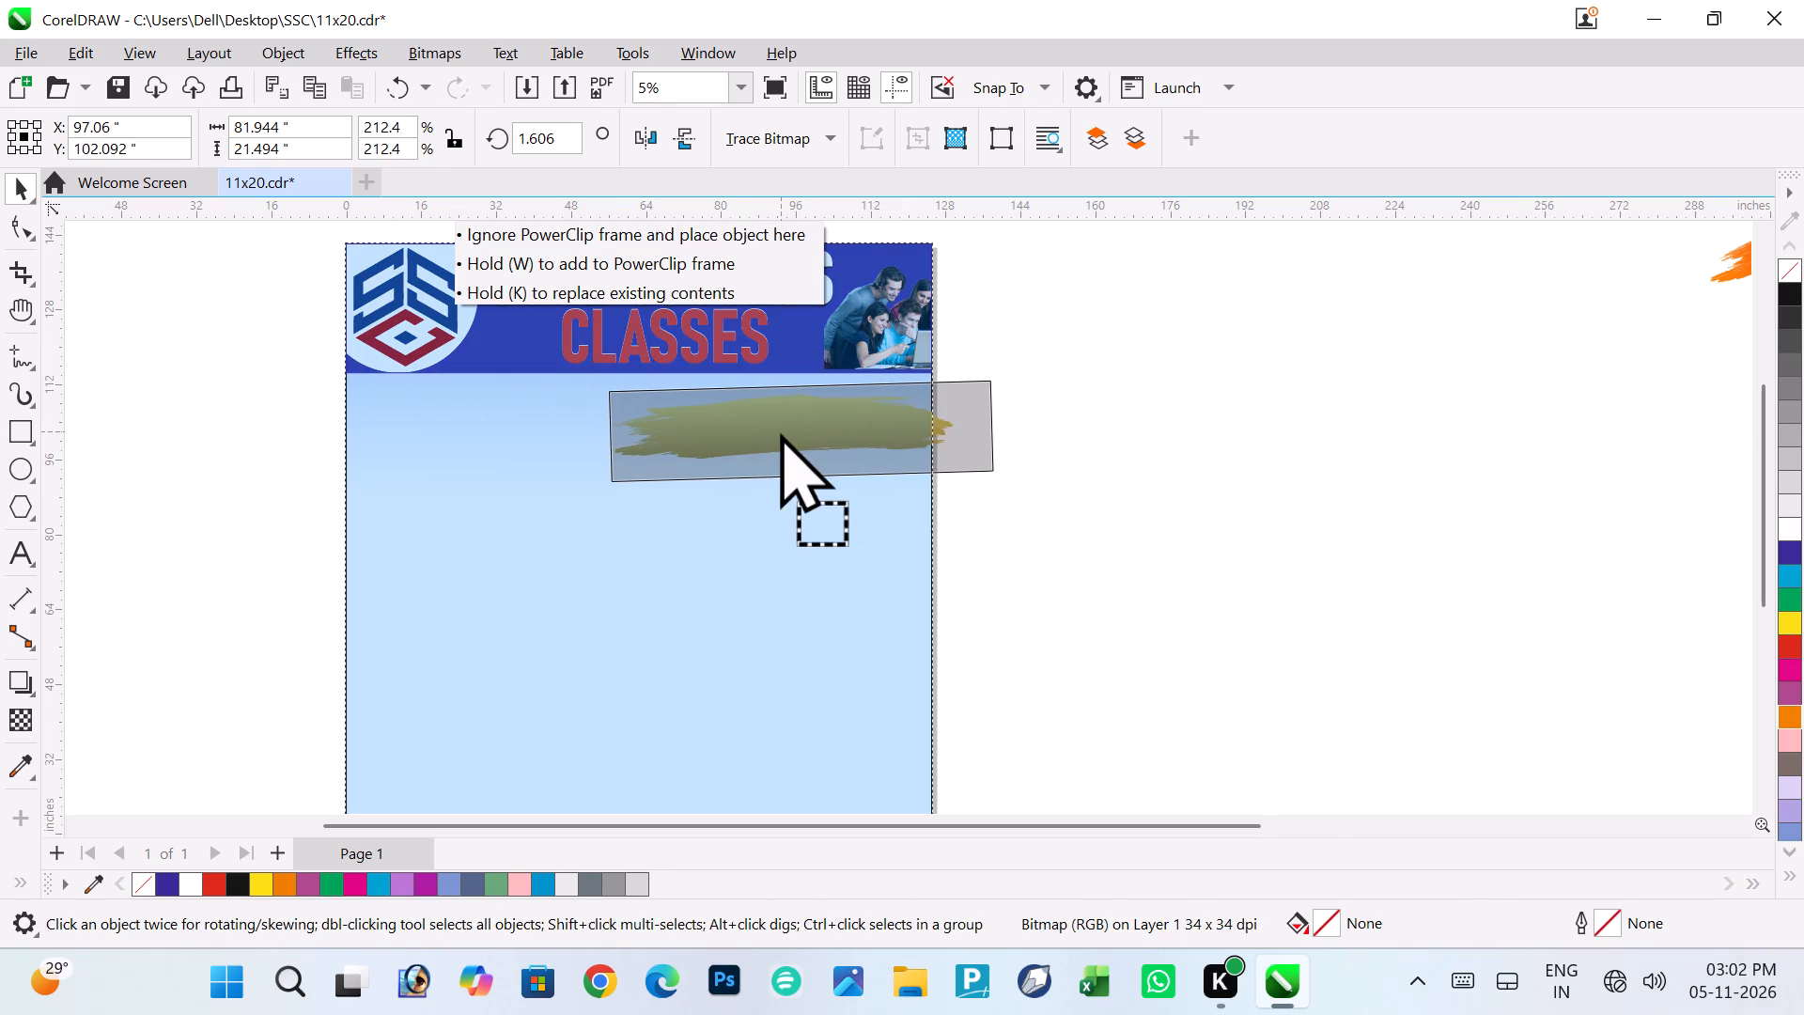
pyautogui.rightClick(780, 431)
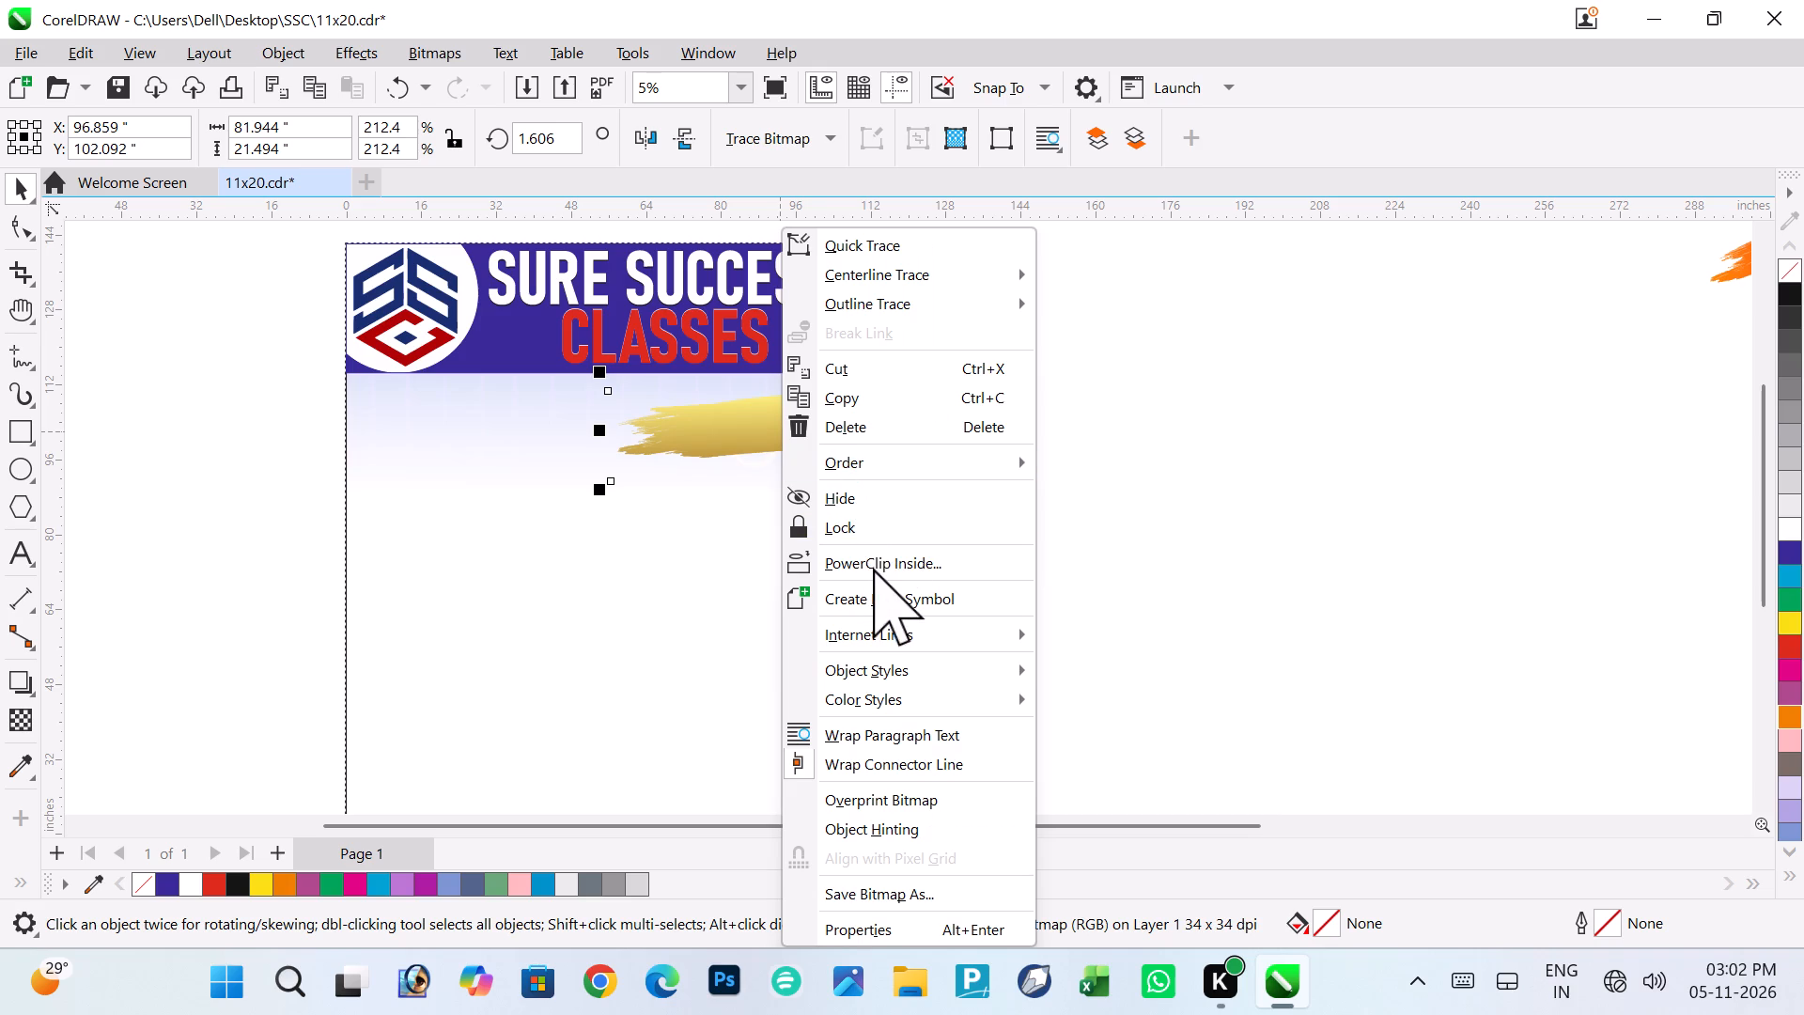
pyautogui.click(875, 568)
pyautogui.click(858, 635)
pyautogui.click(1190, 510)
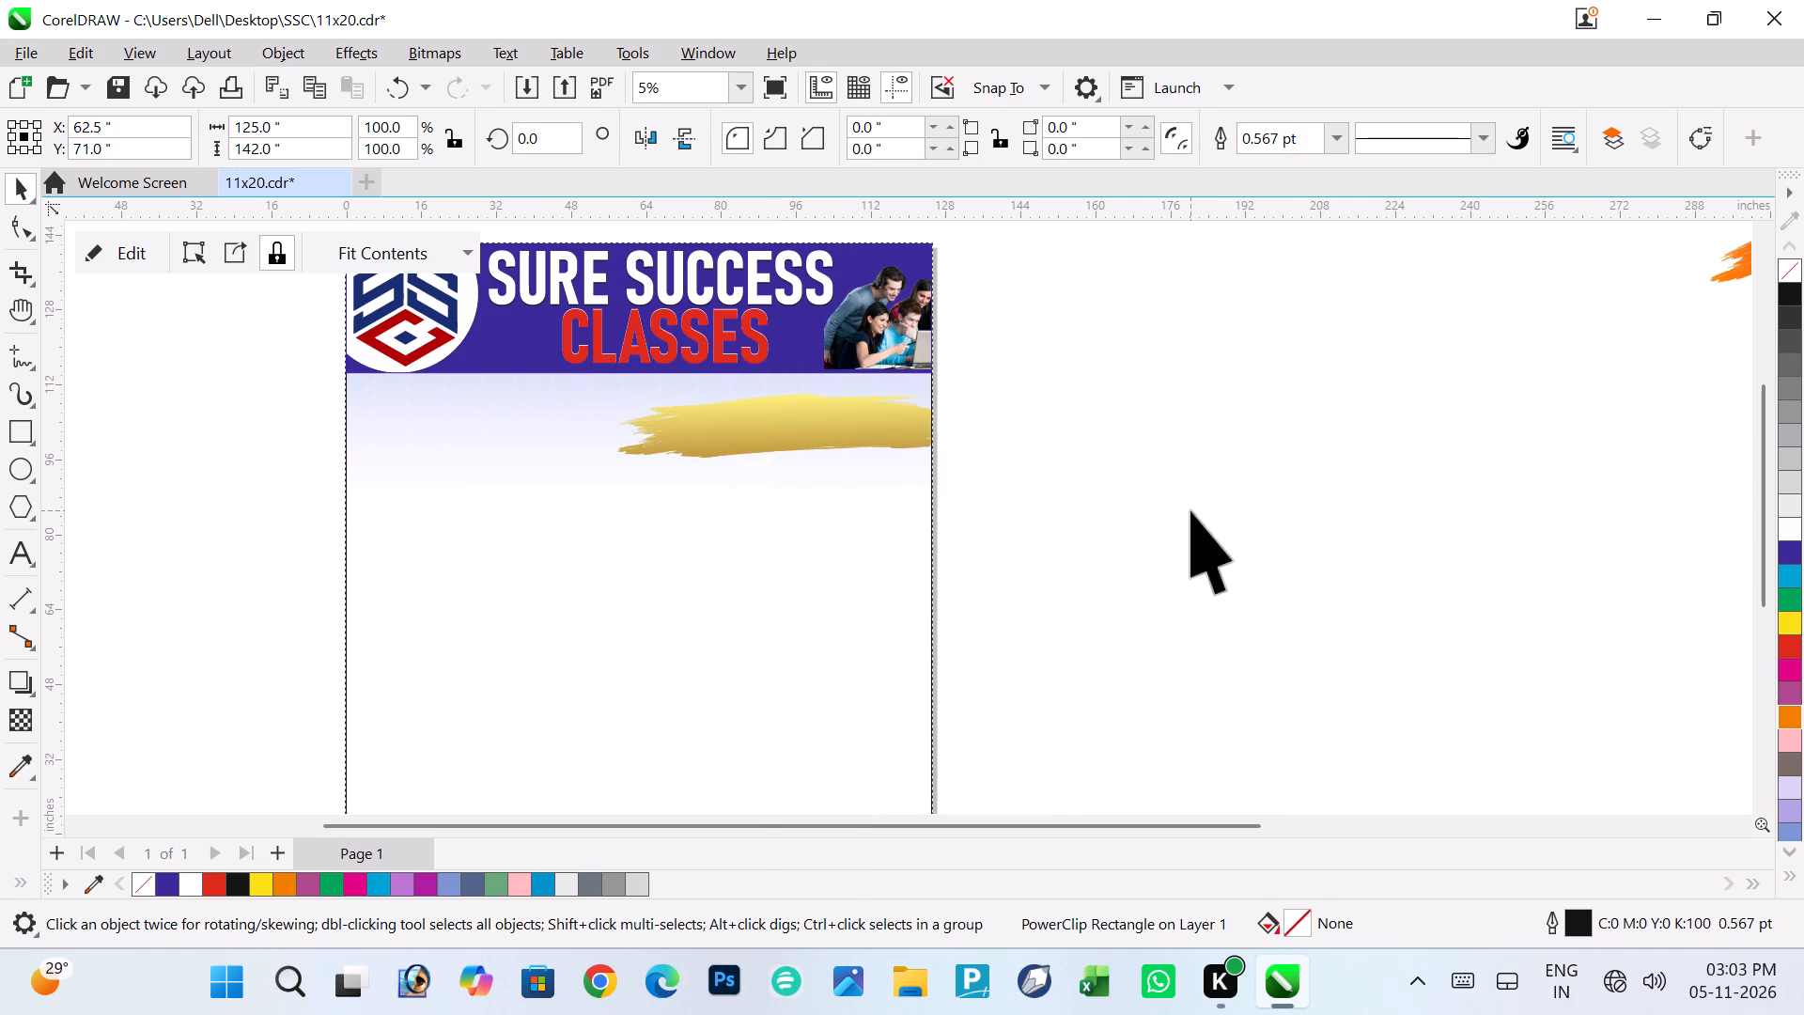
# Move the orange-pink brush stroke from the original poster over the page's left edge below the header and rotate it to about 1.4 degrees.
pyautogui.keyDown('ctrl'); pyautogui.scroll(-2, 1190, 510); pyautogui.keyUp('ctrl')
pyautogui.click(1690, 294)
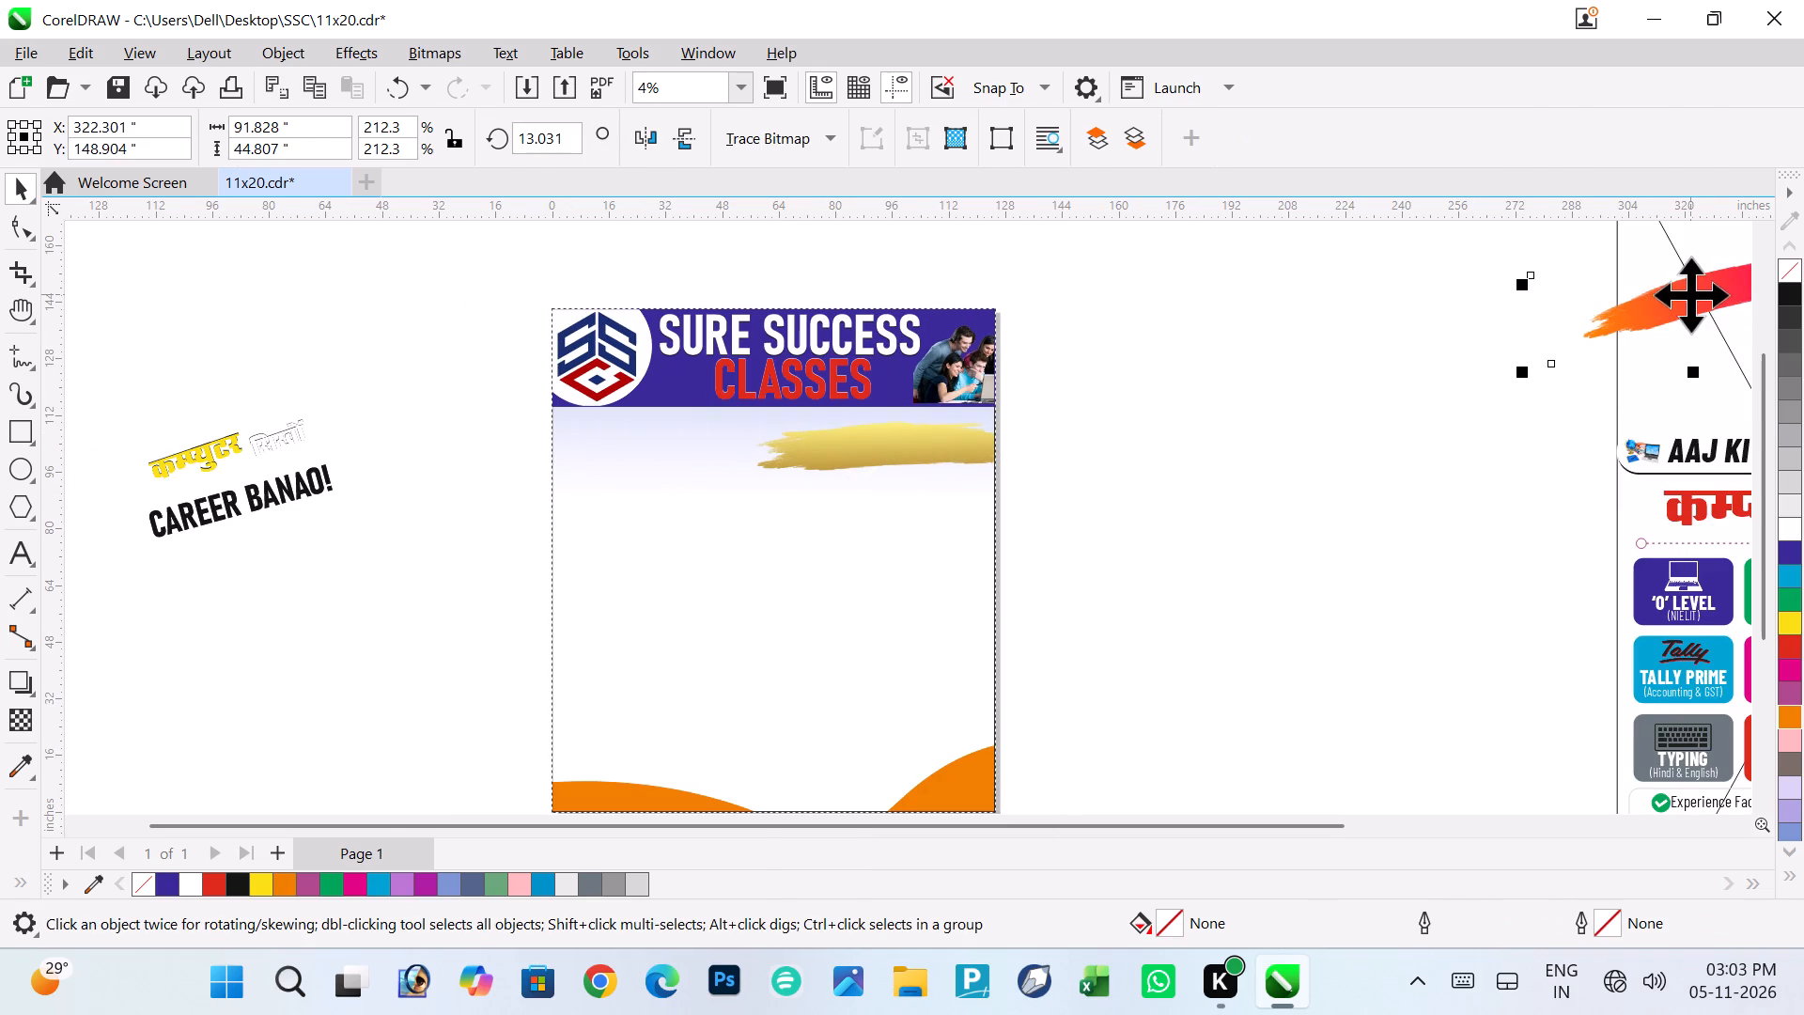
pyautogui.moveTo(1690, 294); pyautogui.dragTo(1220, 398)
pyautogui.rightClick(1220, 398)
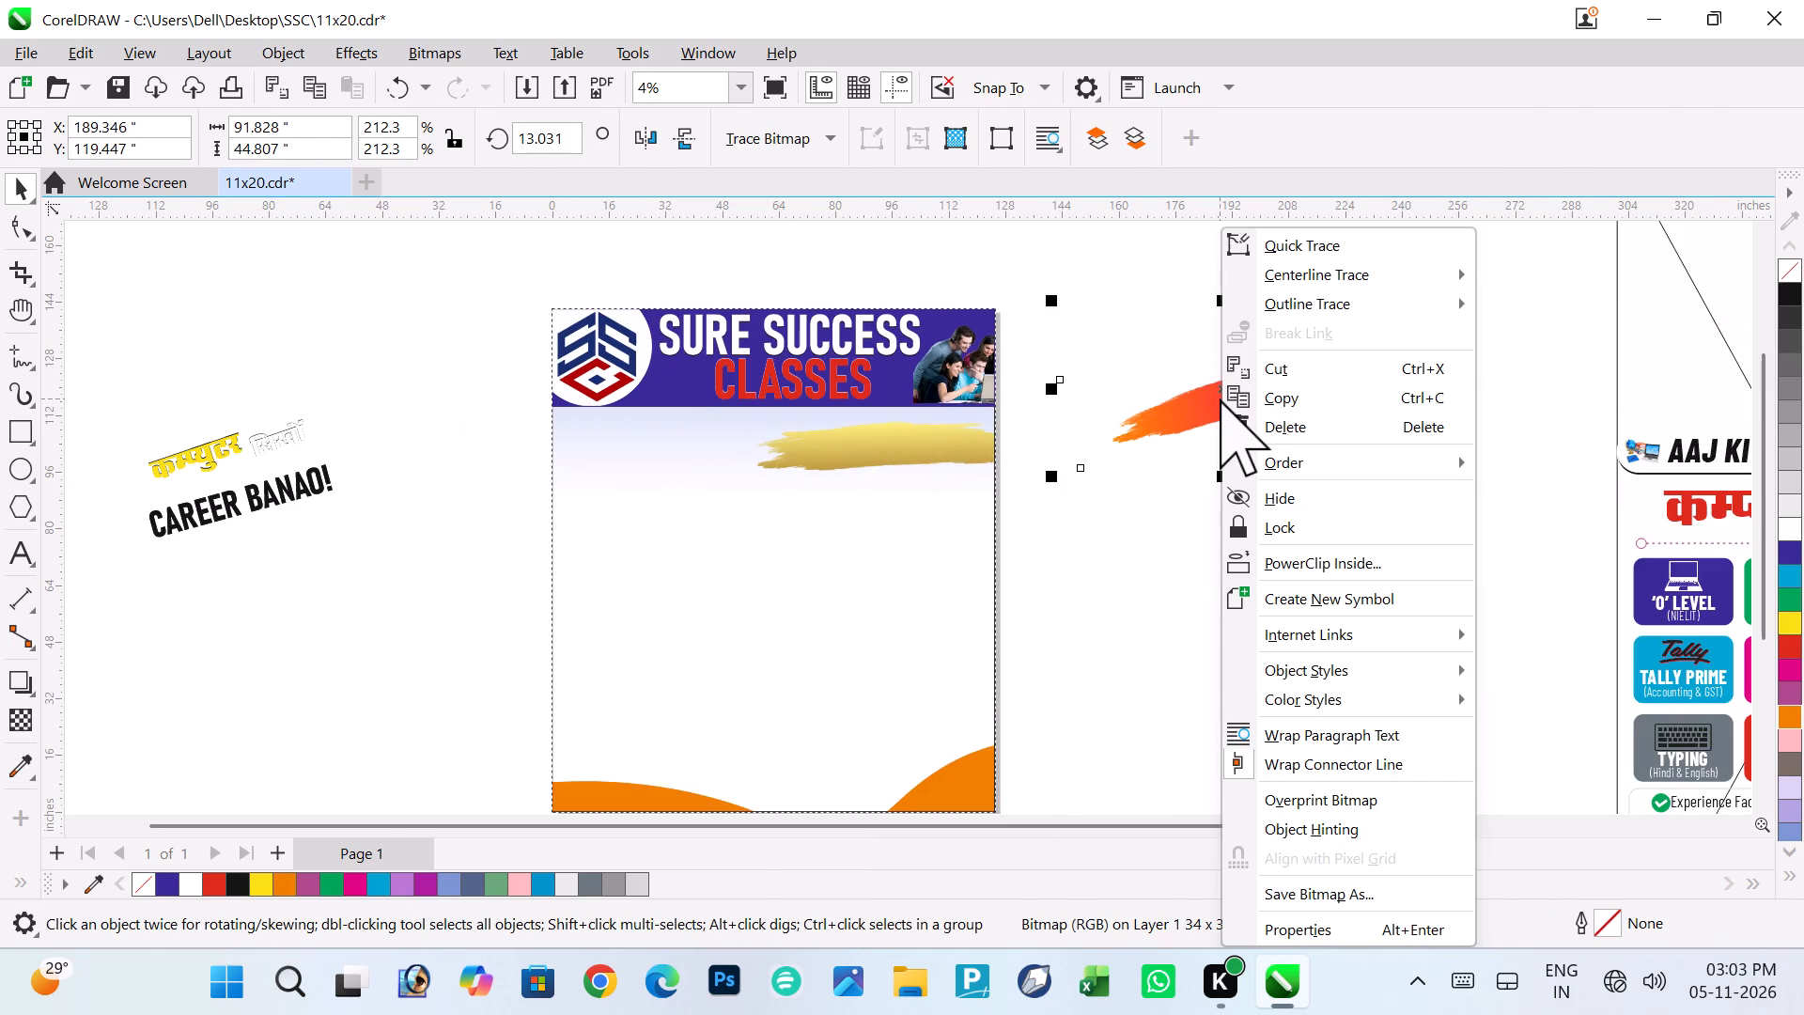
pyautogui.click(1214, 398)
pyautogui.click(1247, 385)
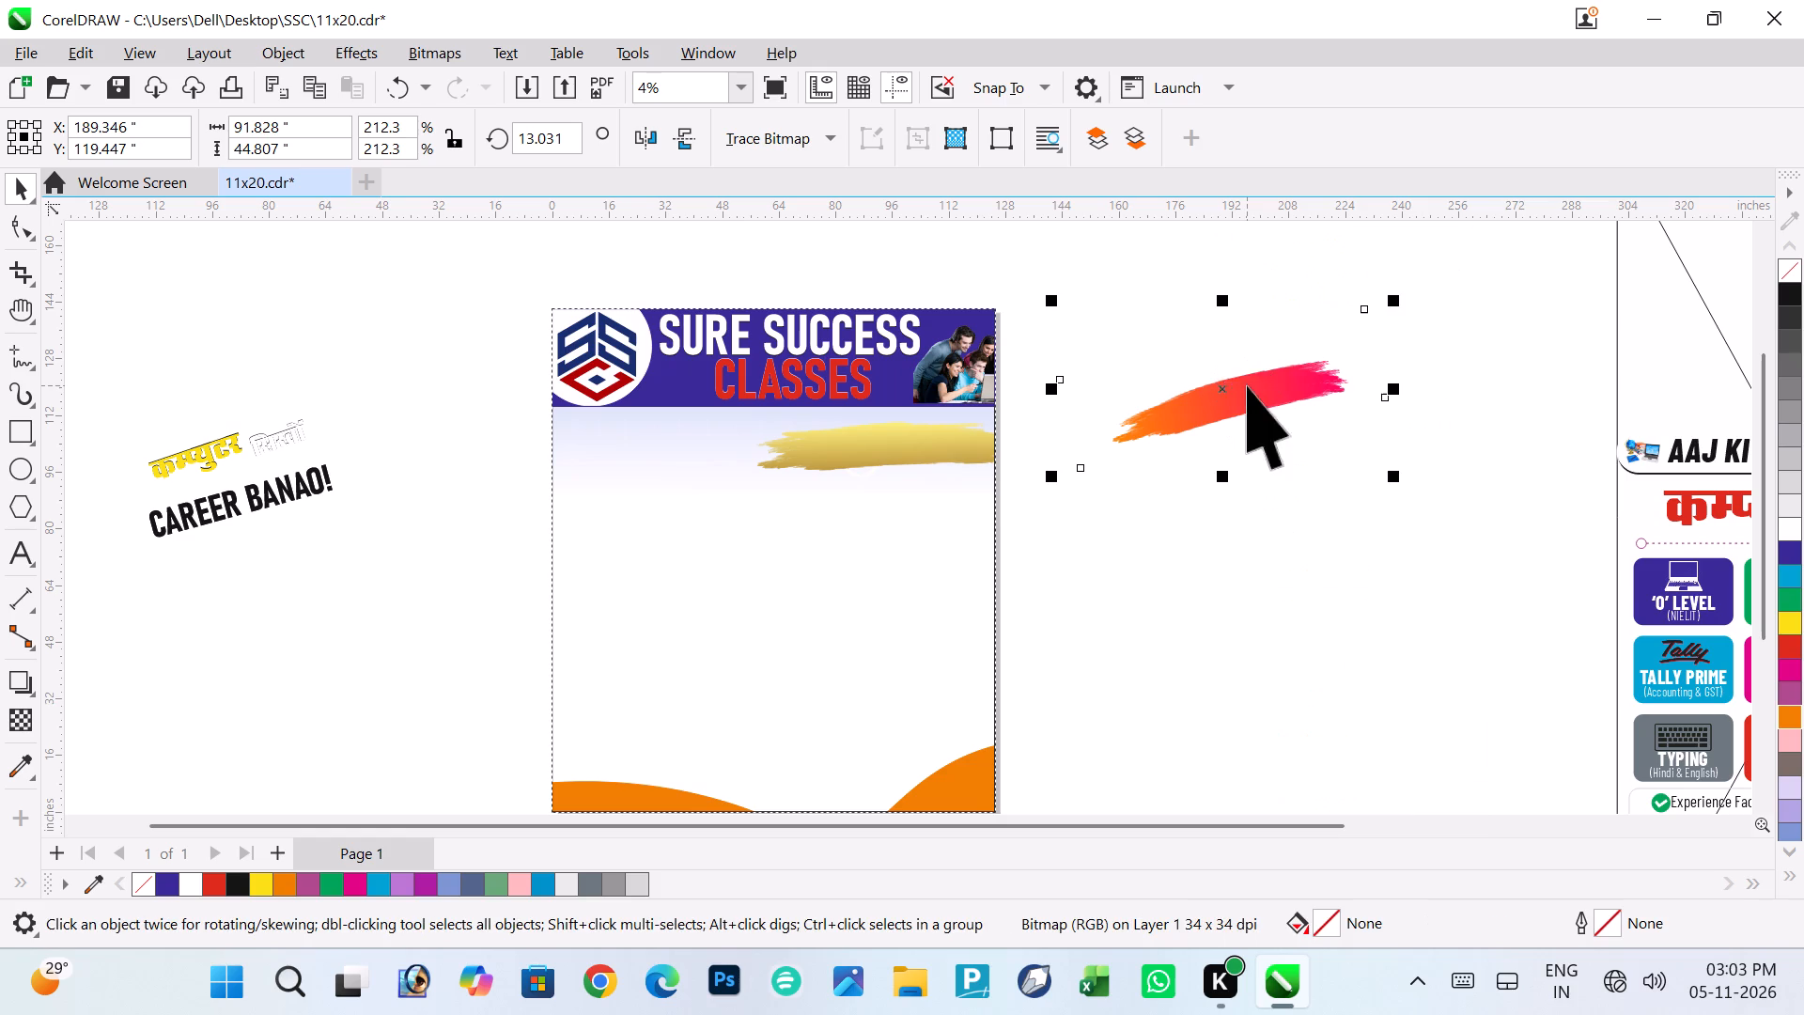
pyautogui.moveTo(1247, 387); pyautogui.dragTo(583, 445)
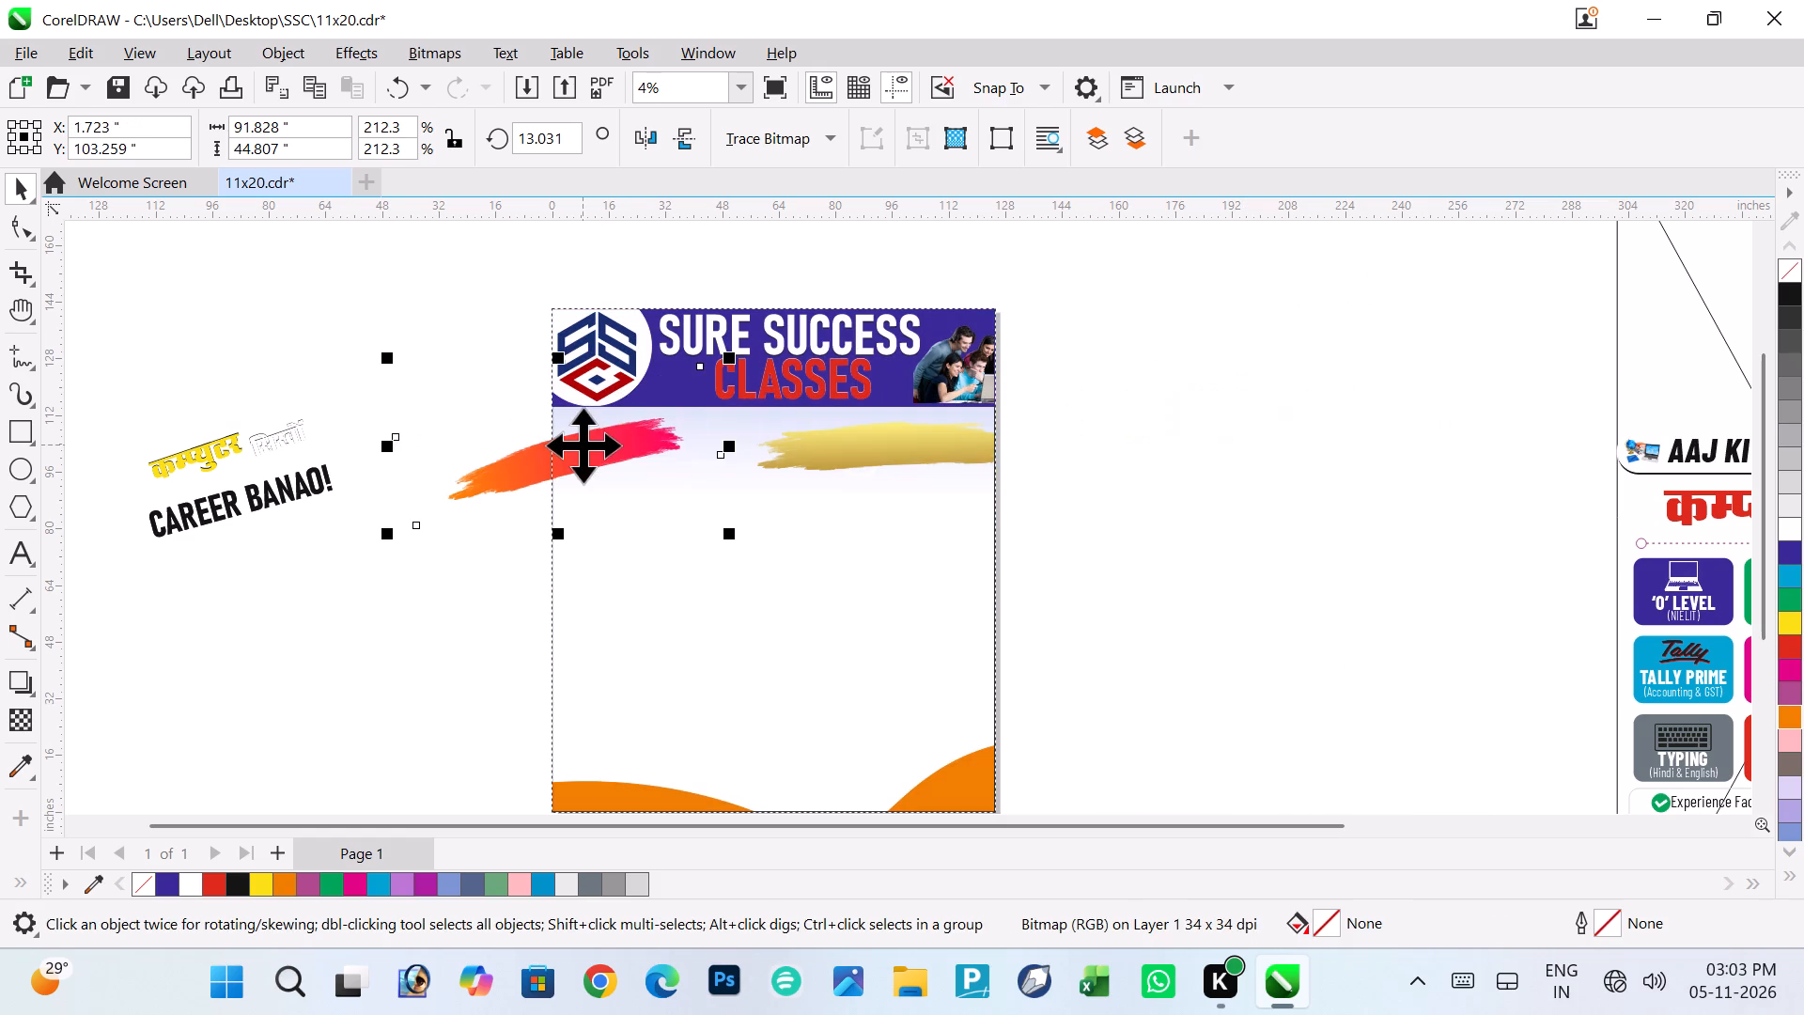
pyautogui.click(583, 445)
pyautogui.moveTo(735, 353); pyautogui.dragTo(771, 385)
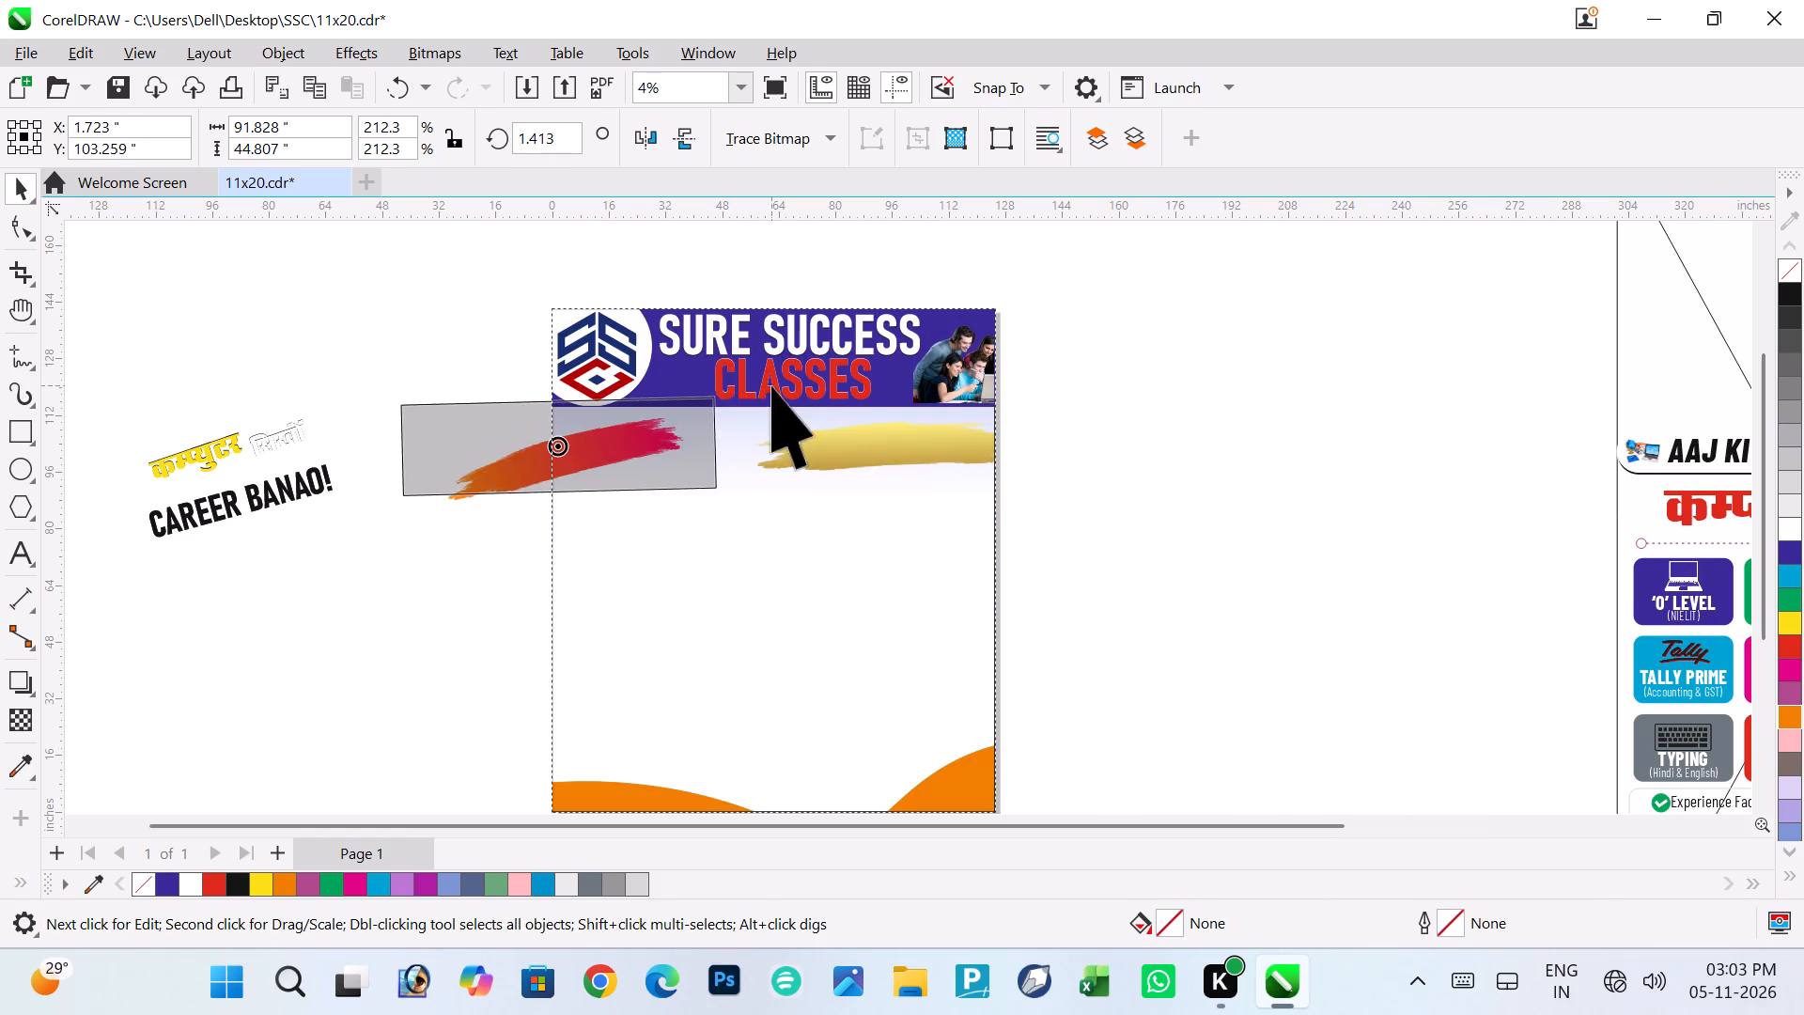
pyautogui.click(630, 449)
# Position the orange-pink brush stroke at about X 17.1, Y 109.1 inches and PowerClip it inside the page rectangle.
pyautogui.moveTo(594, 453); pyautogui.dragTo(643, 451)
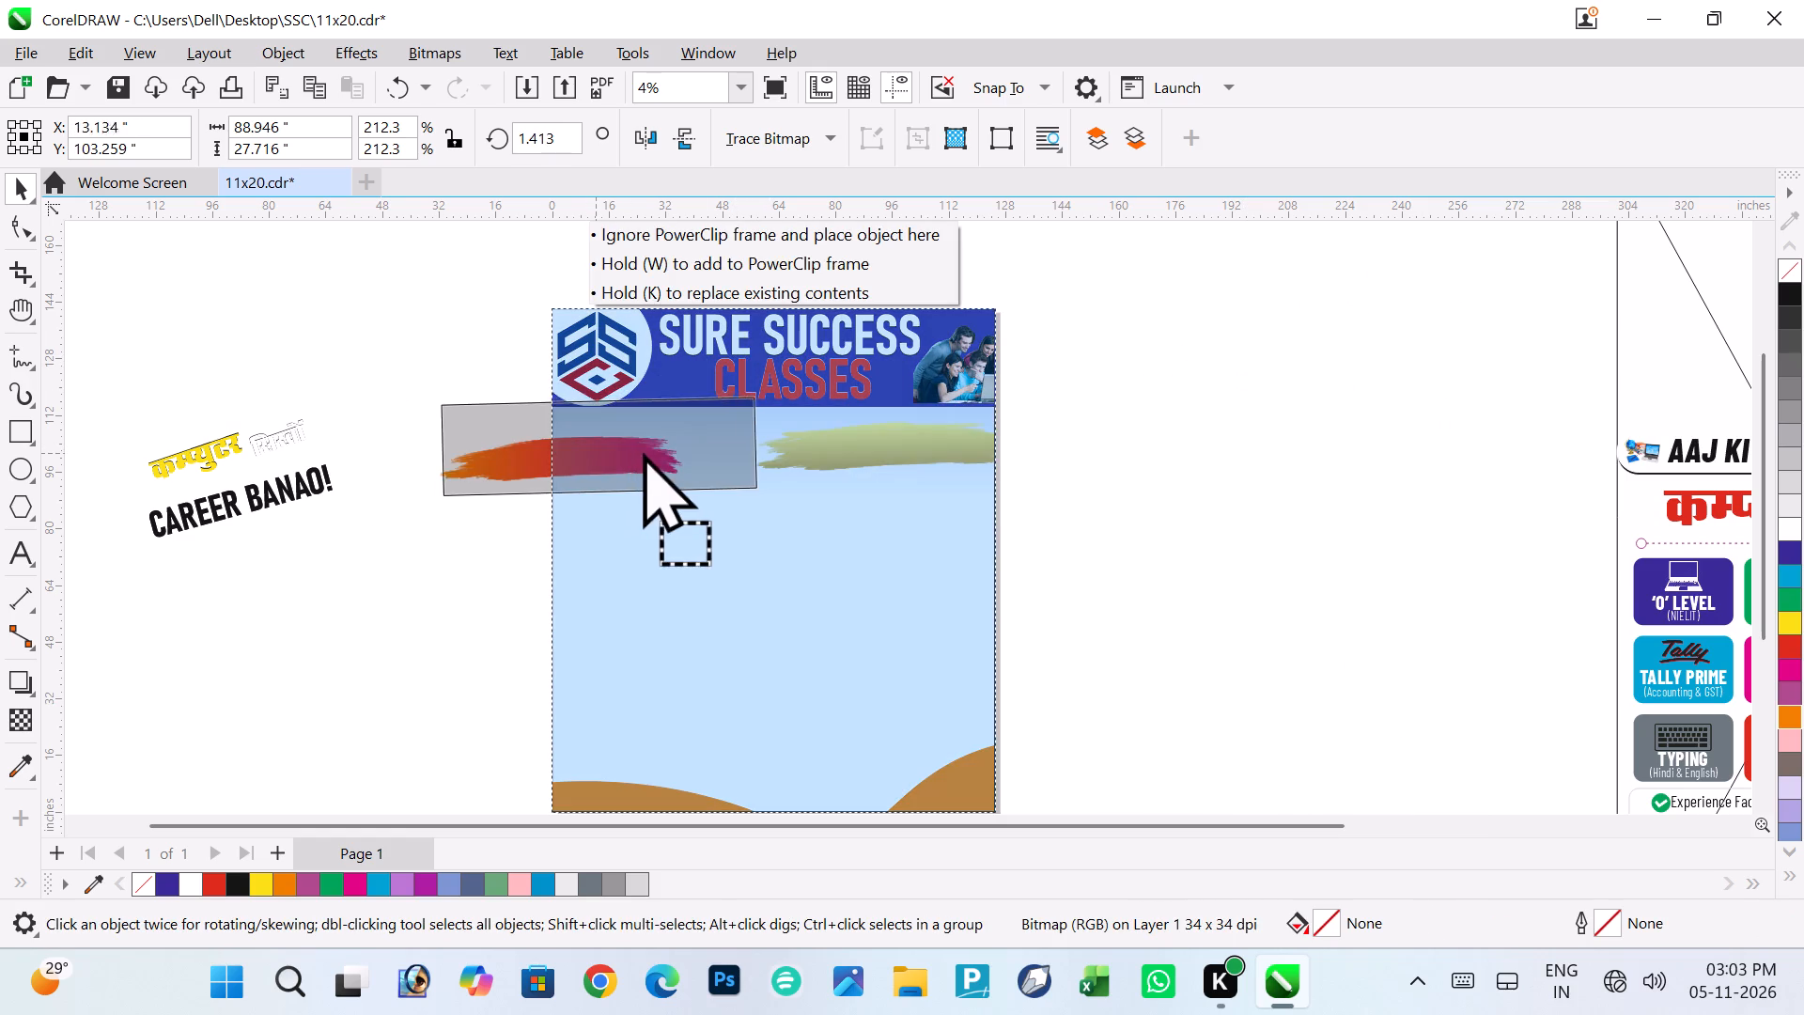
pyautogui.moveTo(643, 451); pyautogui.dragTo(655, 443)
pyautogui.moveTo(655, 443); pyautogui.dragTo(653, 439)
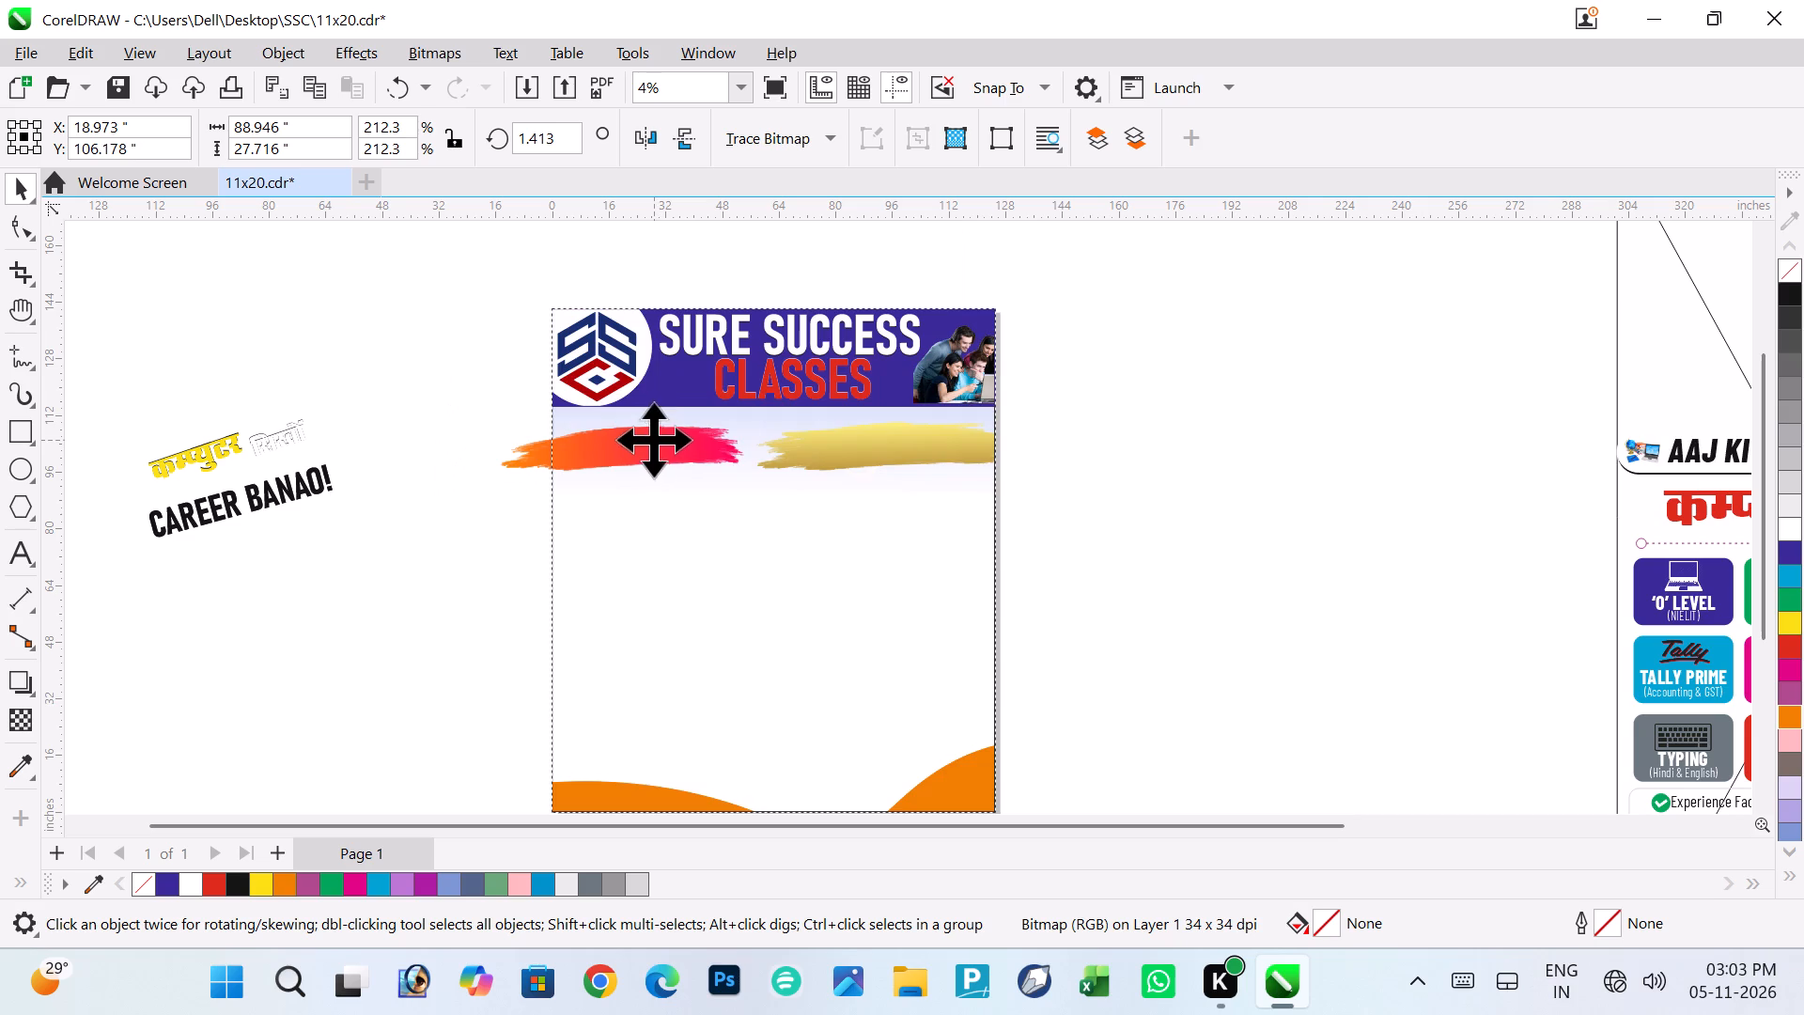
pyautogui.moveTo(653, 439); pyautogui.dragTo(648, 432)
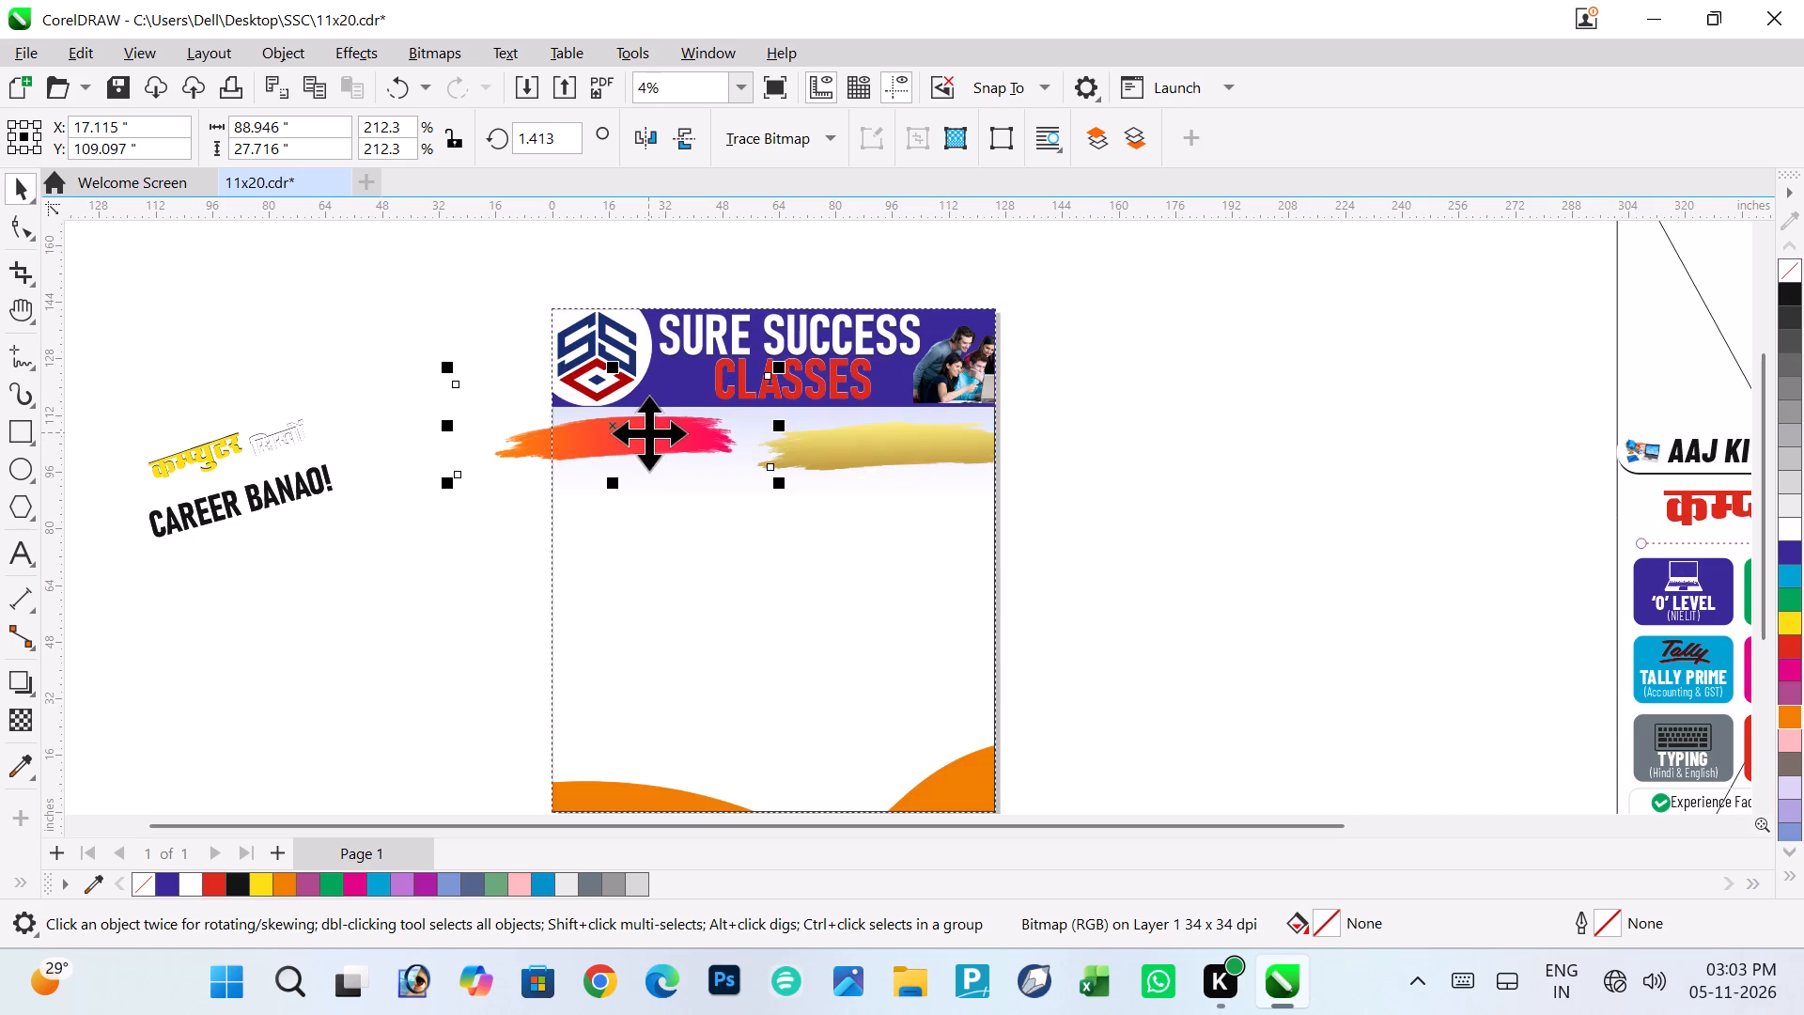
pyautogui.rightClick(648, 432)
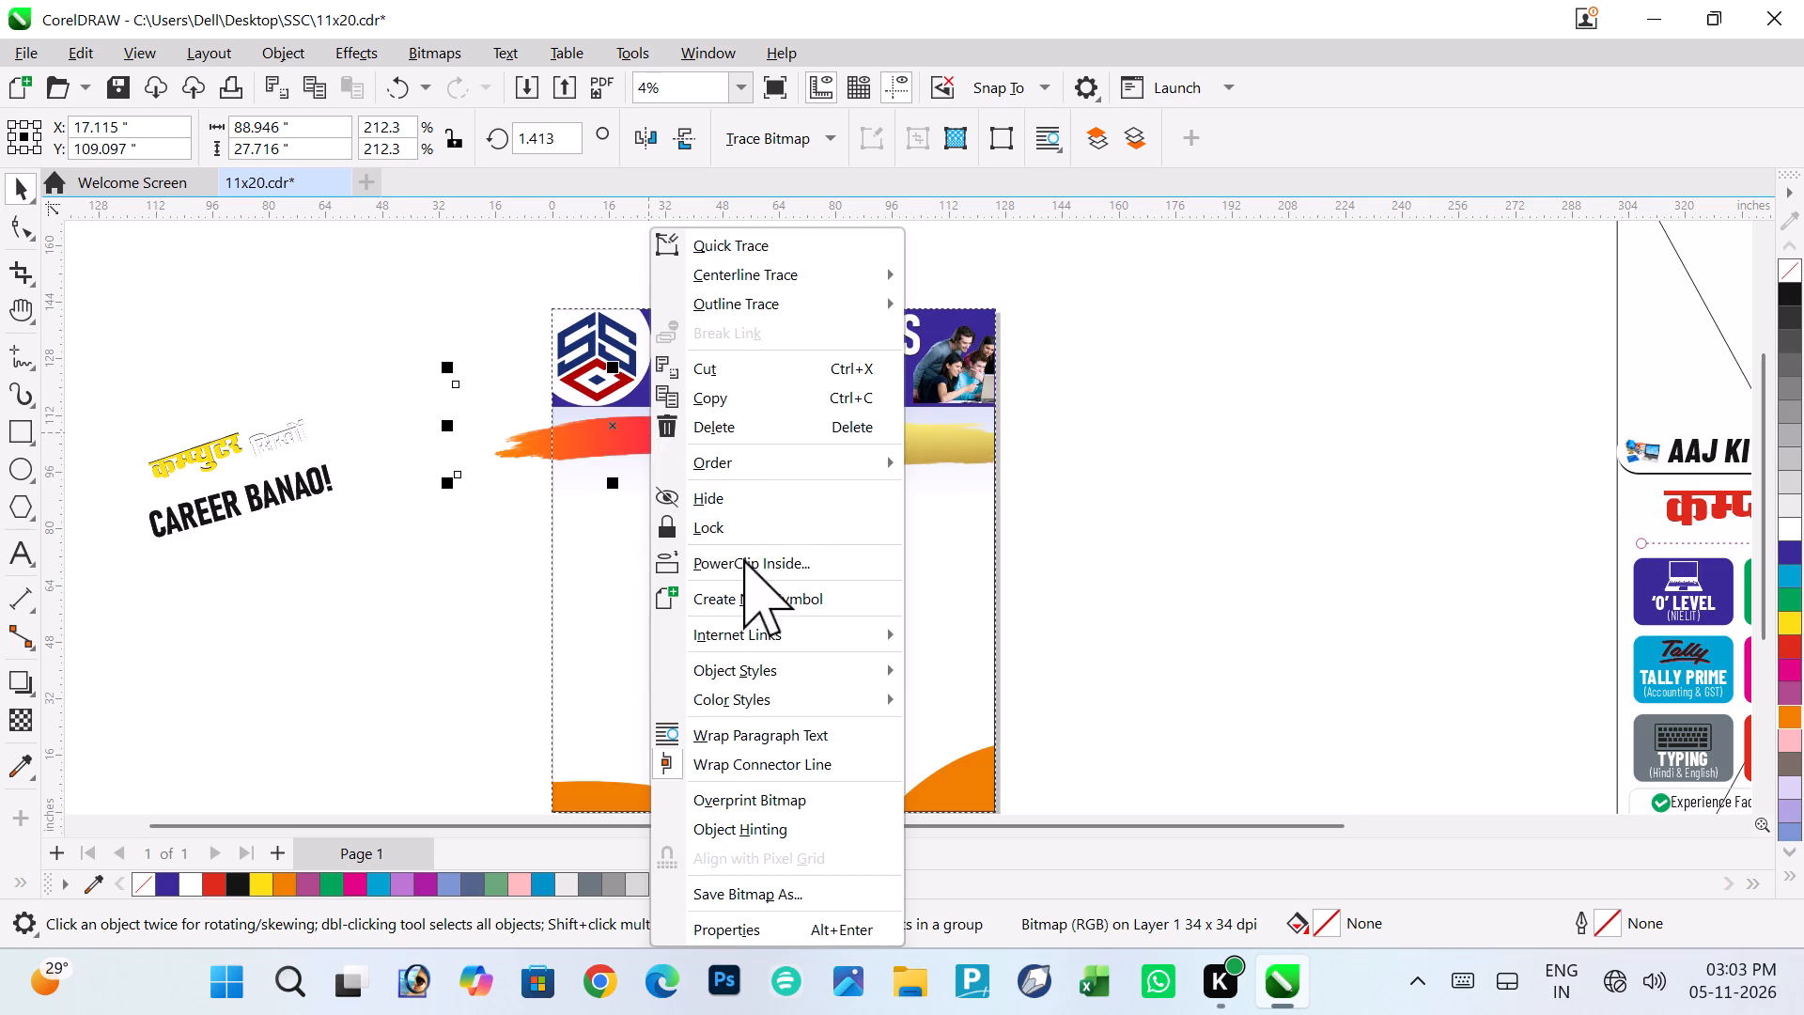
pyautogui.click(743, 559)
pyautogui.click(625, 628)
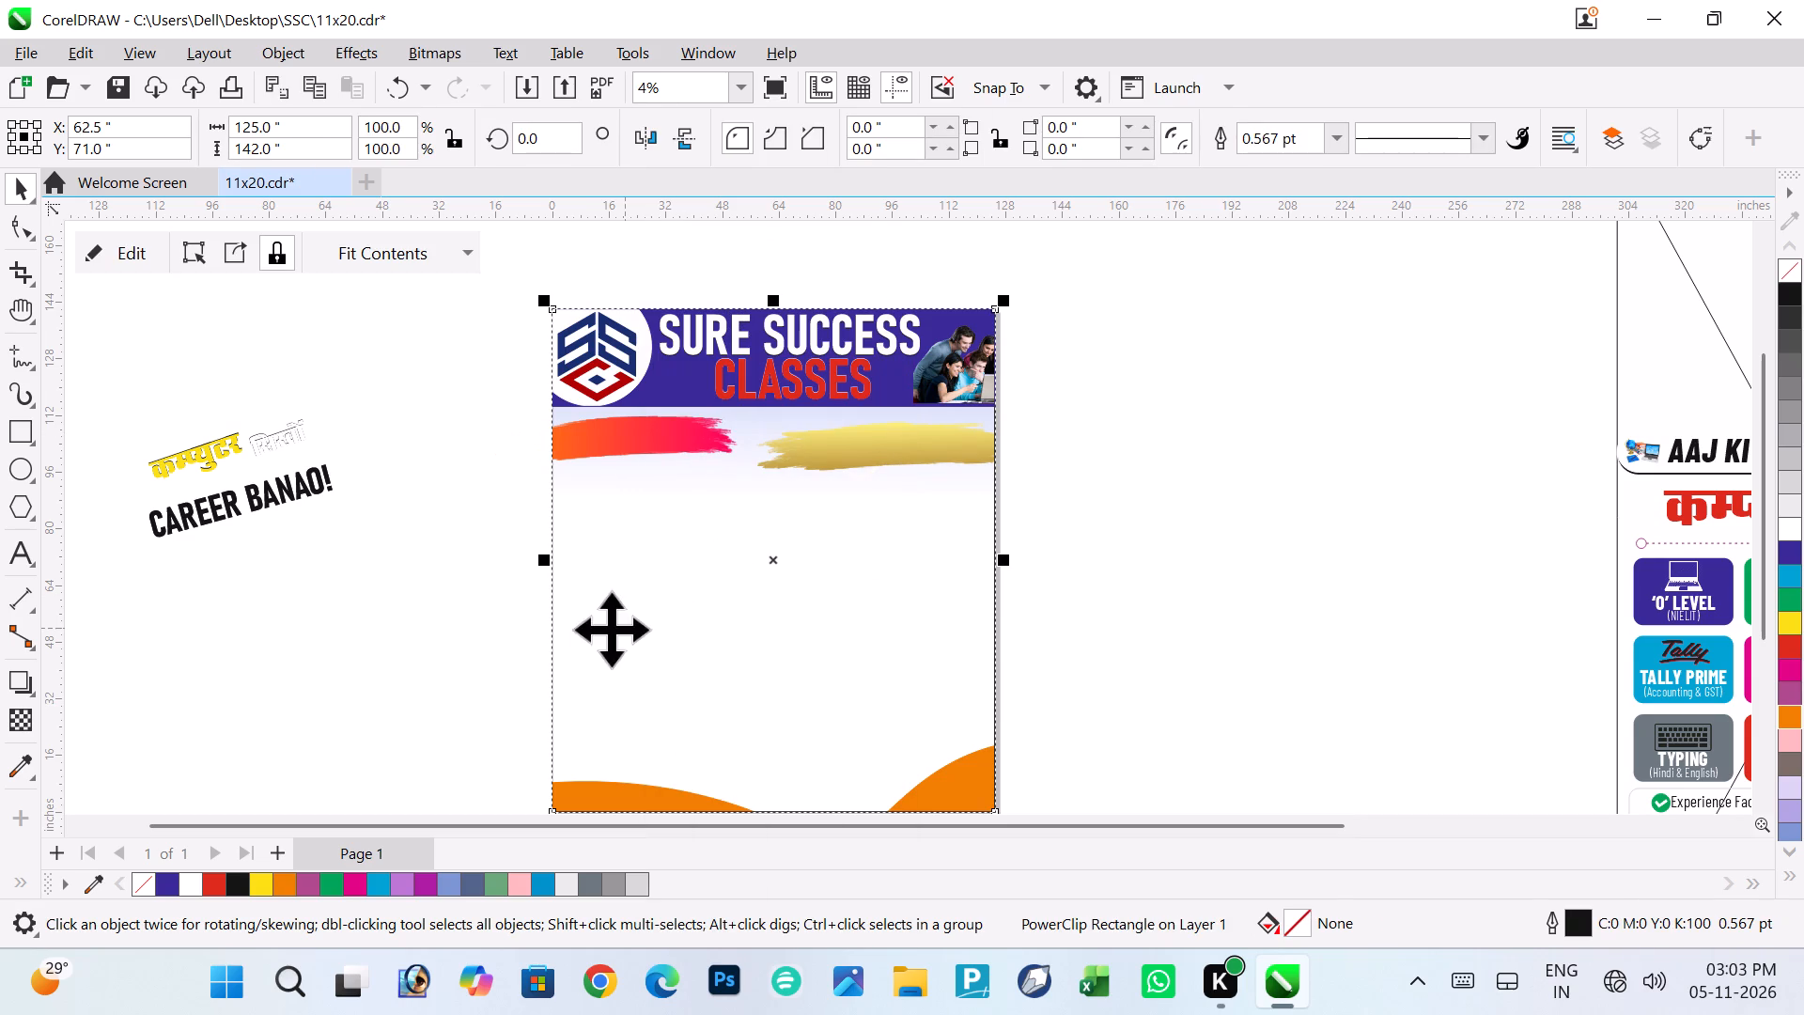
pyautogui.click(458, 559)
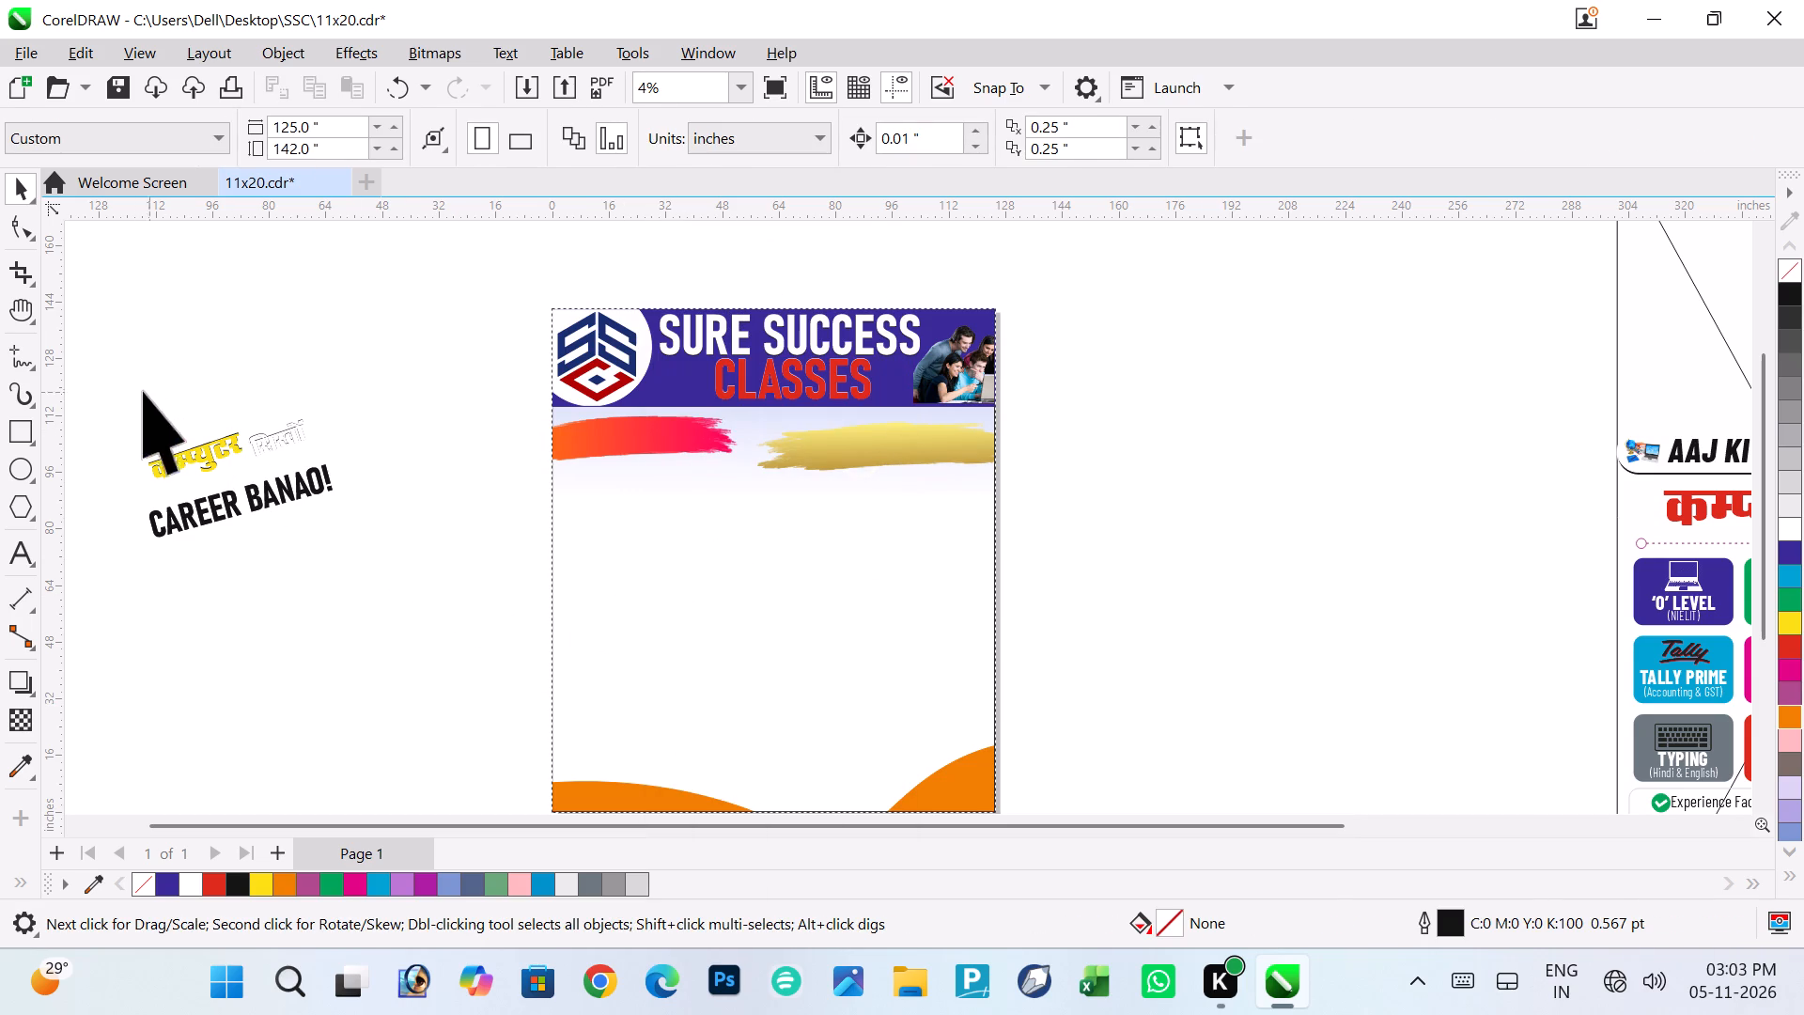
# Move the कम्प्युटर सिखों text onto the orange-pink brush stroke and rotate it to about 6.5 degrees.
pyautogui.moveTo(112, 379); pyautogui.dragTo(326, 485)
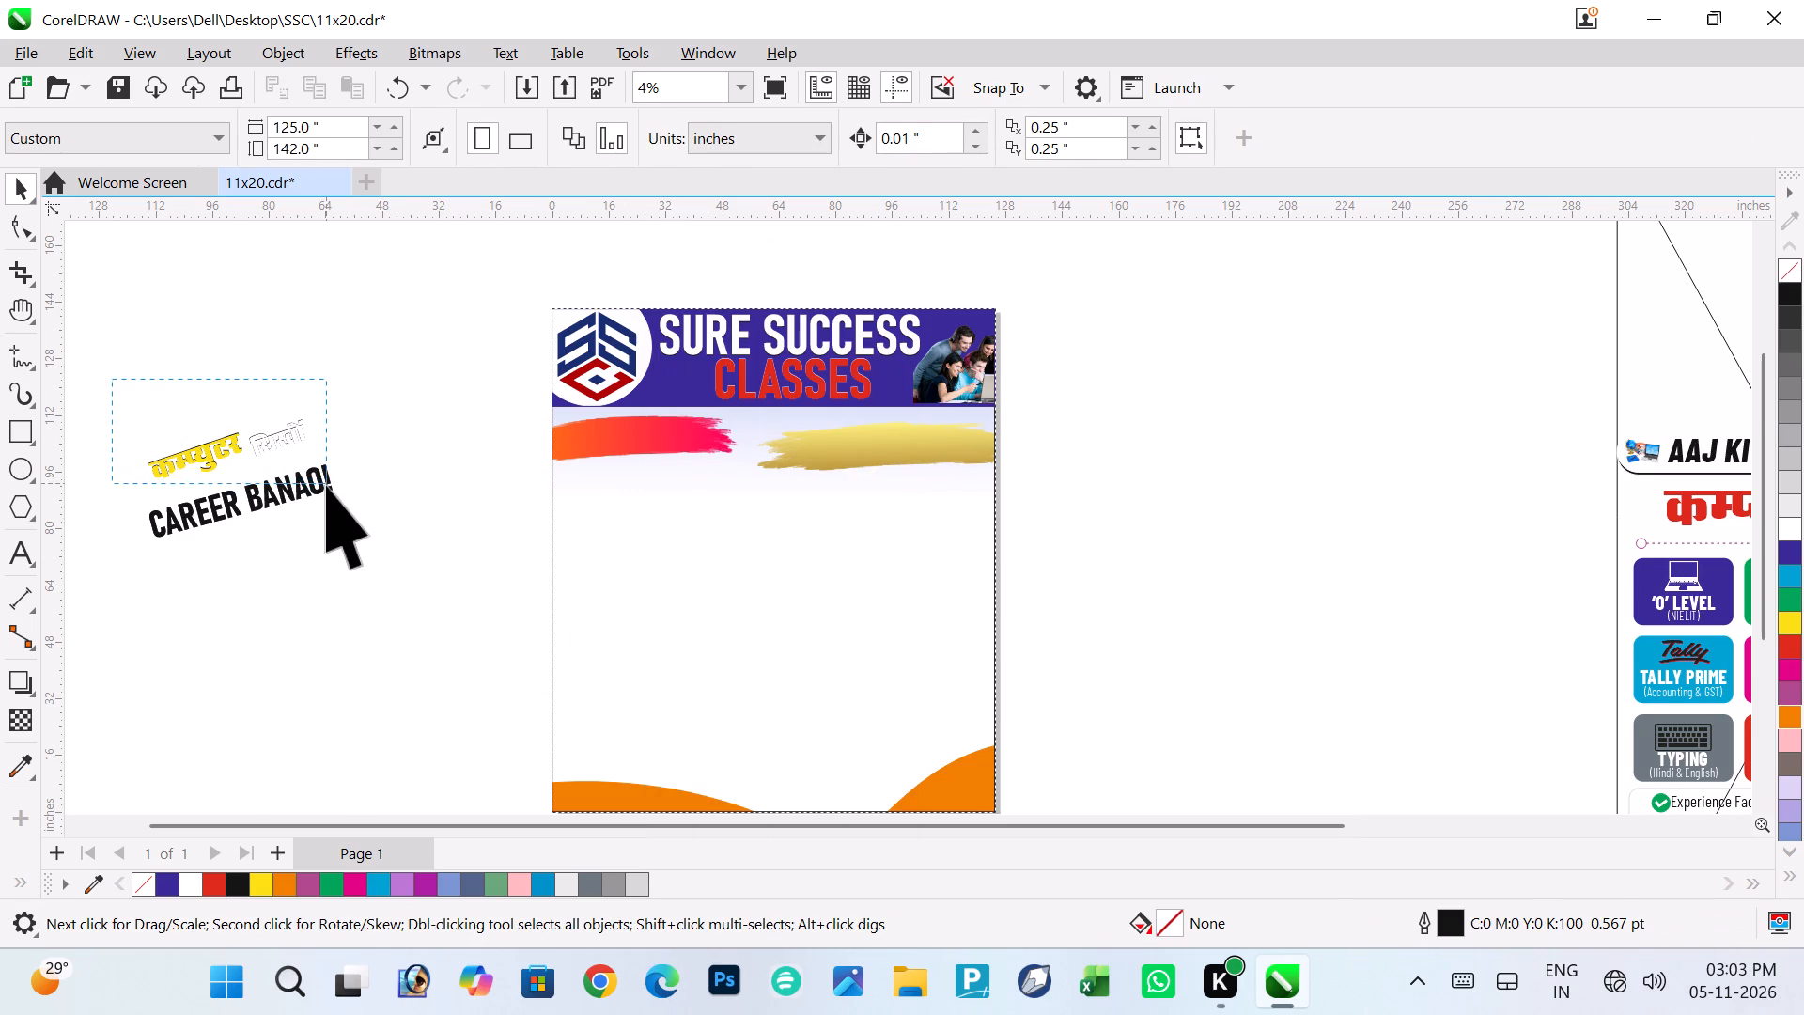
pyautogui.moveTo(326, 485); pyautogui.dragTo(326, 486)
pyautogui.moveTo(268, 451); pyautogui.dragTo(639, 456)
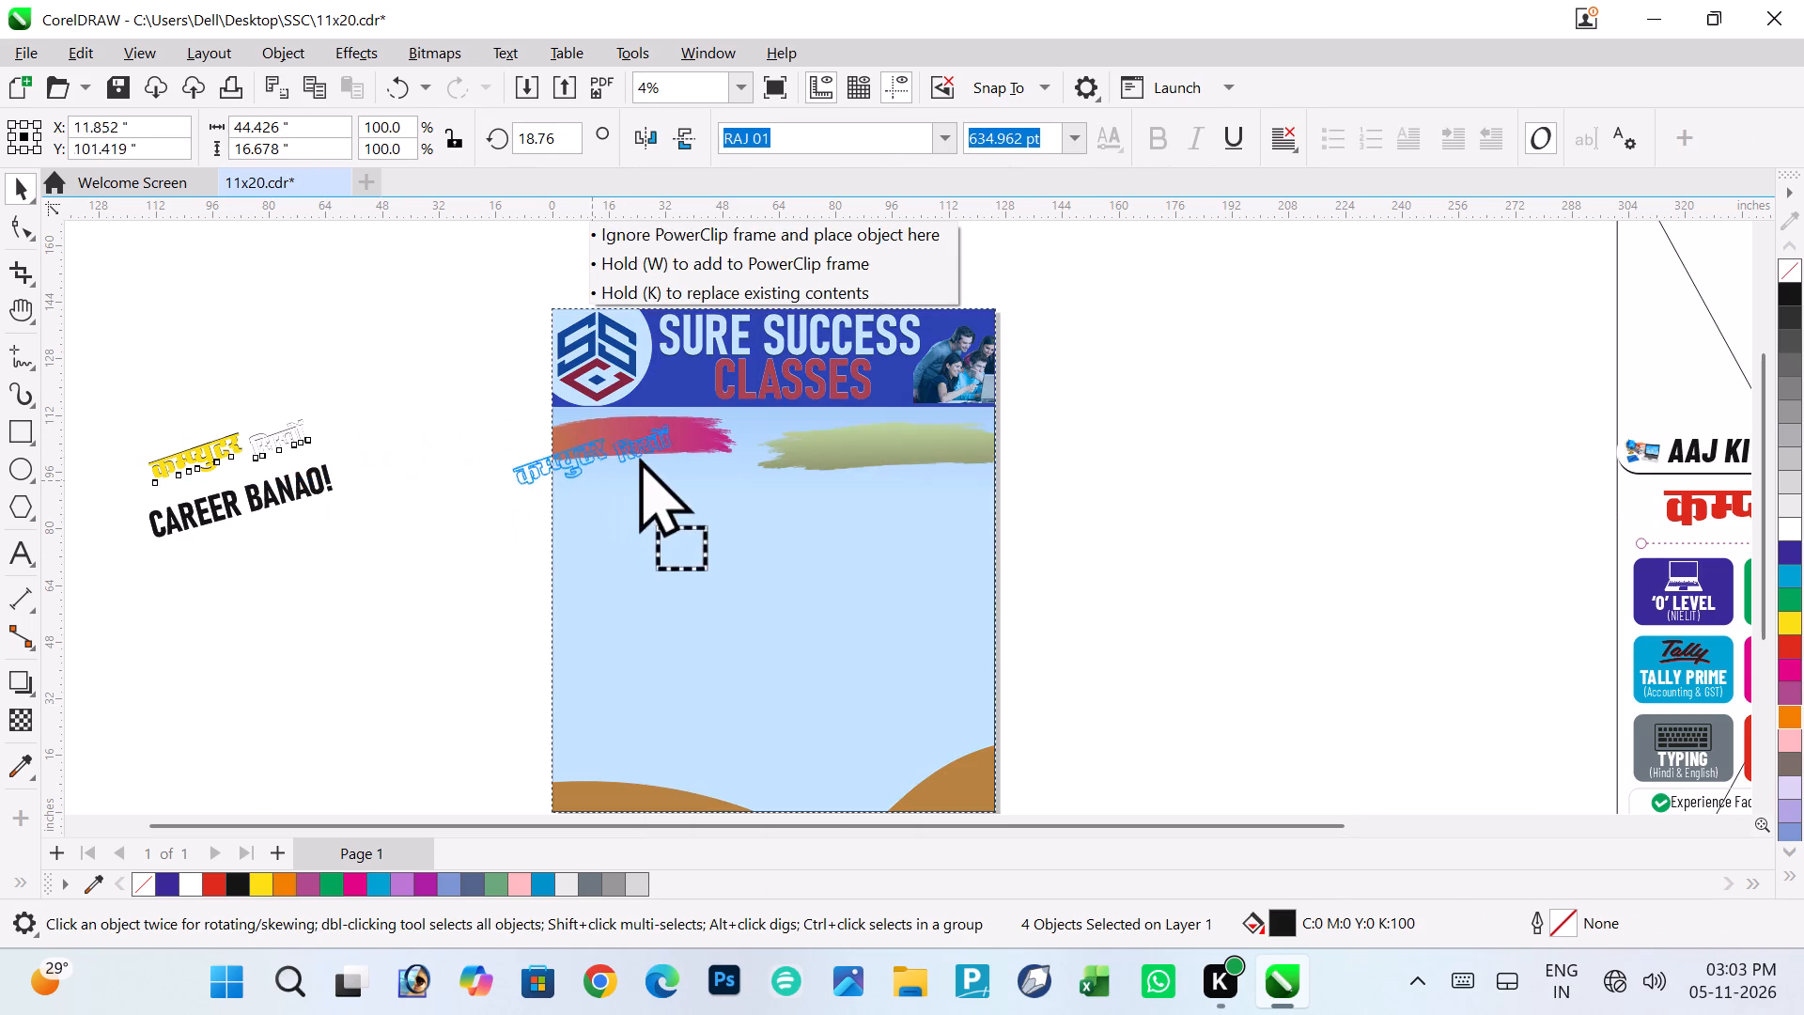
pyautogui.moveTo(639, 456); pyautogui.dragTo(648, 453)
pyautogui.keyDown('ctrl'); pyautogui.scroll(5, 648, 453); pyautogui.keyUp('ctrl')
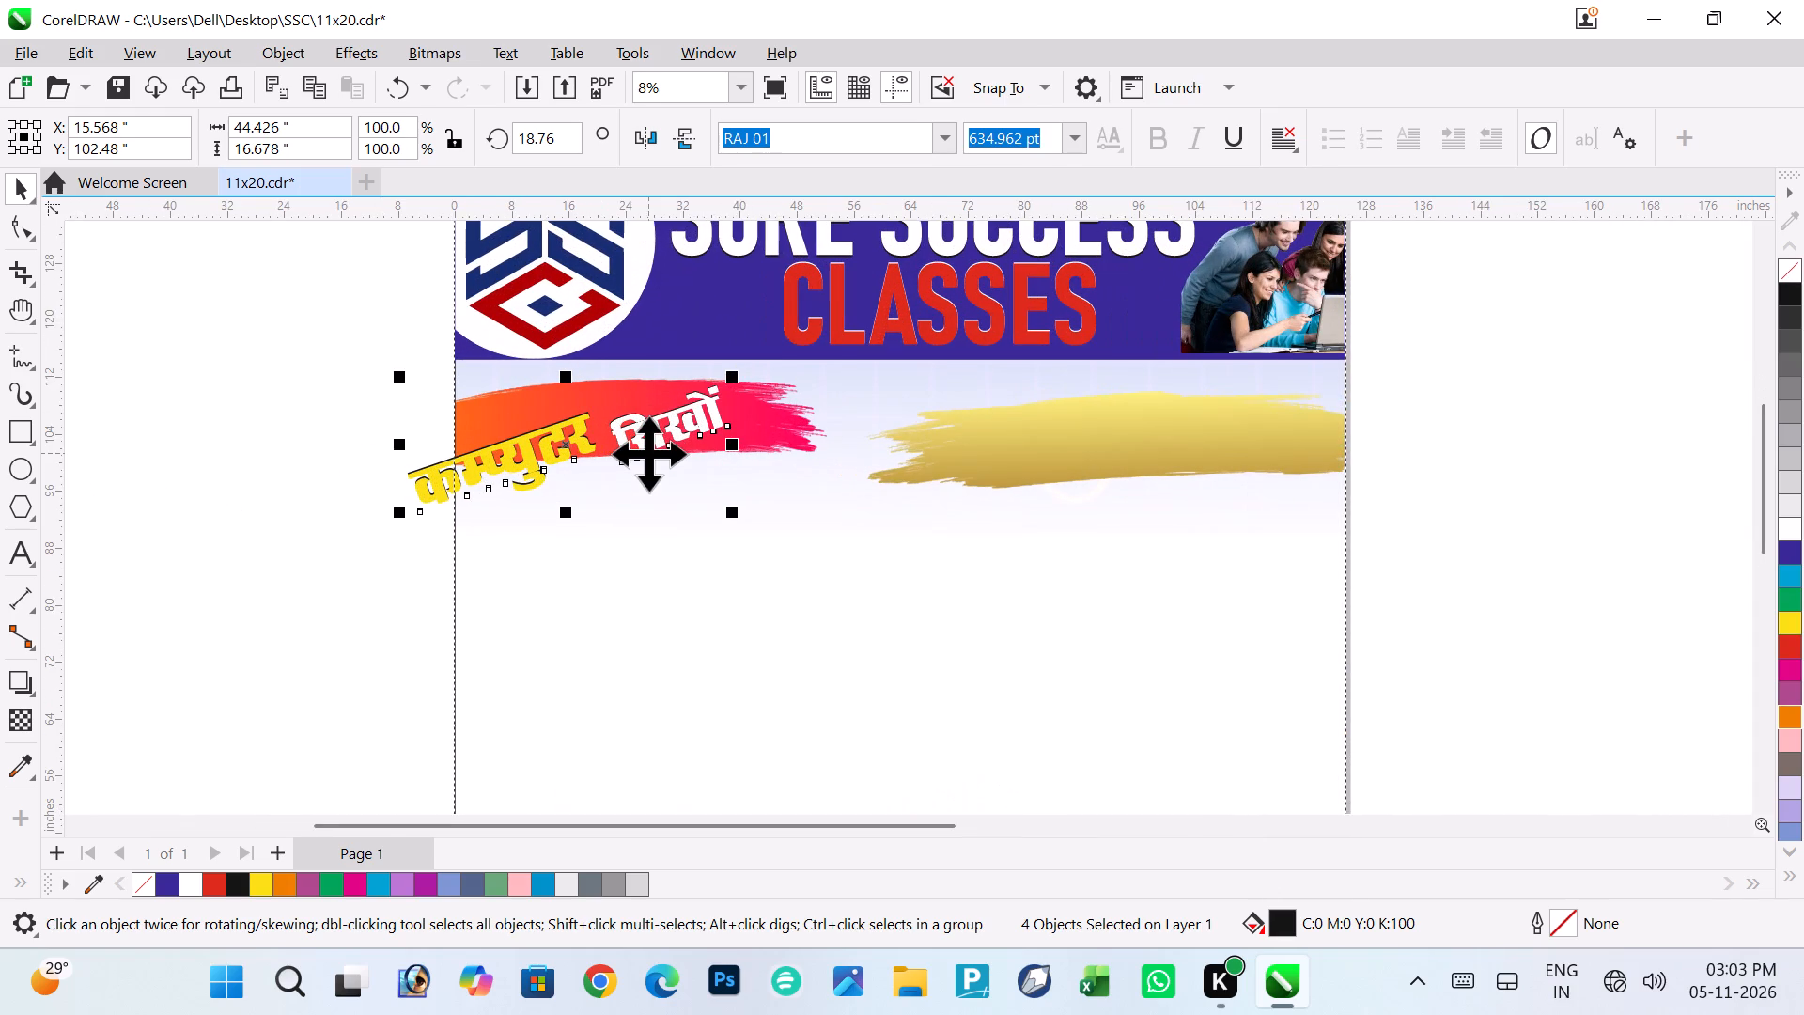
pyautogui.click(648, 453)
pyautogui.moveTo(745, 366); pyautogui.dragTo(769, 400)
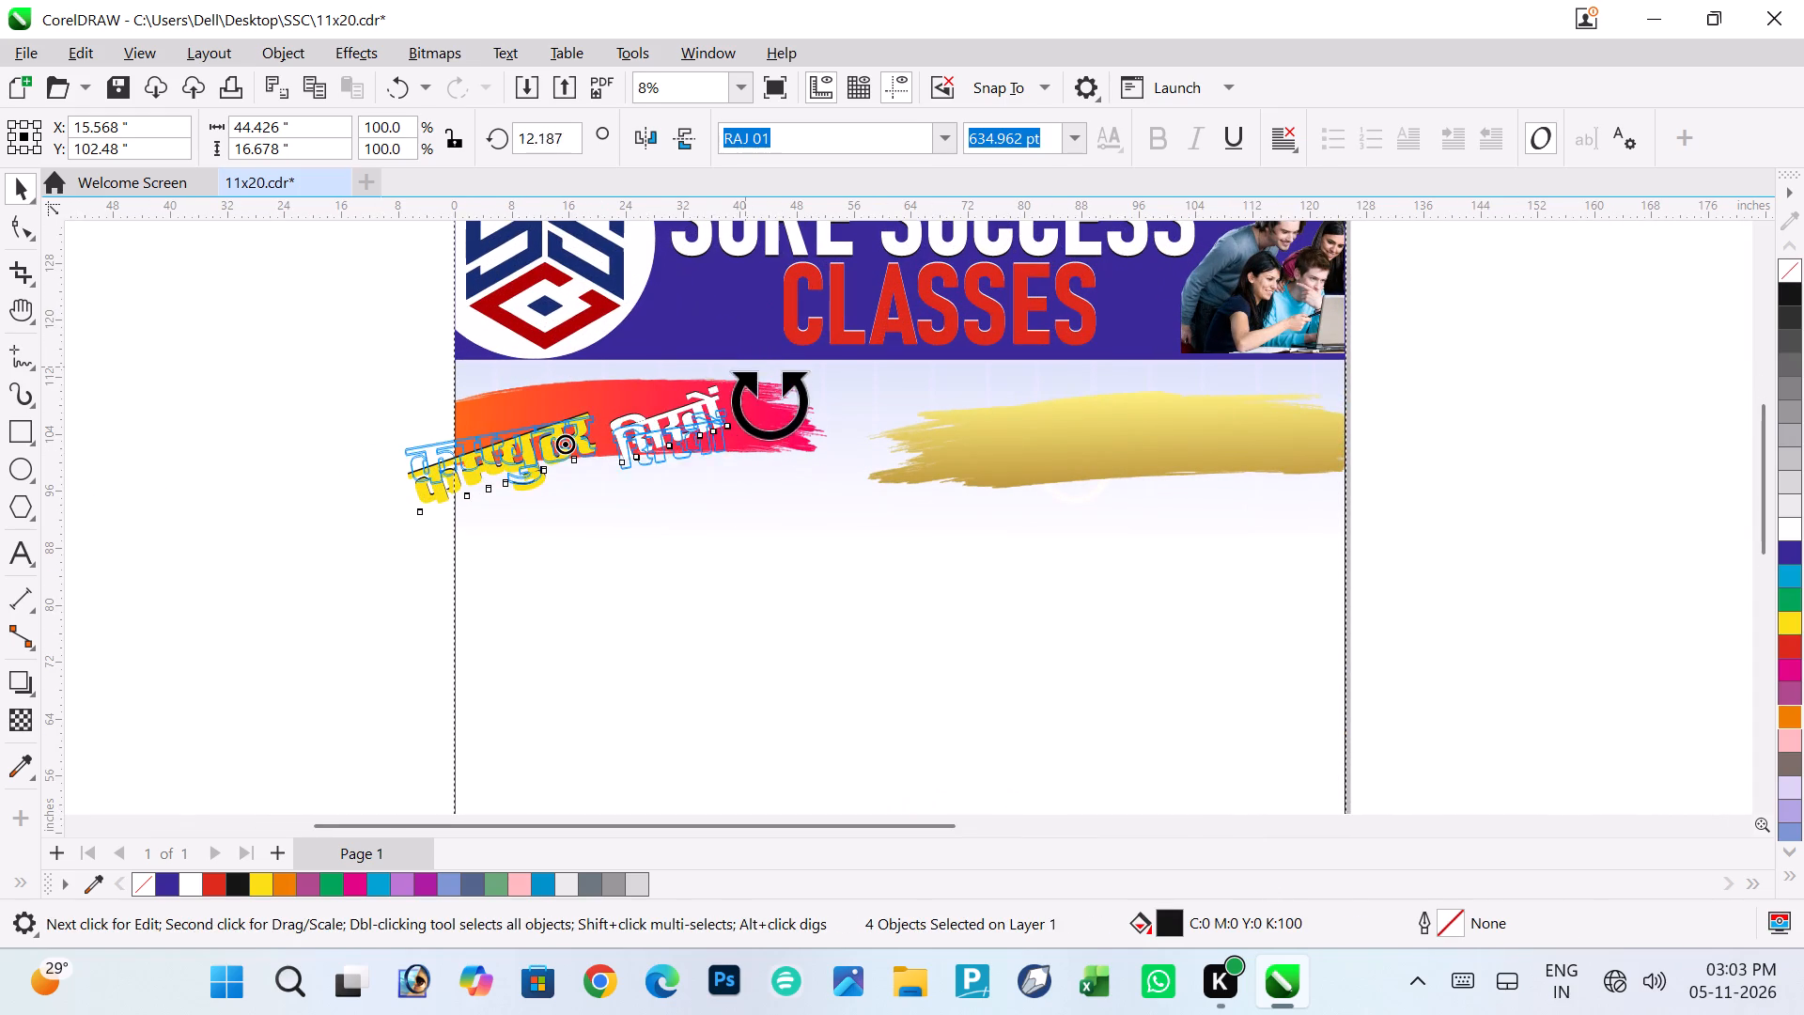
pyautogui.moveTo(769, 400); pyautogui.dragTo(771, 407)
pyautogui.click(670, 450)
# Fit the कम्प्युटर सिखों text within the orange-pink stroke, scaled to about 43.7 by 8.8 inches and centered about X 24.2, Y 106.3.
pyautogui.moveTo(650, 450); pyautogui.dragTo(717, 419)
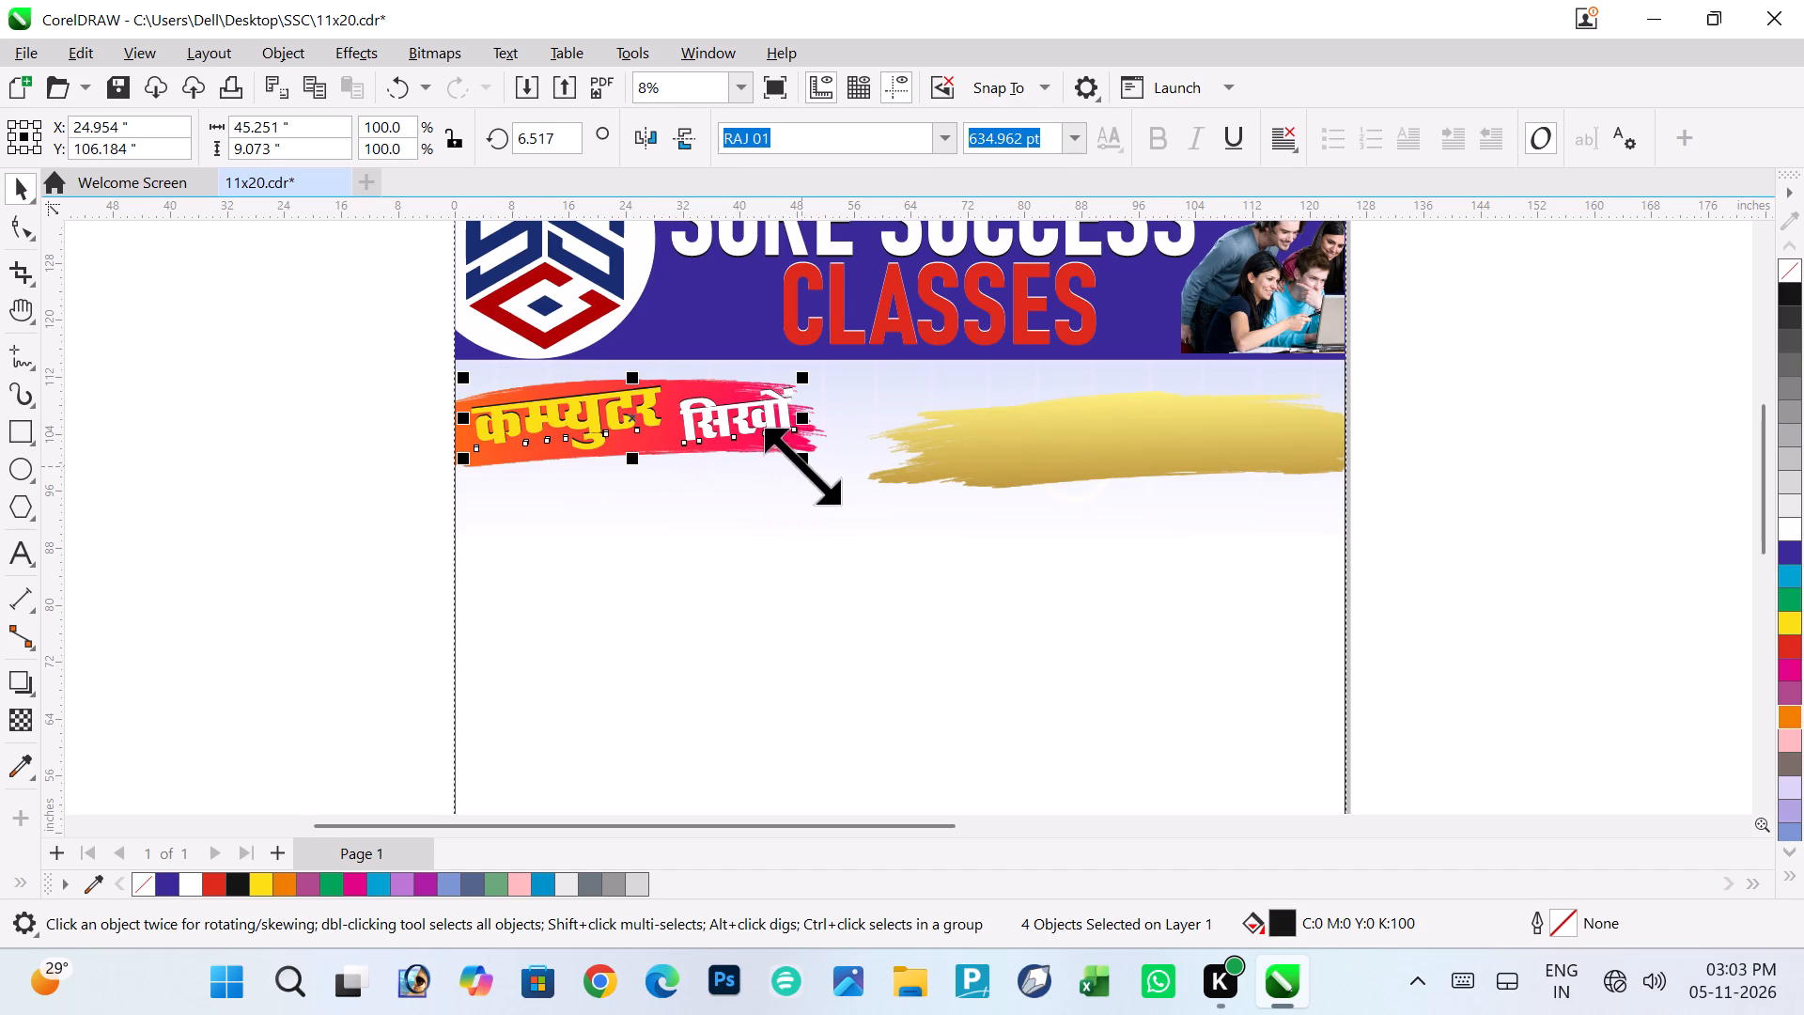
pyautogui.moveTo(802, 461); pyautogui.dragTo(791, 461)
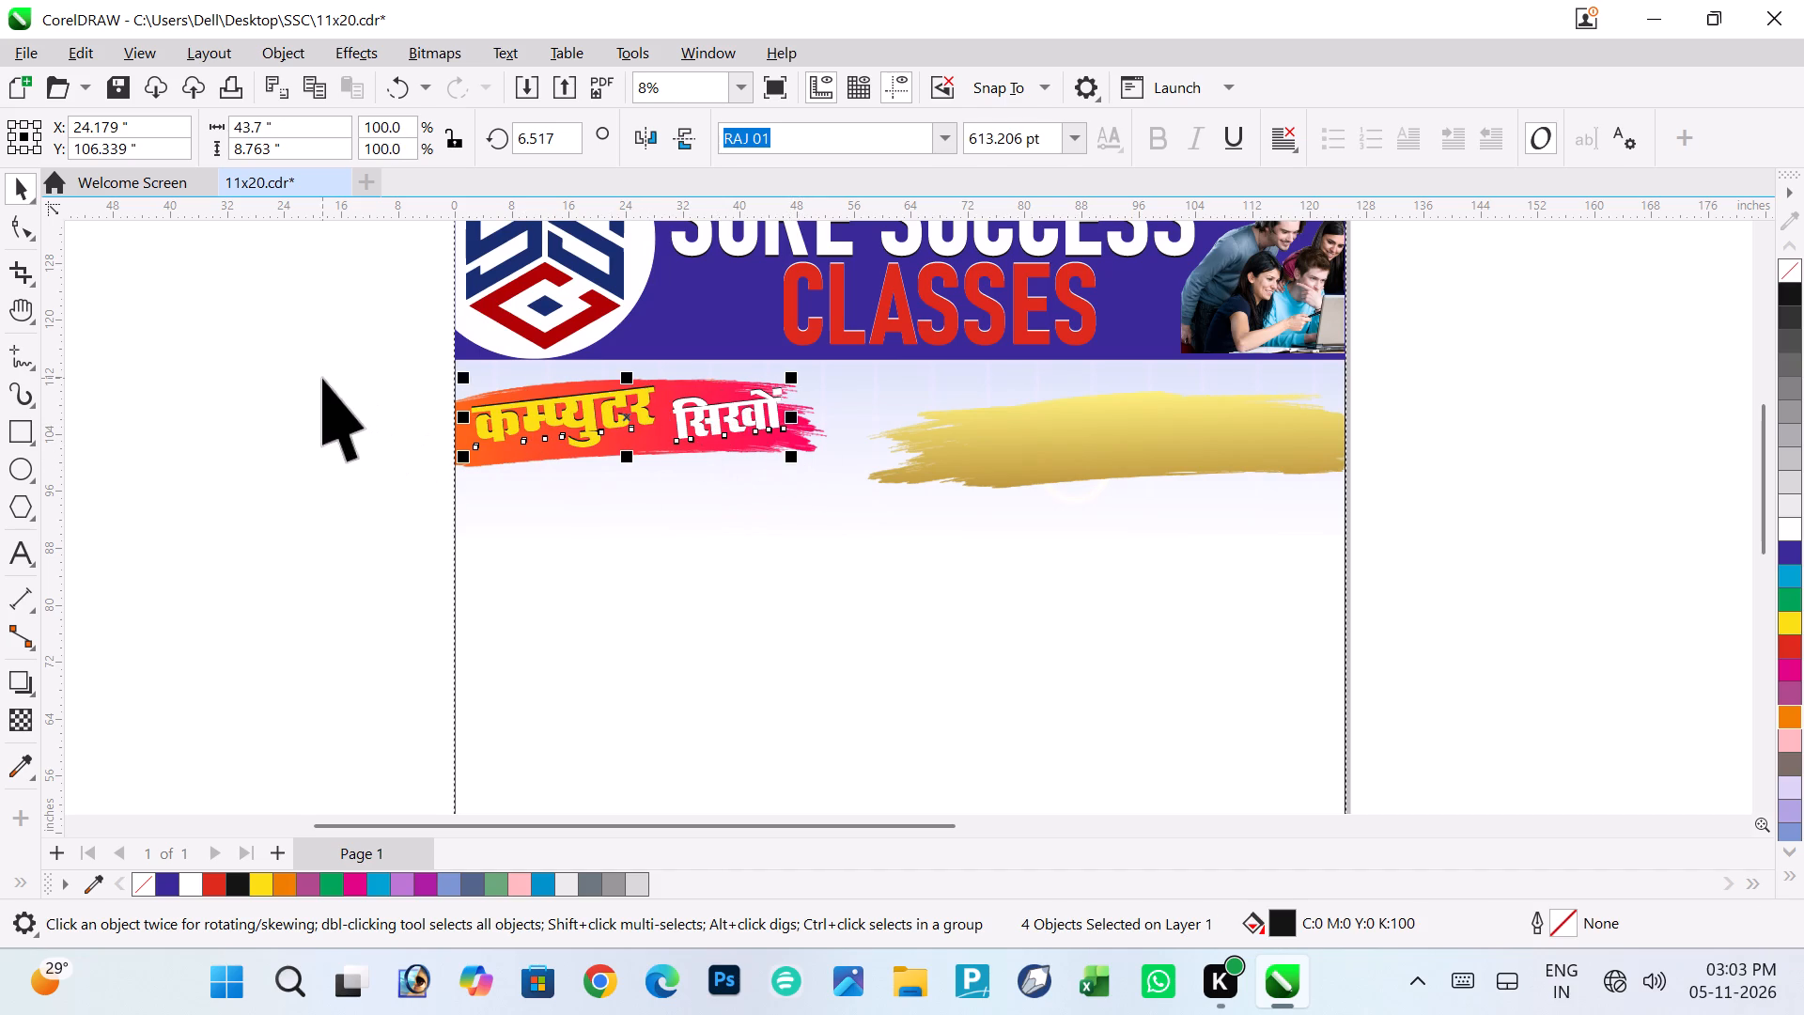
pyautogui.click(322, 378)
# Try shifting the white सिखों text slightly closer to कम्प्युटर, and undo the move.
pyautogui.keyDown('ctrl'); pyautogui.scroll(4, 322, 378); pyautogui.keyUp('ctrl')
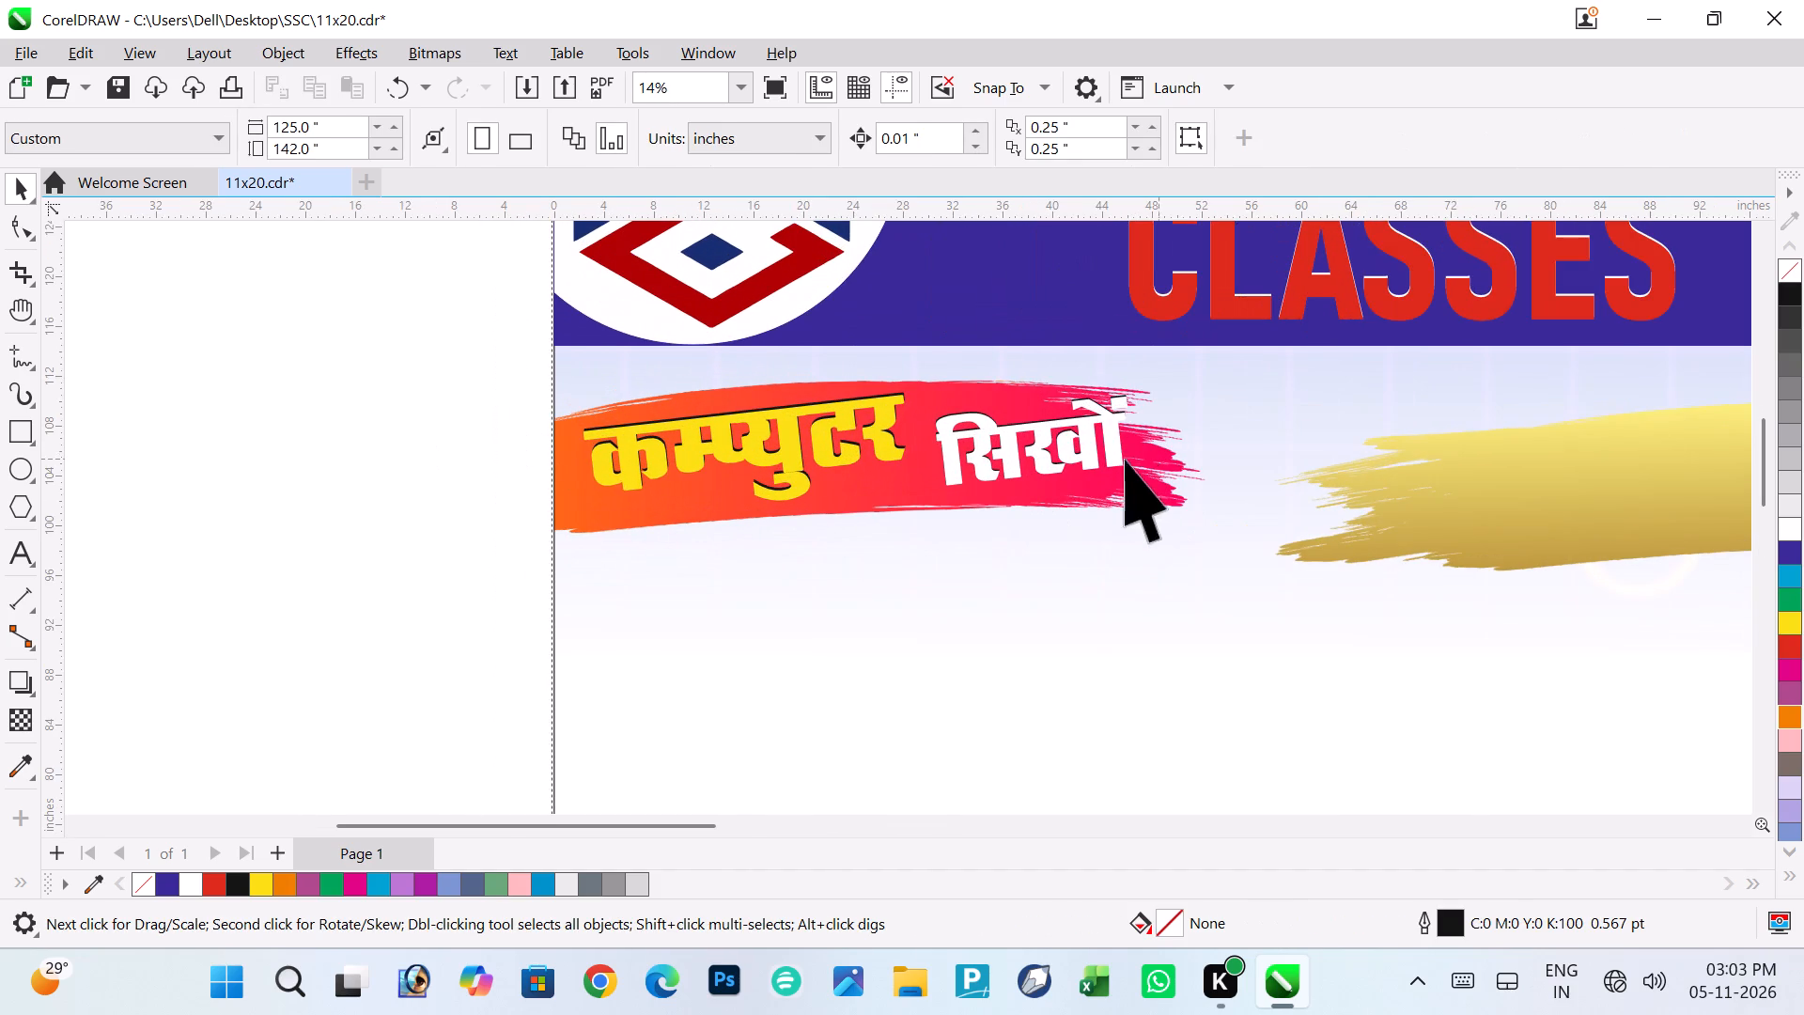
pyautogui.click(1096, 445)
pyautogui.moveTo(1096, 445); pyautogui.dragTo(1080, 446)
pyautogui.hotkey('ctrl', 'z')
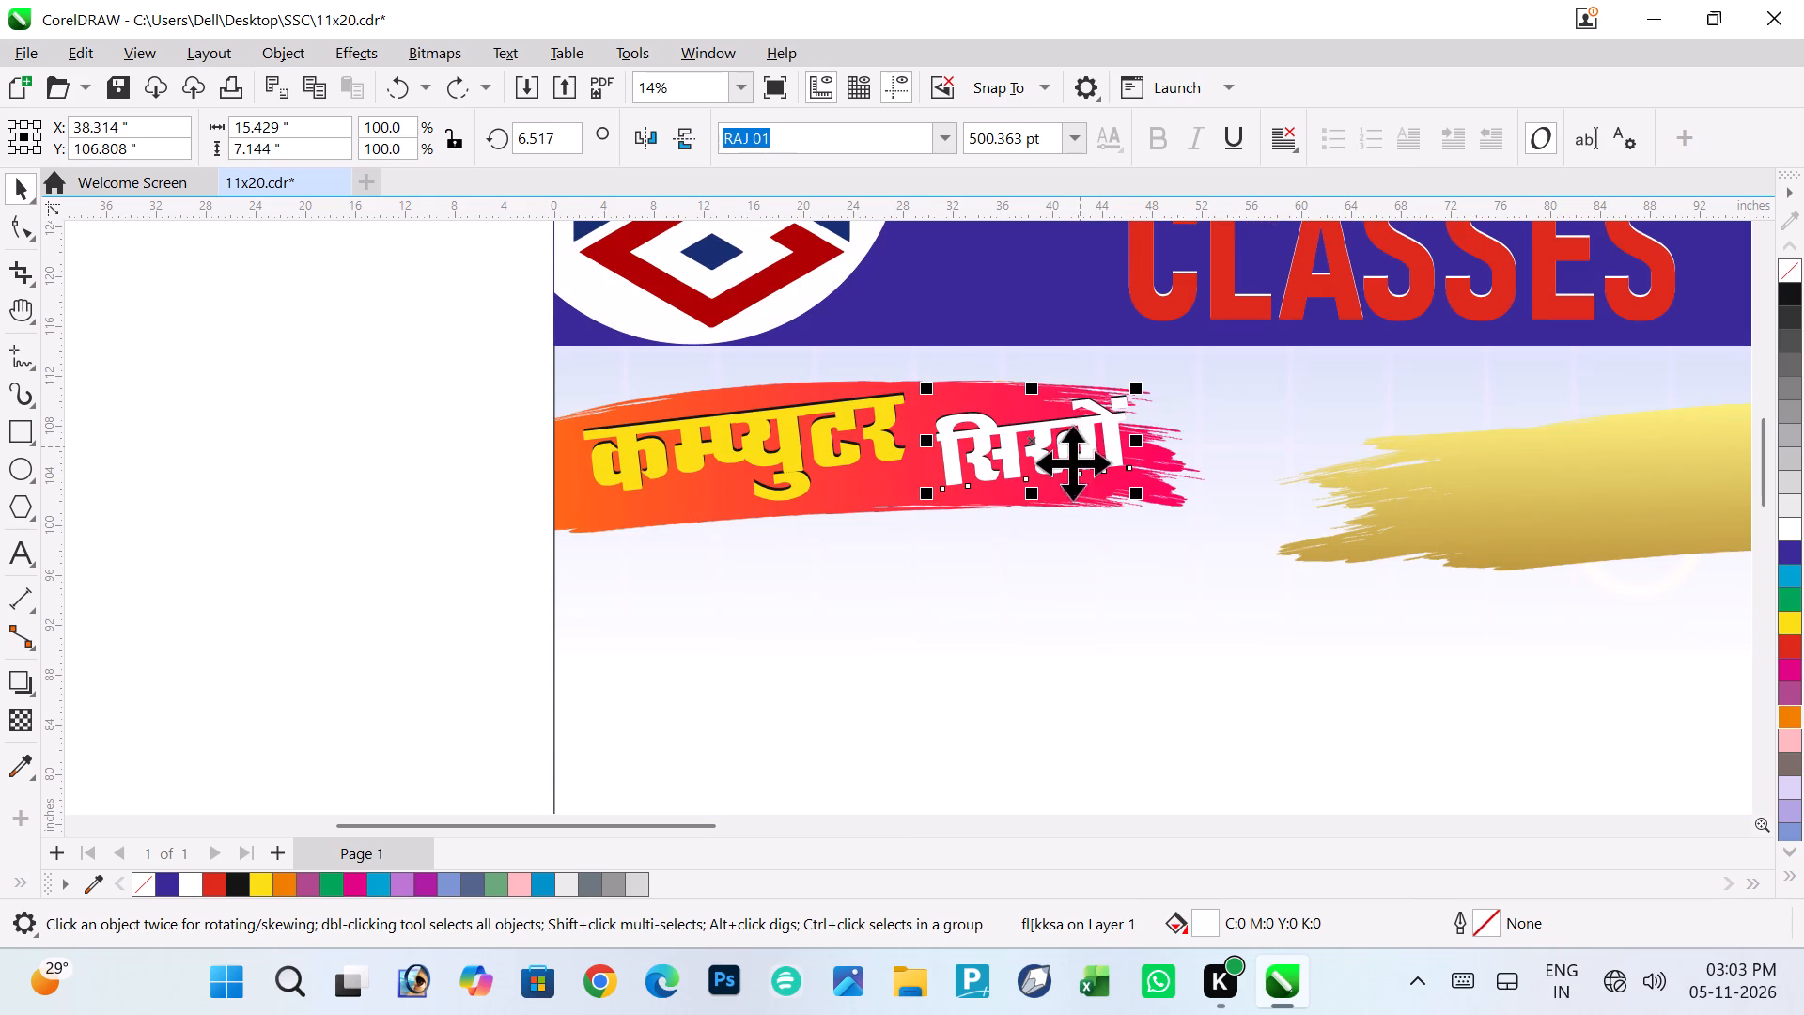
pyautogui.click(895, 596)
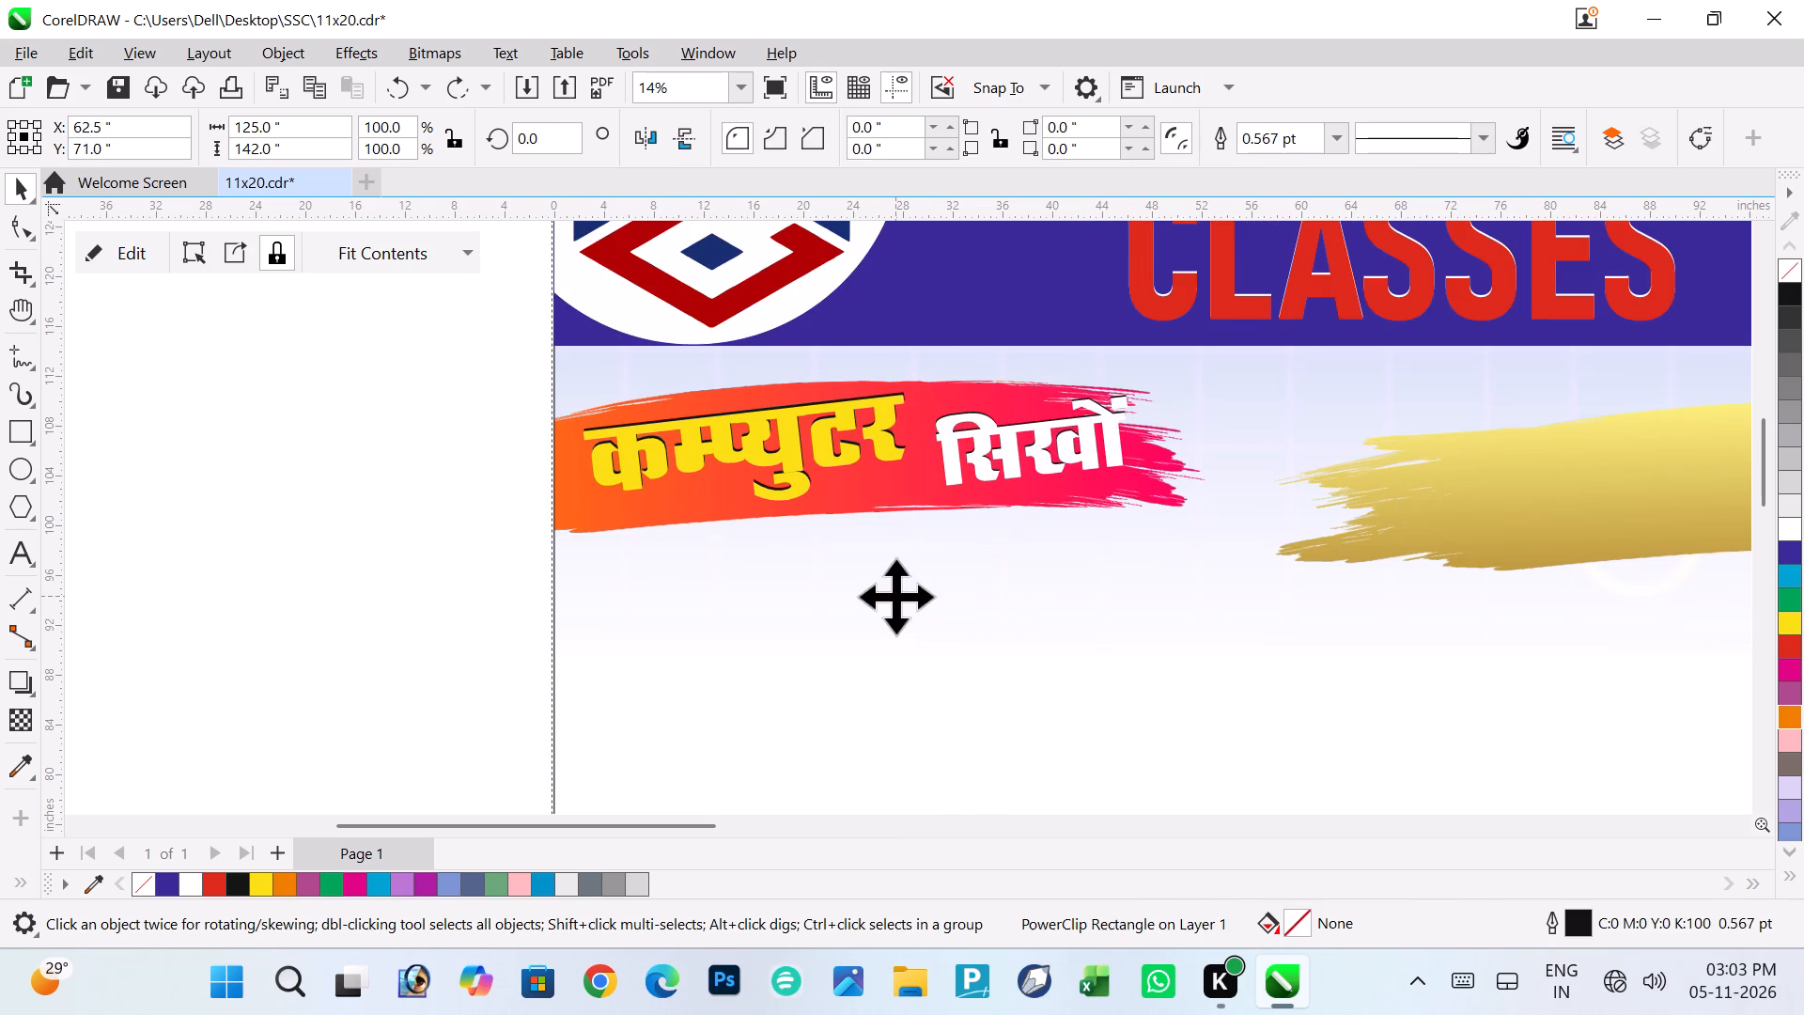
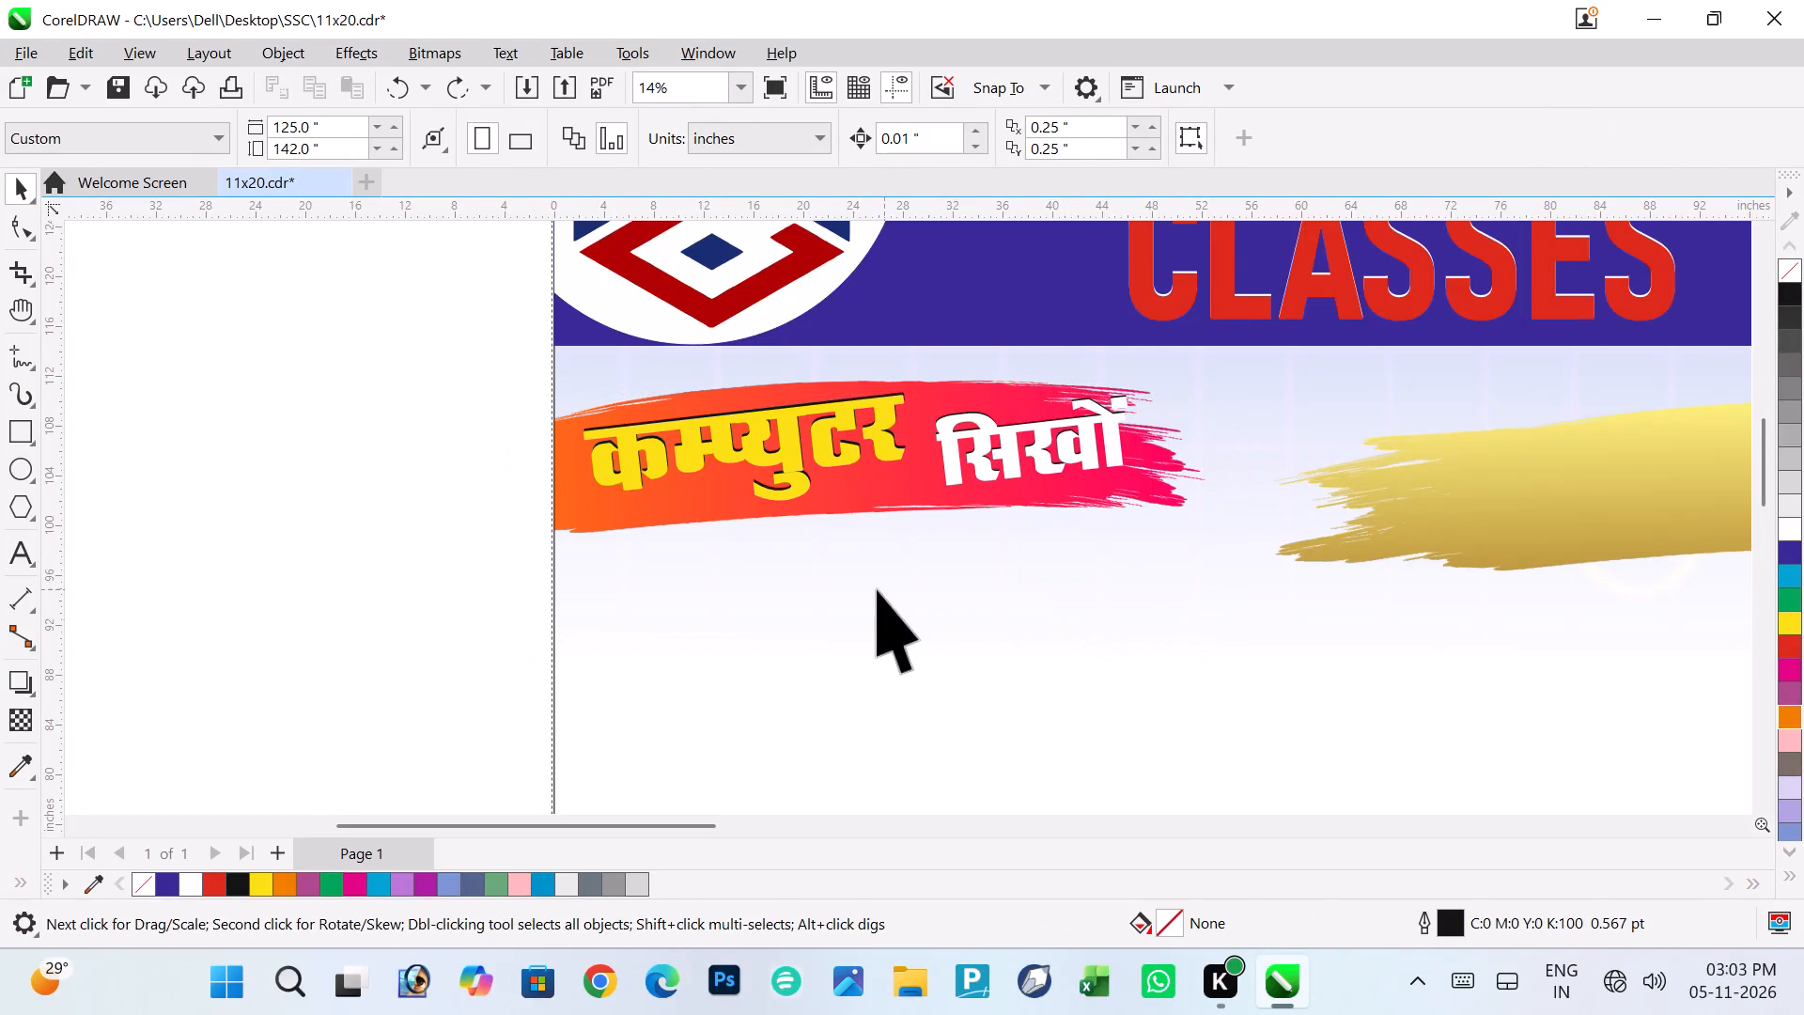
# Move the white सिखों text closer to कम्प्युटर, centered at about X 36.7, Y 106.3 inches.
pyautogui.keyDown('ctrl'); pyautogui.scroll(-2, 877, 589); pyautogui.keyUp('ctrl')
pyautogui.scroll(1, 877, 589)
pyautogui.hscroll(-1, 877, 589)
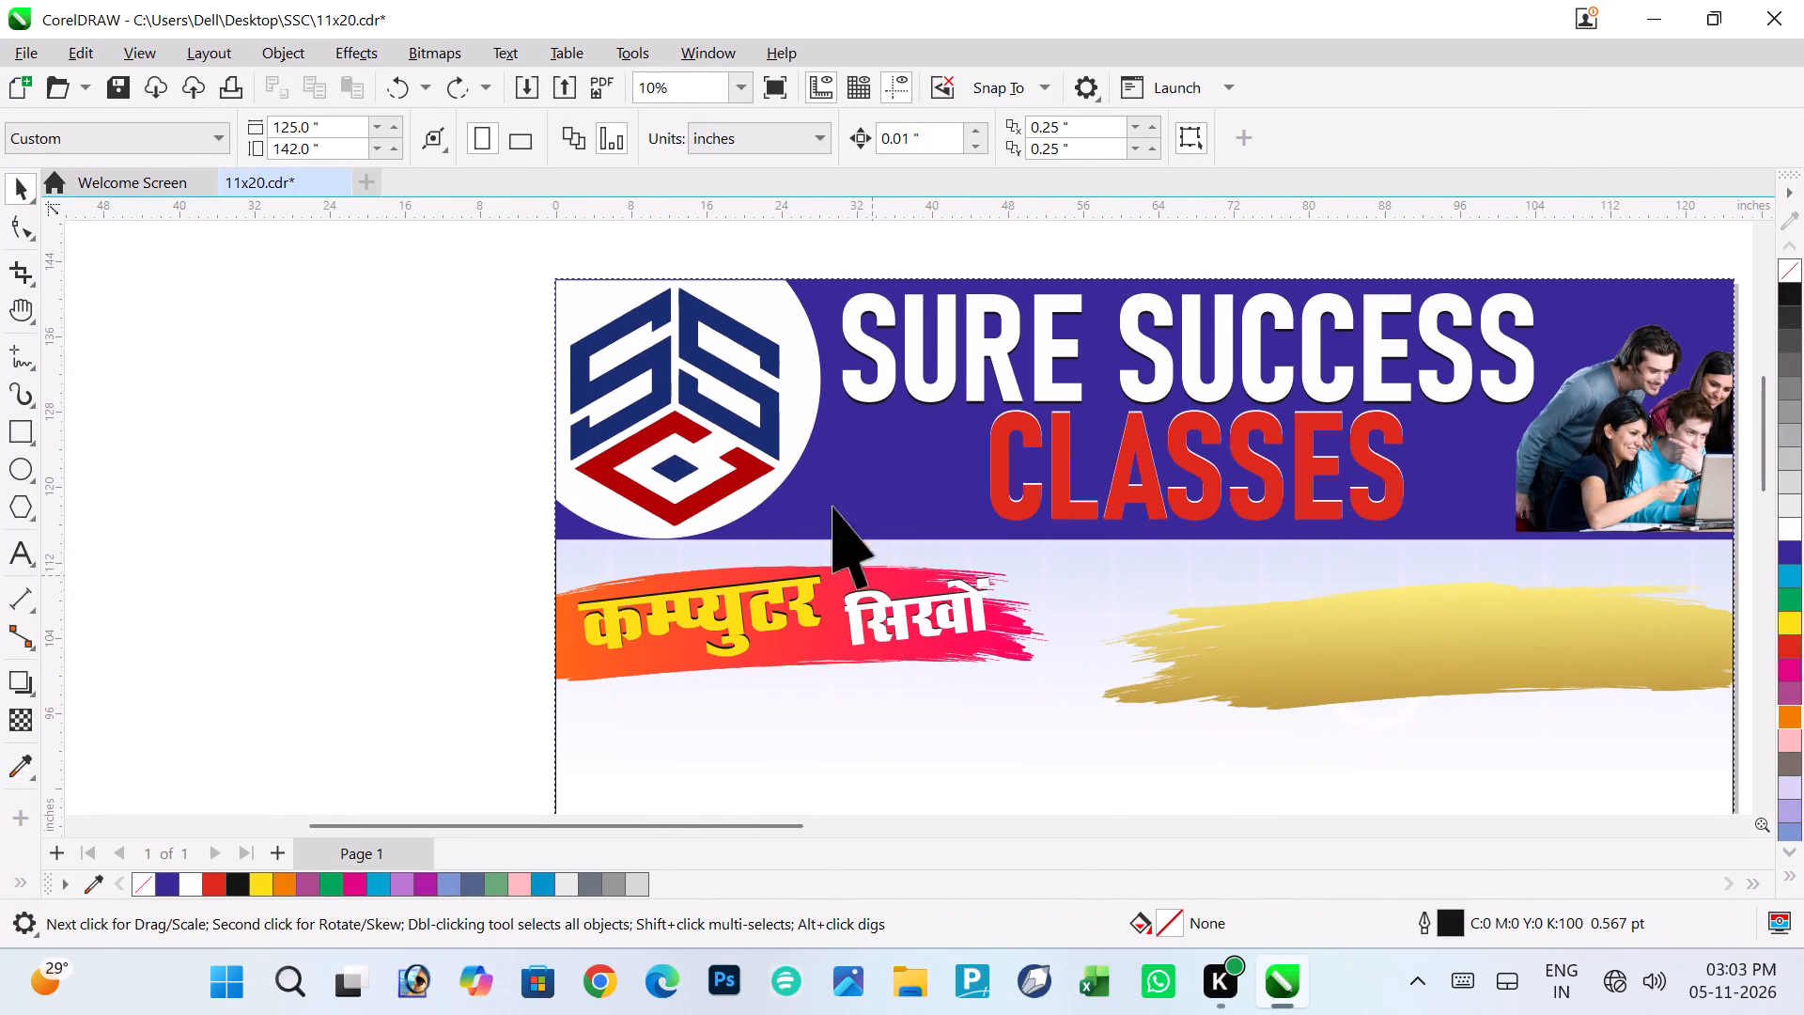
pyautogui.moveTo(802, 239); pyautogui.dragTo(1107, 822)
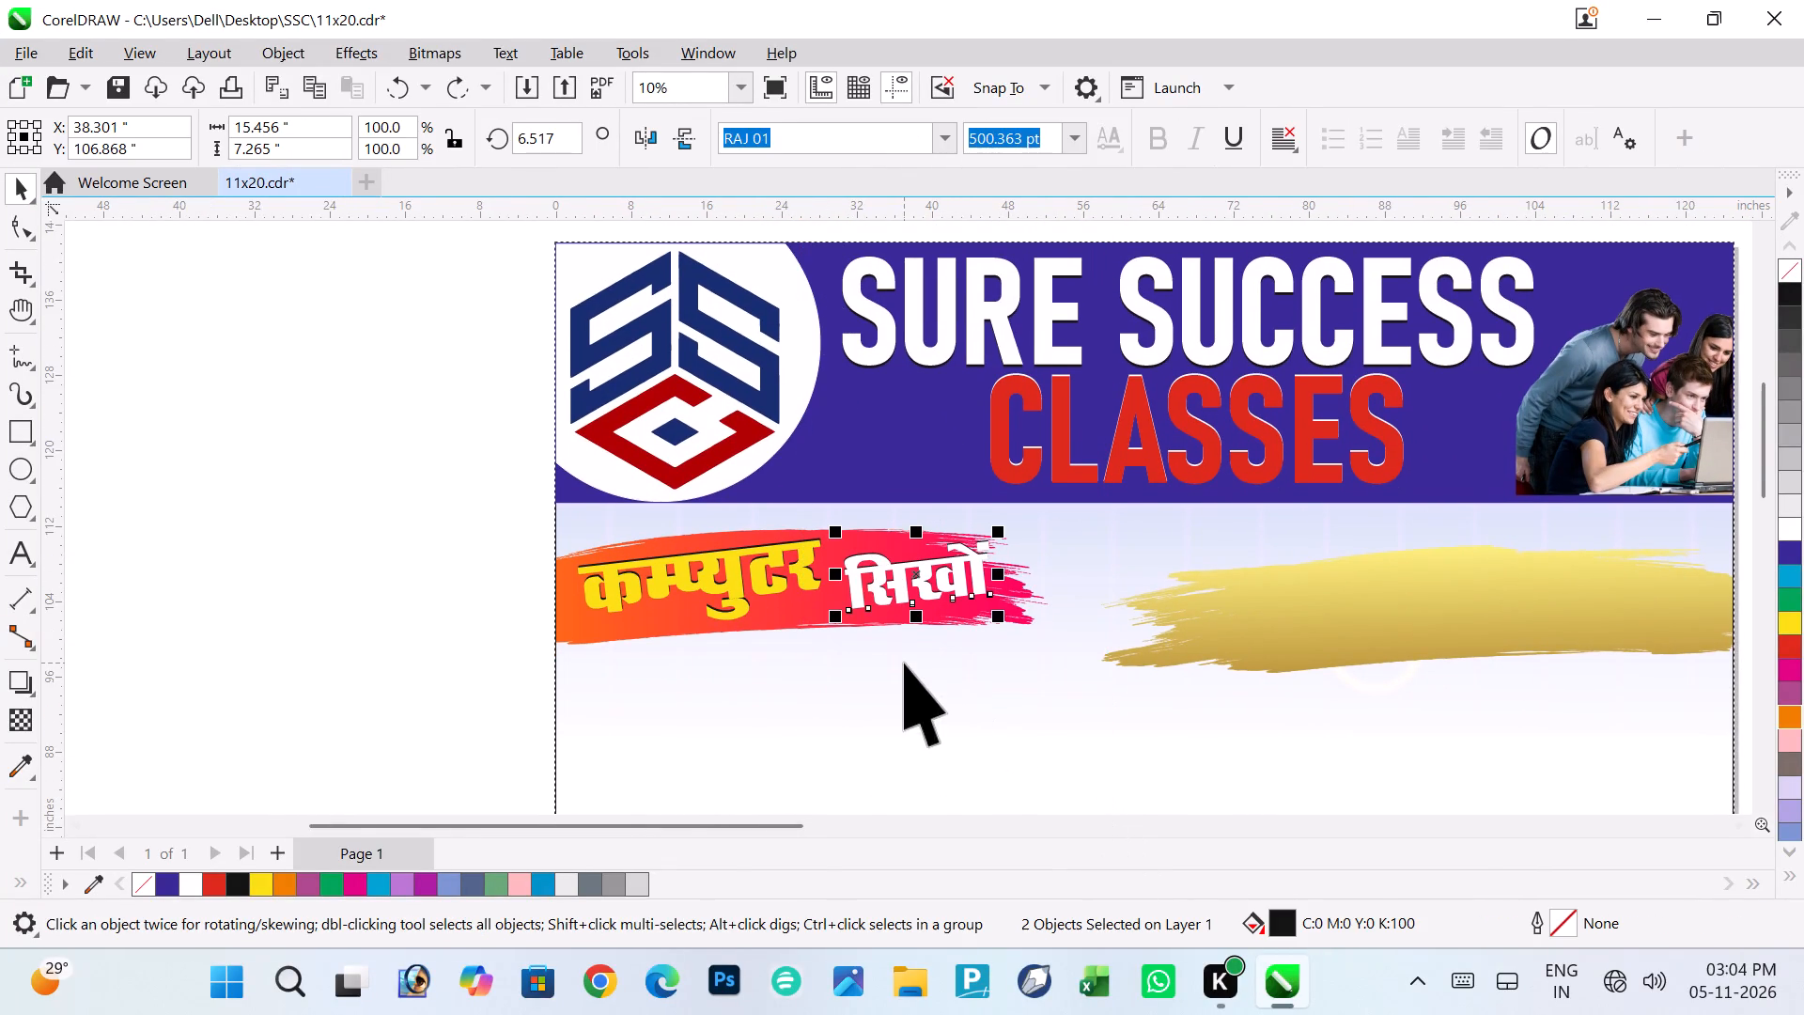
pyautogui.keyDown('ctrl'); pyautogui.scroll(4, 904, 663); pyautogui.keyUp('ctrl')
pyautogui.moveTo(931, 507); pyautogui.dragTo(900, 516)
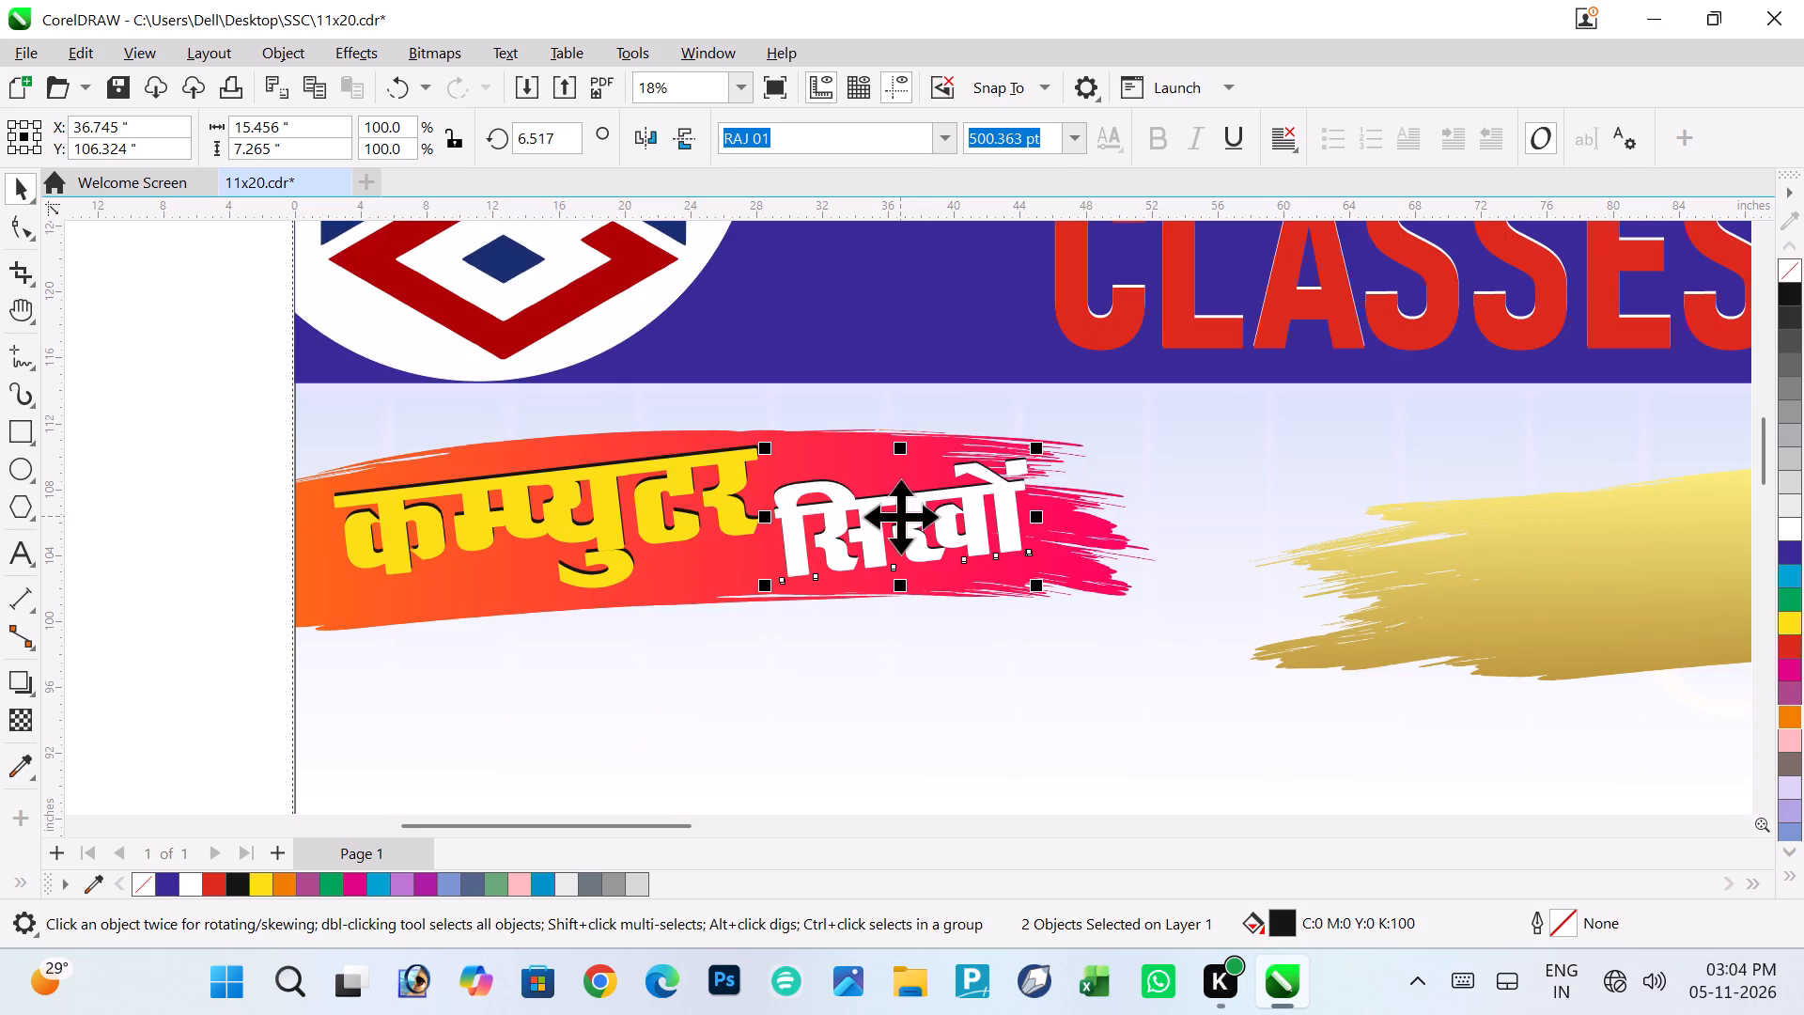
pyautogui.click(118, 410)
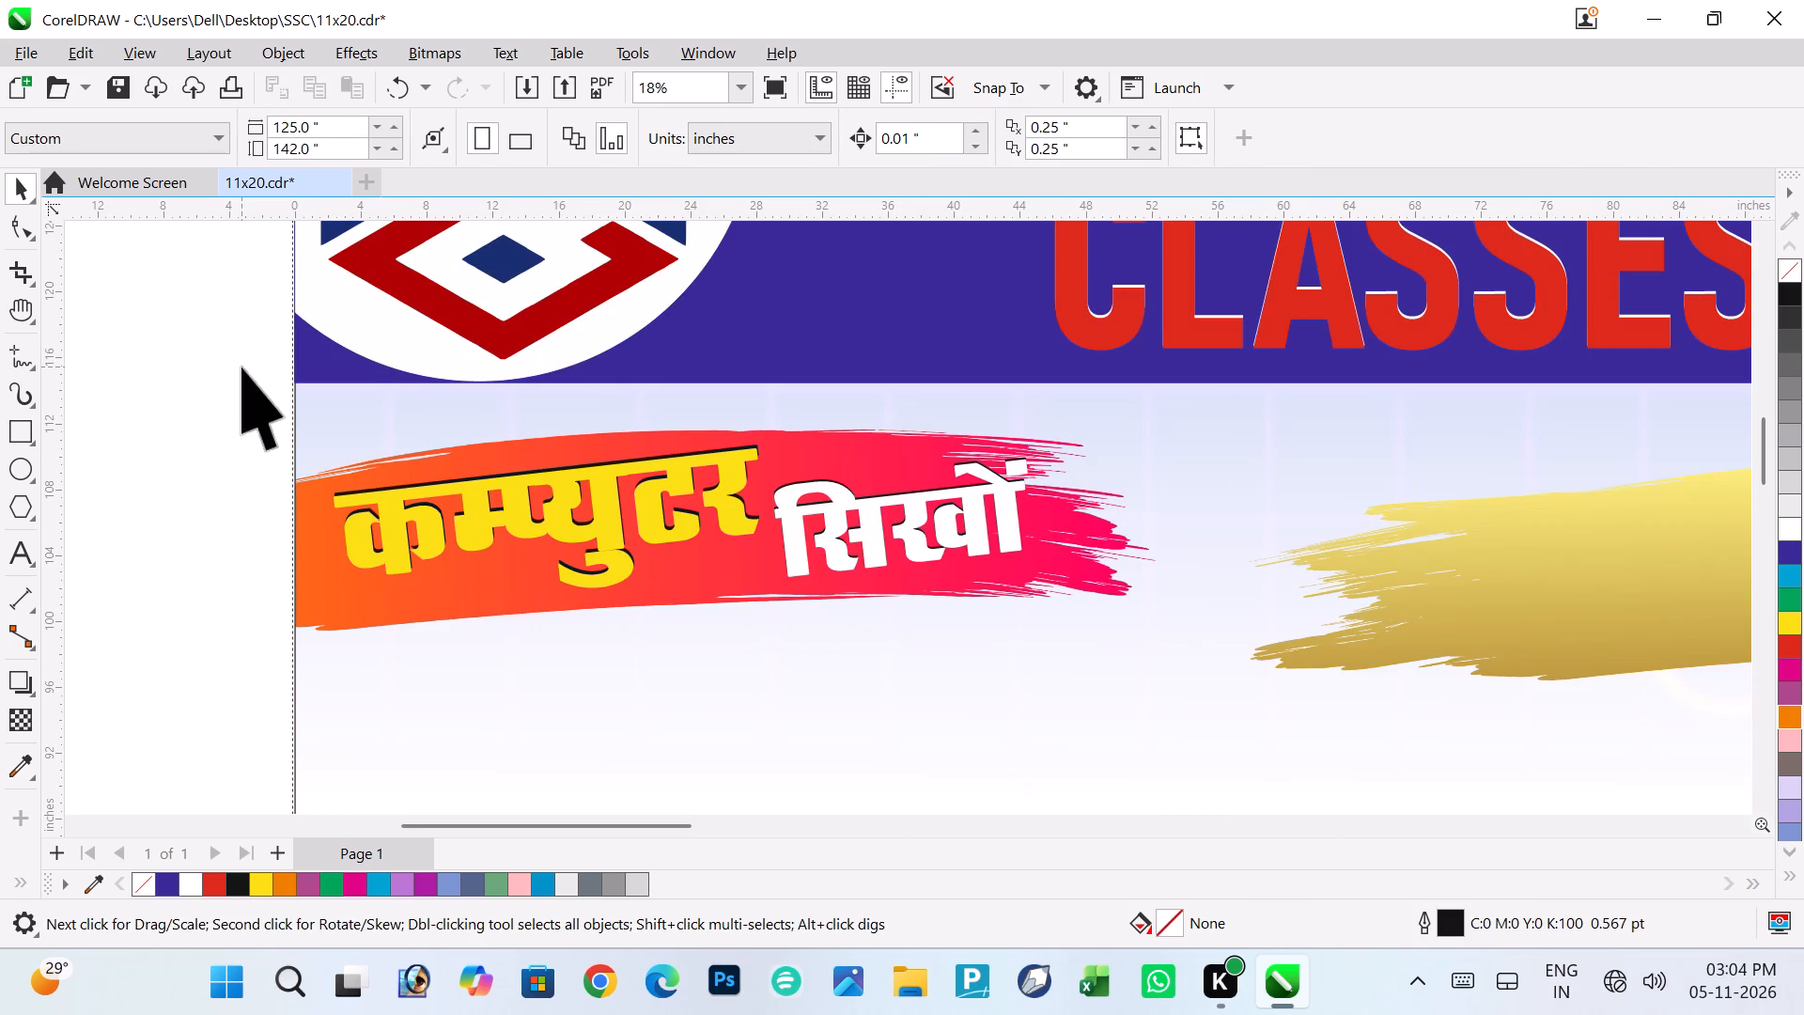
# Move the yellow कम्प्युटर text on the orange-pink stroke to about X 13.9, Y 105.9 inches.
pyautogui.moveTo(241, 367); pyautogui.dragTo(788, 661)
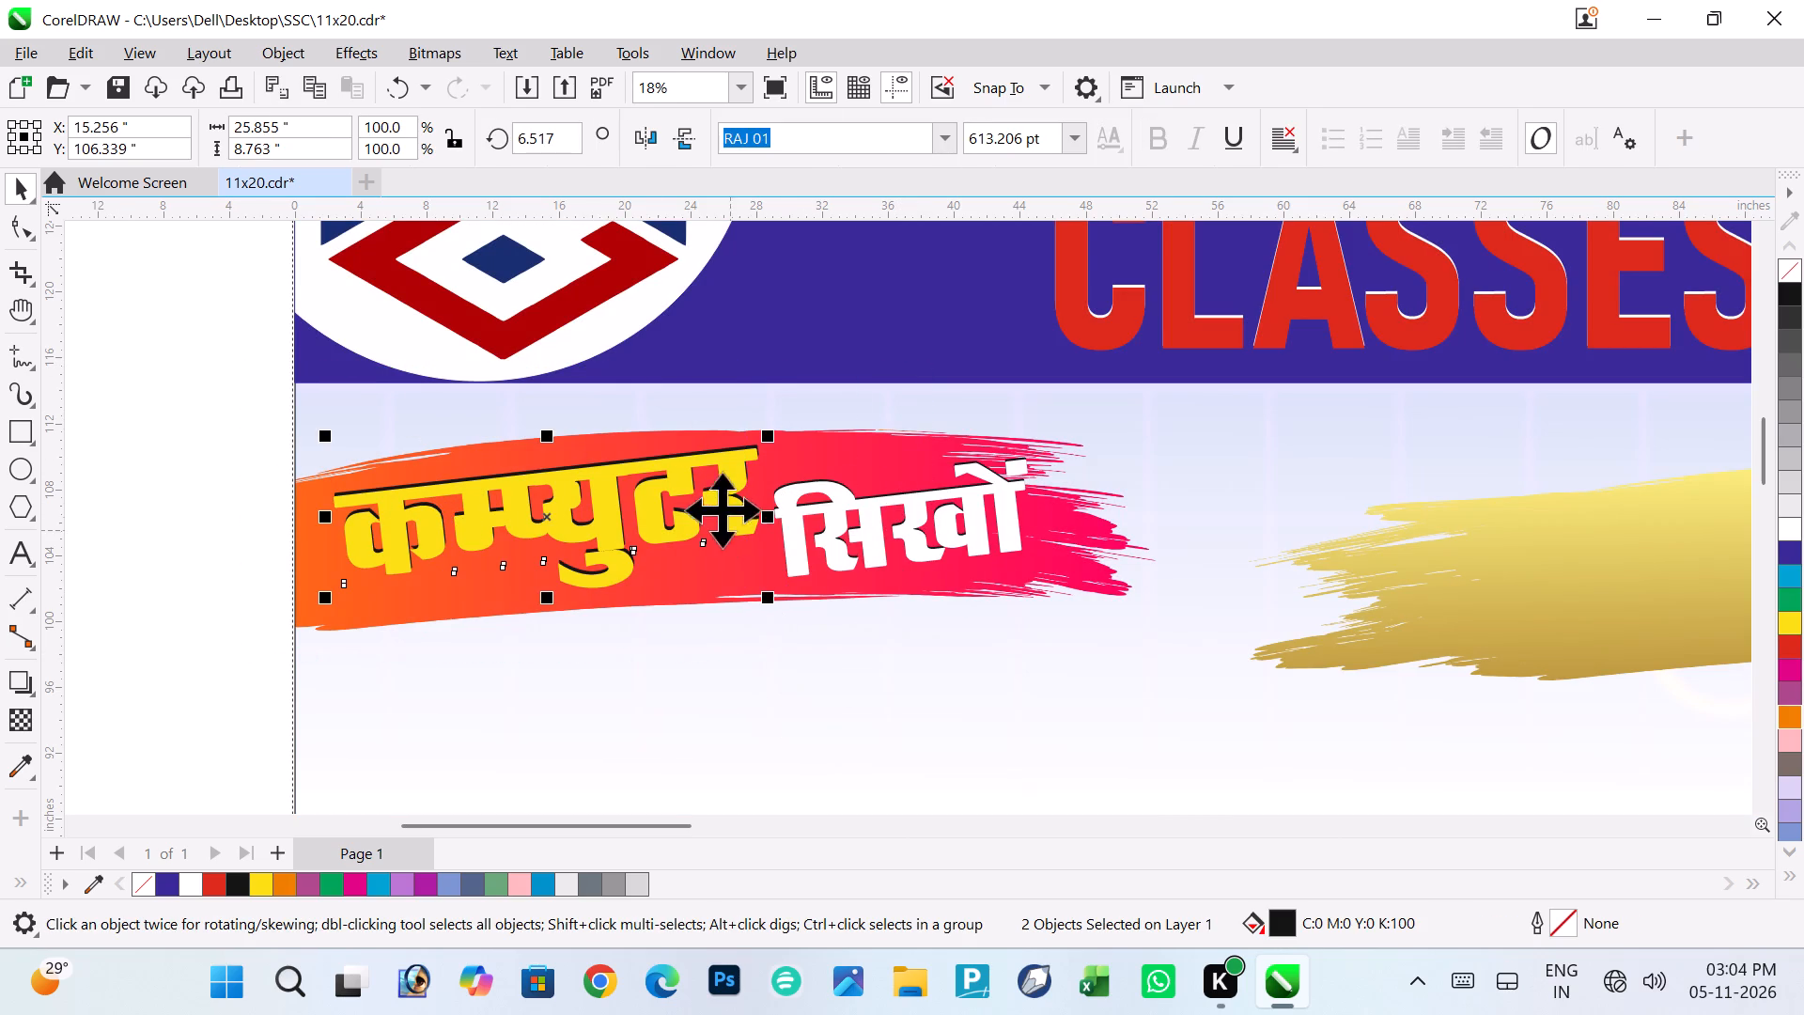
pyautogui.moveTo(679, 471); pyautogui.dragTo(658, 478)
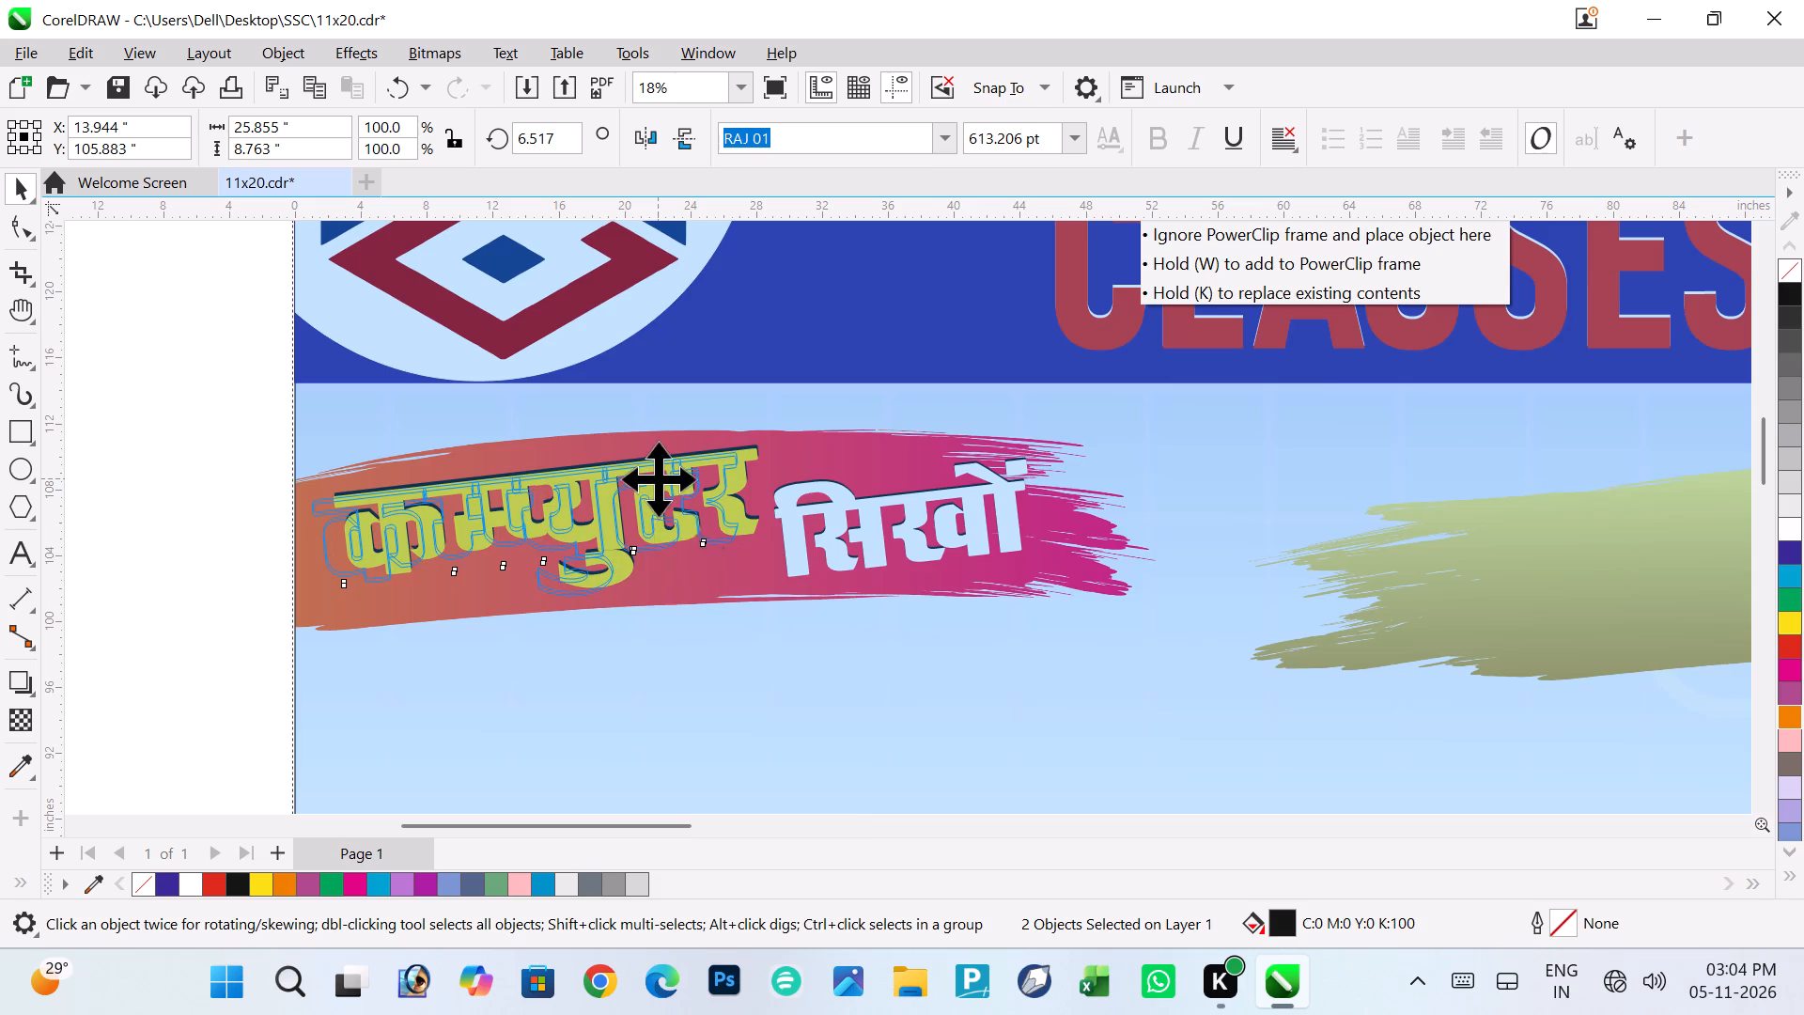
pyautogui.click(301, 443)
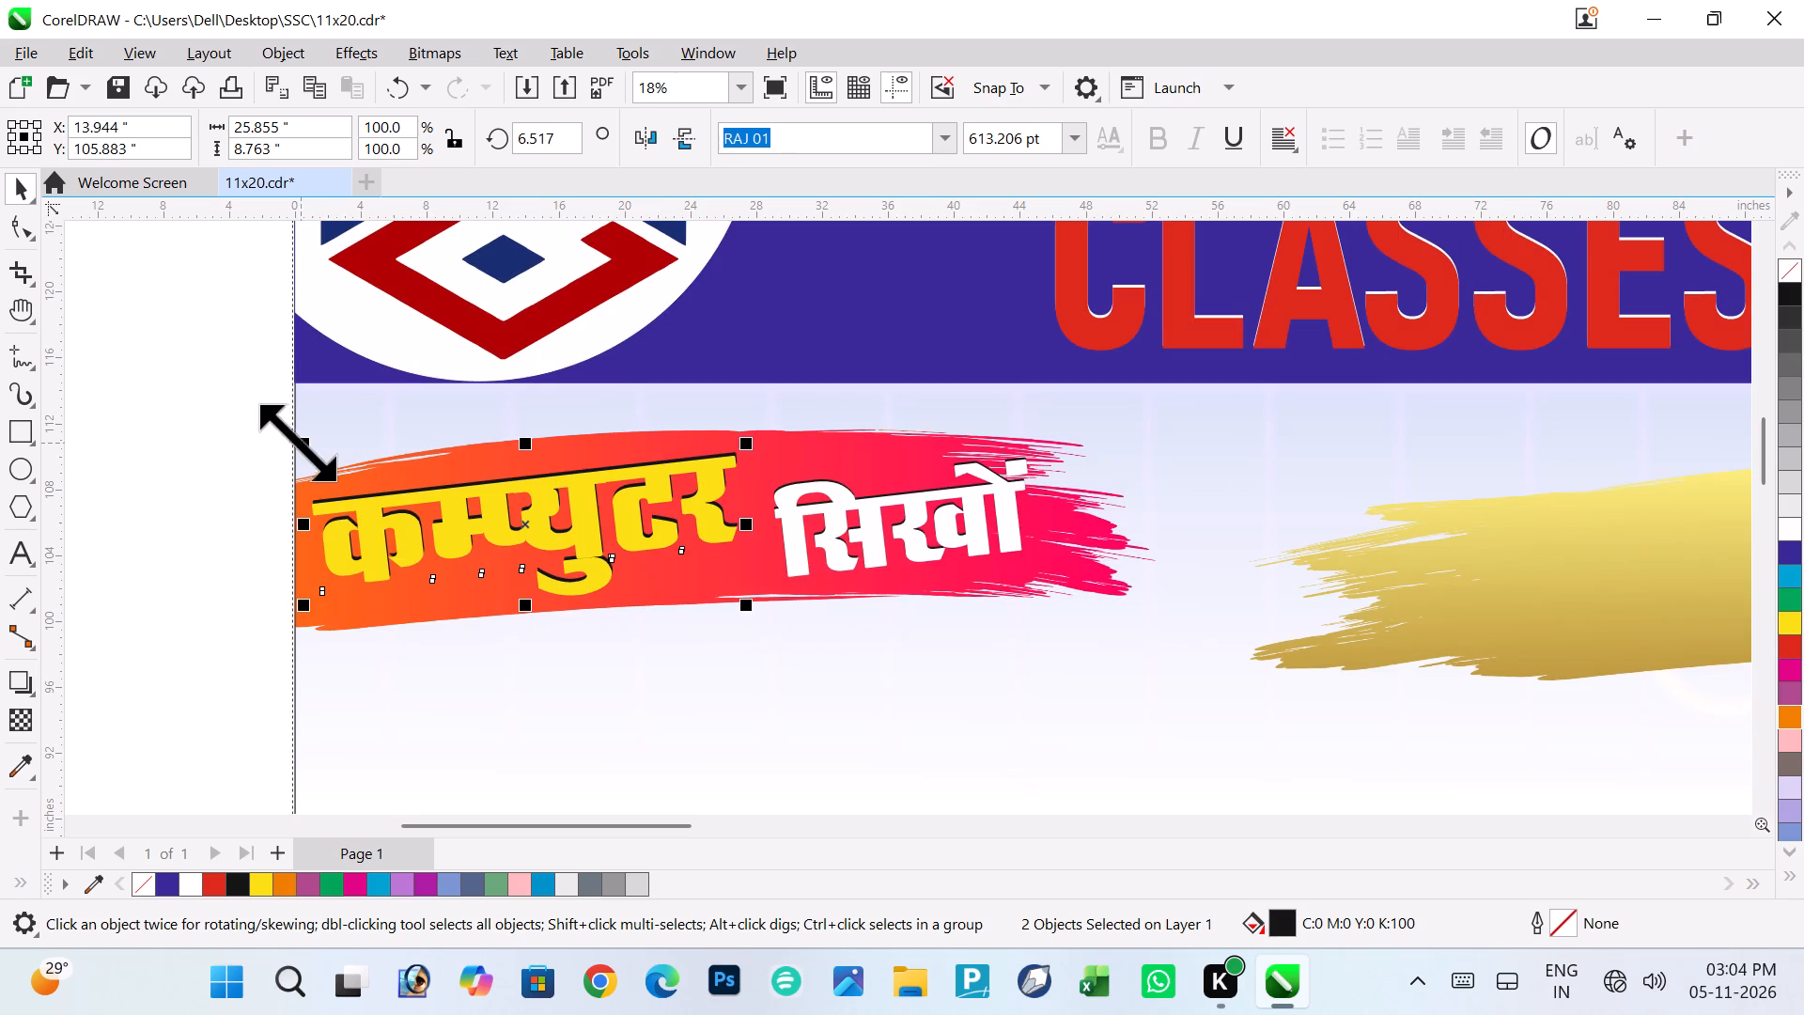
pyautogui.click(241, 422)
# Move the CAREER BANAO! text onto the gold brush stroke and rotate it to about 1.6 degrees.
pyautogui.keyDown('ctrl'); pyautogui.scroll(-4, 241, 422); pyautogui.keyUp('ctrl')
pyautogui.scroll(1, 241, 422)
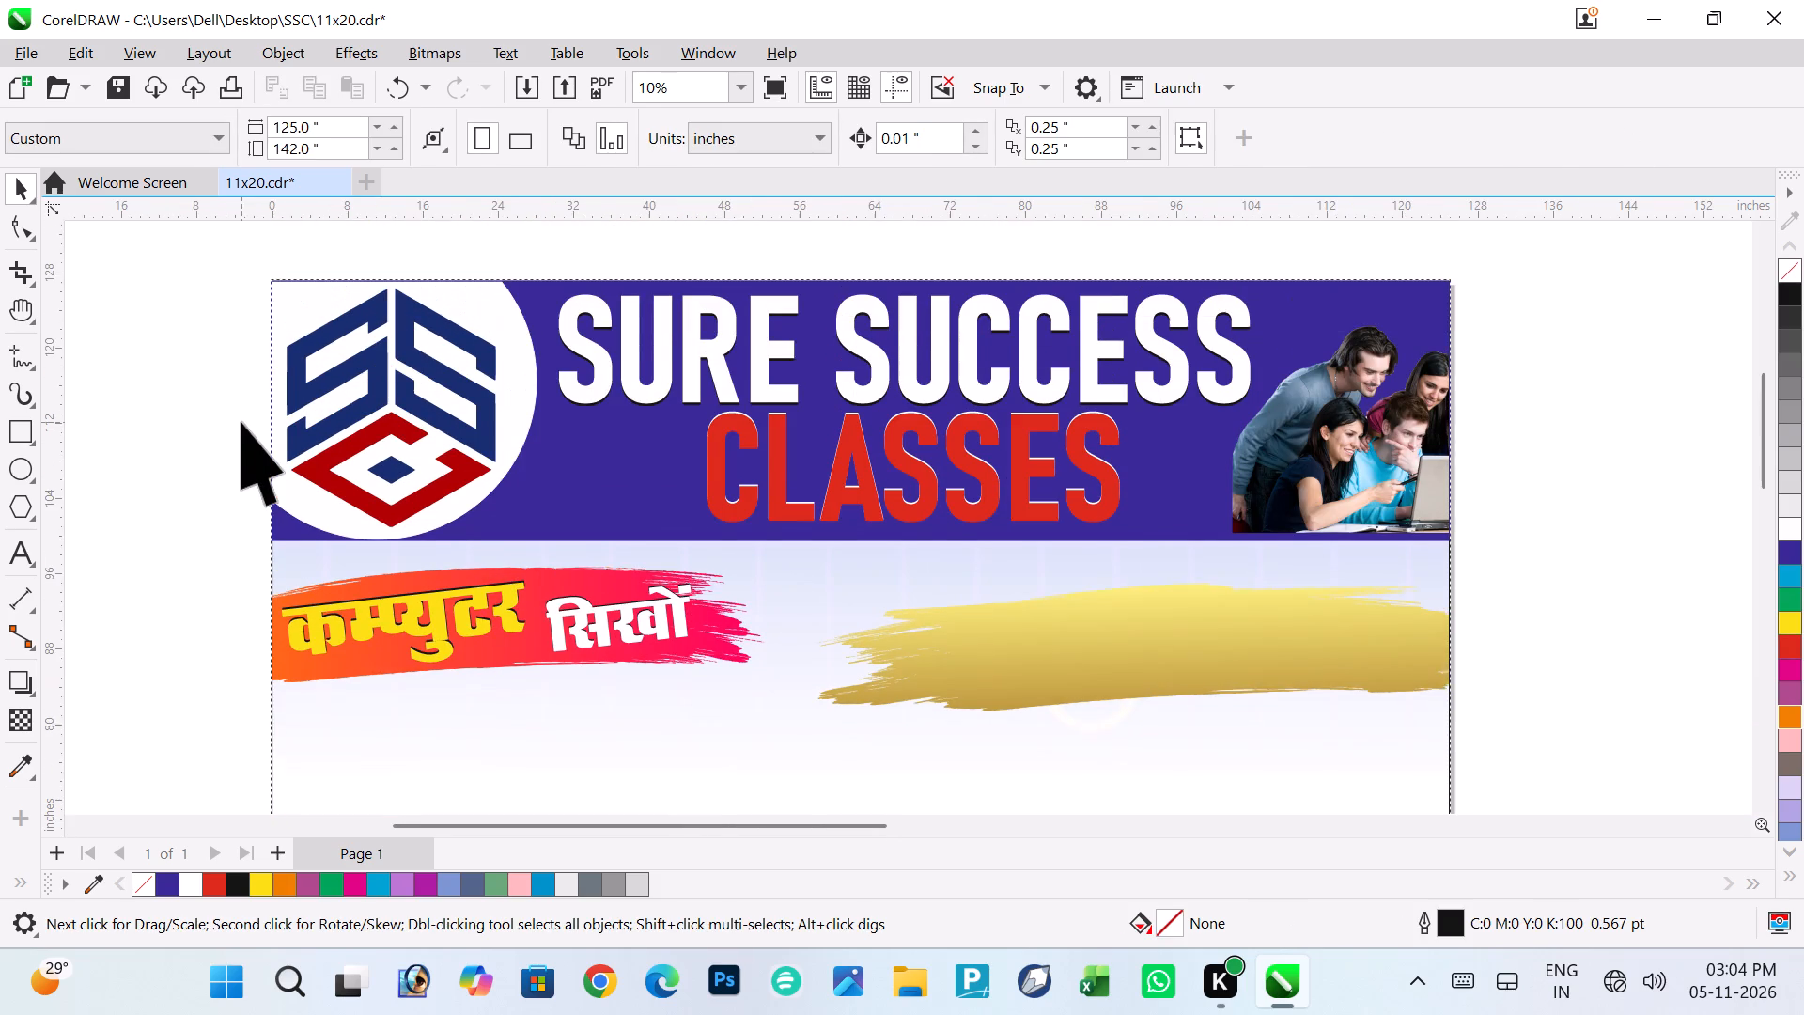
pyautogui.scroll(1, 241, 422)
pyautogui.keyDown('ctrl'); pyautogui.scroll(-4, 241, 422); pyautogui.keyUp('ctrl')
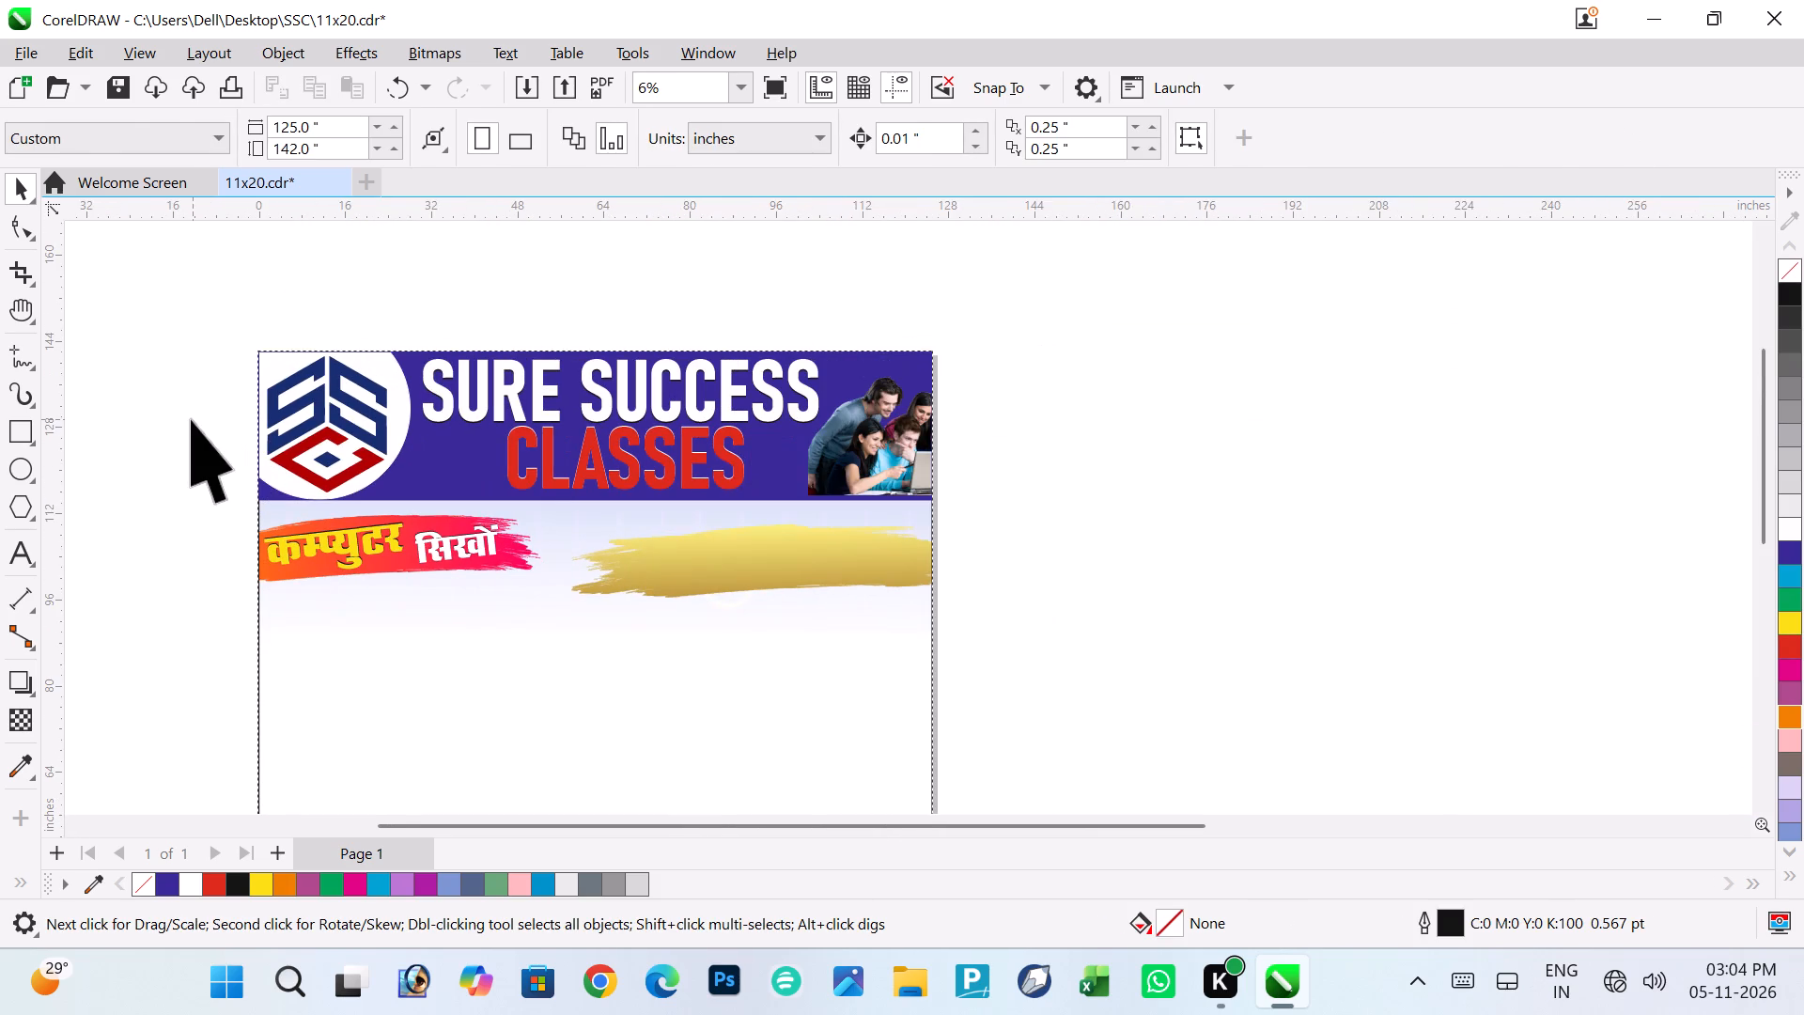
pyautogui.press('h')
pyautogui.moveTo(711, 450); pyautogui.dragTo(978, 406)
pyautogui.moveTo(661, 406); pyautogui.dragTo(841, 394)
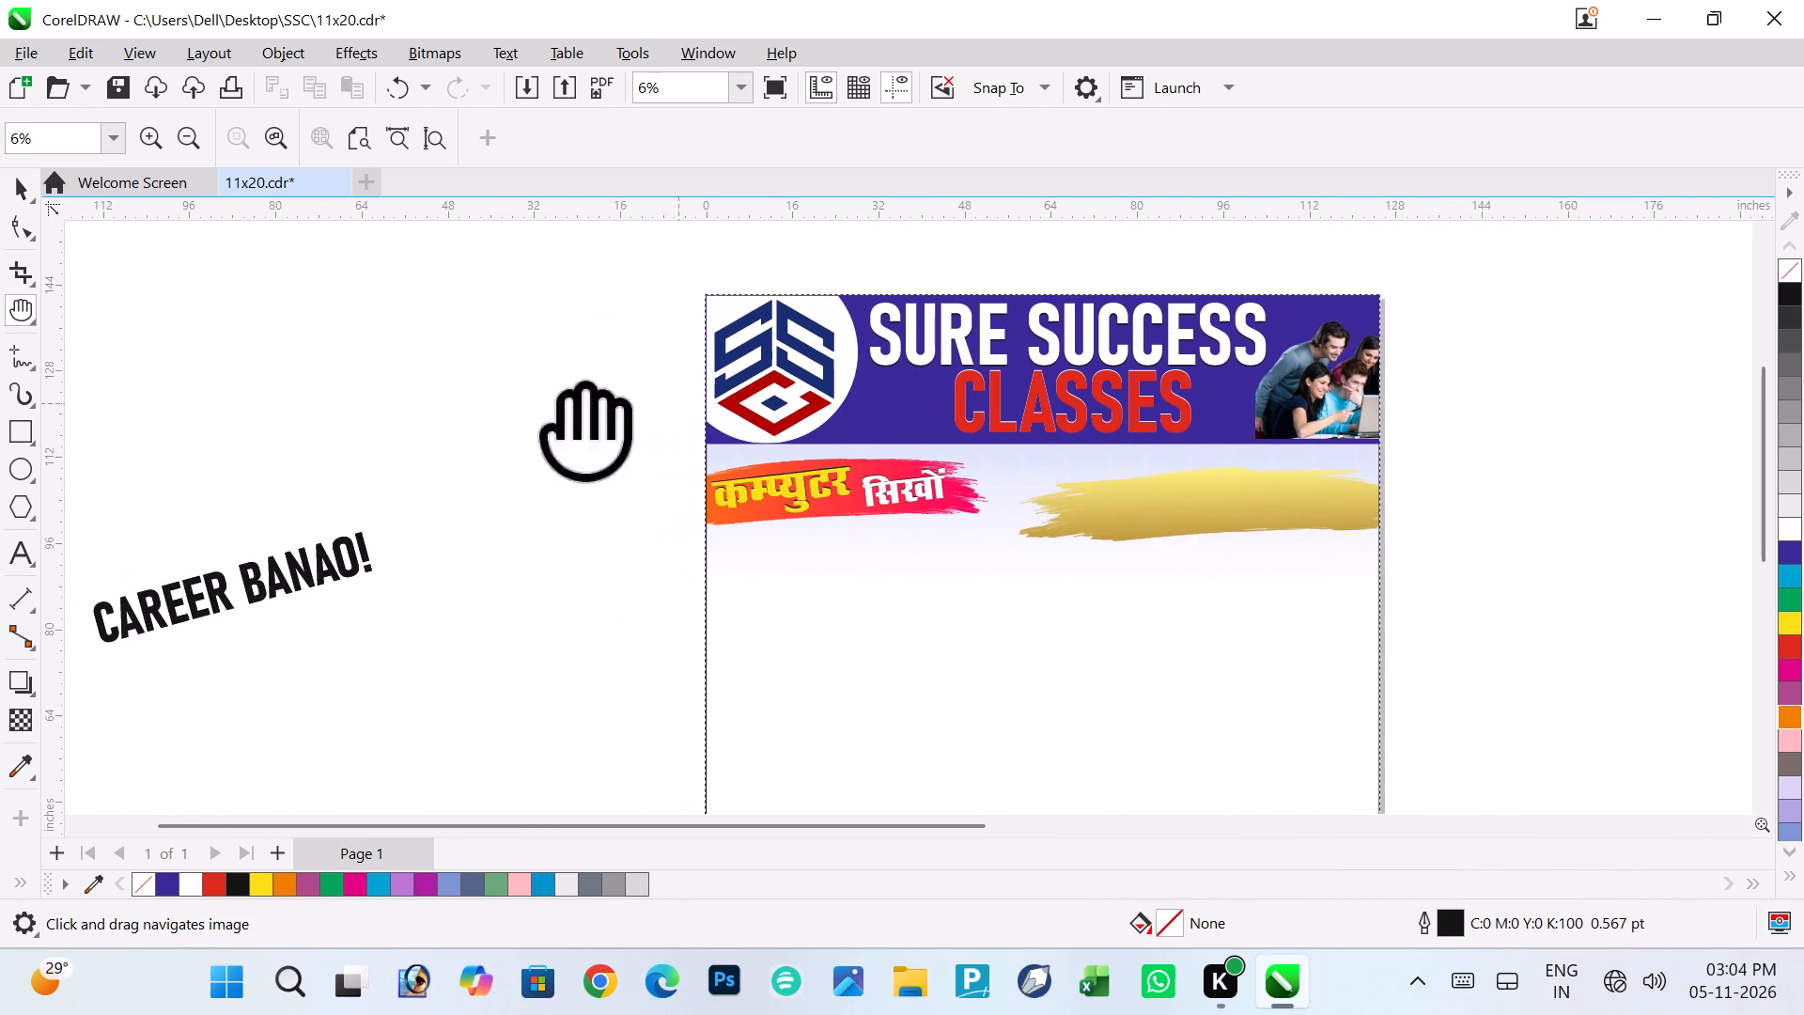
pyautogui.hotkey('ctrl', 'space')
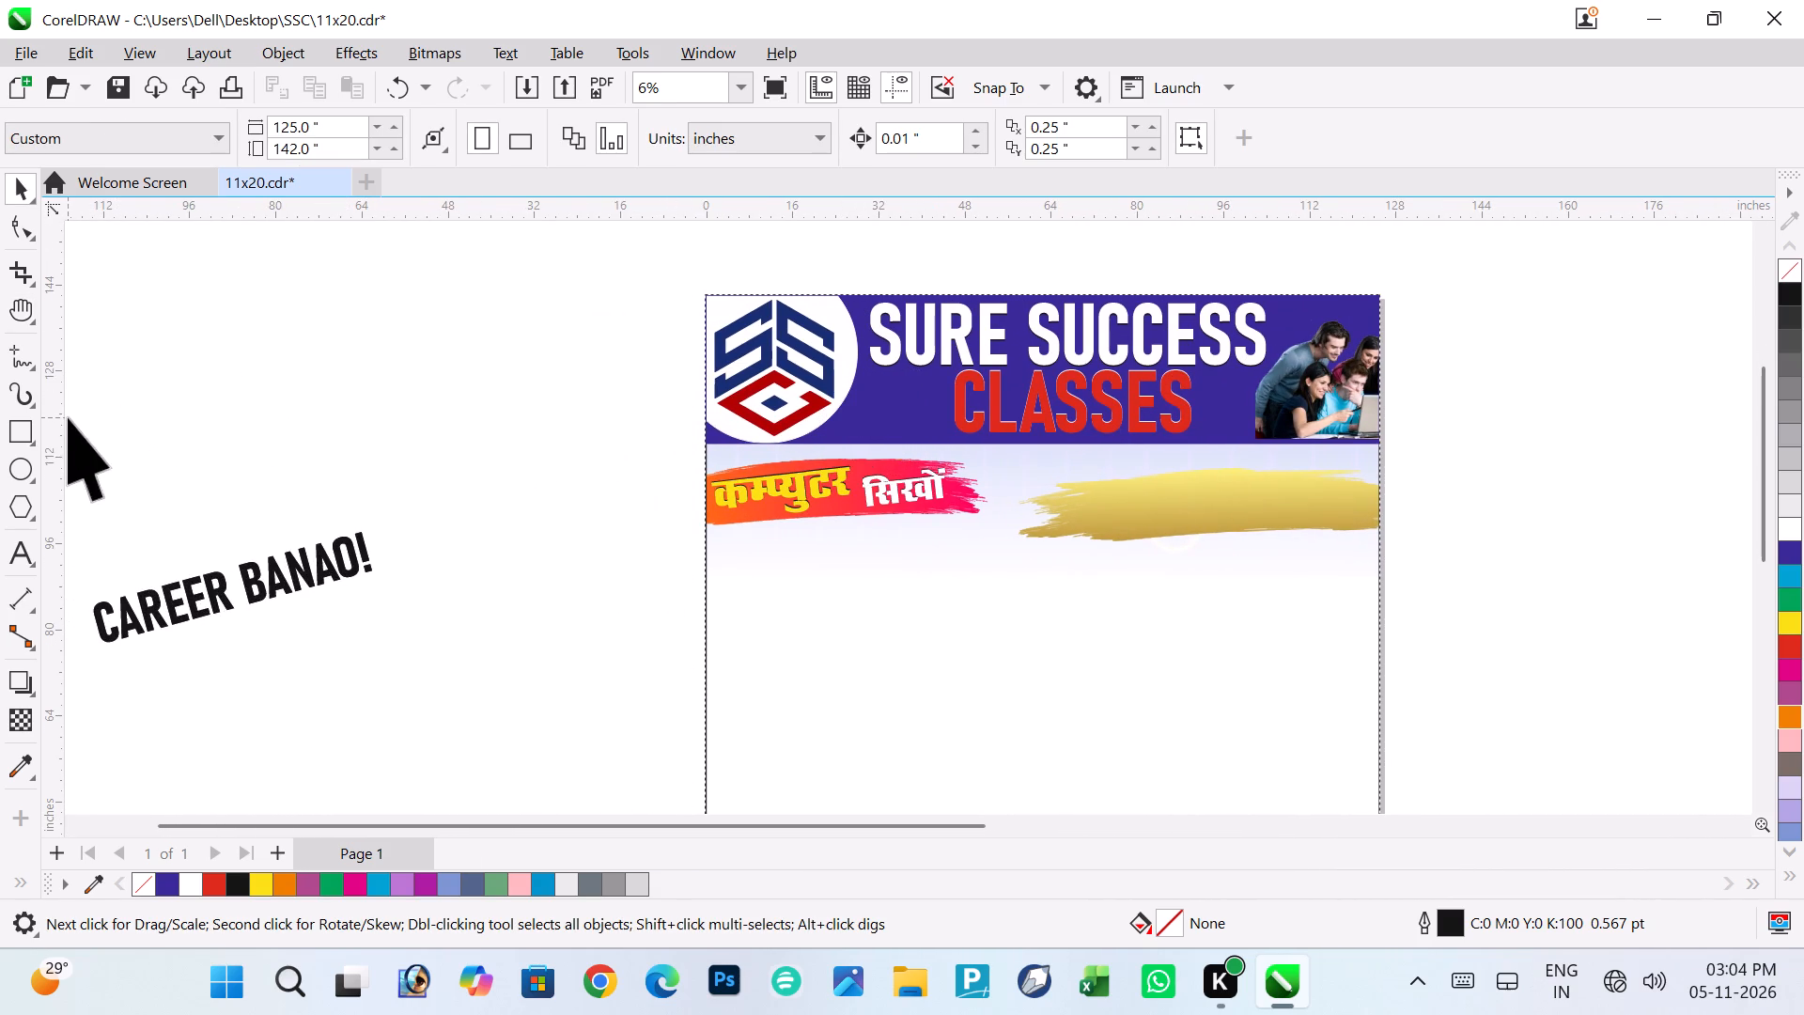
pyautogui.moveTo(68, 417); pyautogui.dragTo(480, 686)
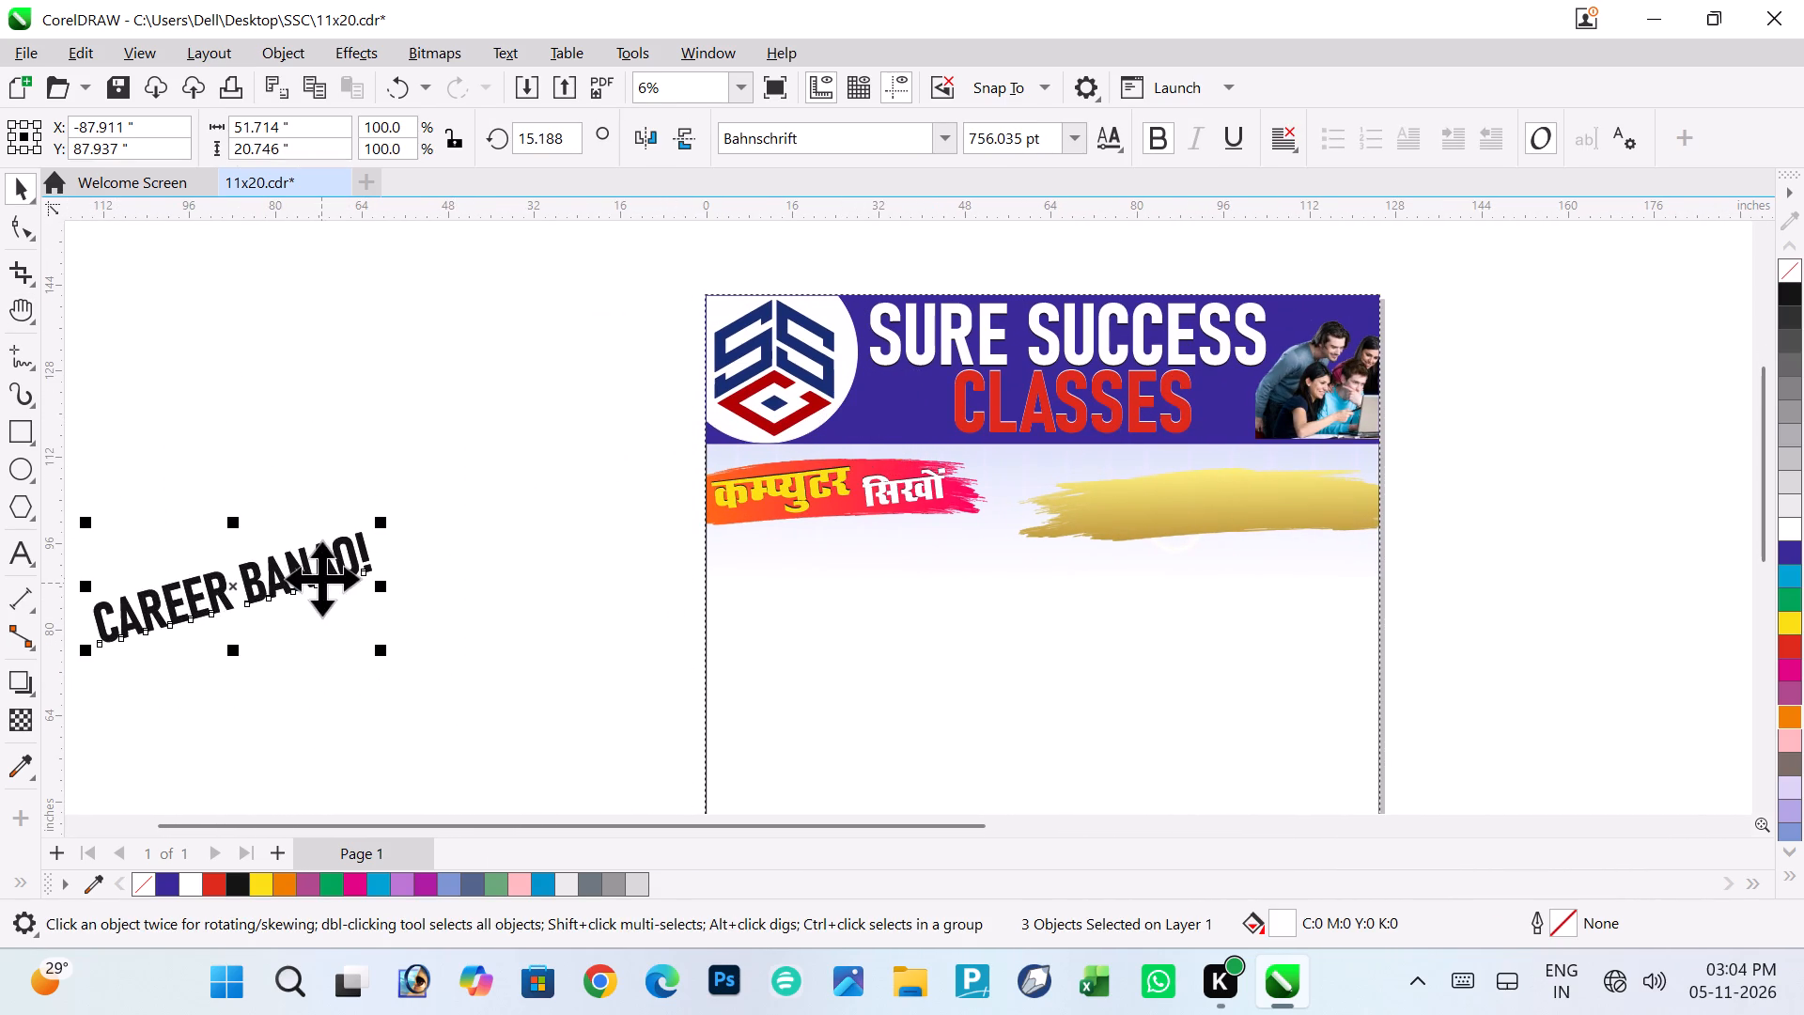
pyautogui.moveTo(321, 578); pyautogui.dragTo(1287, 492)
pyautogui.keyDown('ctrl'); pyautogui.scroll(4, 1287, 492); pyautogui.keyUp('ctrl')
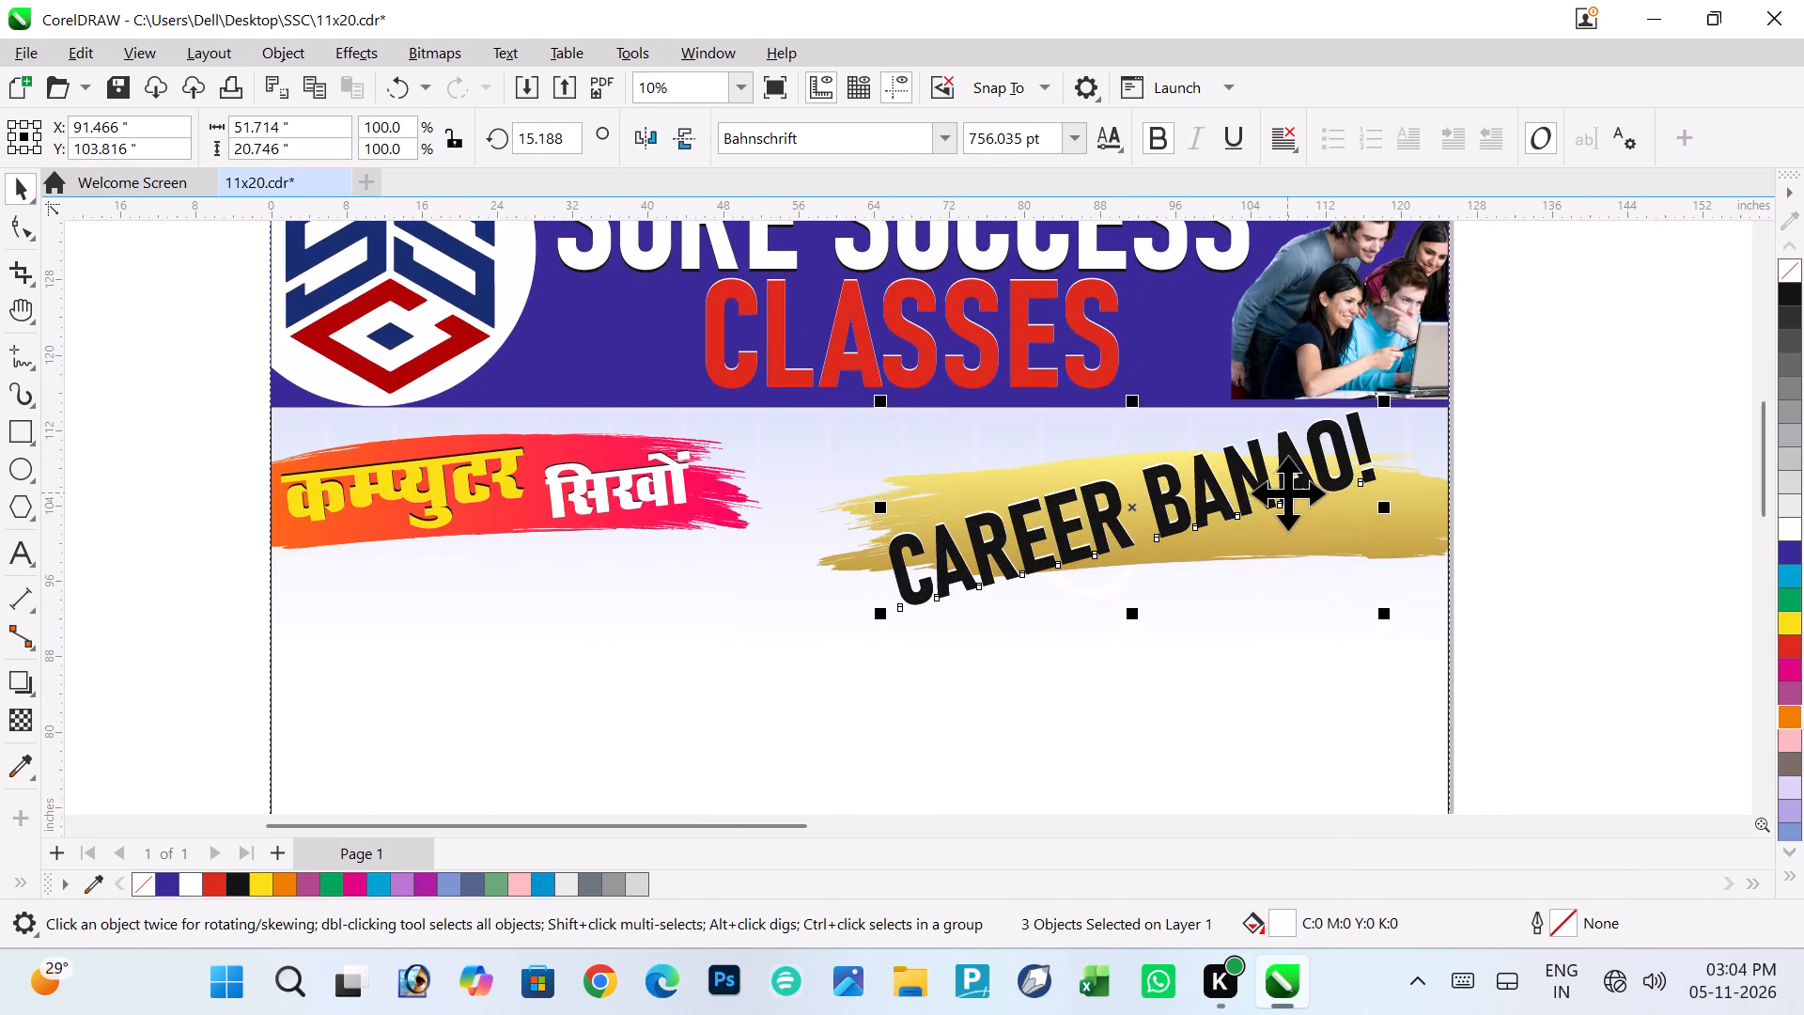
pyautogui.click(1287, 492)
pyautogui.moveTo(1387, 407); pyautogui.dragTo(1439, 466)
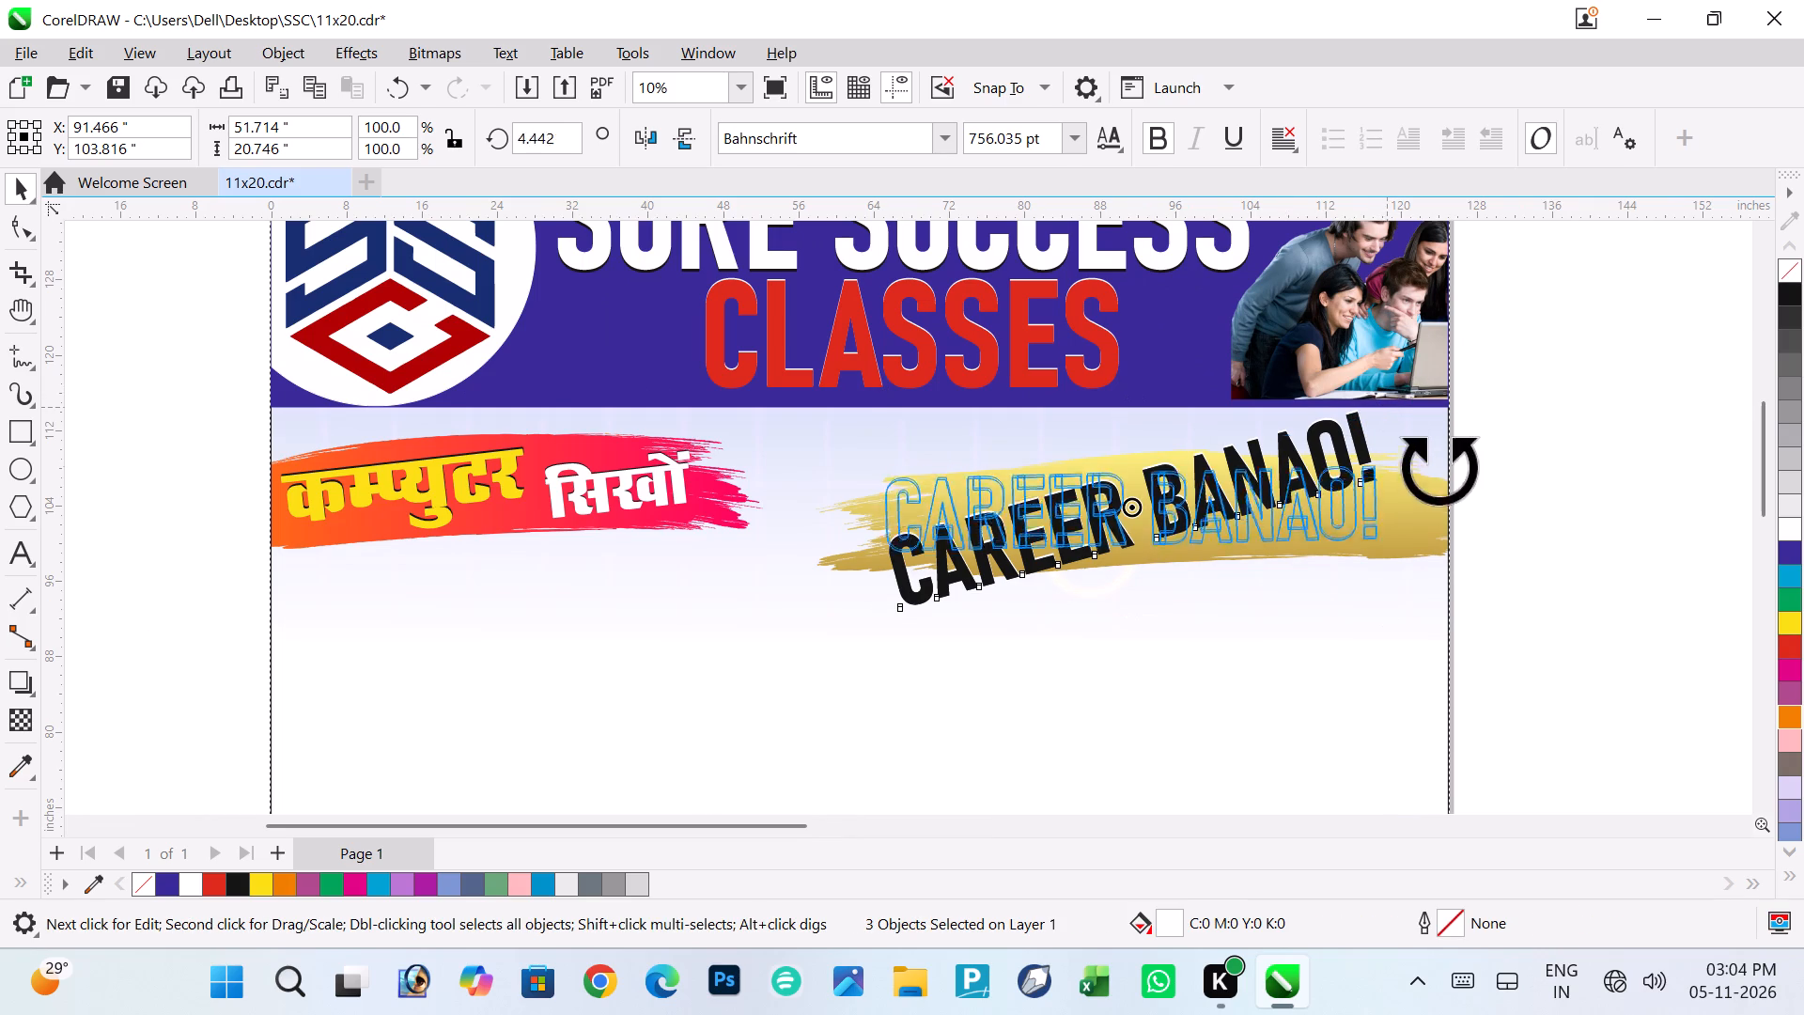
pyautogui.moveTo(1439, 466); pyautogui.dragTo(1426, 458)
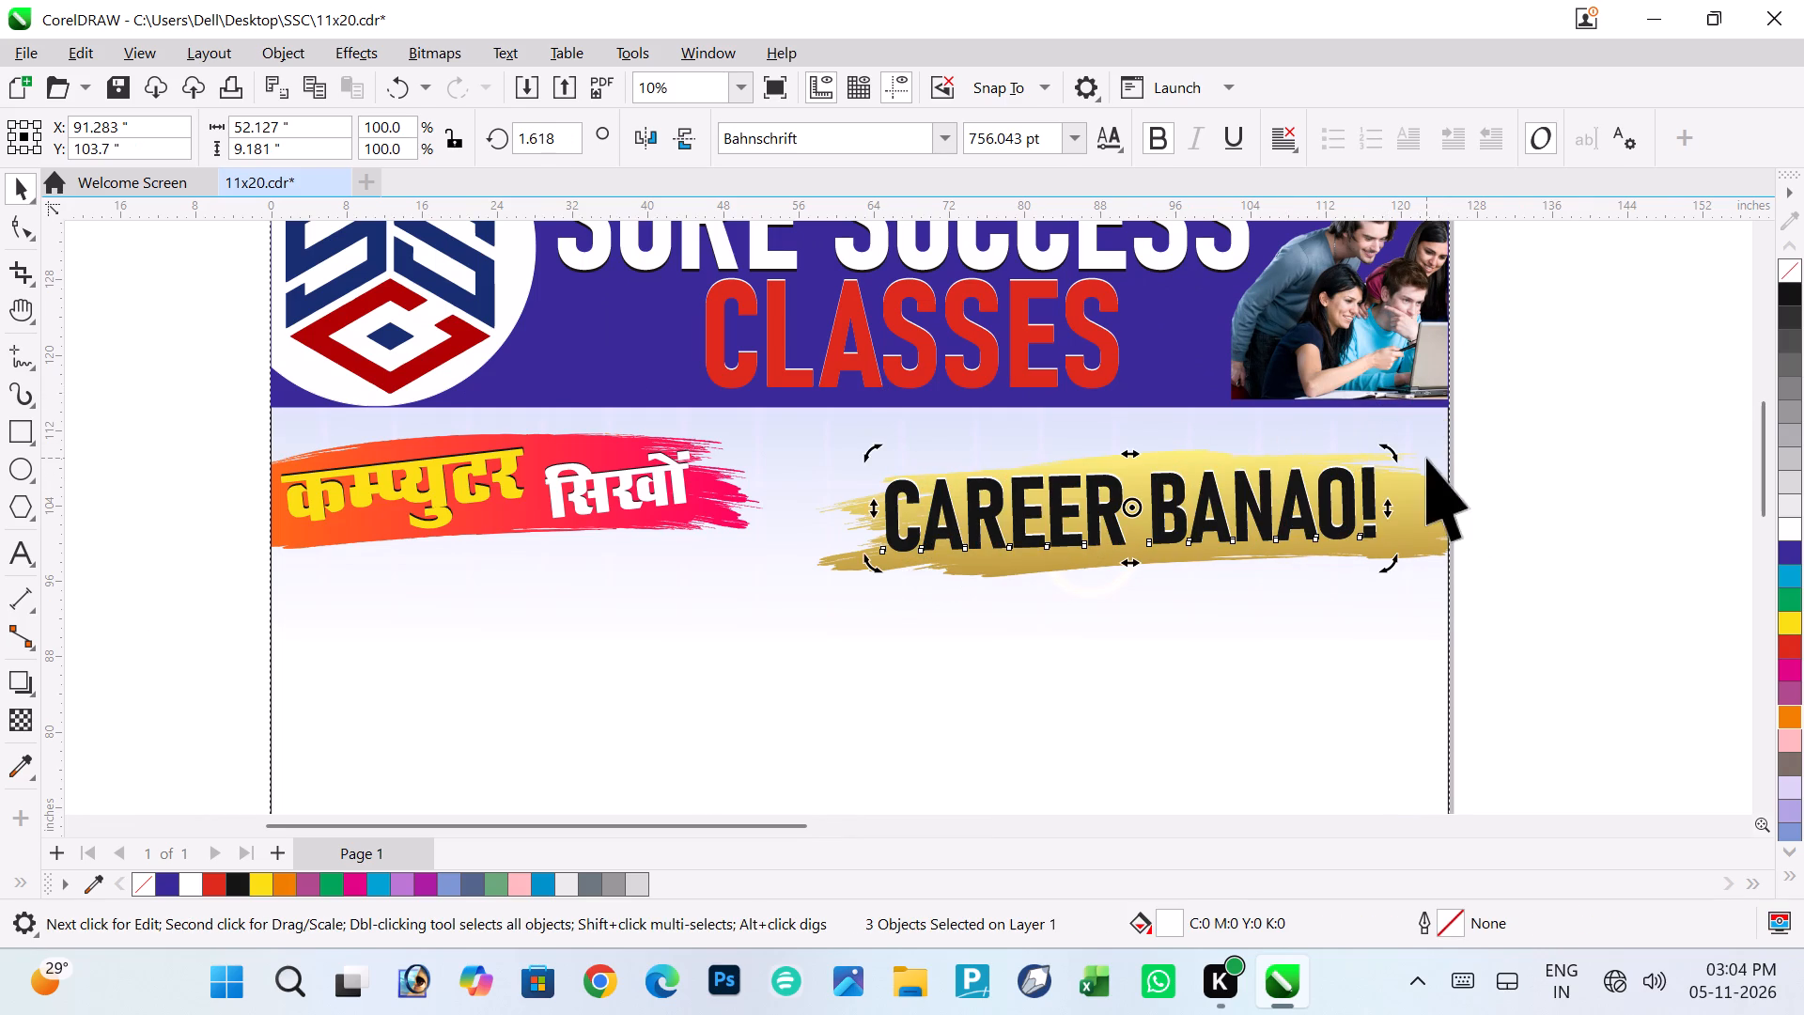
pyautogui.click(1577, 494)
# Scale the CAREER BANAO! text to about 47.6 by 8.4 inches and center it at about X 94.8, Y 103.1.
pyautogui.moveTo(1520, 436); pyautogui.dragTo(783, 599)
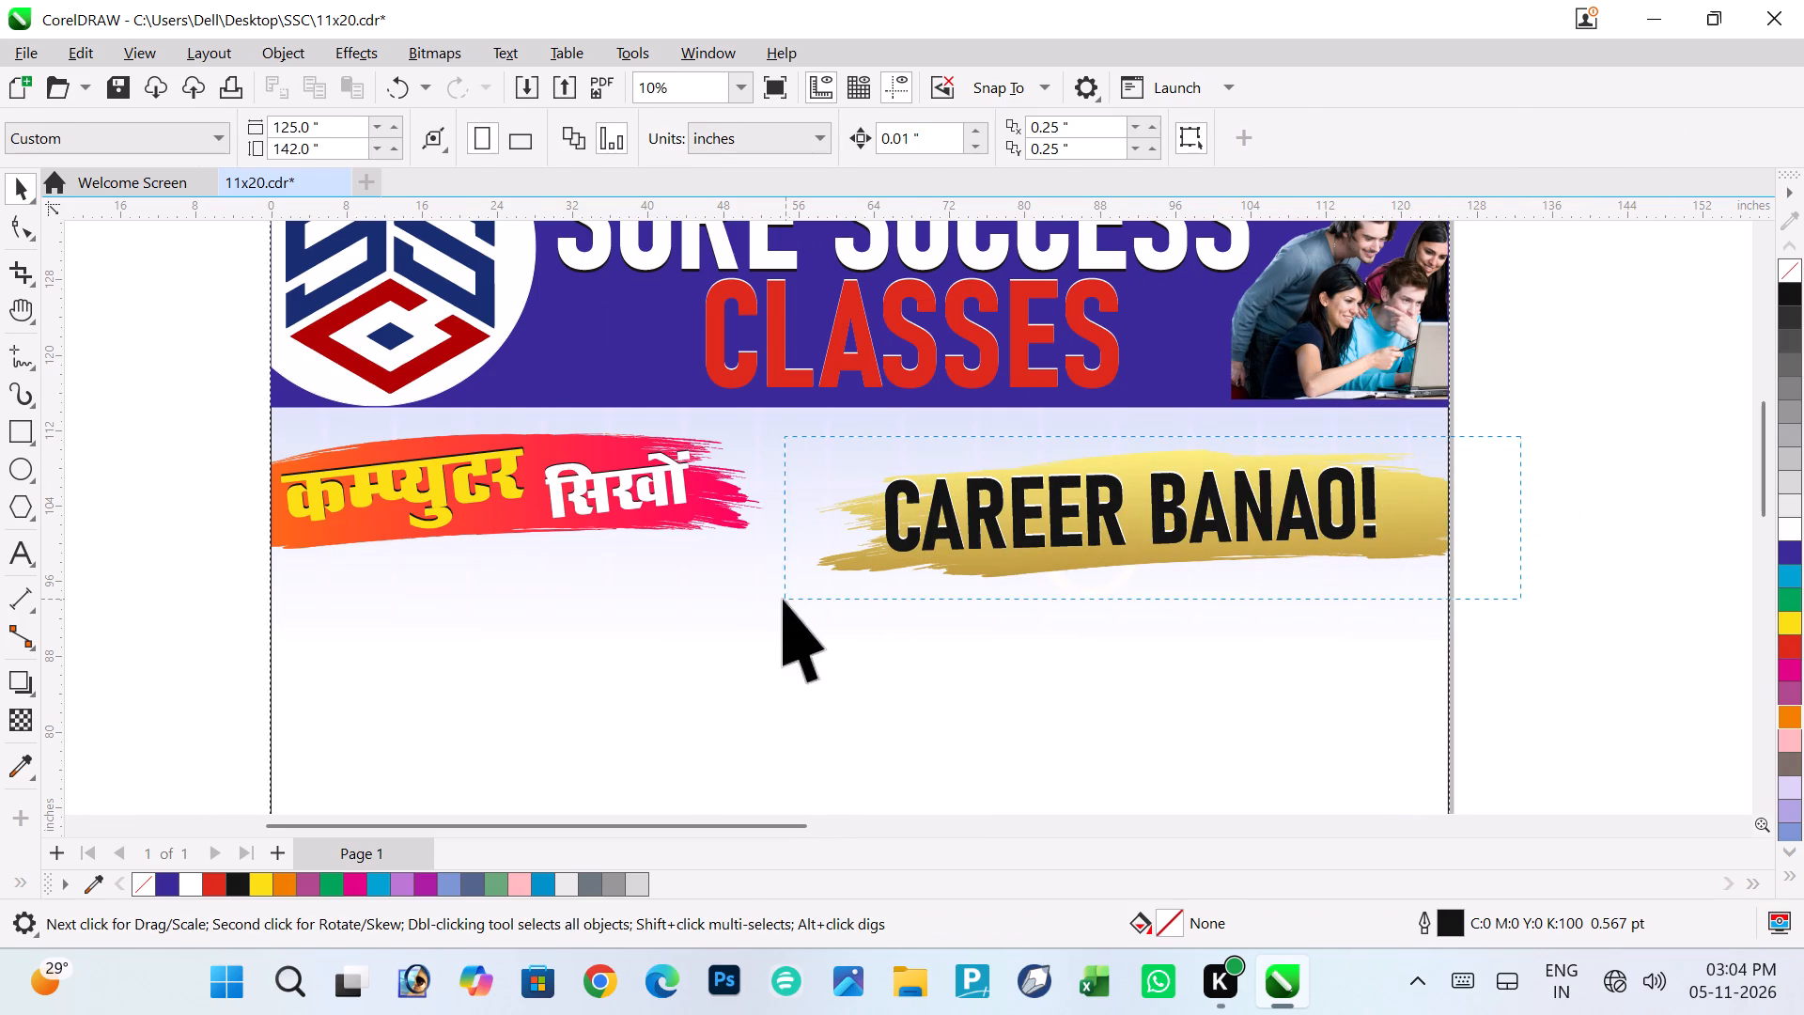
pyautogui.moveTo(783, 599); pyautogui.dragTo(797, 612)
pyautogui.click(878, 459)
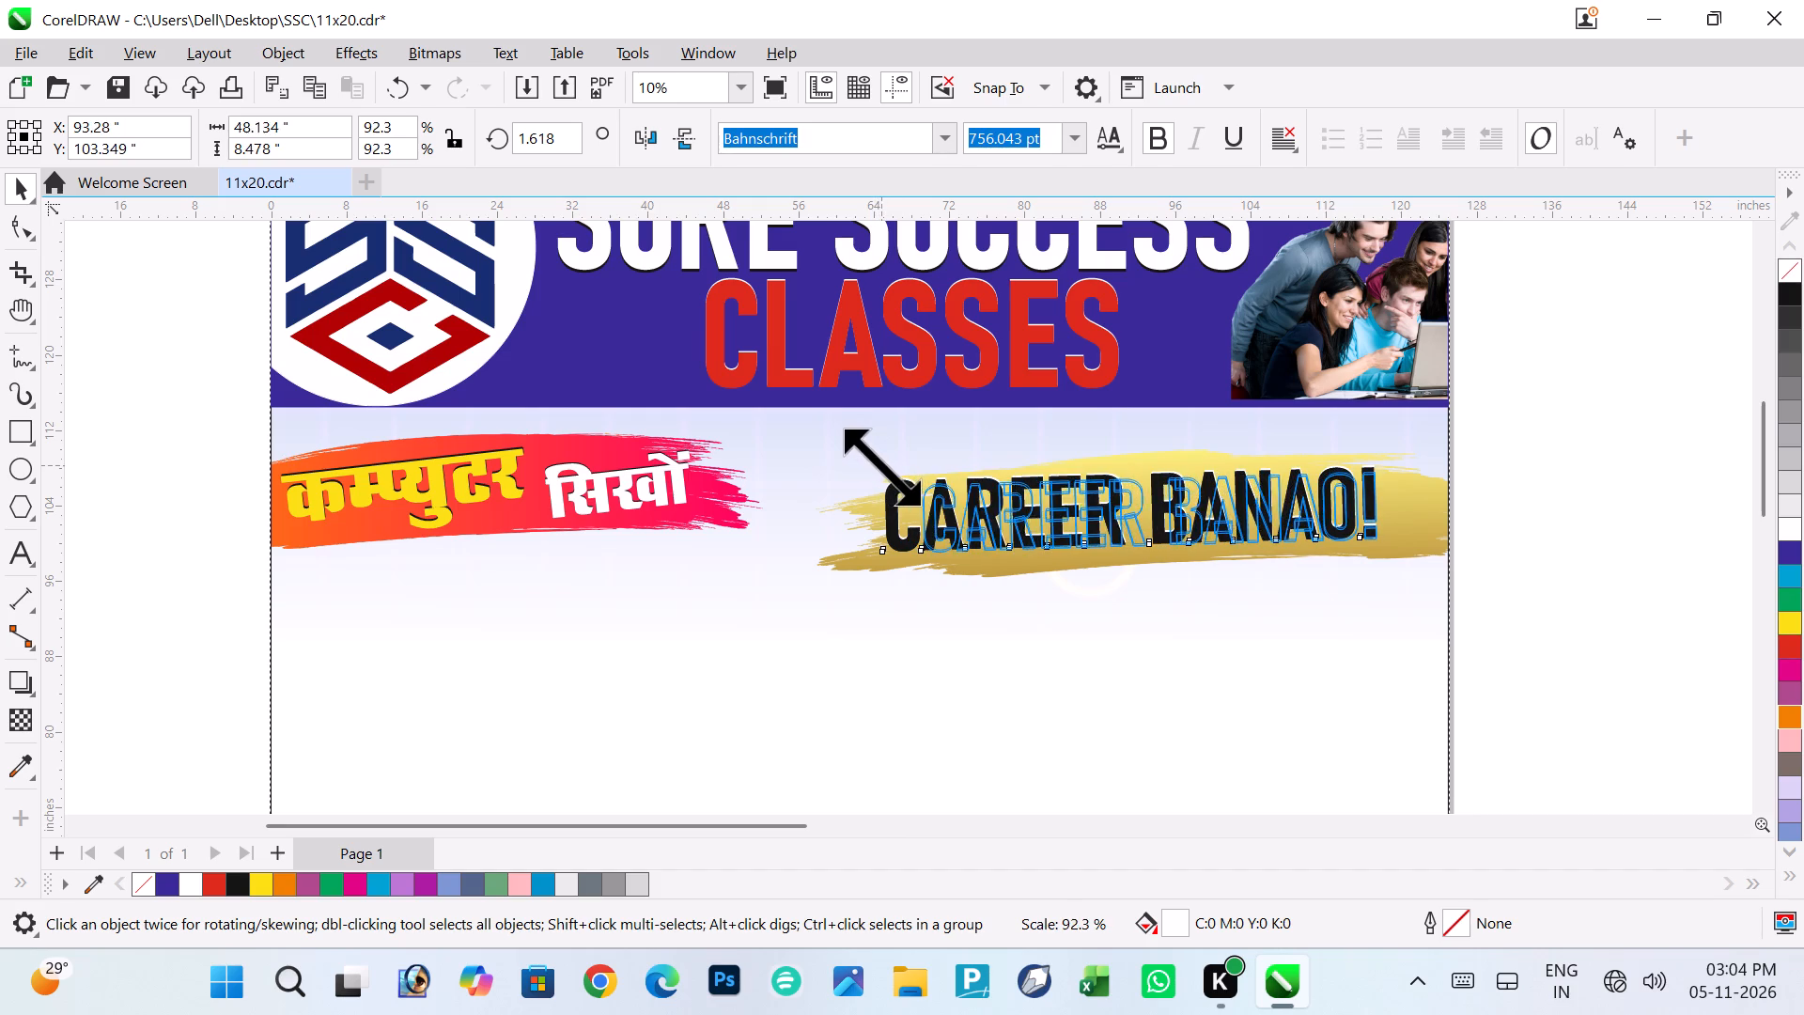
pyautogui.moveTo(1143, 516); pyautogui.dragTo(1167, 516)
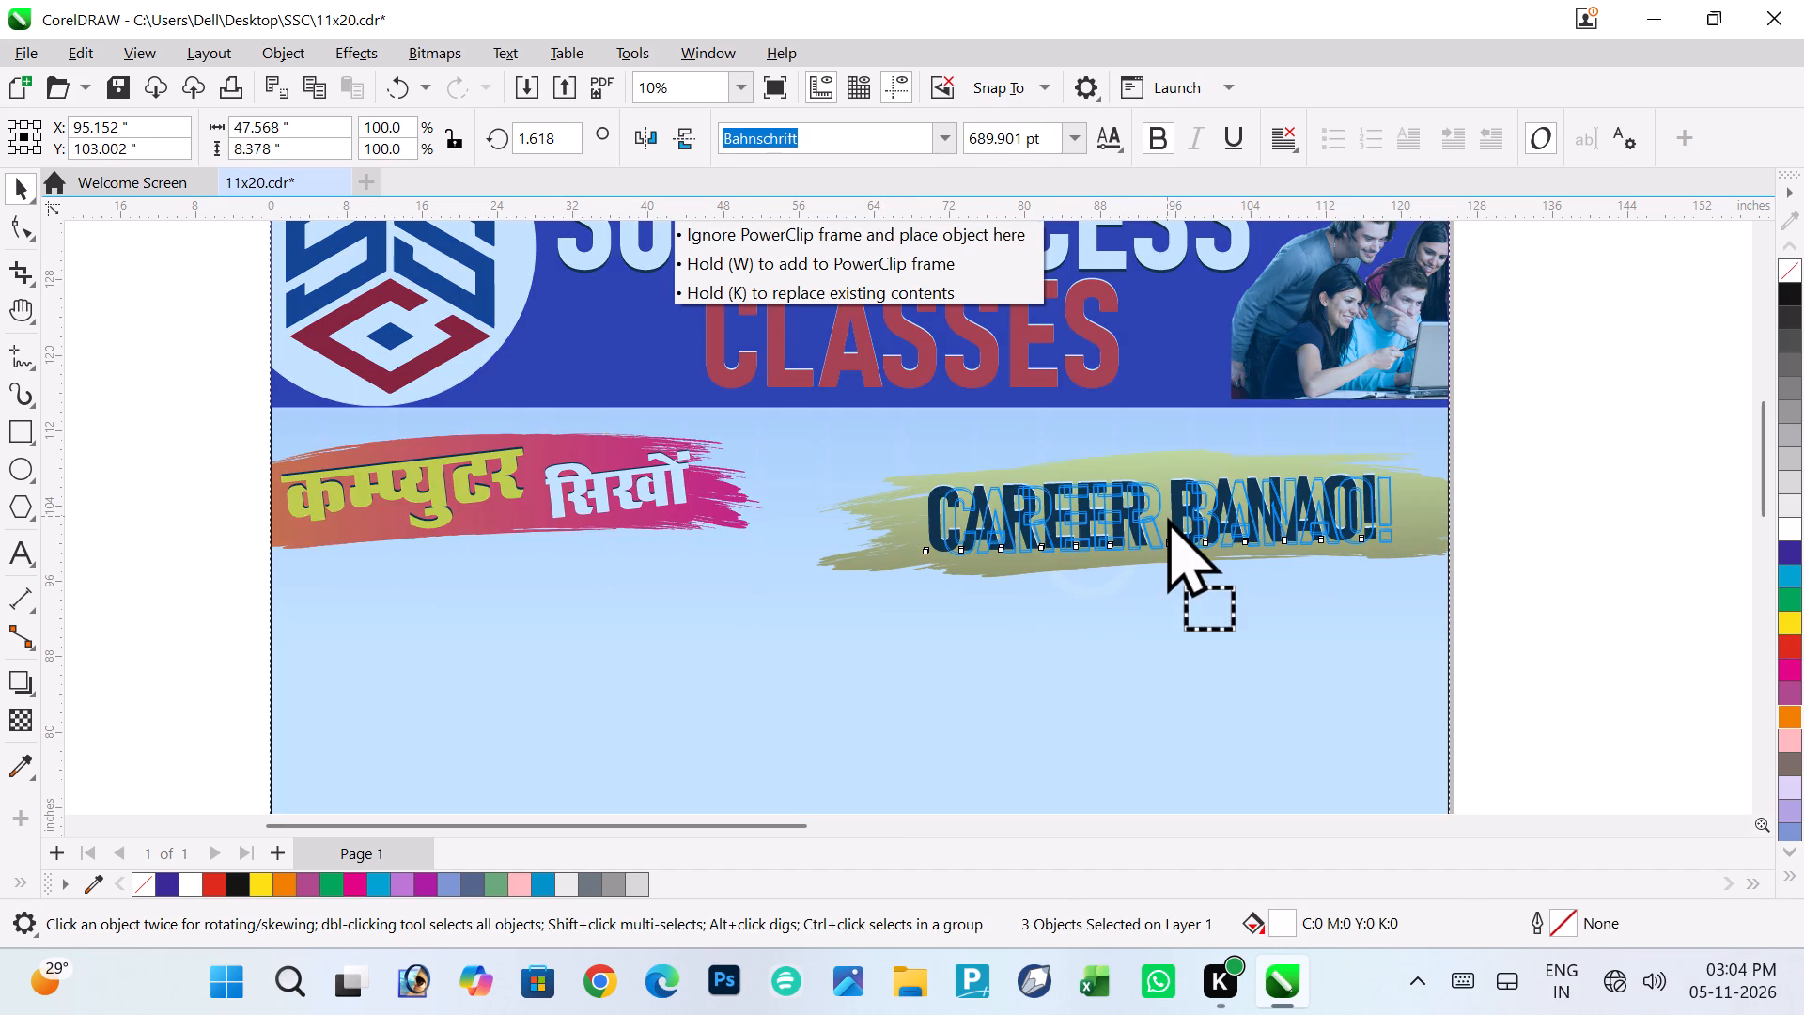
pyautogui.moveTo(1167, 516); pyautogui.dragTo(1162, 515)
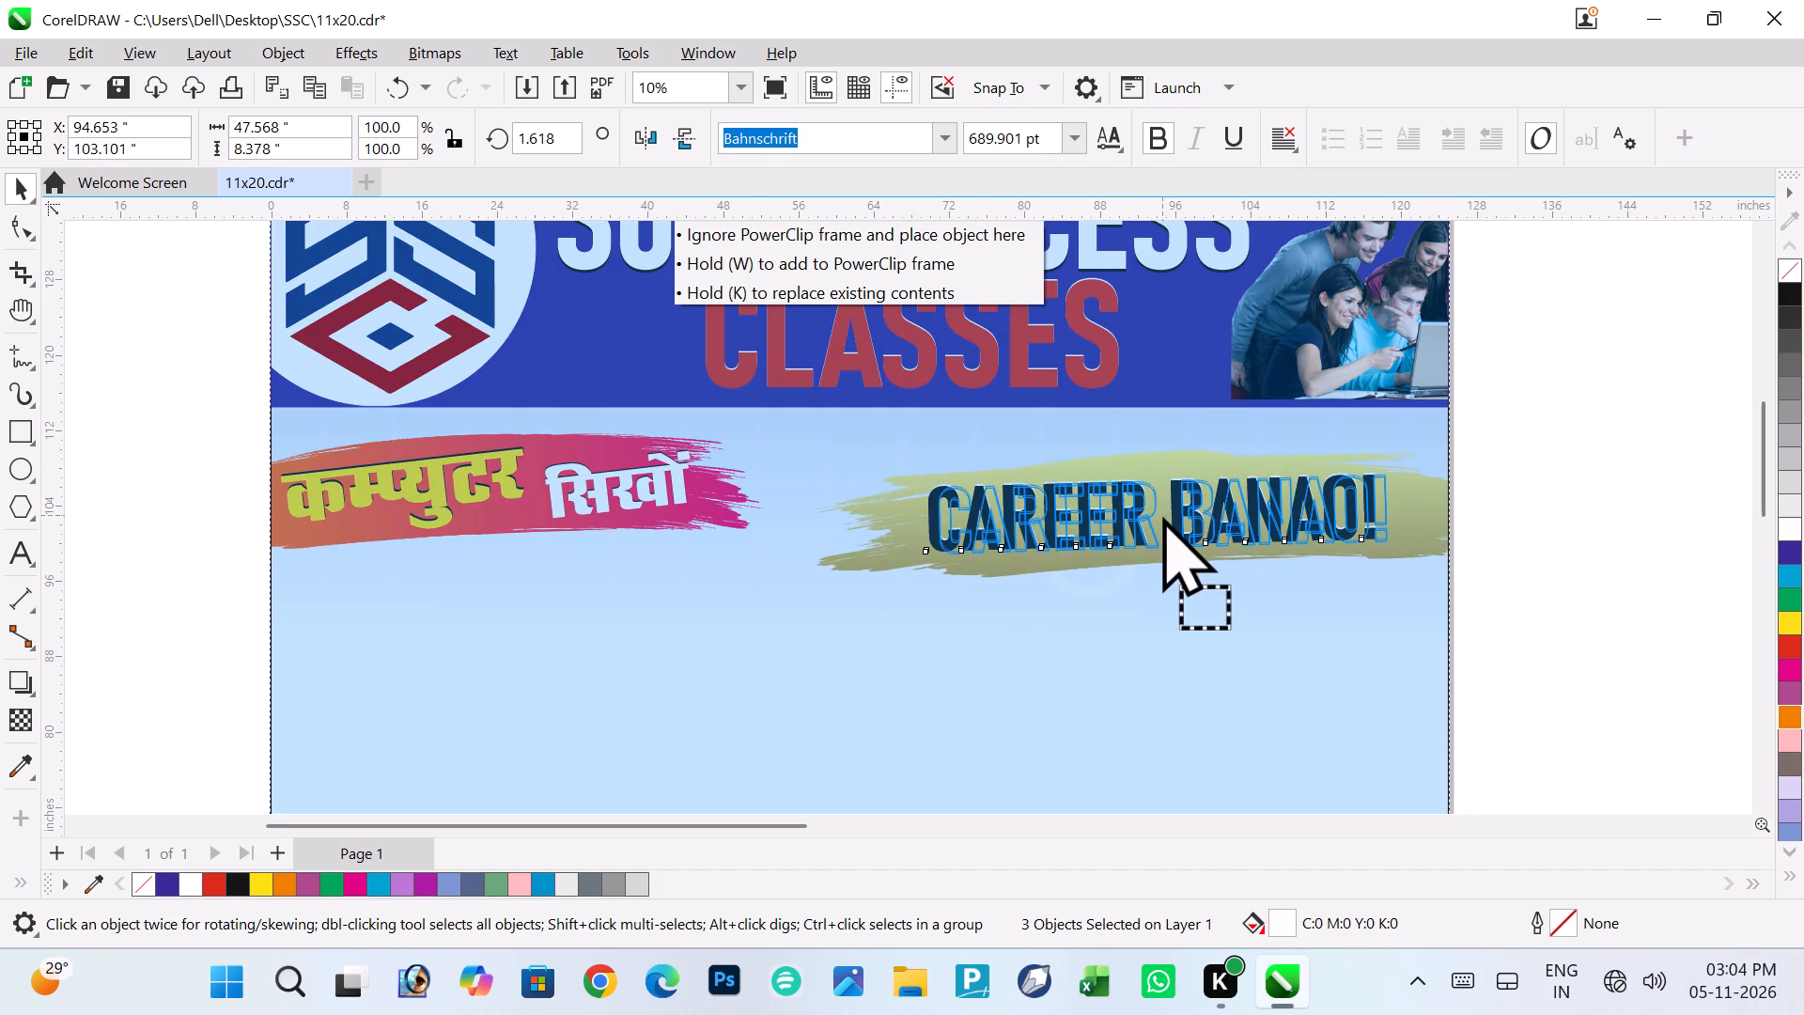
pyautogui.moveTo(1162, 515); pyautogui.dragTo(1163, 515)
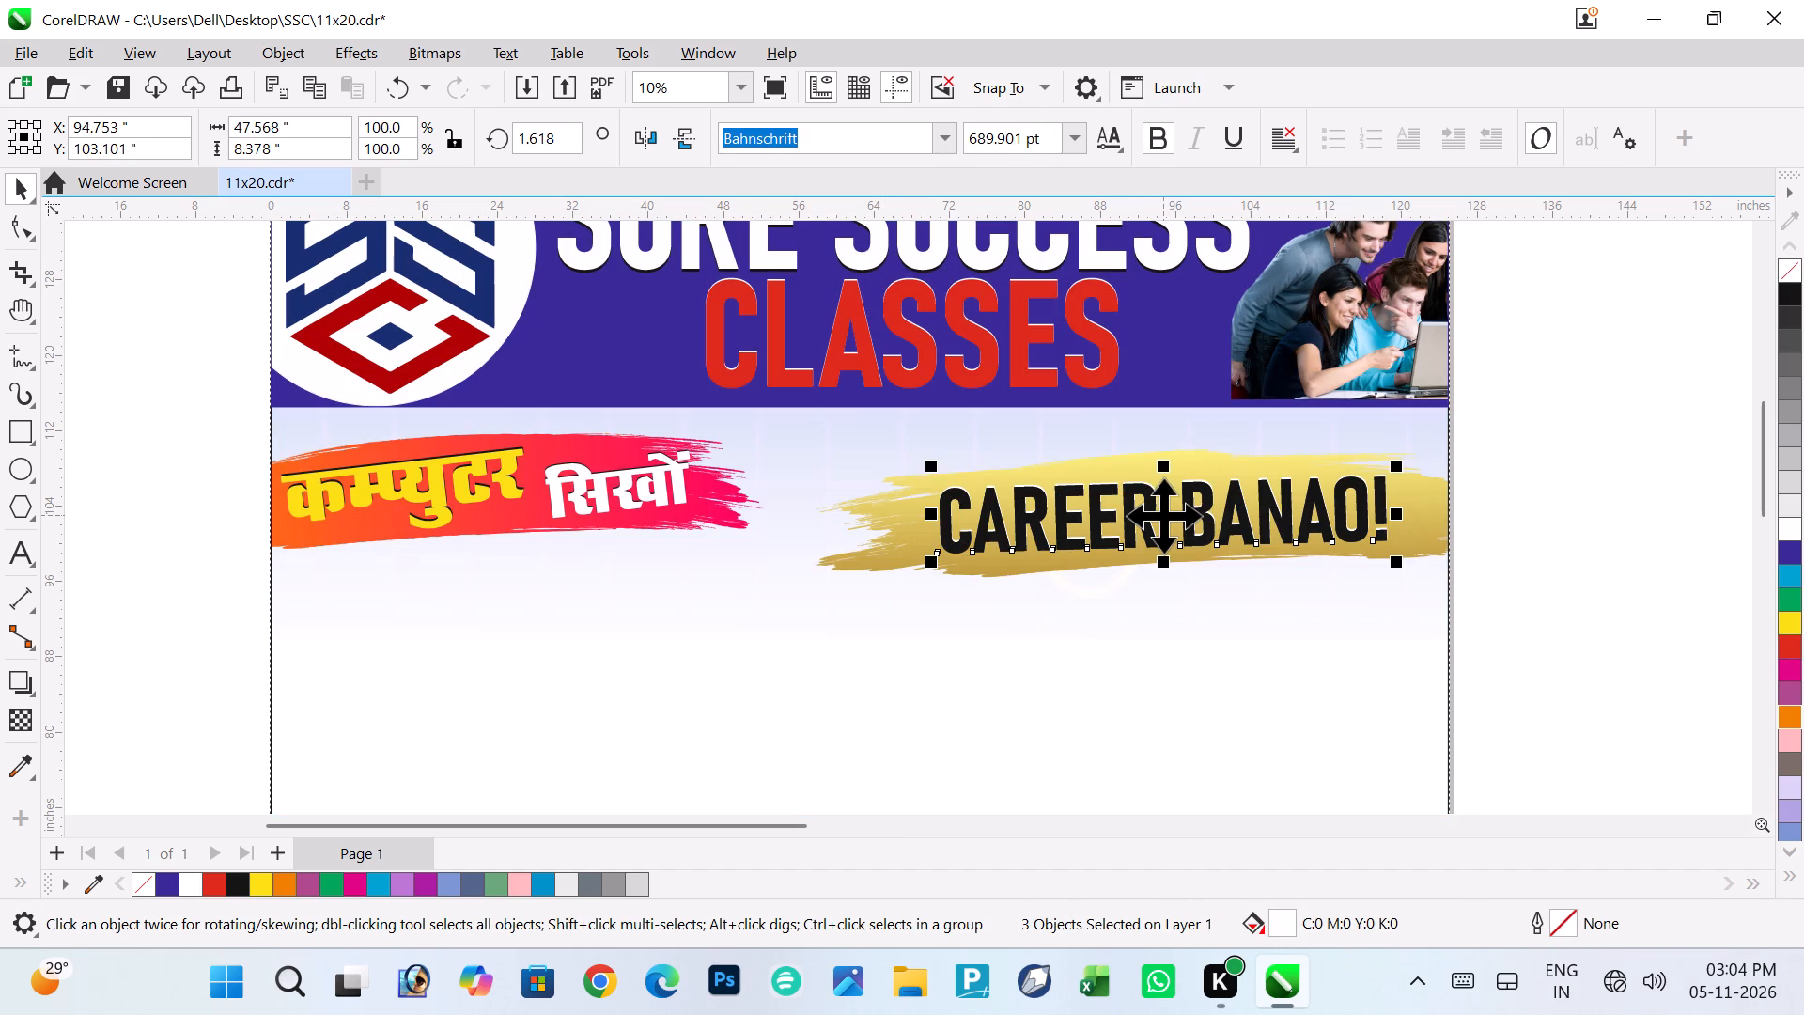
pyautogui.click(1537, 508)
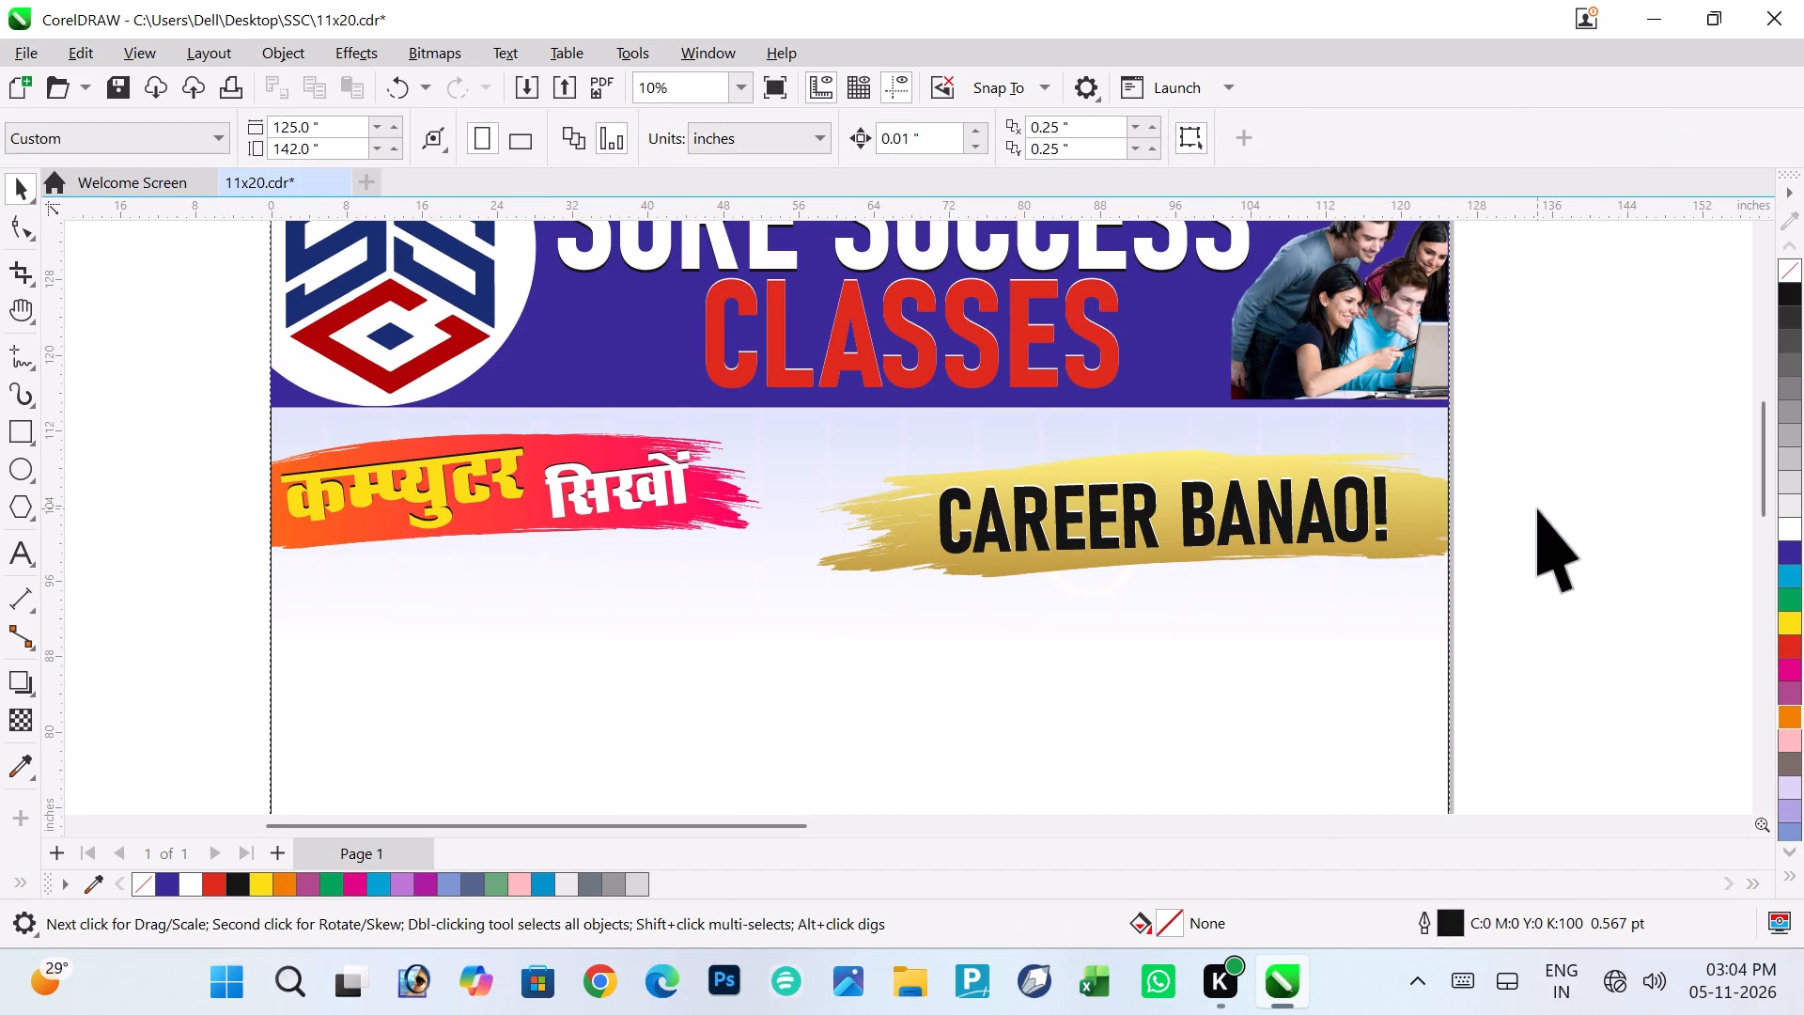
# Move the कम्प्युटर कोर्स heading with its computer image and dotted line below the brush strokes, at about X 61.9, Y 86.9 inches.
pyautogui.press('F4')
pyautogui.click(964, 442)
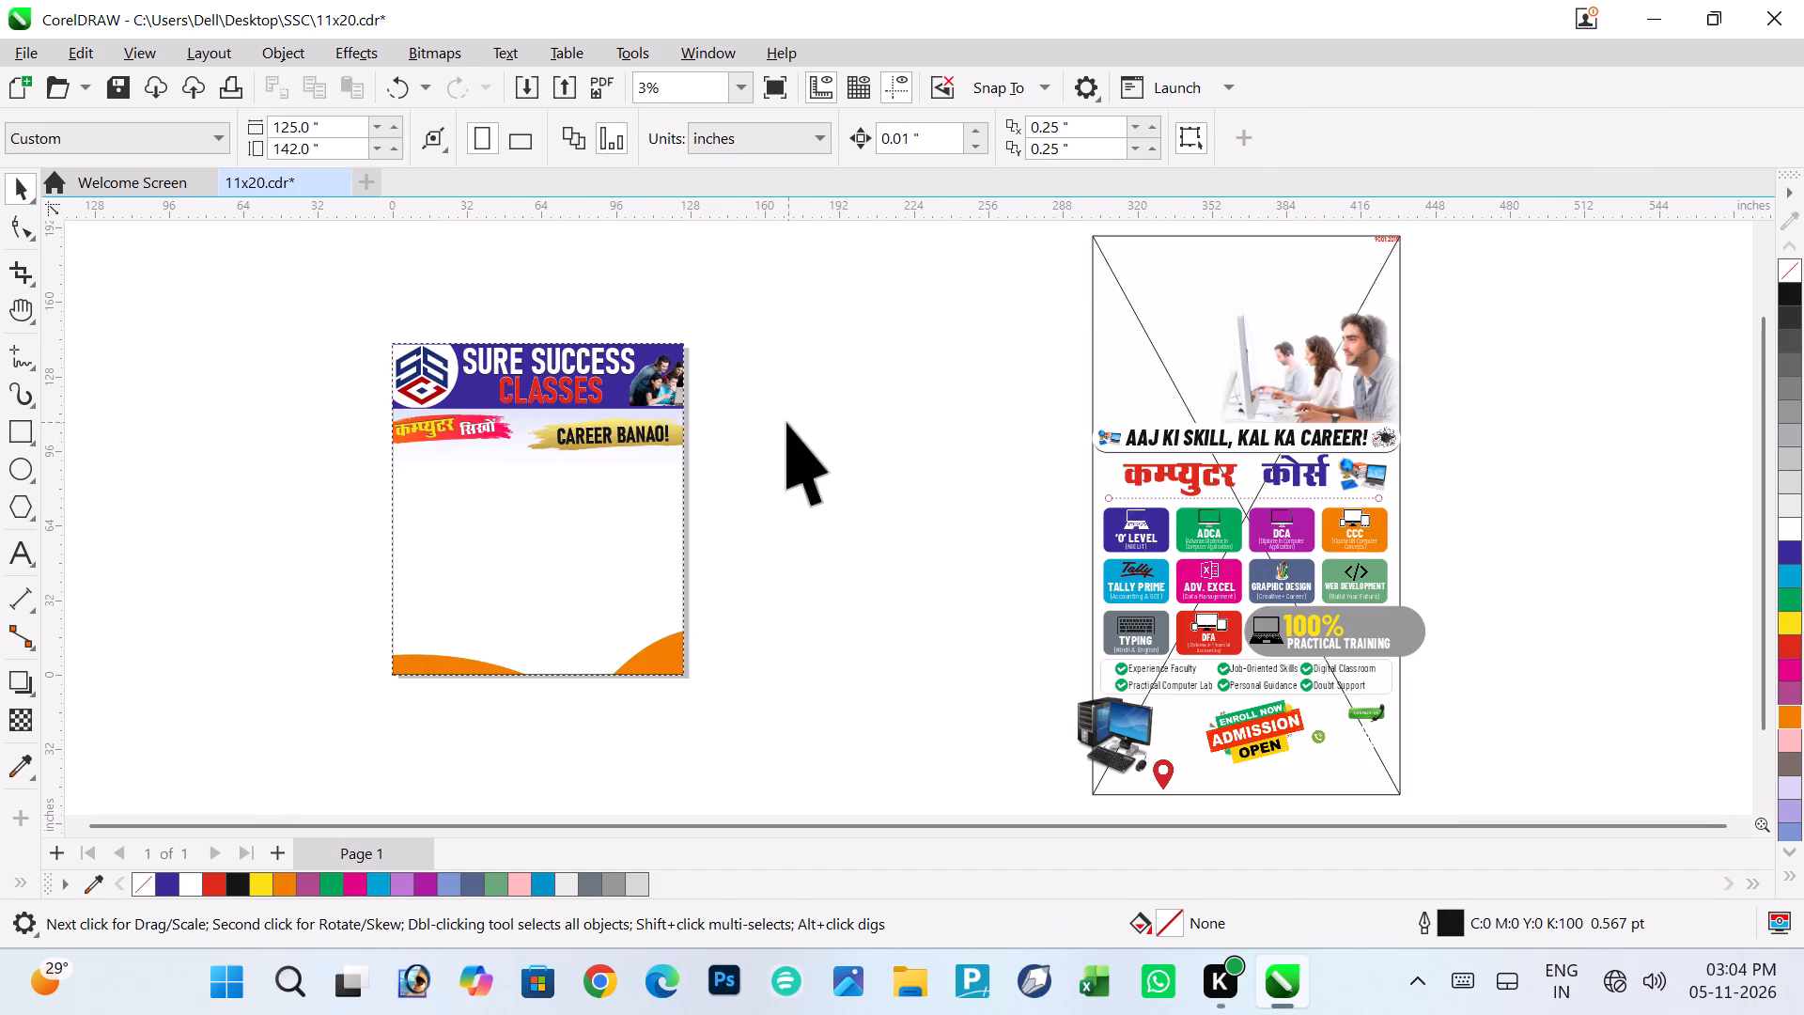
pyautogui.keyDown('ctrl'); pyautogui.scroll(2, 785, 422); pyautogui.keyUp('ctrl')
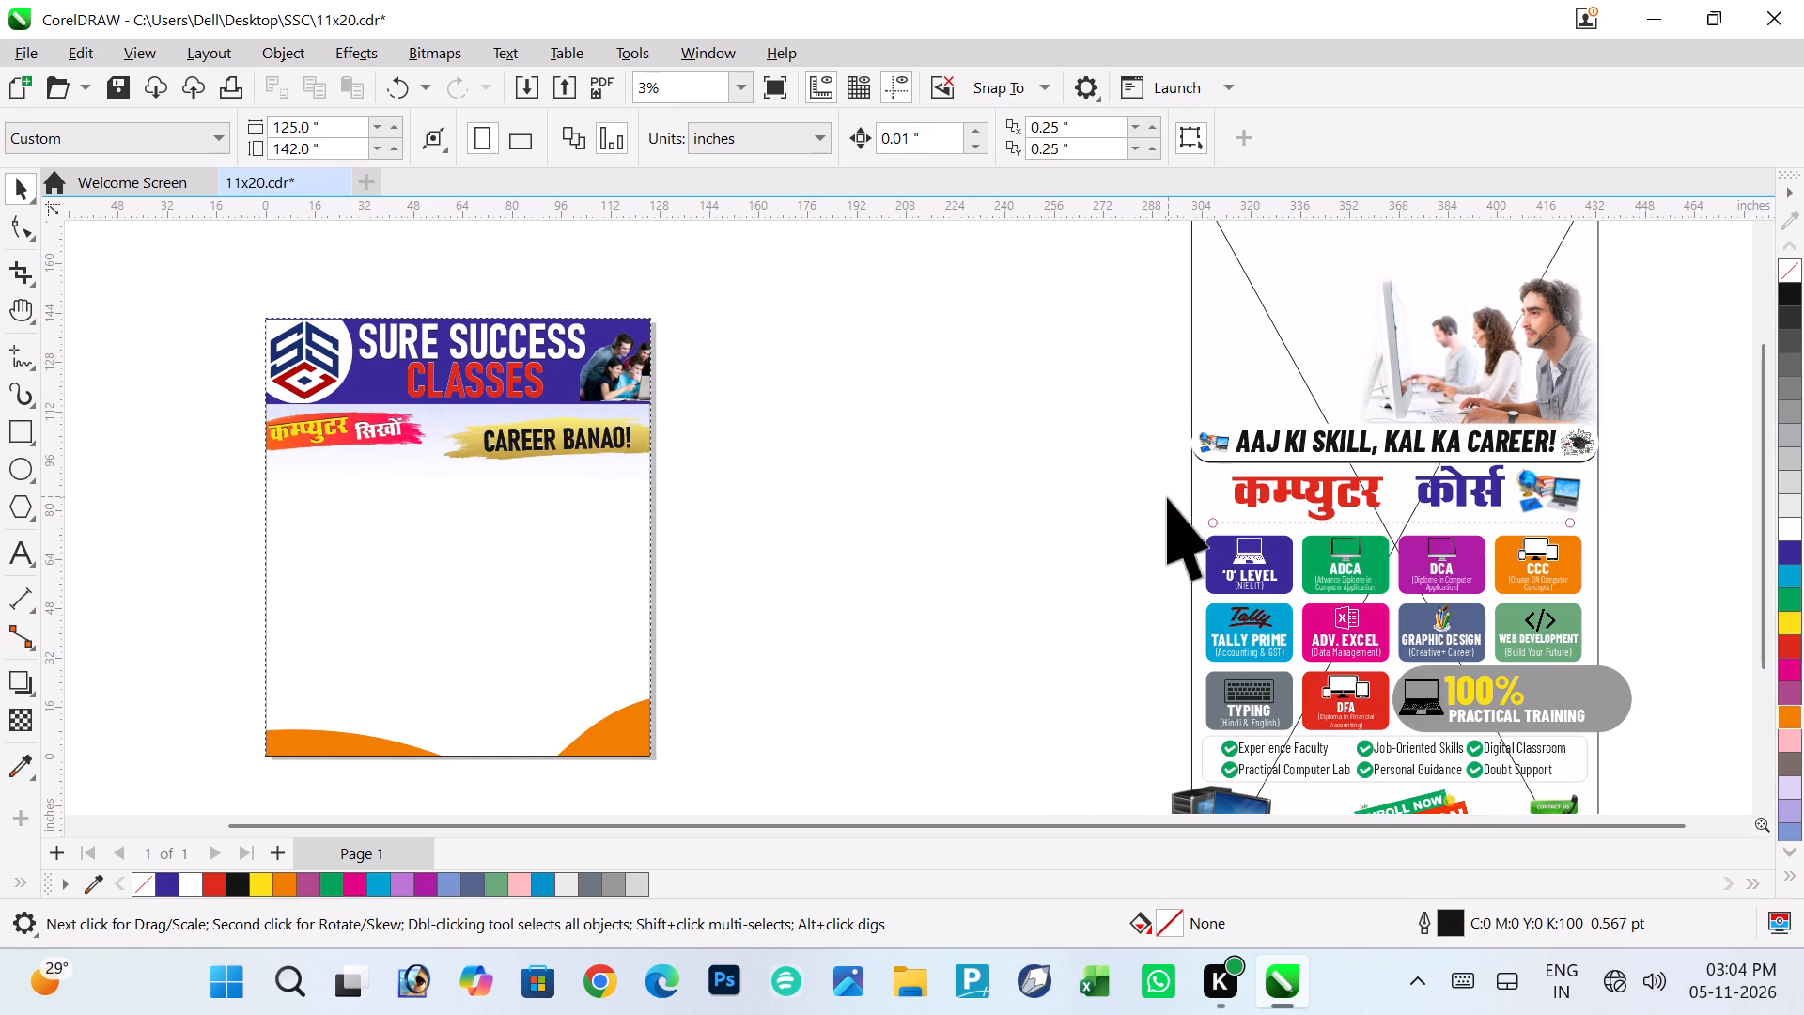
pyautogui.moveTo(1153, 454); pyautogui.dragTo(1517, 516)
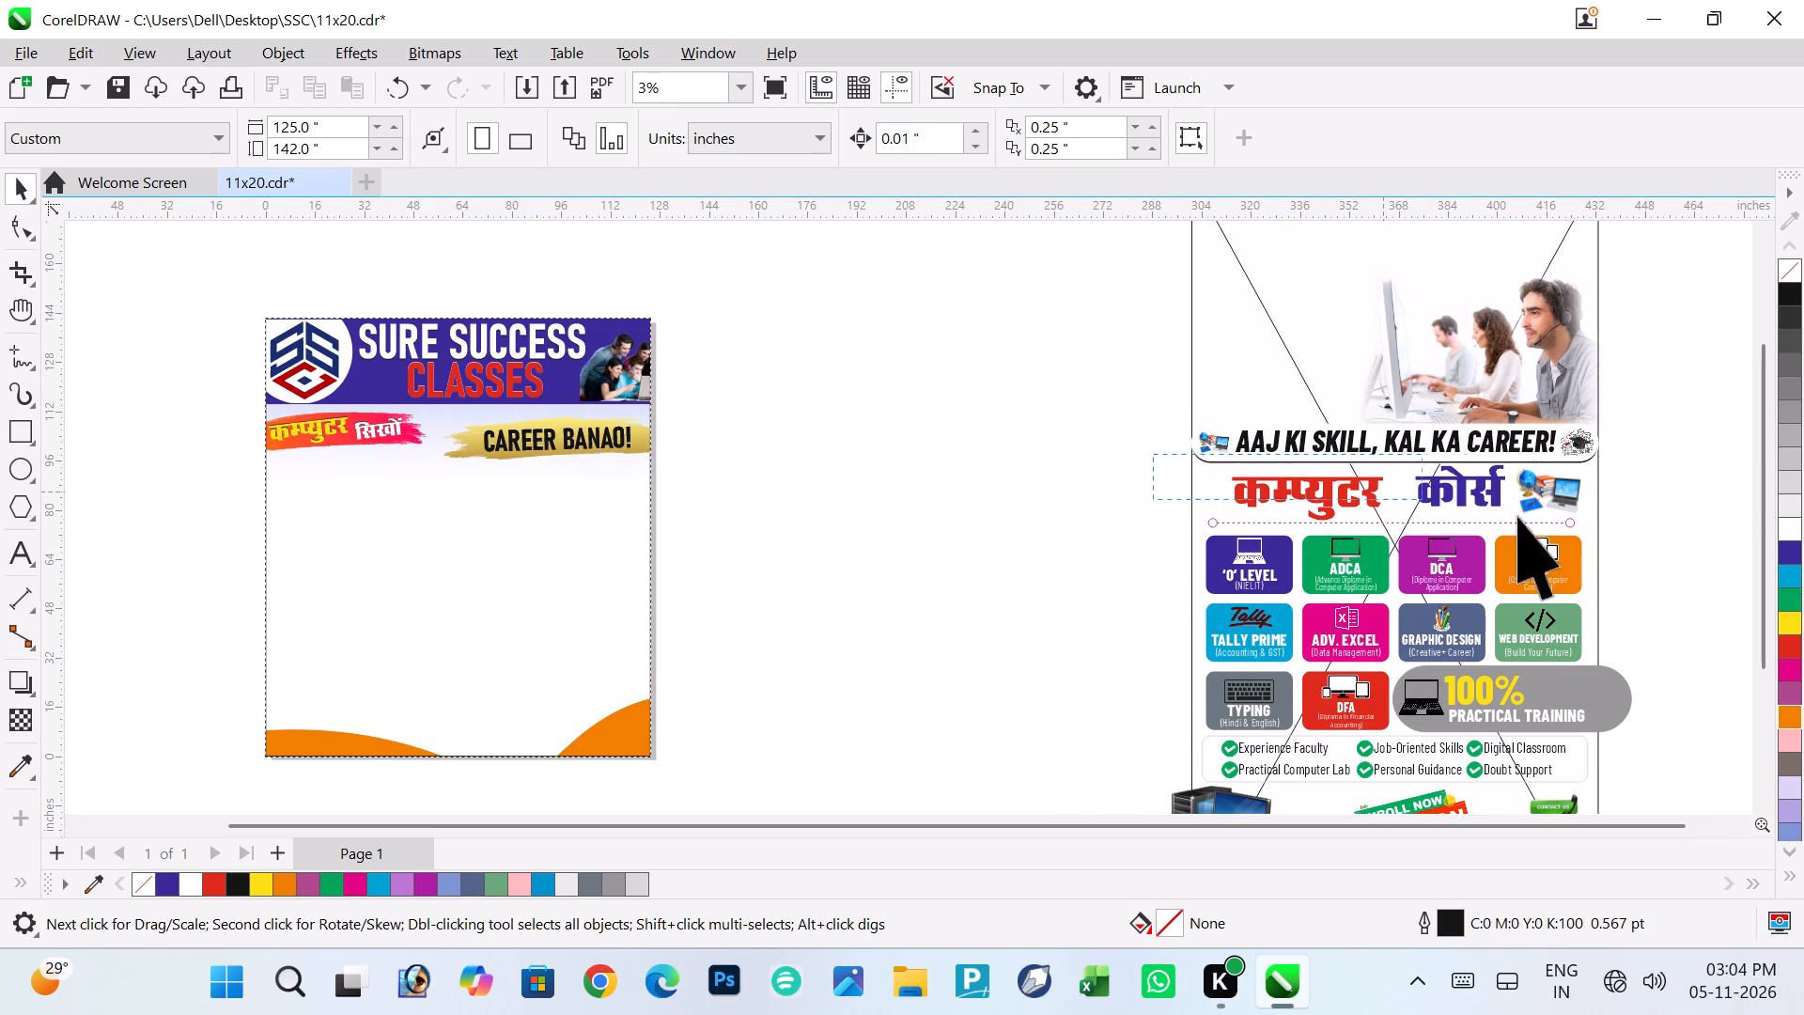
pyautogui.moveTo(1517, 516); pyautogui.dragTo(1628, 525)
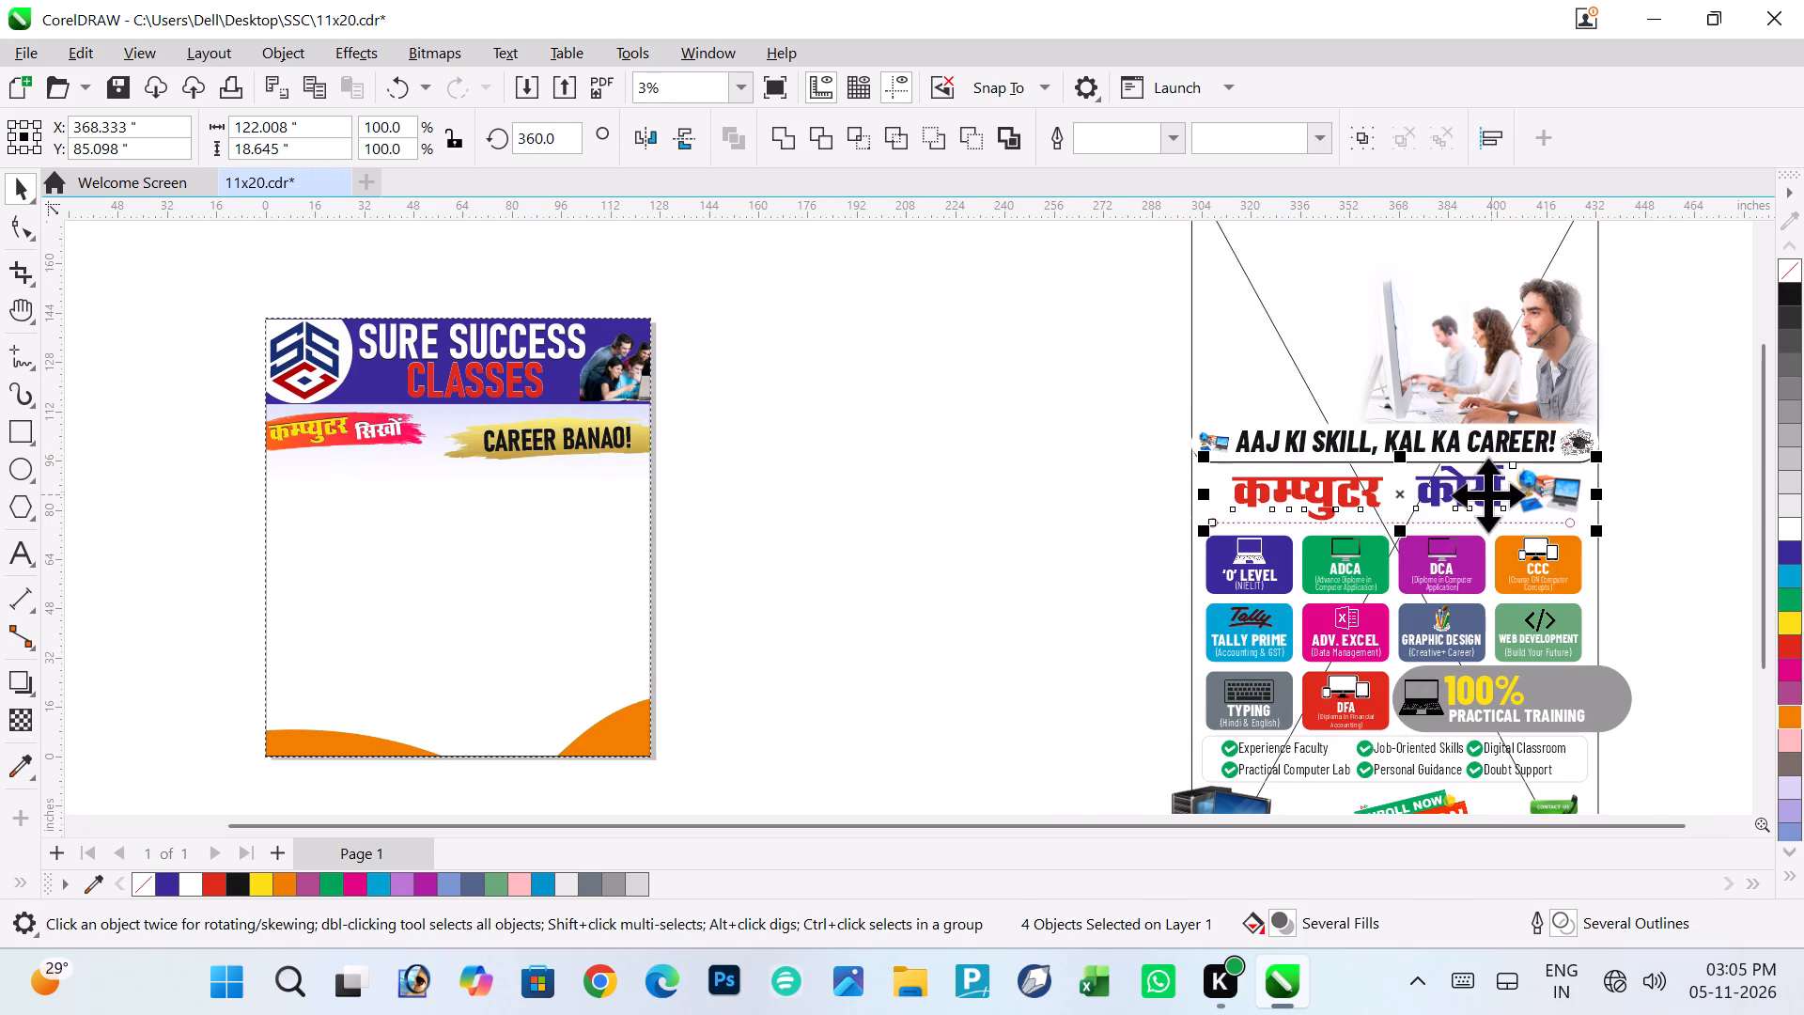
pyautogui.moveTo(1487, 492); pyautogui.dragTo(546, 498)
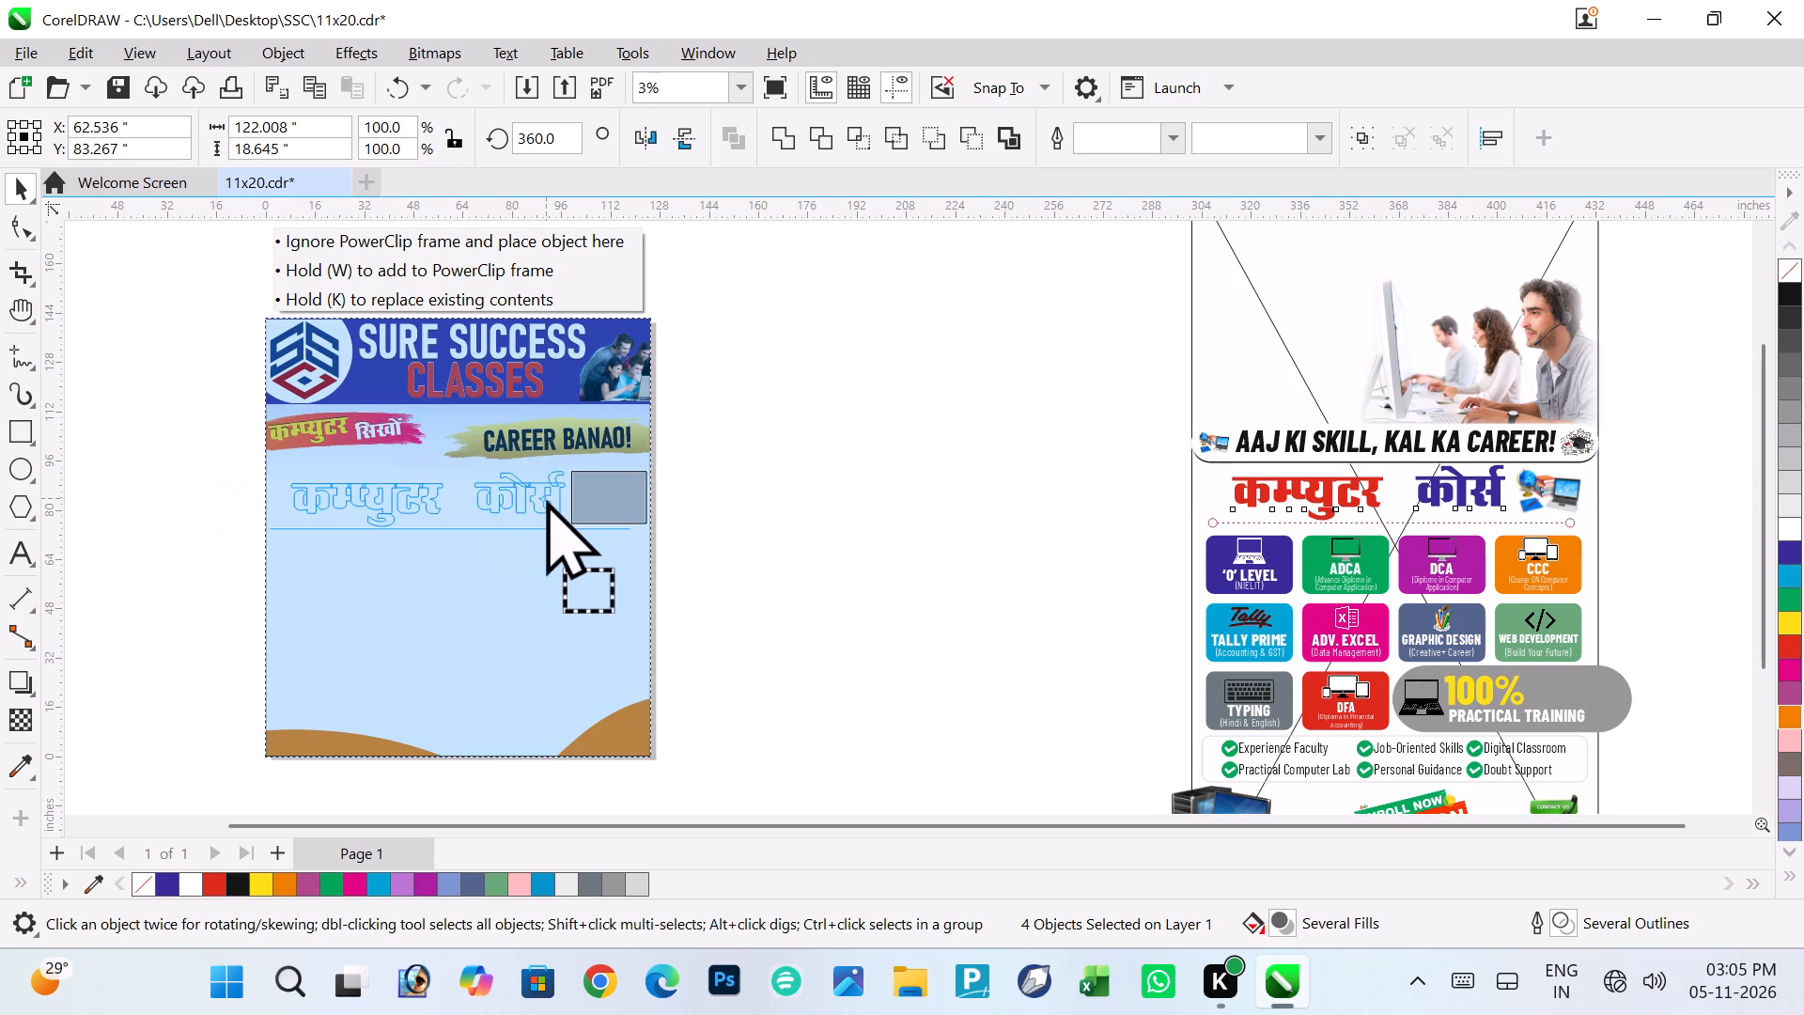
pyautogui.moveTo(546, 498); pyautogui.dragTo(544, 487)
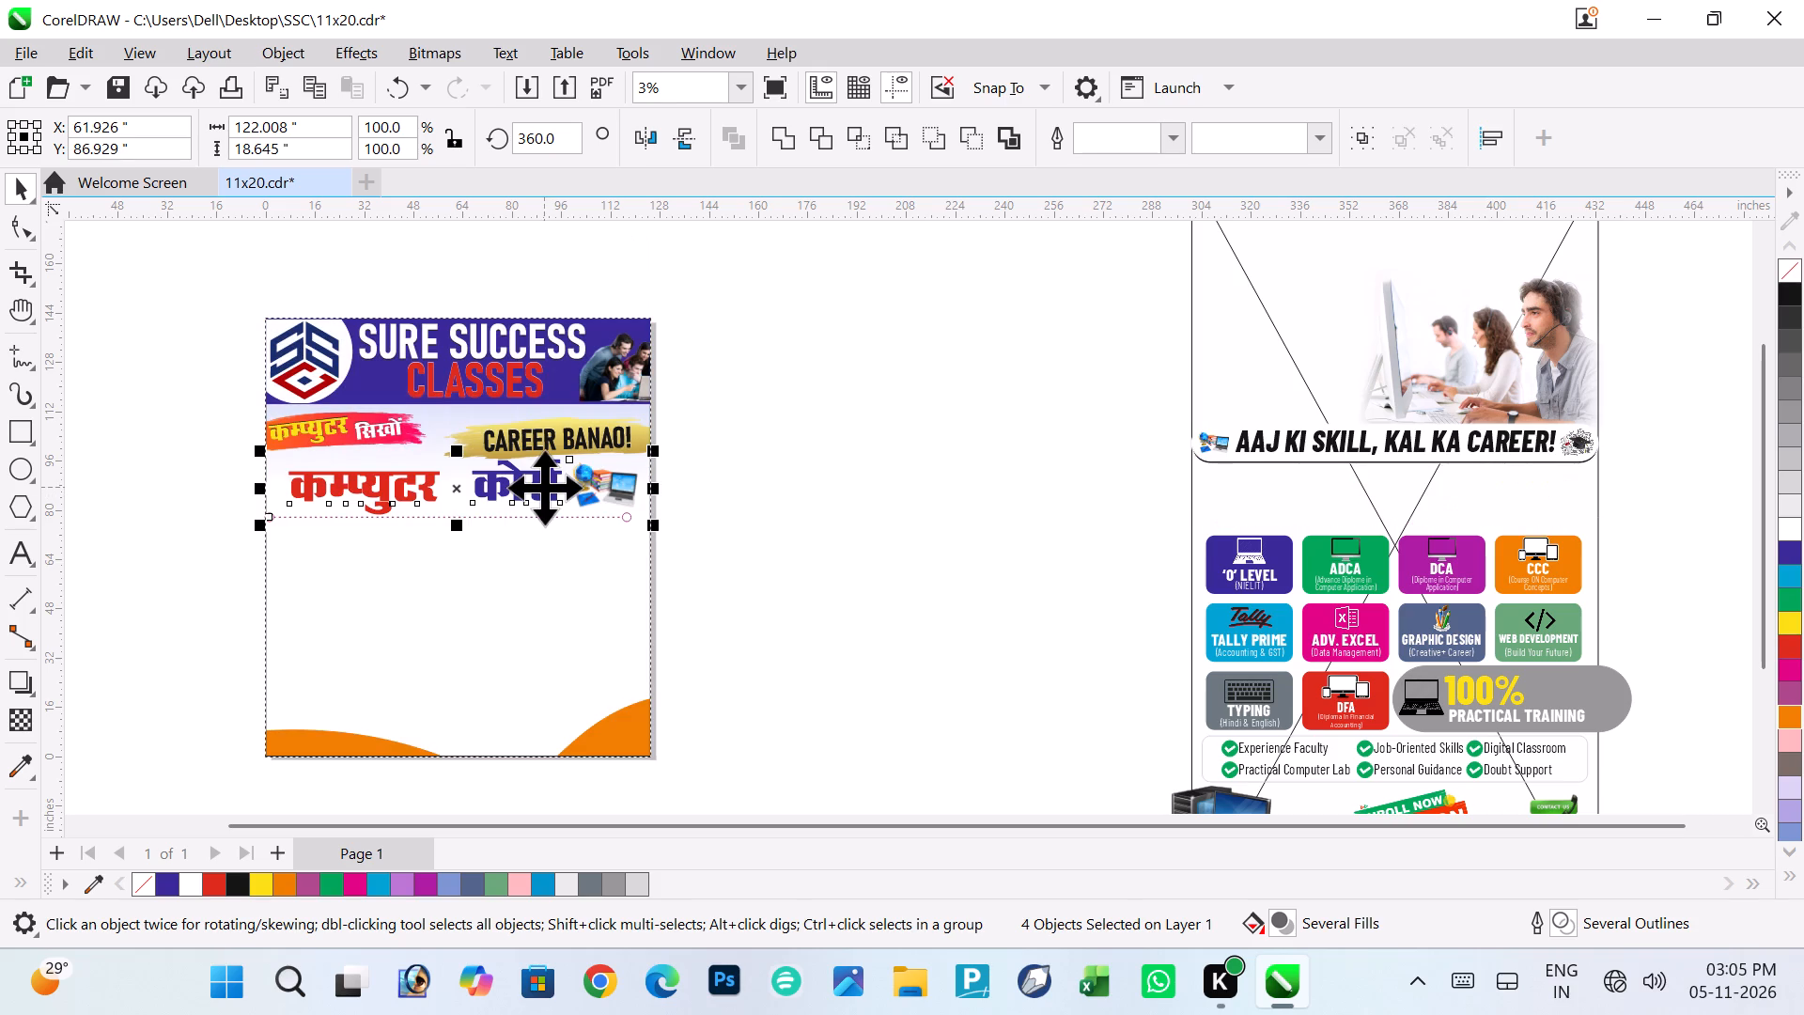
pyautogui.click(863, 479)
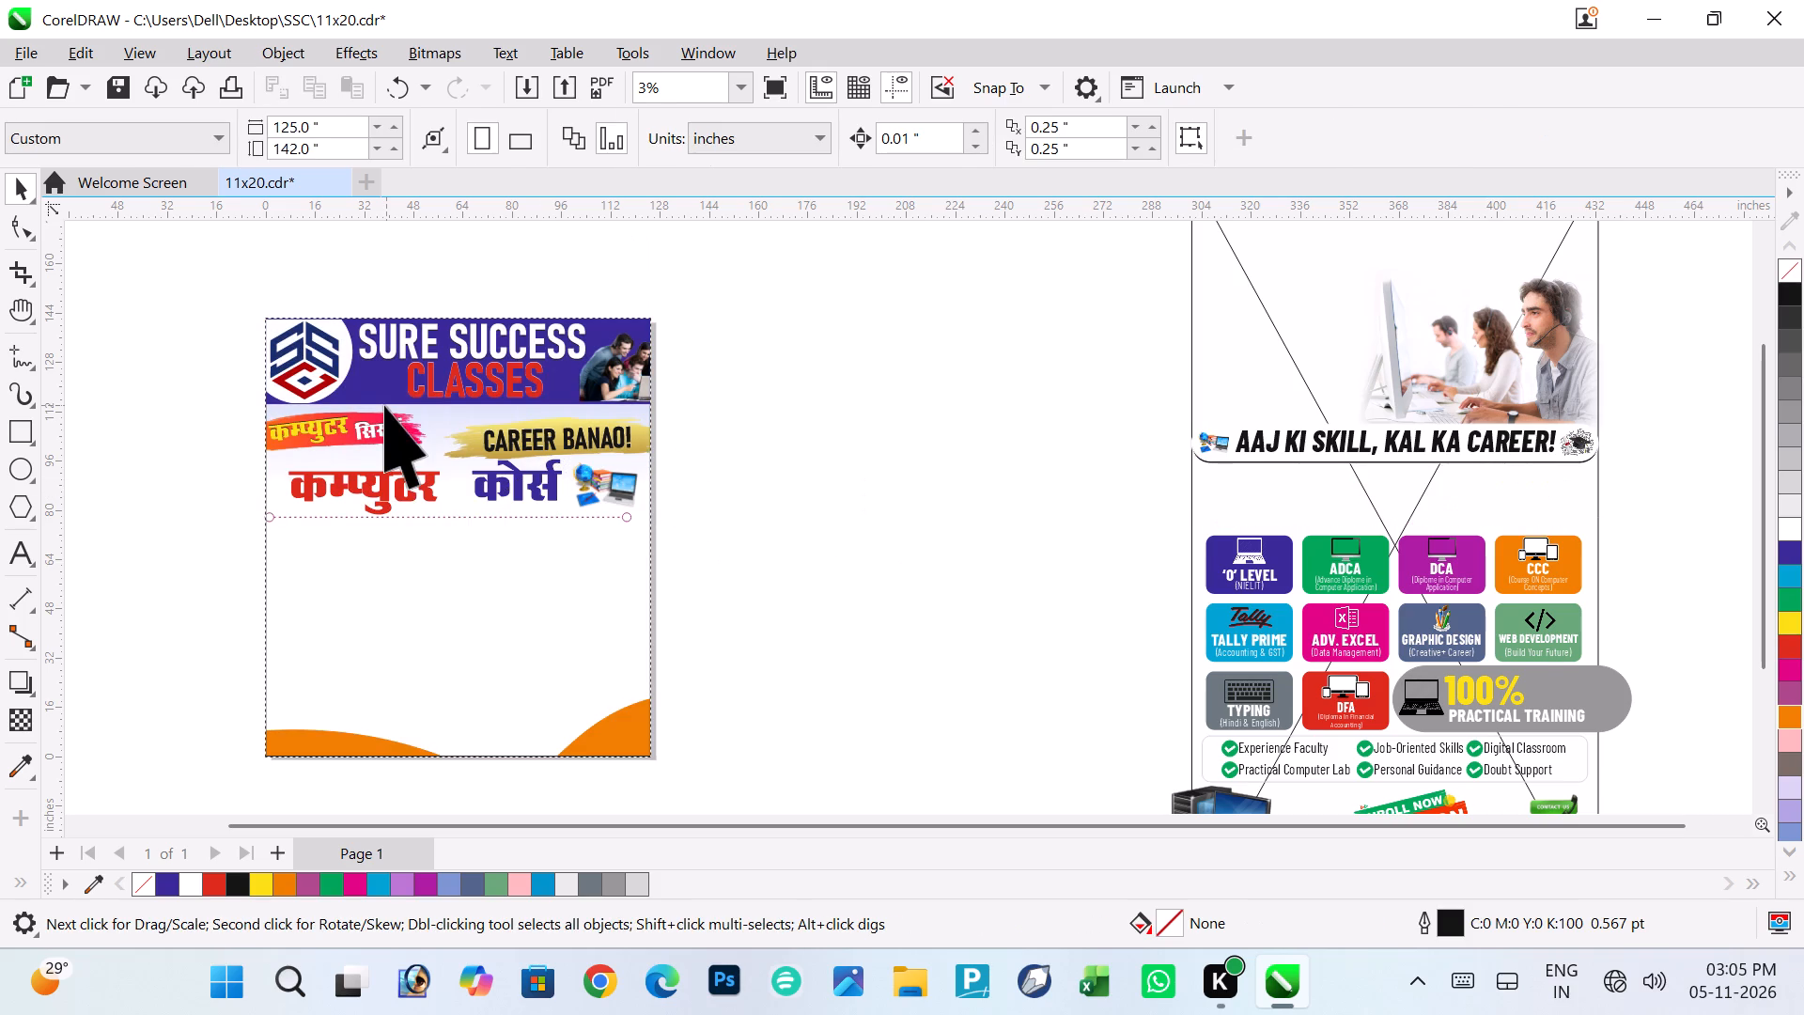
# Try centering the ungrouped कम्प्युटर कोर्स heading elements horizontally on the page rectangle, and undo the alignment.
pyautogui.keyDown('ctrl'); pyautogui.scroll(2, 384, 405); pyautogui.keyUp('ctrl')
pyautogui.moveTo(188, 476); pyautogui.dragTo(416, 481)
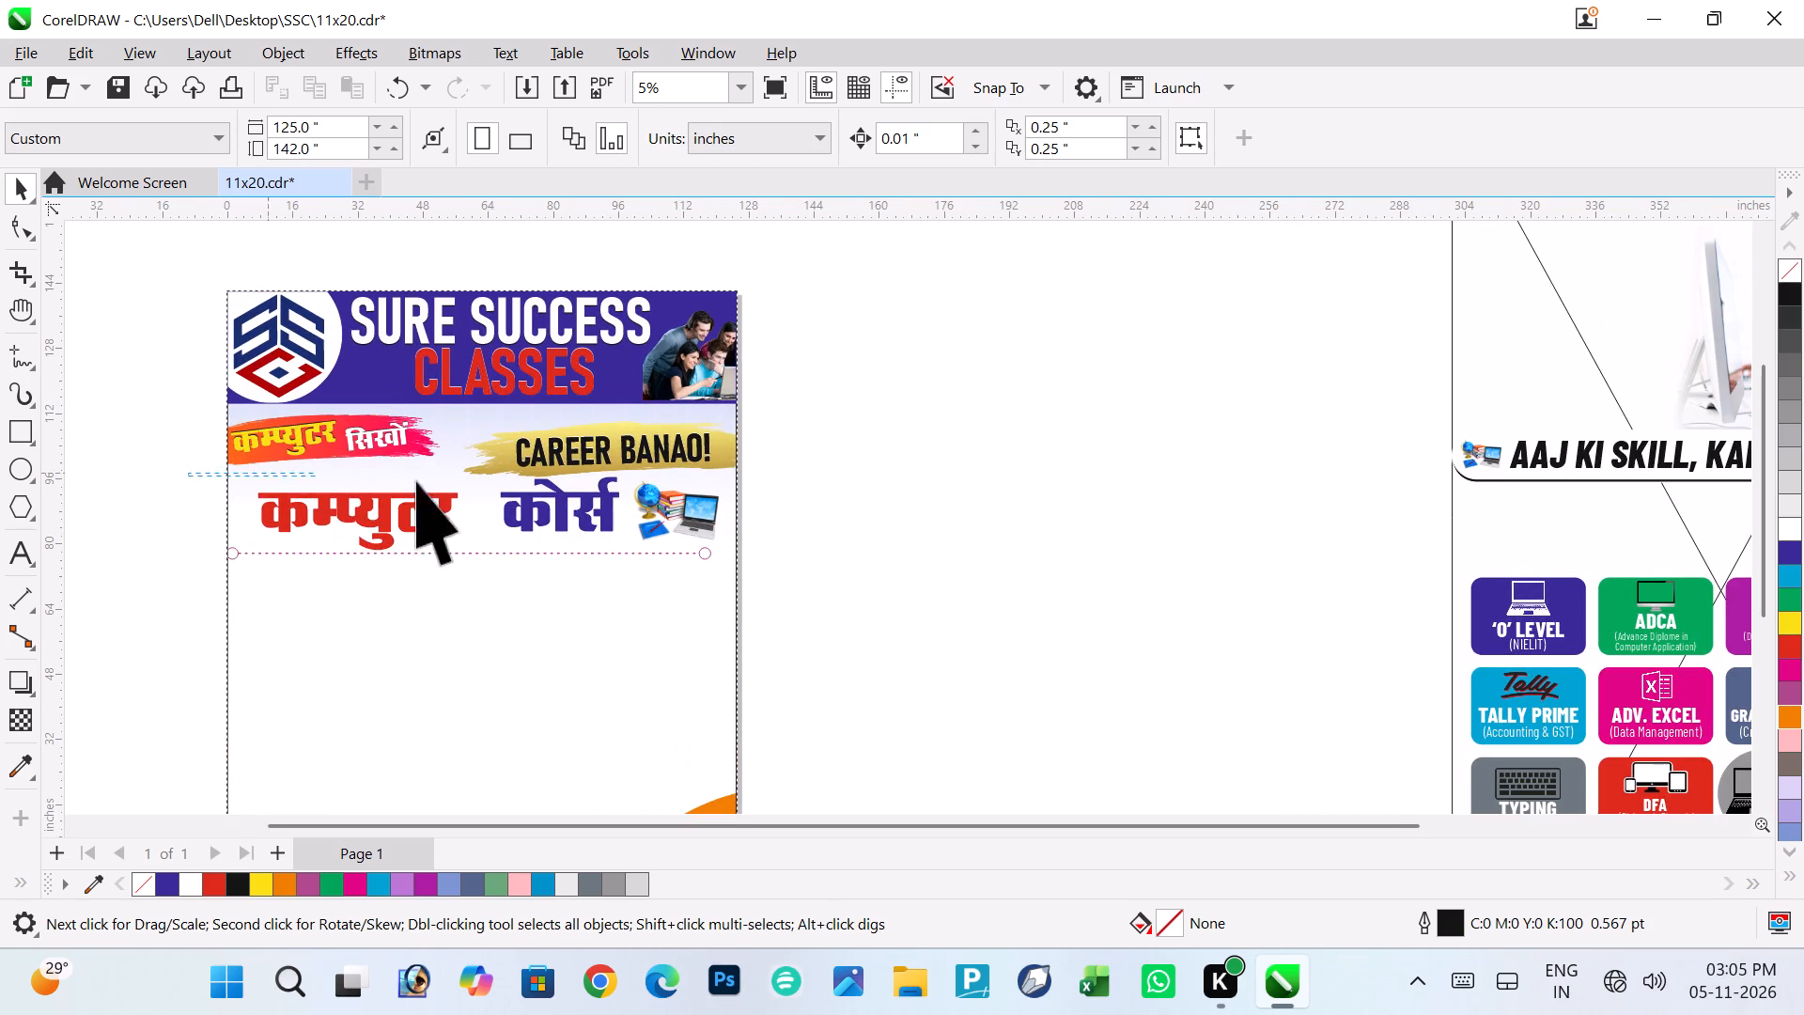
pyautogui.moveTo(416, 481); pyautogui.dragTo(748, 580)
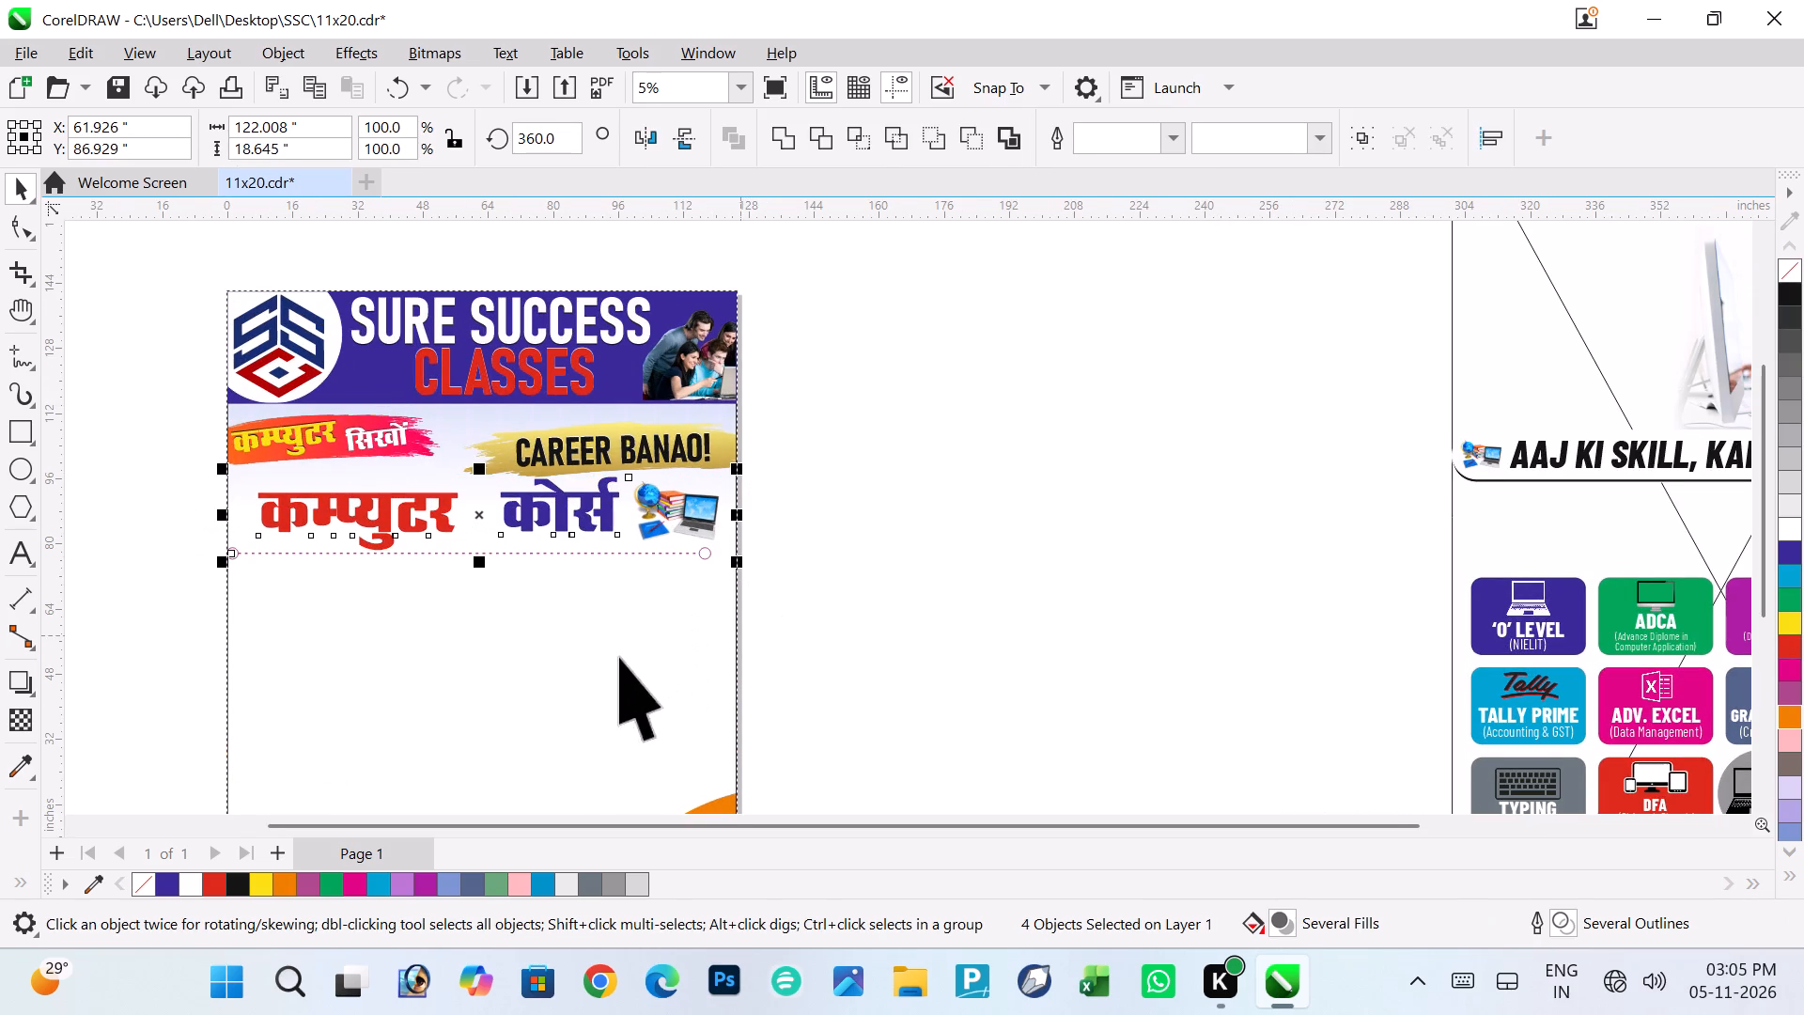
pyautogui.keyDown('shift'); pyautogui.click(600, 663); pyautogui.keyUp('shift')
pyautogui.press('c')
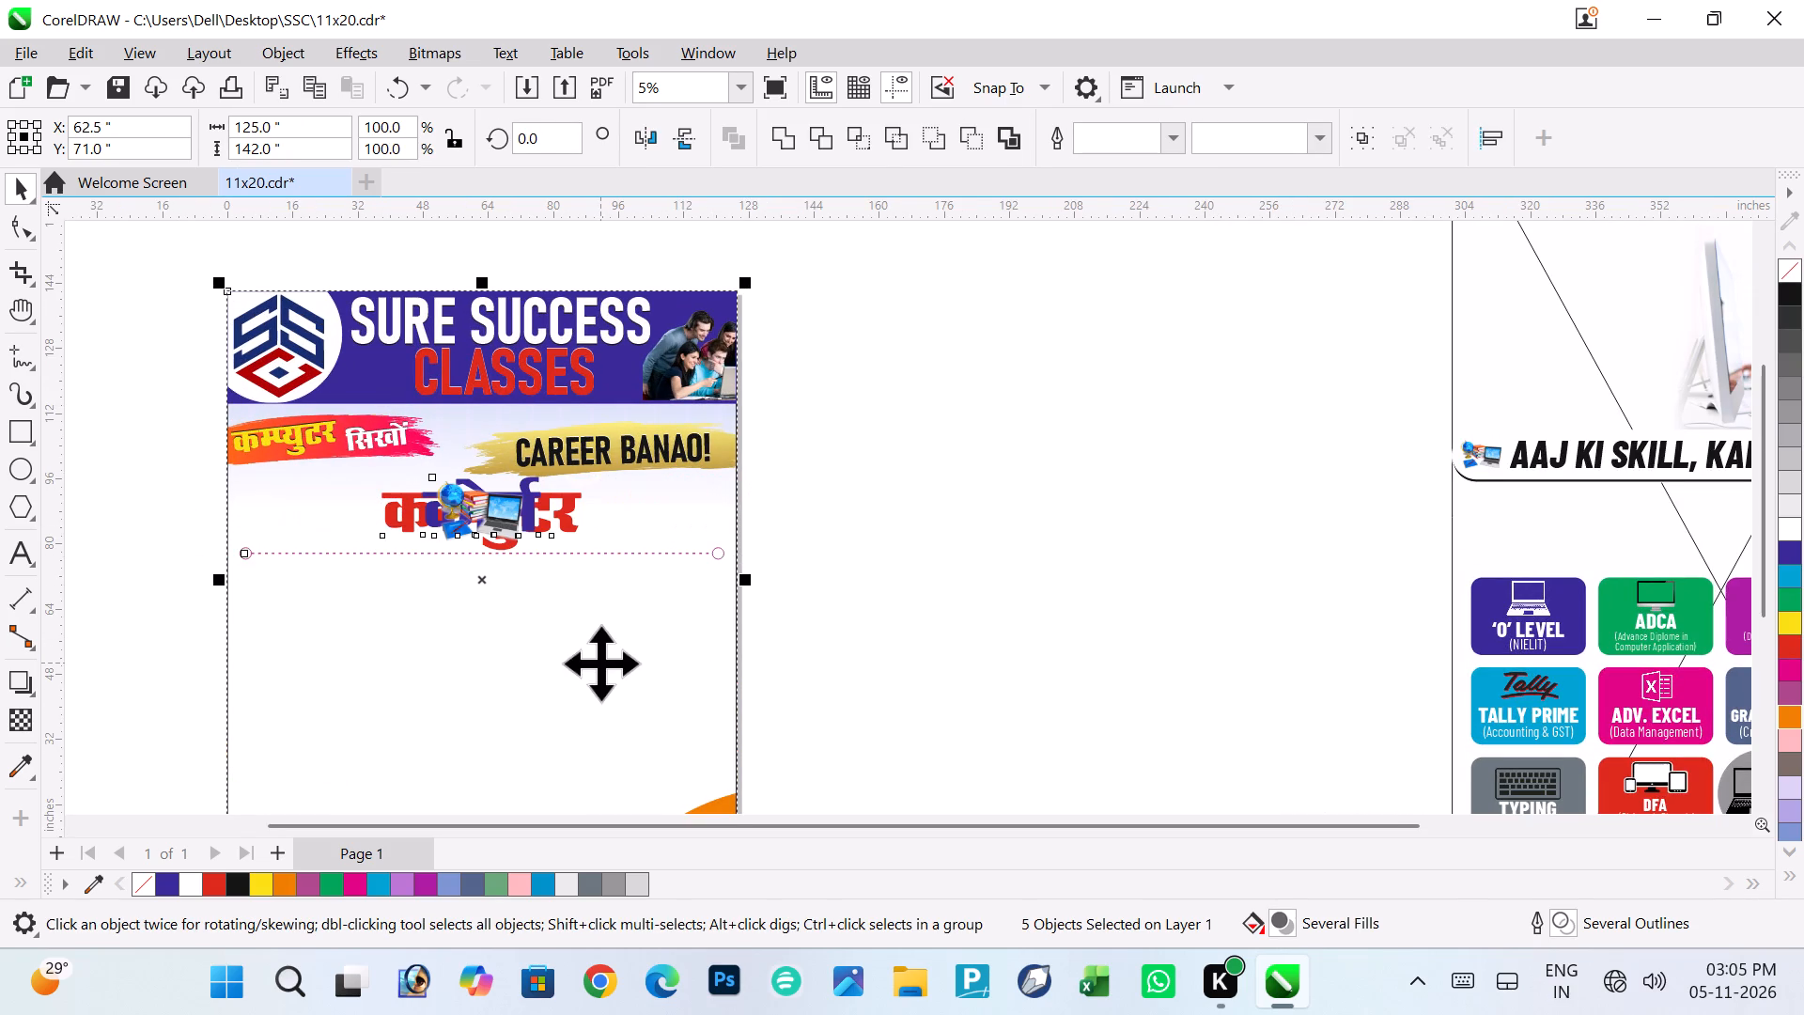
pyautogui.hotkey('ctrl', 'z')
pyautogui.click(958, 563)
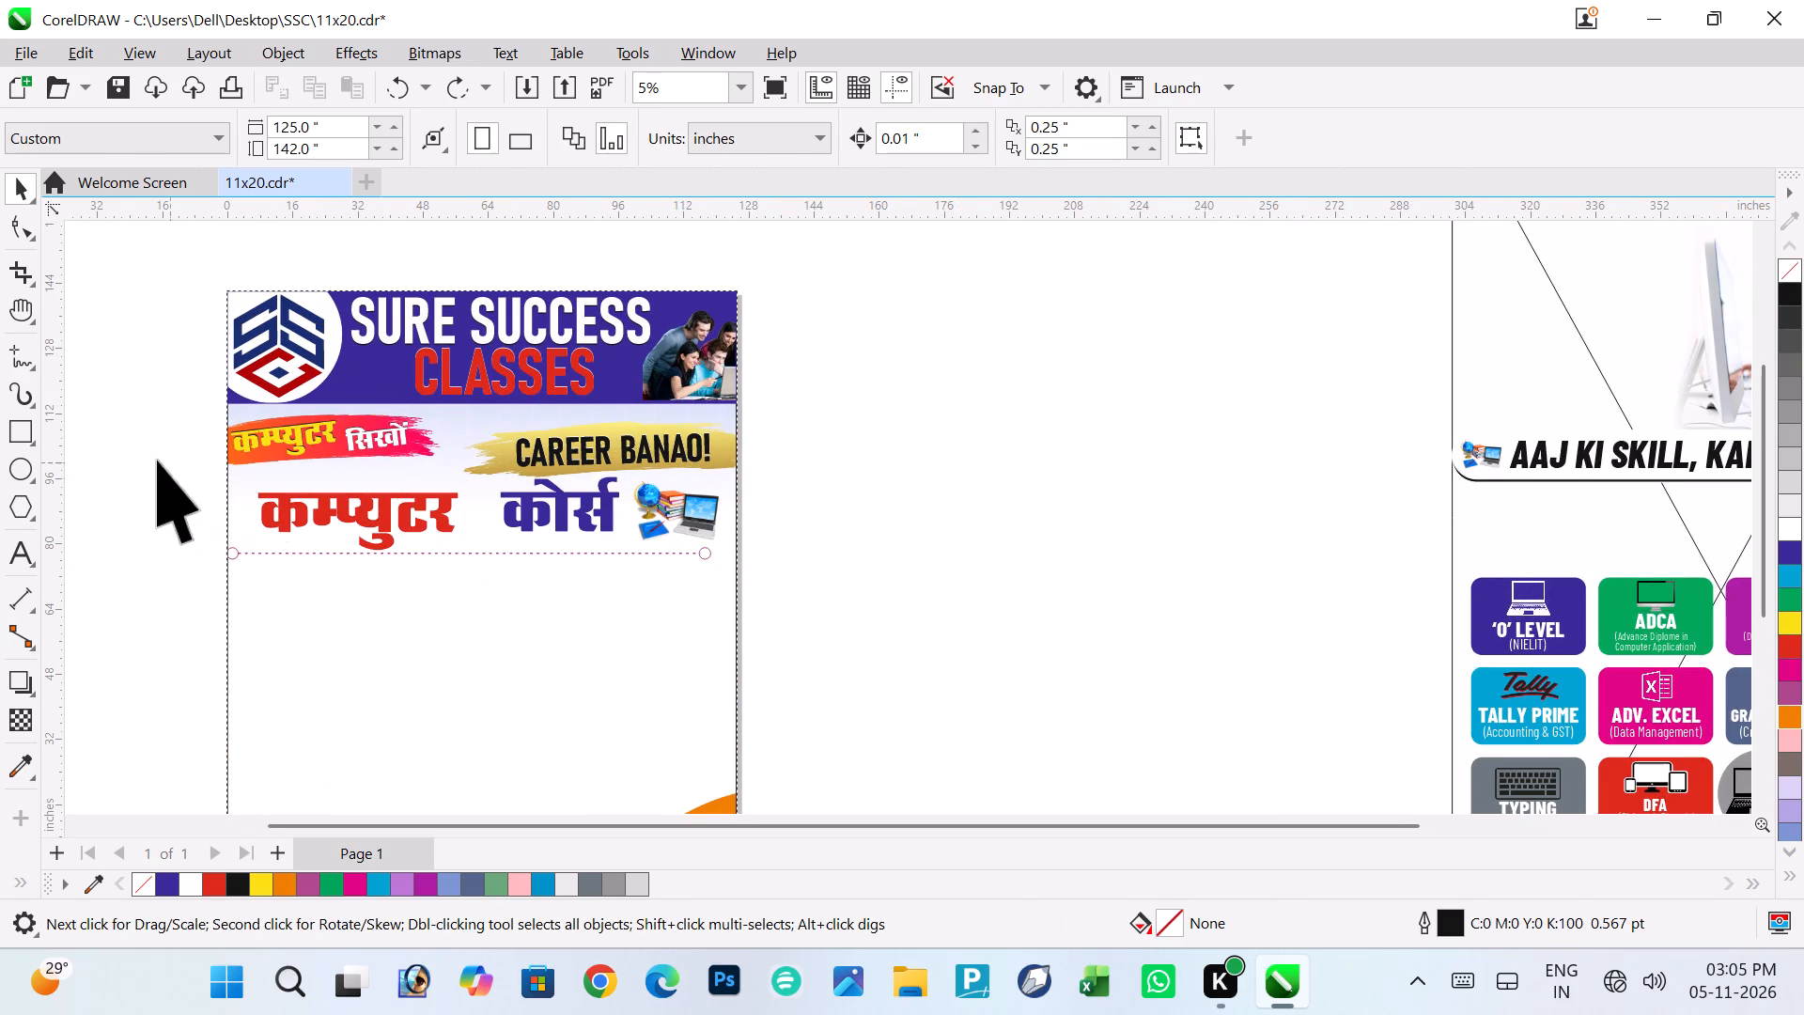
# Group the कम्प्युटर कोर्स heading, computer image and dotted line, and center the group horizontally on the page rectangle.
pyautogui.moveTo(163, 460); pyautogui.dragTo(841, 579)
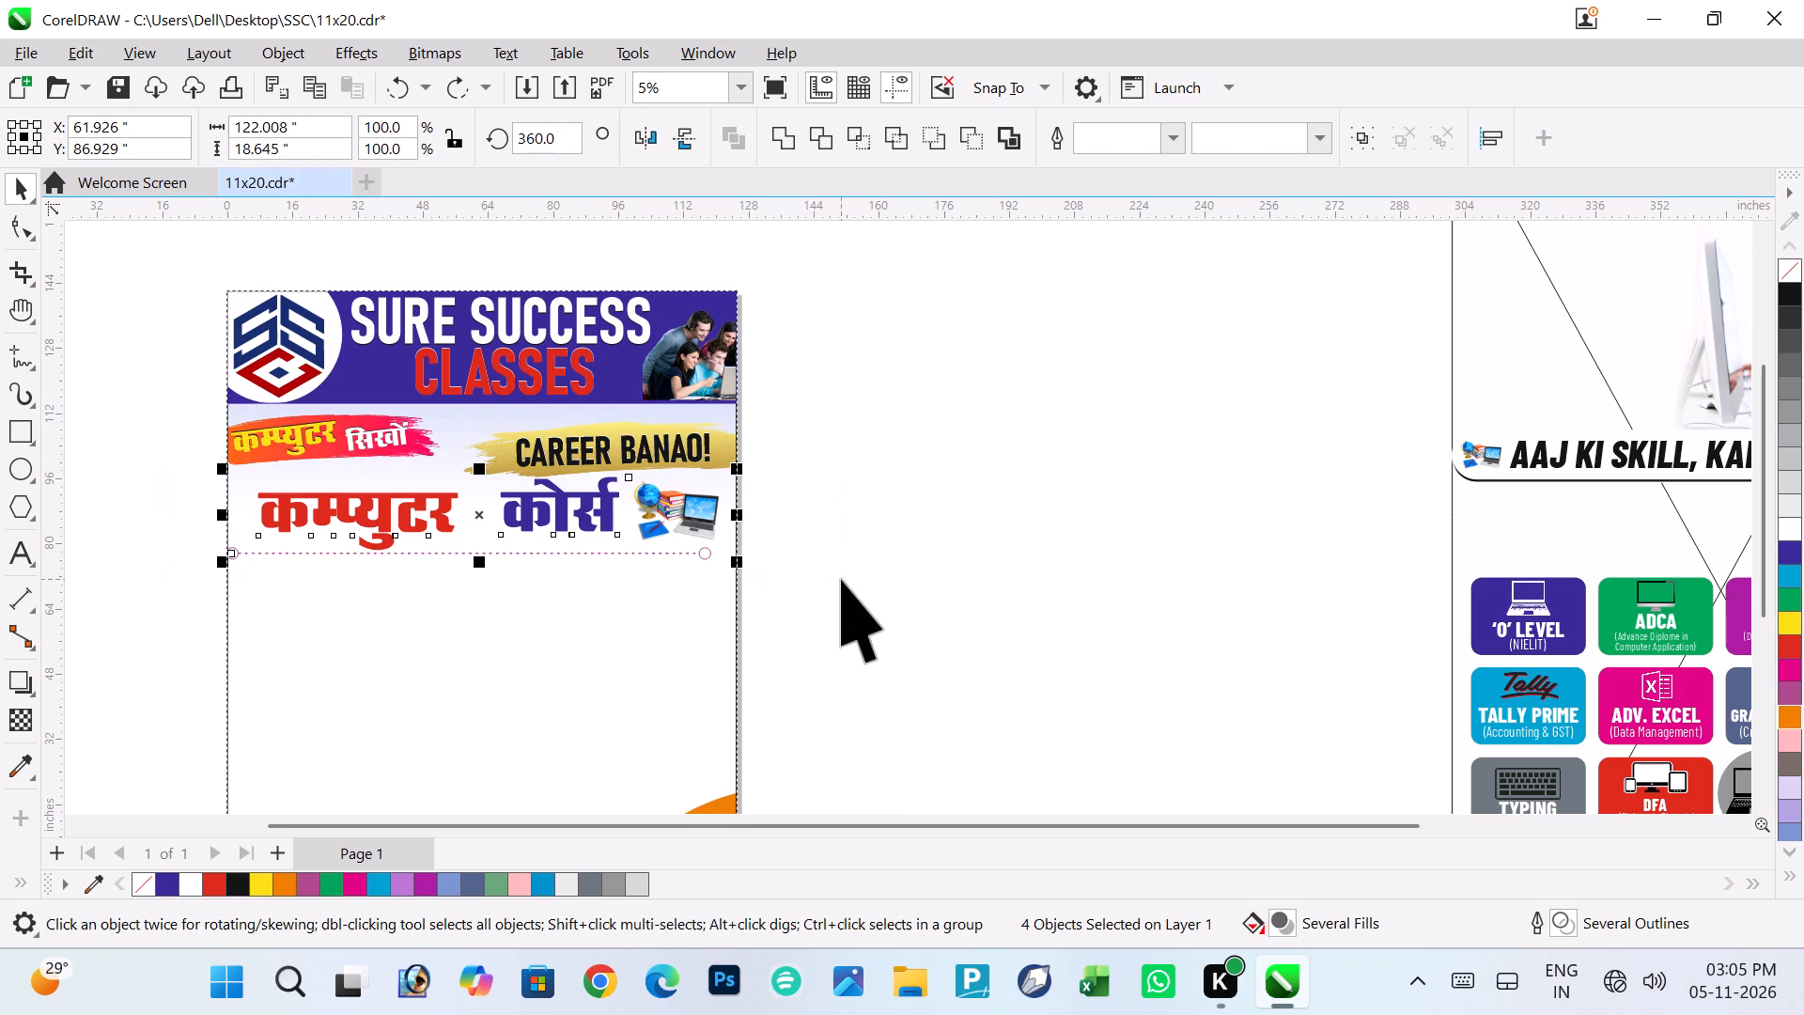
pyautogui.hotkey('ctrl', 'g')
pyautogui.keyDown('shift'); pyautogui.click(579, 672); pyautogui.keyUp('shift')
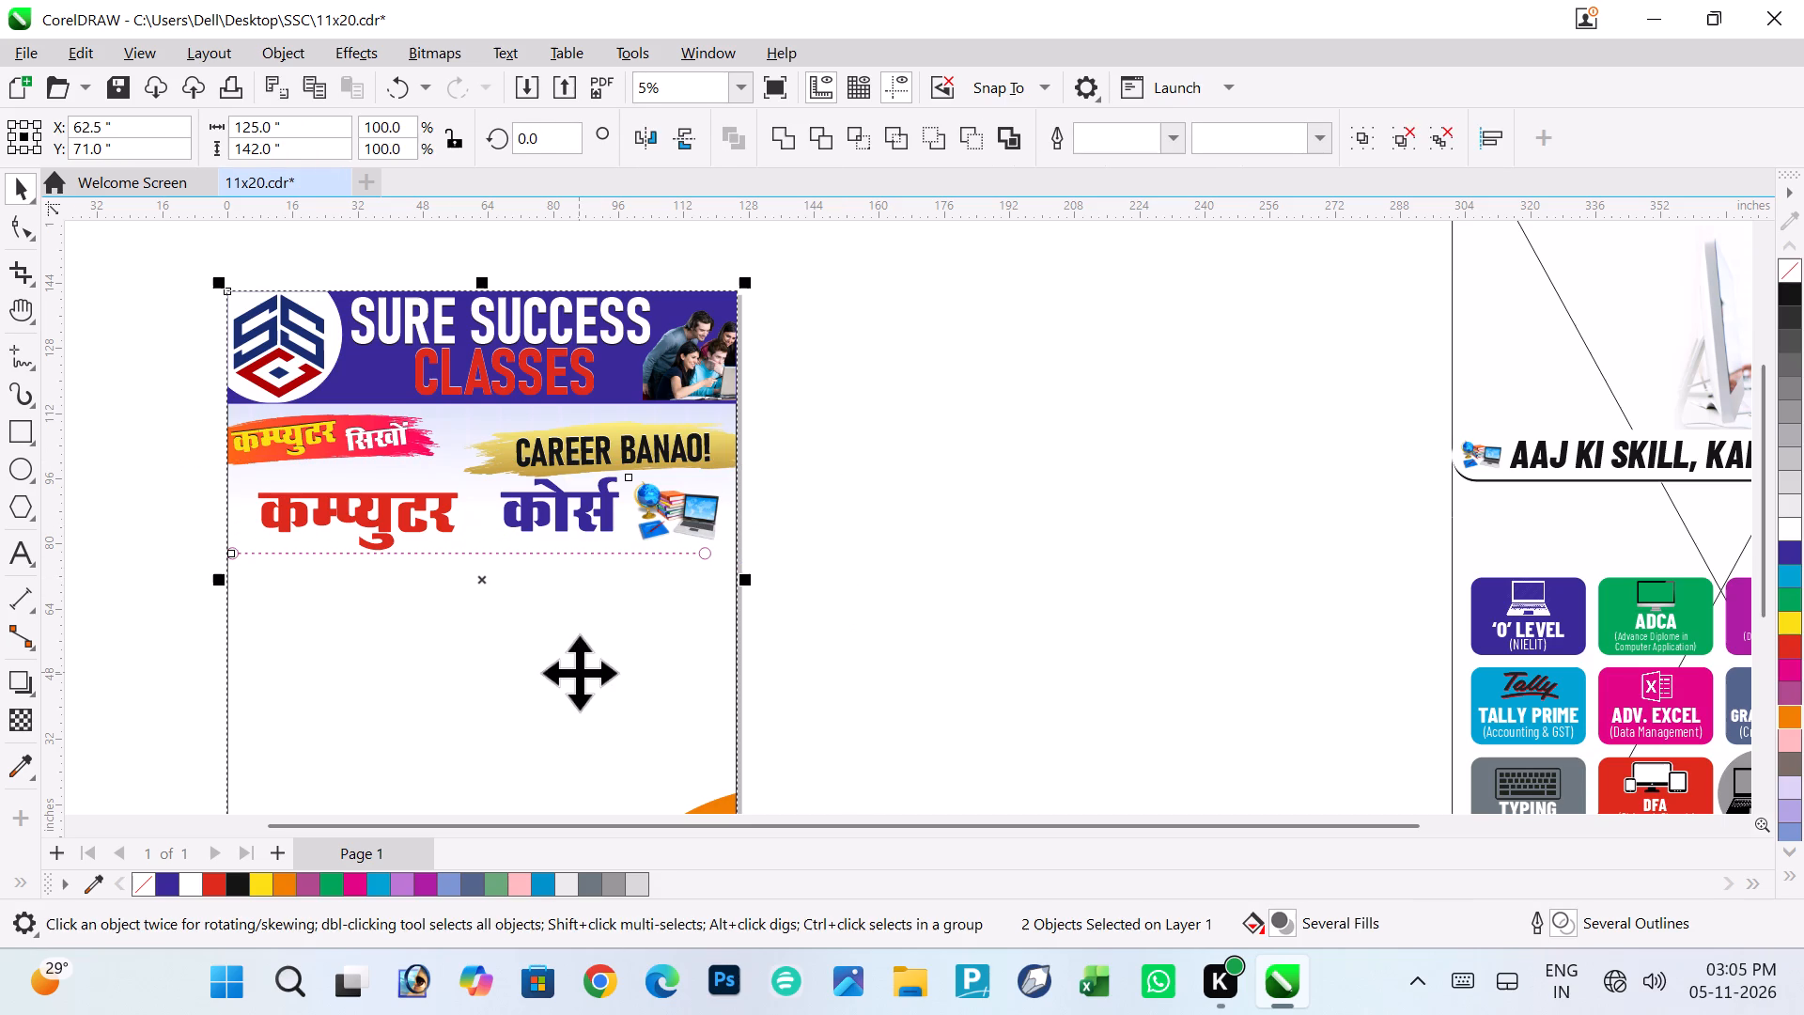
pyautogui.press('c')
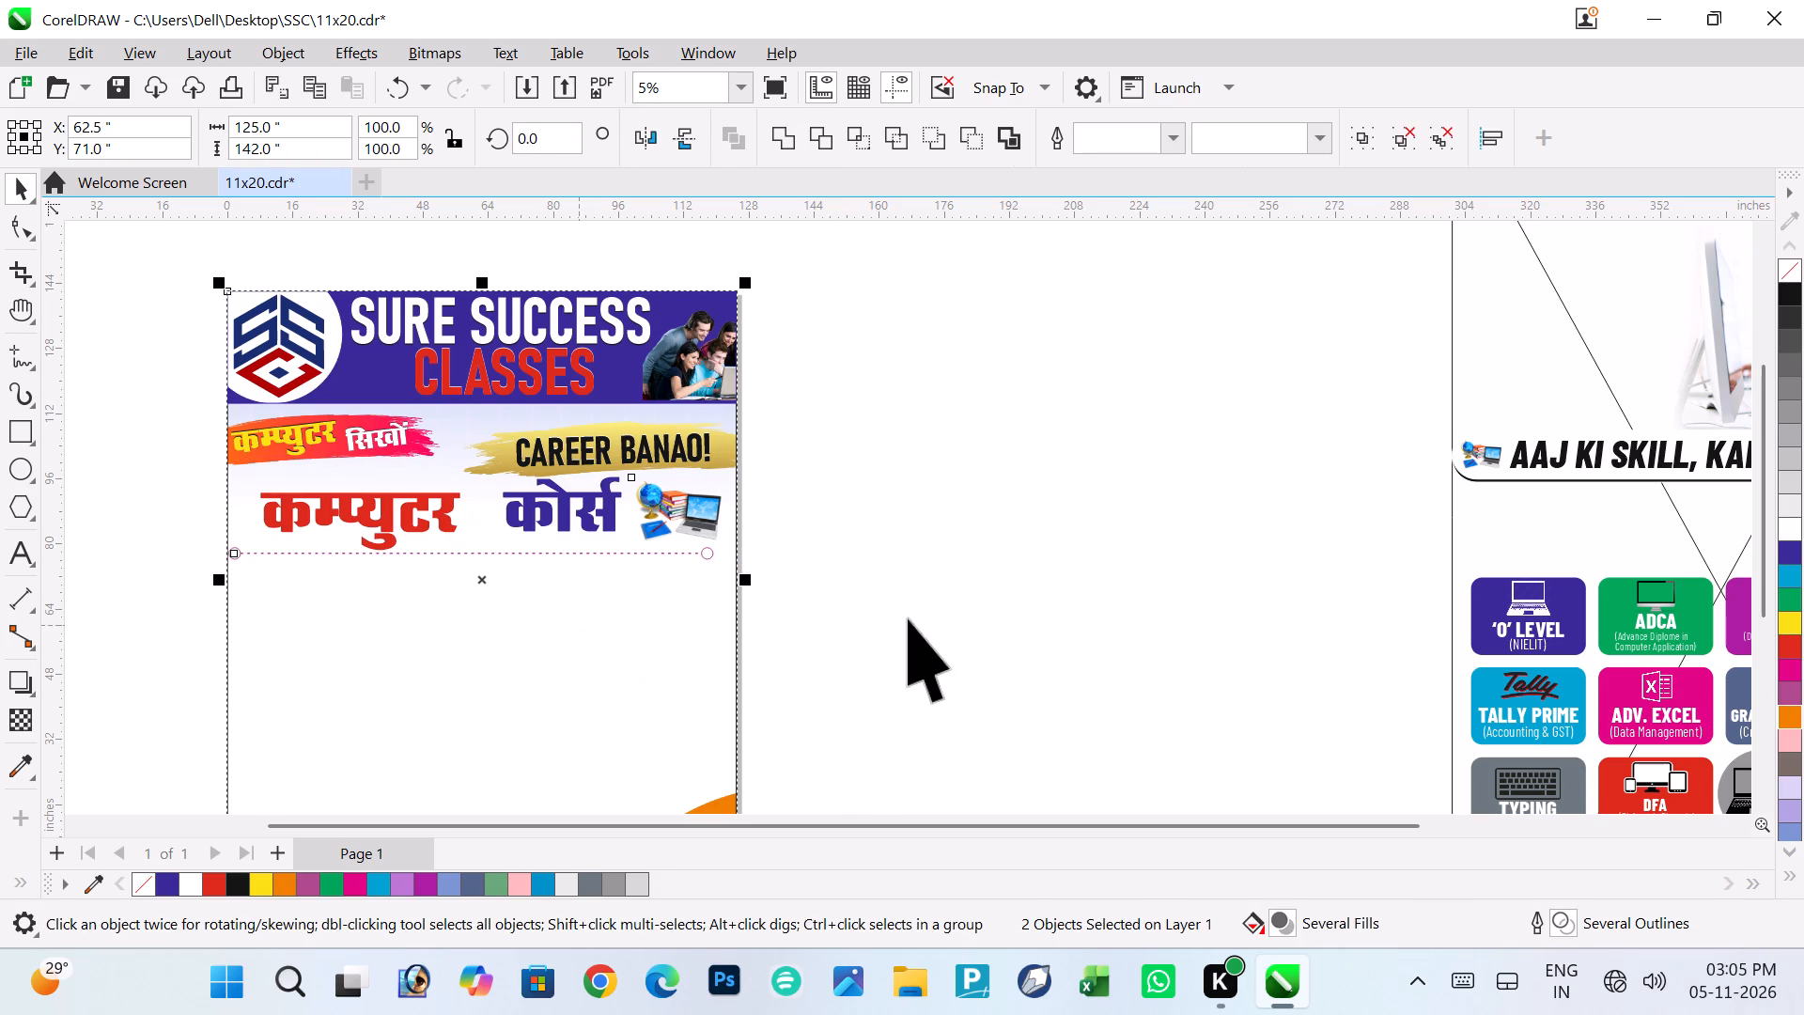
# Shift the grouped कम्प्युटर कोर्स heading slightly to the right, centering it at about X 64.6, Y 86.6 inches.
pyautogui.click(910, 618)
pyautogui.keyDown('ctrl'); pyautogui.scroll(2, 517, 567); pyautogui.keyUp('ctrl')
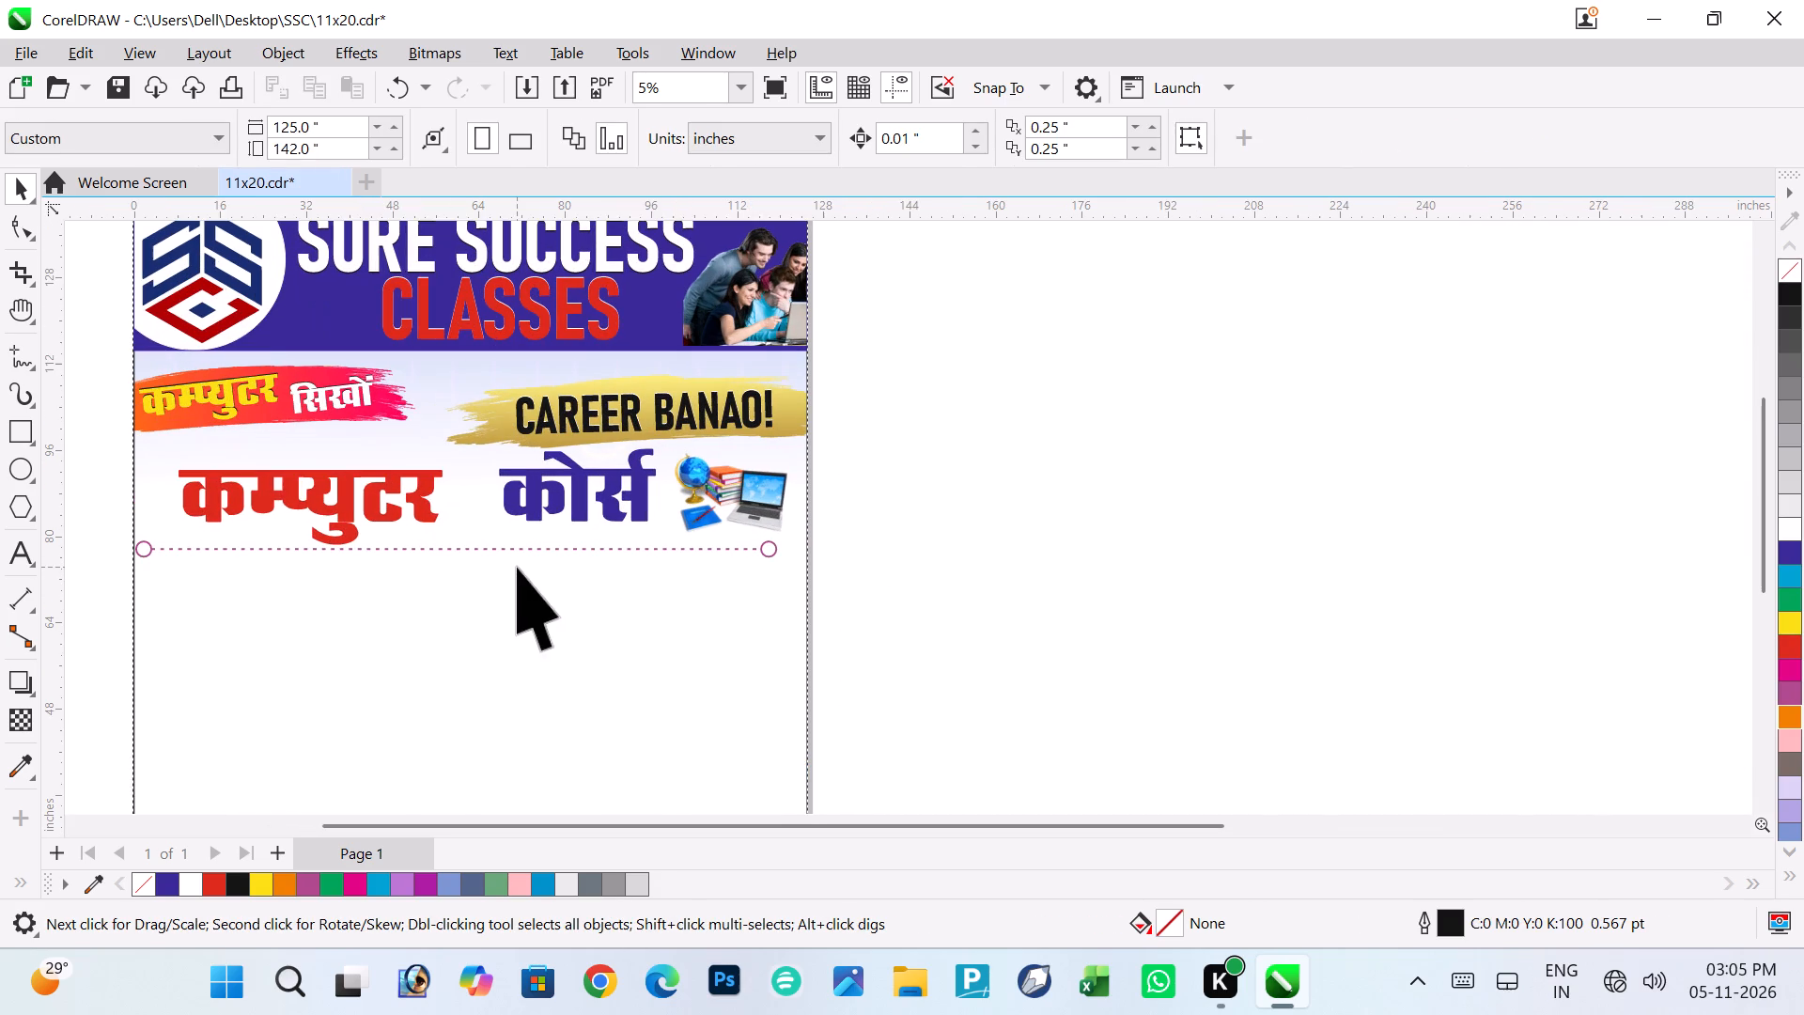
pyautogui.click(859, 549)
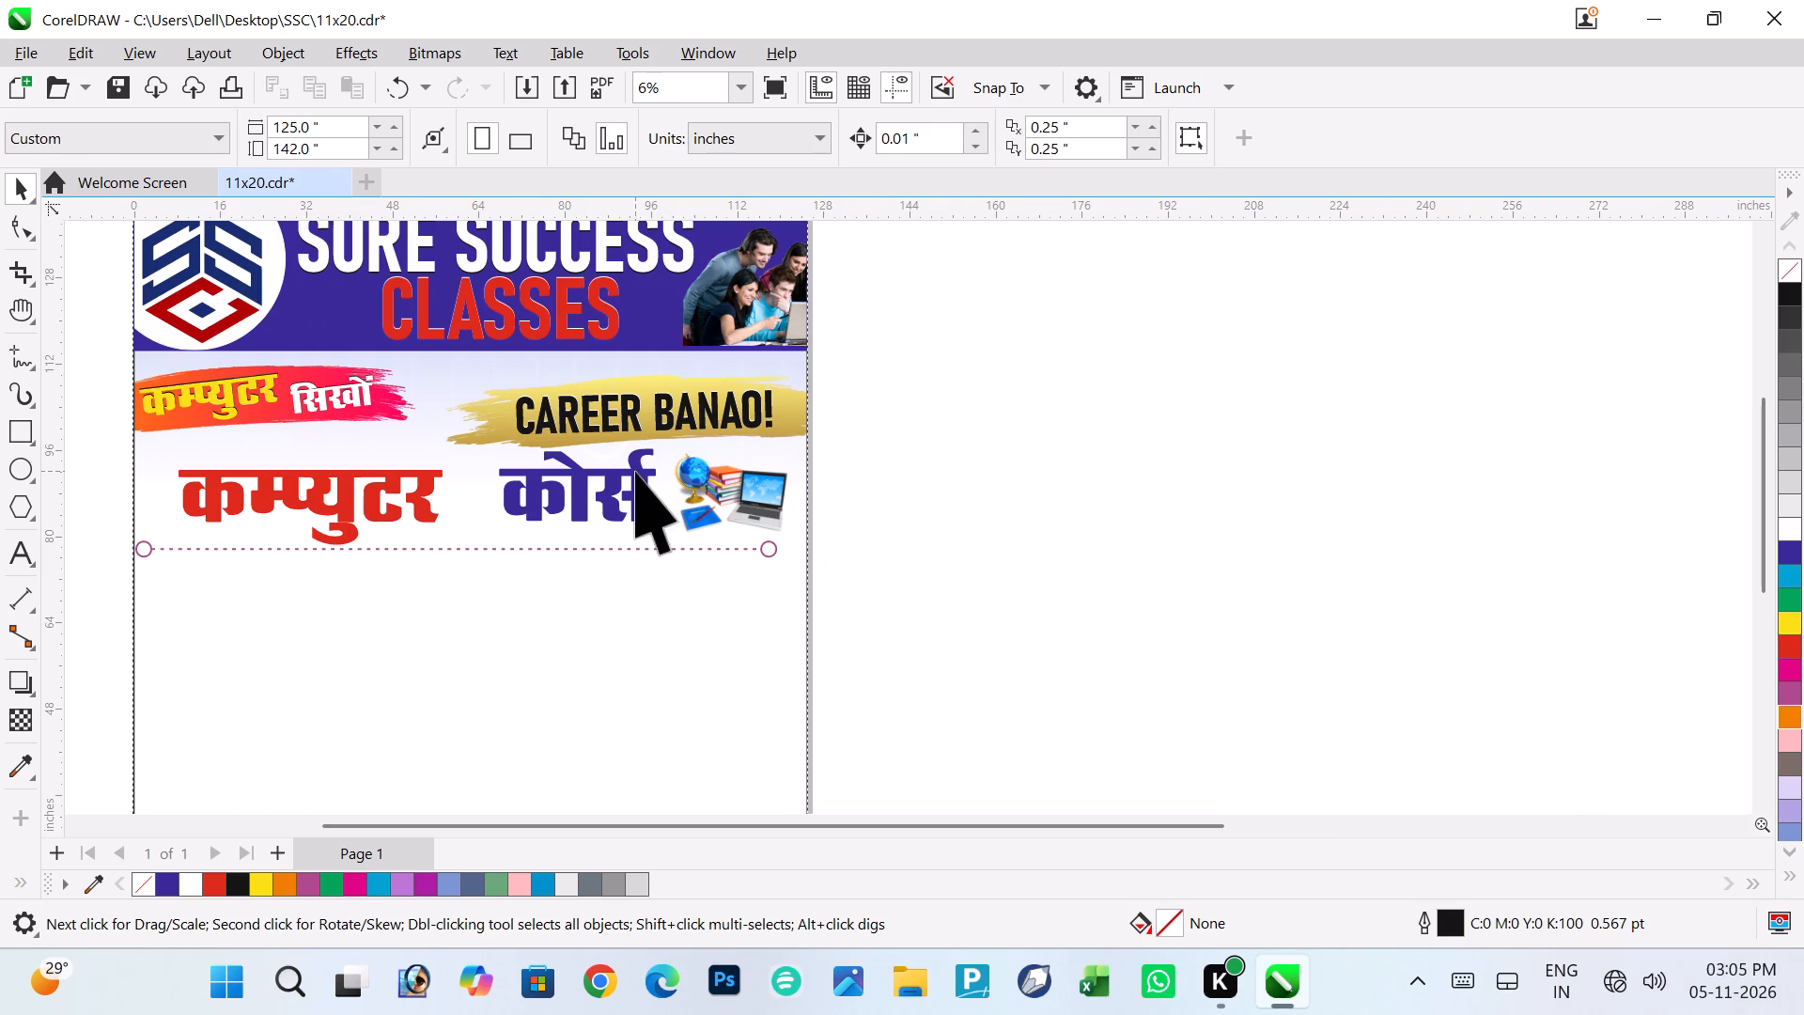
pyautogui.click(635, 471)
pyautogui.moveTo(641, 476); pyautogui.dragTo(652, 477)
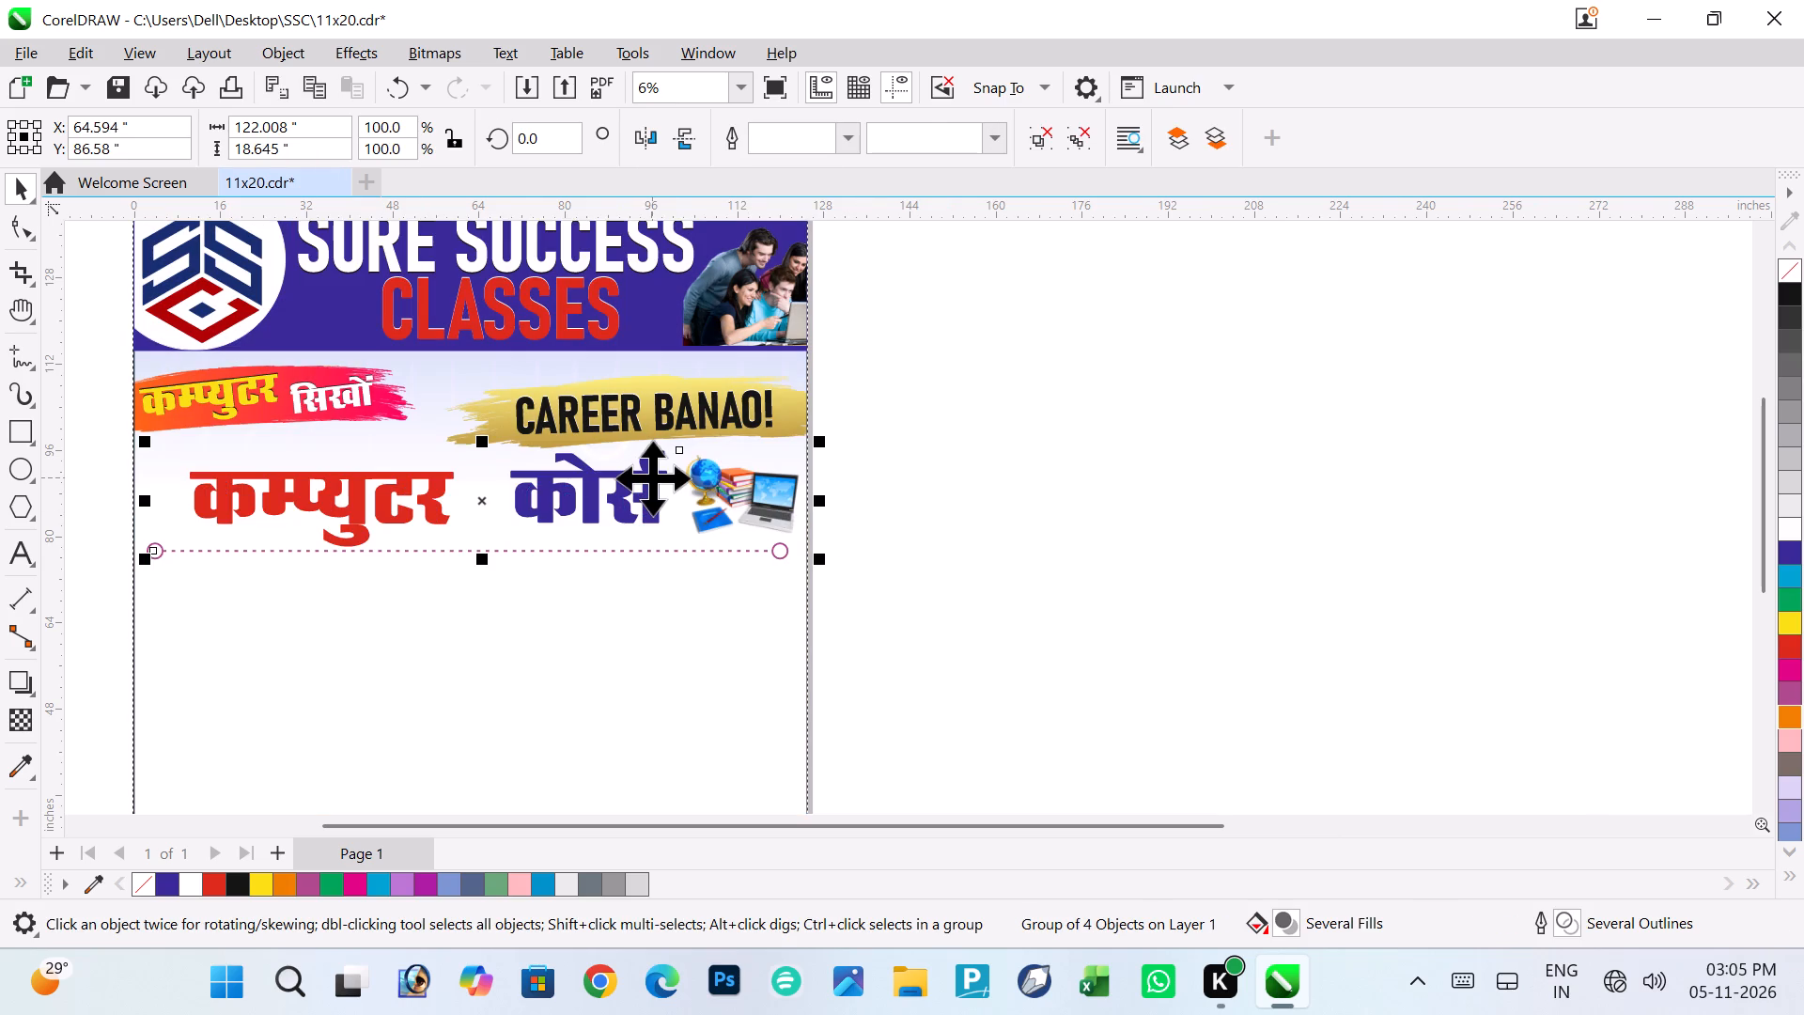
pyautogui.click(1007, 472)
# Move the eight course tiles, from 'O' Level to Web Development, from the original poster to below the new layout's dotted line.
pyautogui.keyDown('ctrl'); pyautogui.scroll(-3, 1007, 472); pyautogui.keyUp('ctrl')
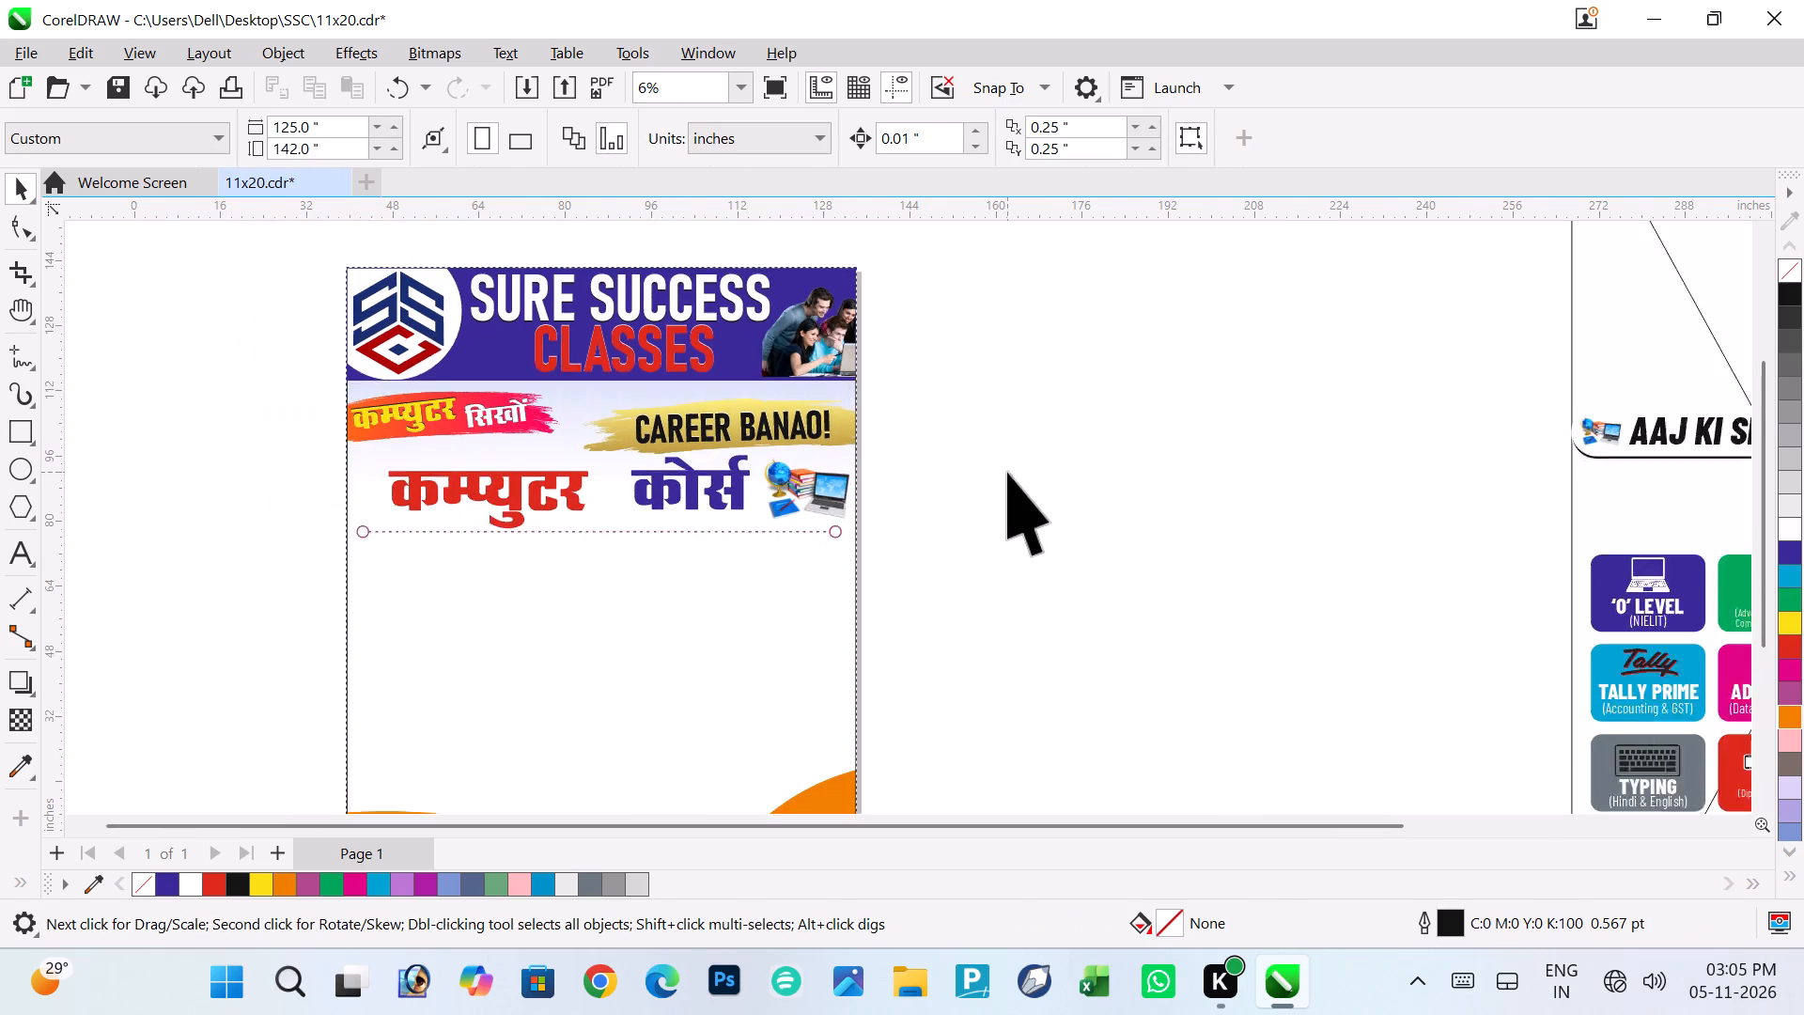
pyautogui.scroll(-1, 1007, 472)
pyautogui.keyDown('ctrl'); pyautogui.scroll(1, 1007, 472); pyautogui.keyUp('ctrl')
pyautogui.keyDown('ctrl'); pyautogui.scroll(-1, 1007, 472); pyautogui.keyUp('ctrl')
pyautogui.scroll(-1, 1007, 472)
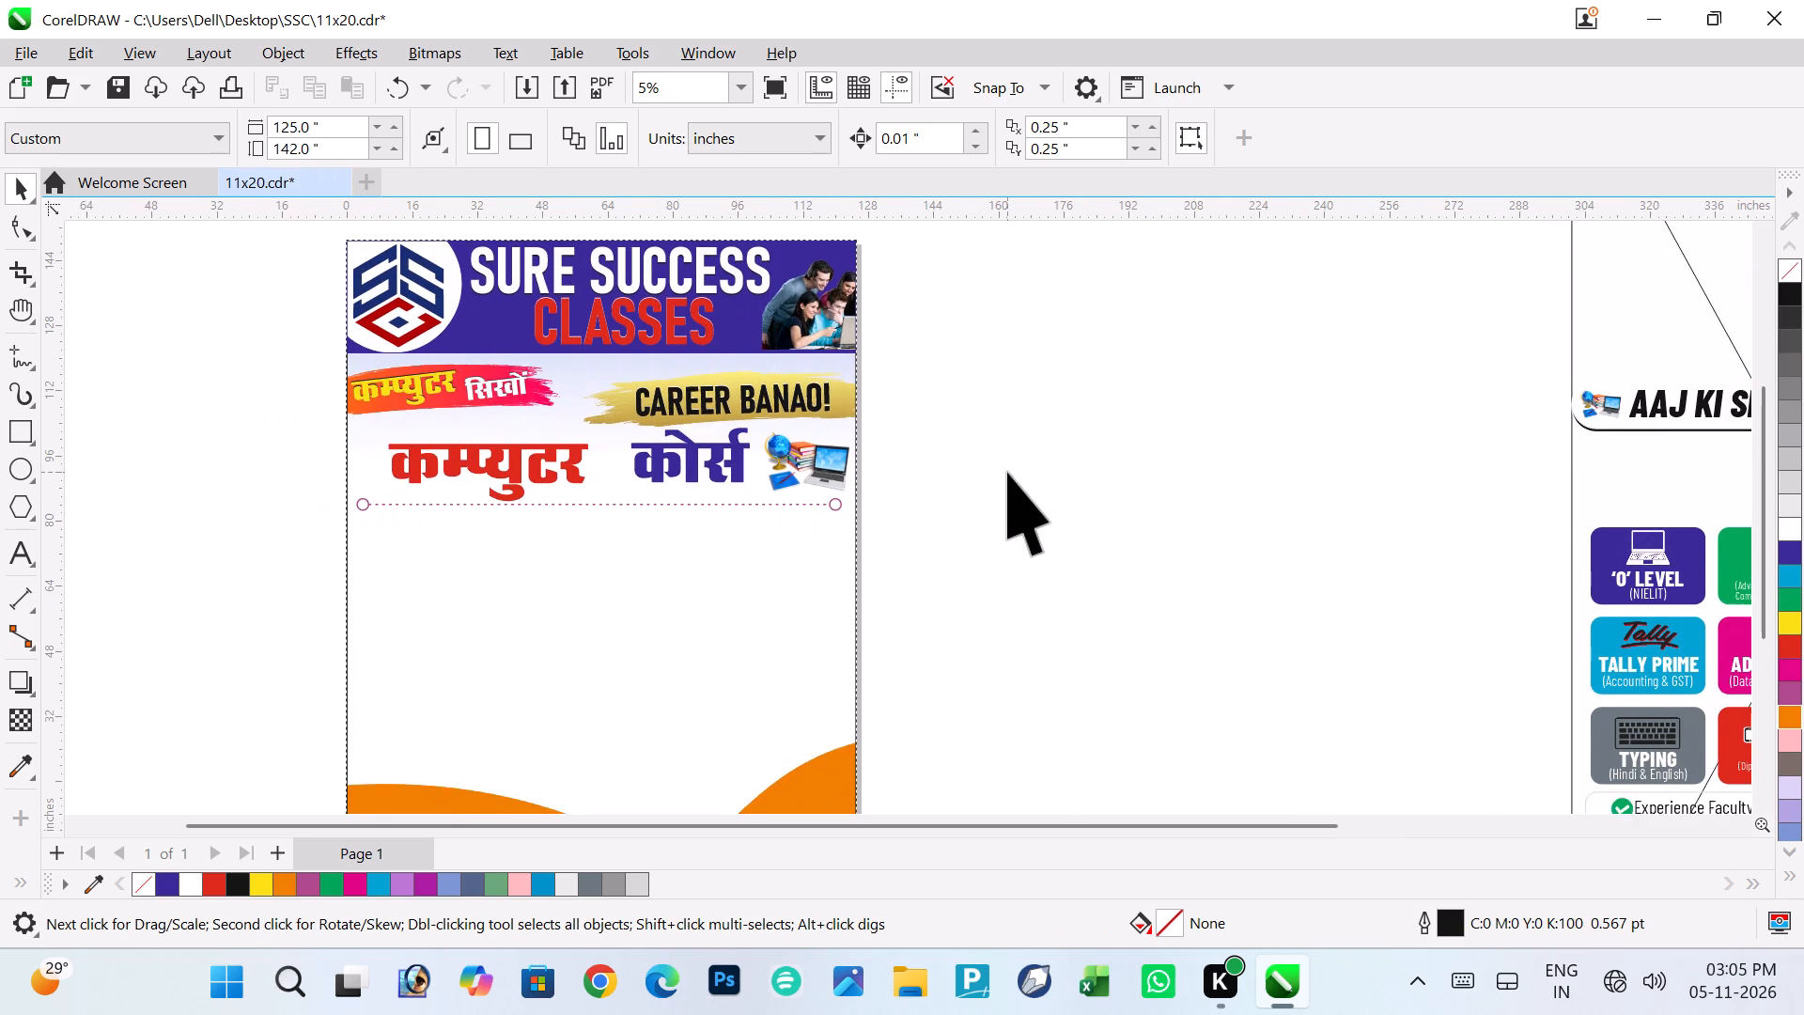
pyautogui.scroll(-1, 1007, 472)
pyautogui.keyDown('ctrl'); pyautogui.scroll(-2, 1007, 472); pyautogui.keyUp('ctrl')
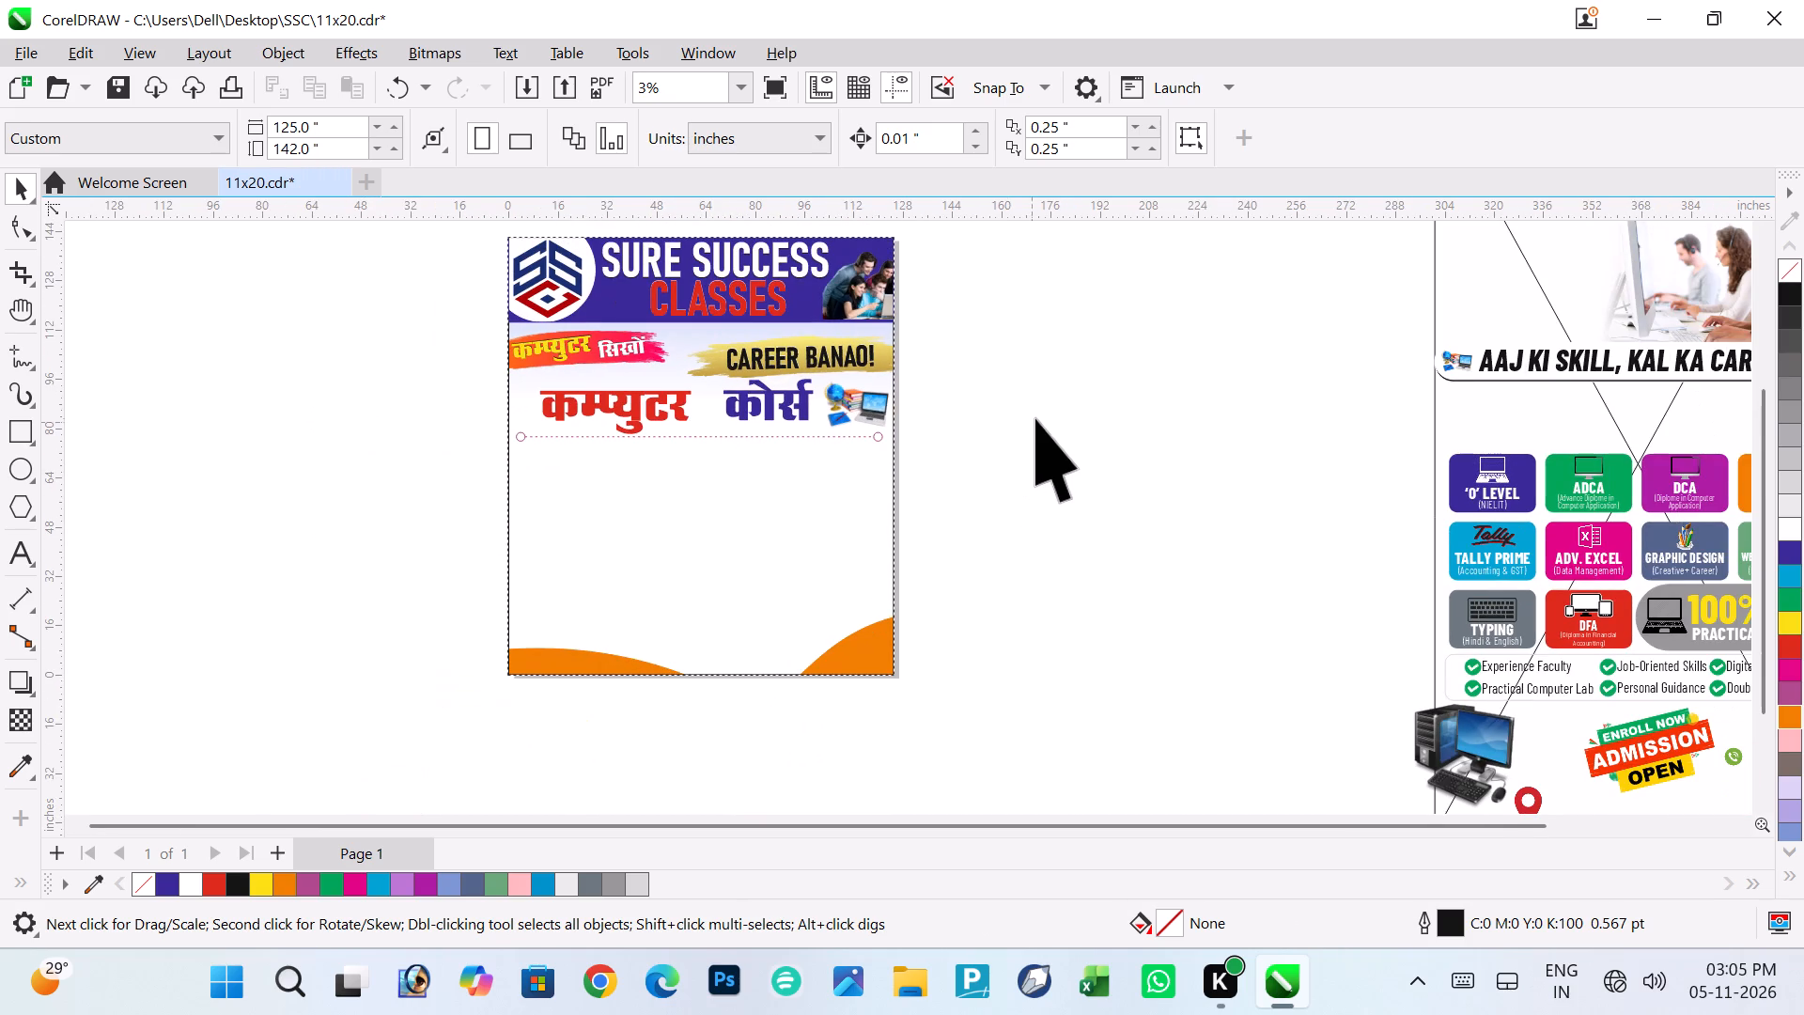
pyautogui.hscroll(-1, 1035, 418)
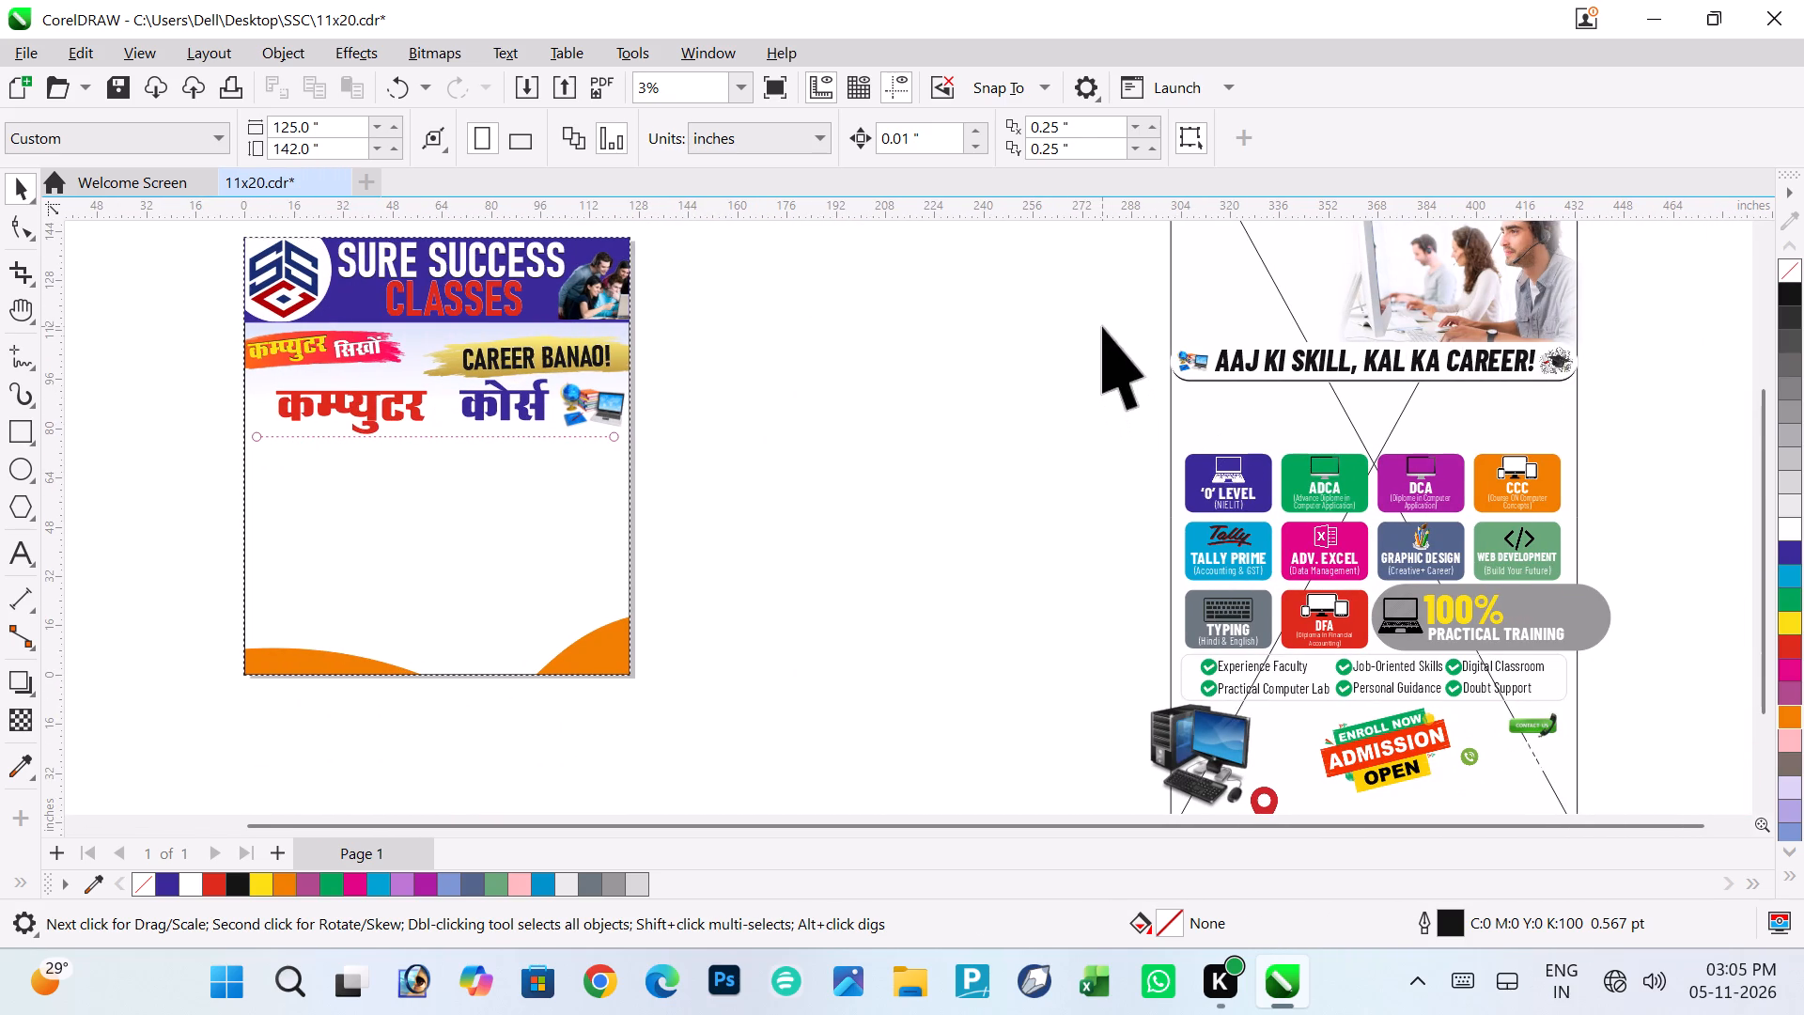
pyautogui.moveTo(1133, 417); pyautogui.dragTo(1609, 619)
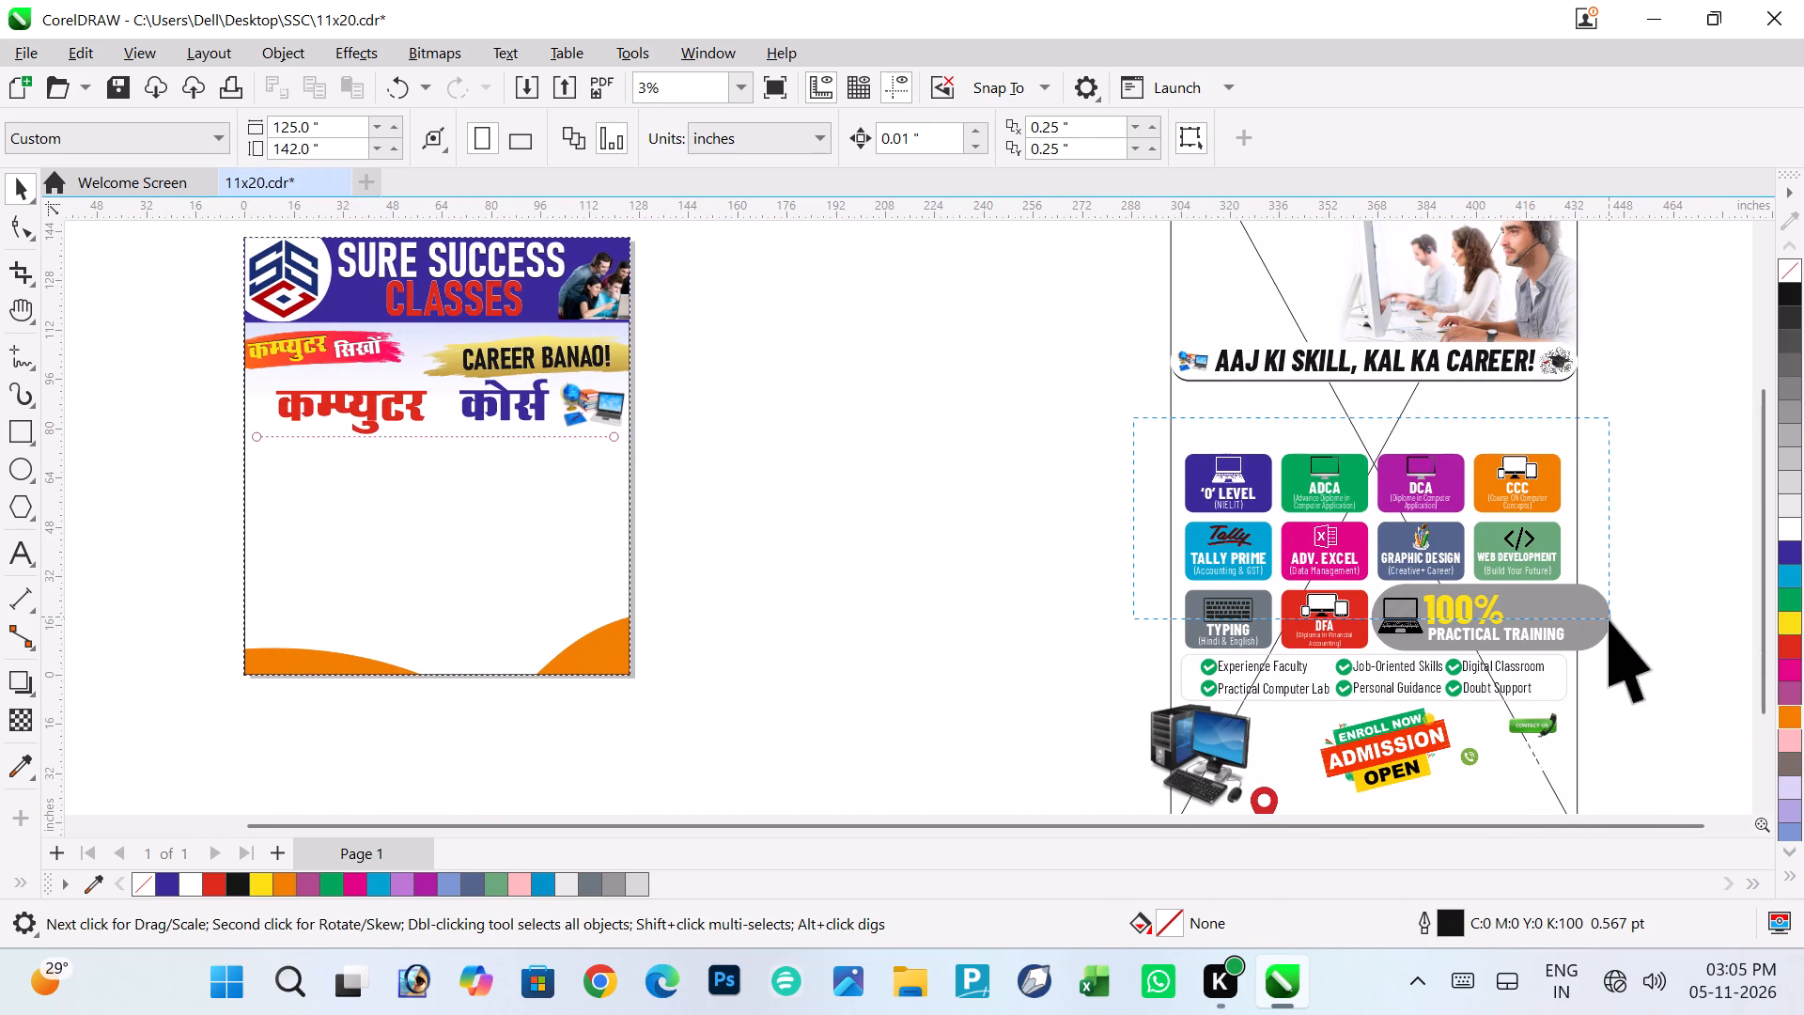
pyautogui.moveTo(1609, 619); pyautogui.dragTo(1568, 586)
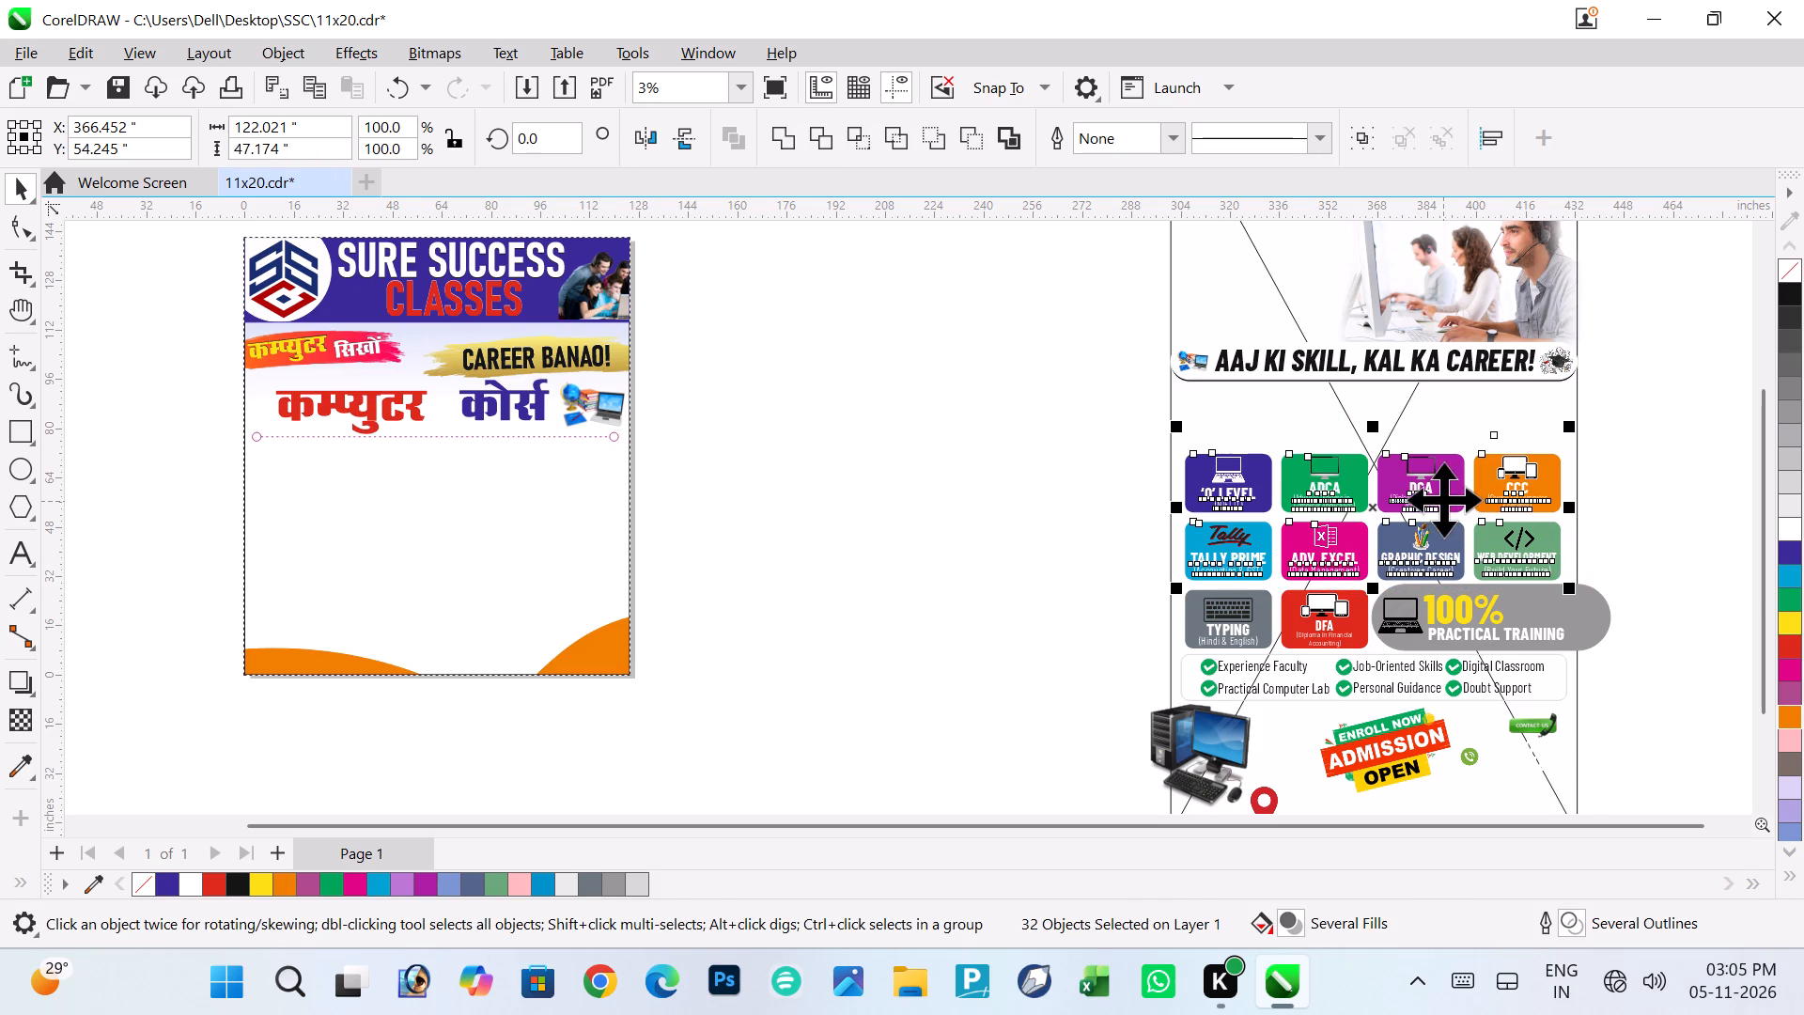
pyautogui.moveTo(1443, 499); pyautogui.dragTo(412, 516)
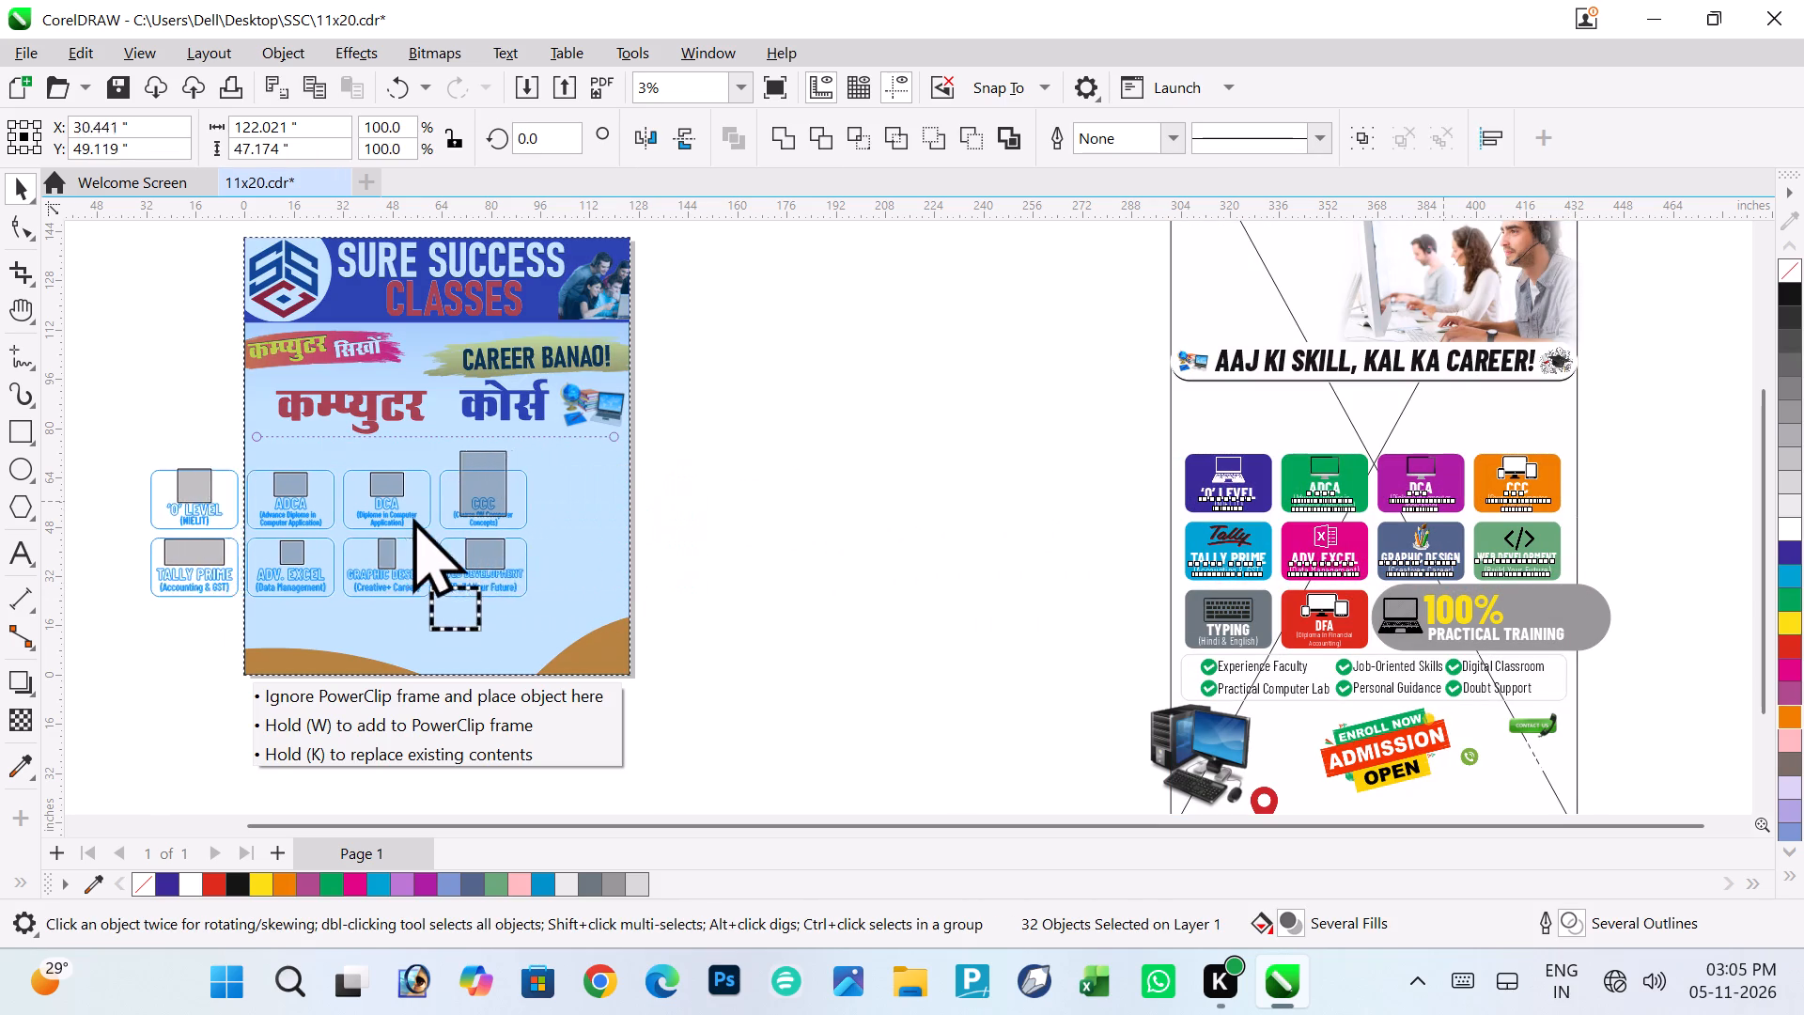
pyautogui.moveTo(412, 516); pyautogui.dragTo(511, 506)
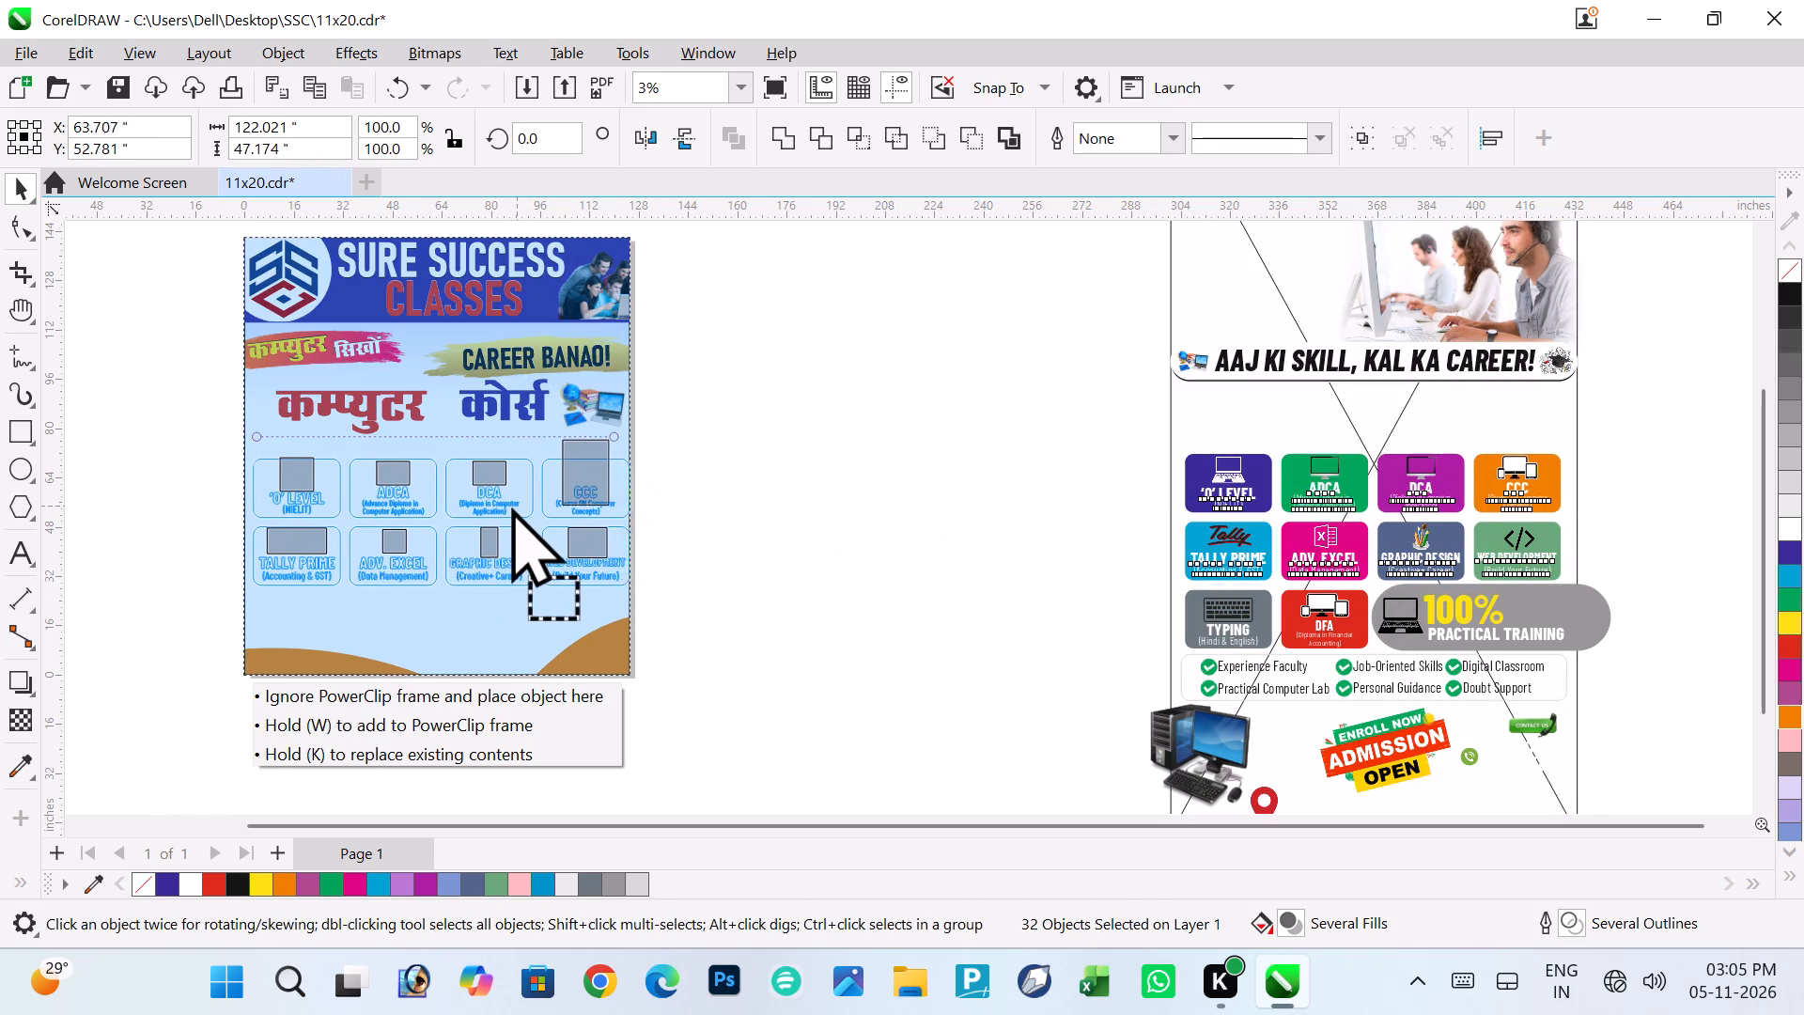
pyautogui.moveTo(511, 506); pyautogui.dragTo(508, 497)
pyautogui.click(793, 410)
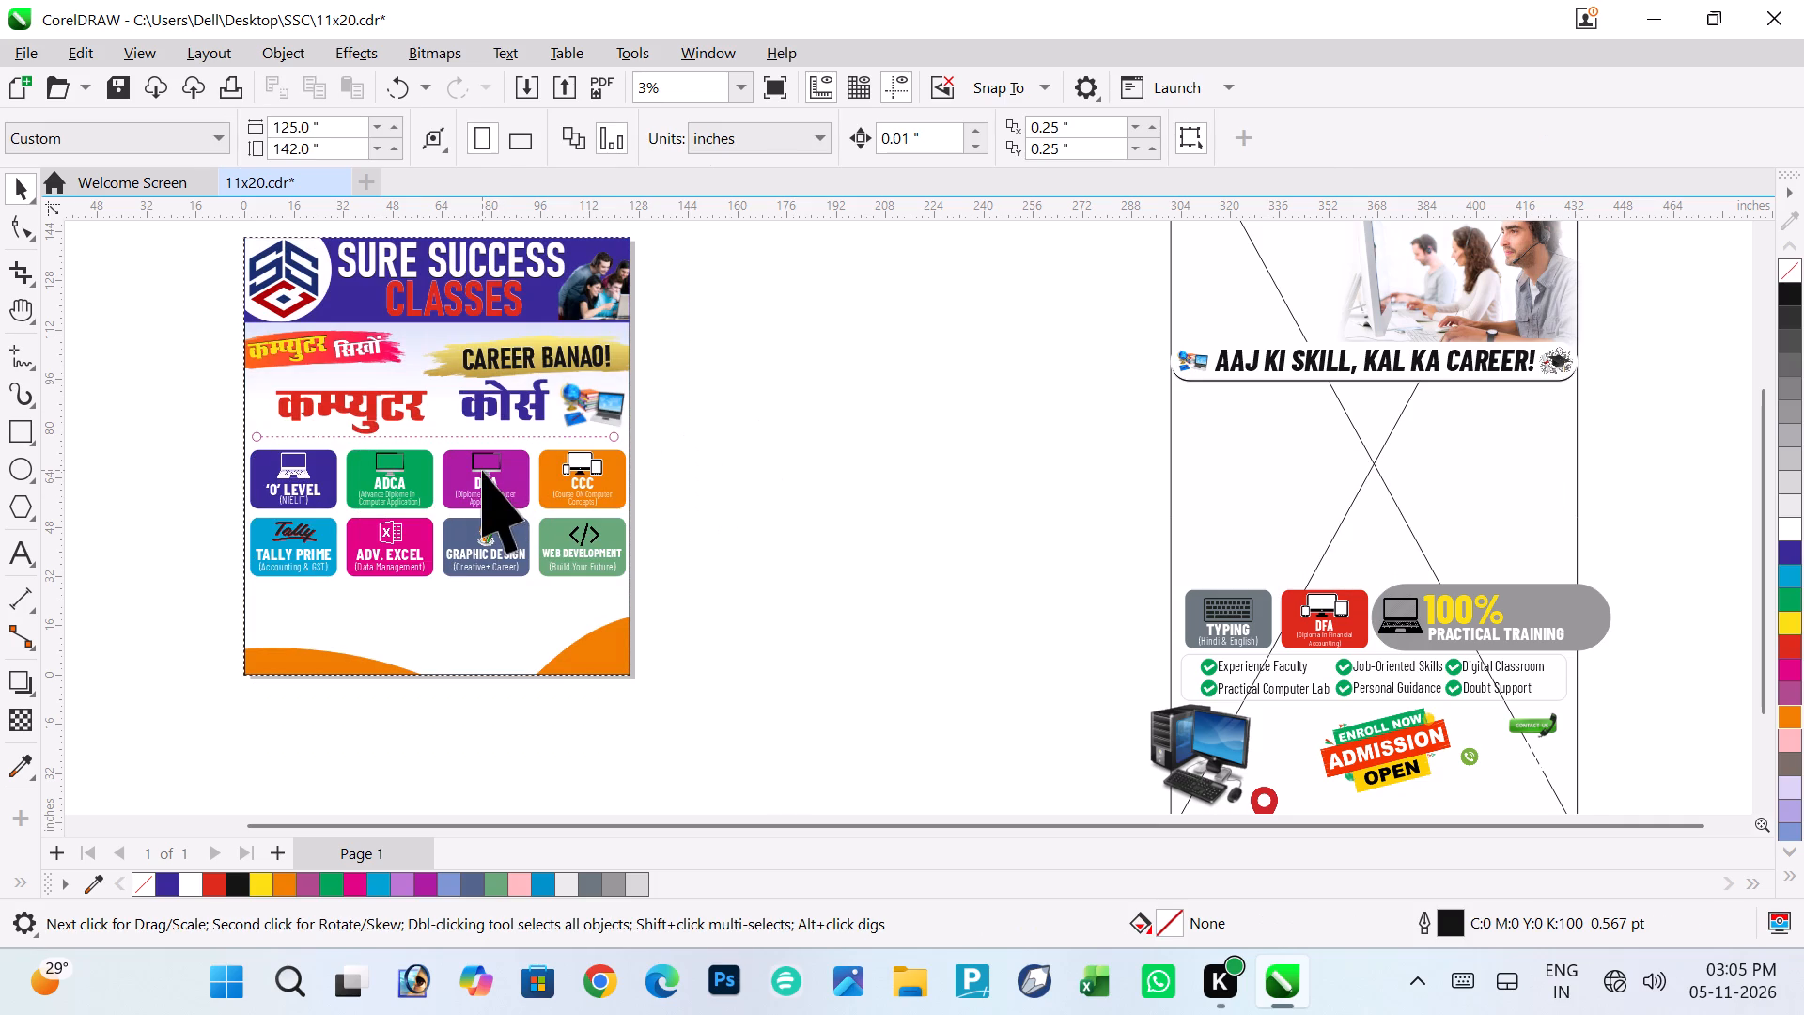
# Nudge the eight course tiles upward, closer to the dotted line under the कम्प्युटर कोर्स heading.
pyautogui.keyDown('ctrl'); pyautogui.scroll(3, 482, 470); pyautogui.keyUp('ctrl')
pyautogui.hscroll(1, 482, 470)
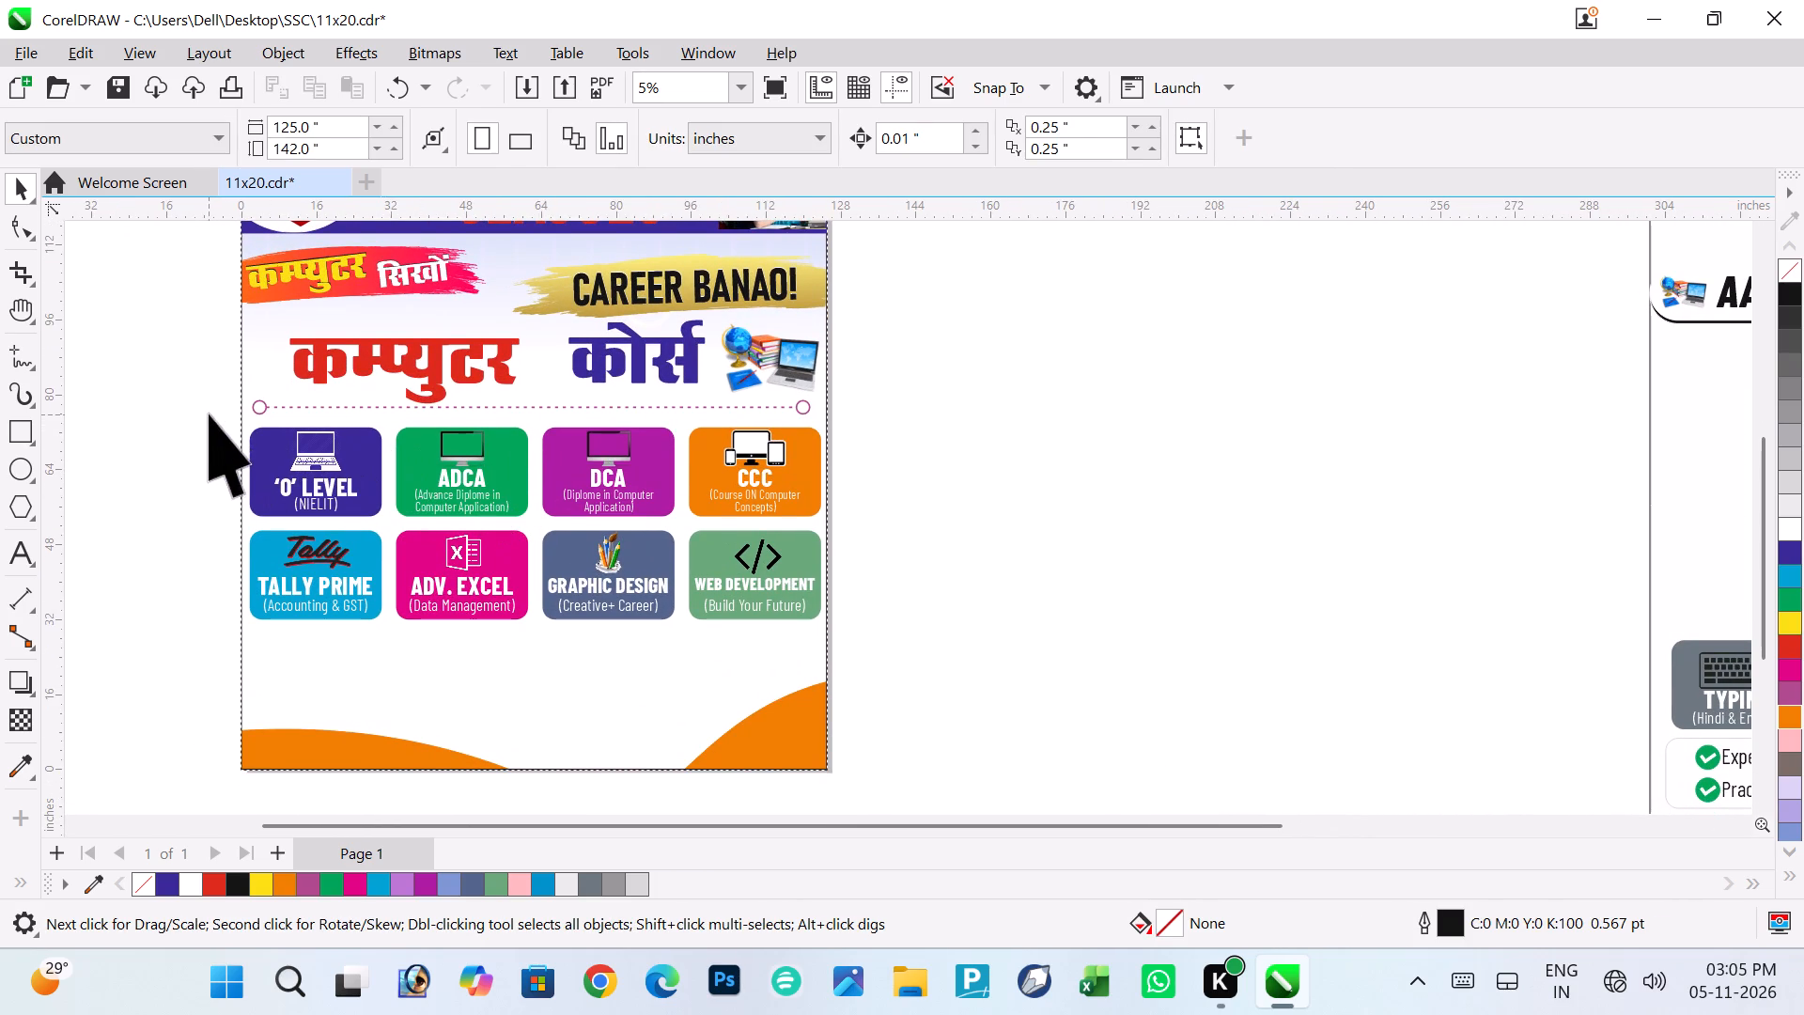
pyautogui.moveTo(209, 414); pyautogui.dragTo(935, 689)
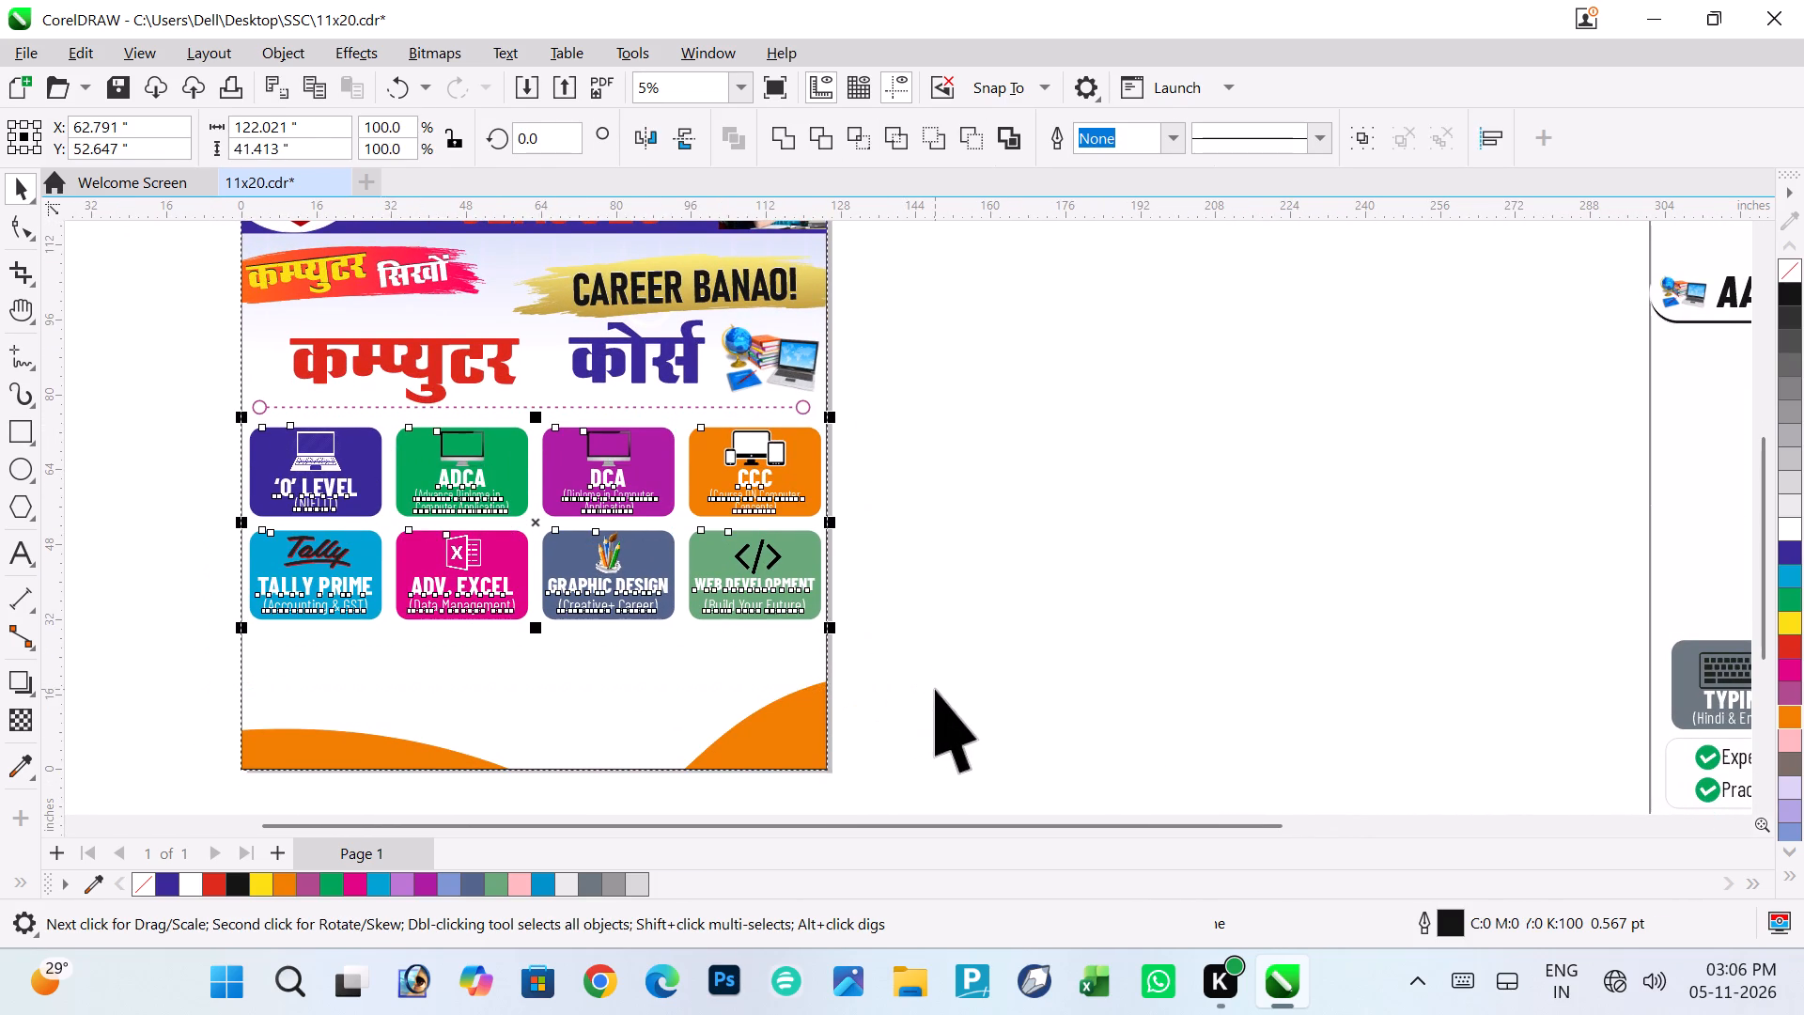
pyautogui.press('Up')
pyautogui.press('Up')
pyautogui.press('Up')
pyautogui.press('Up')
pyautogui.press('Up')
pyautogui.press('Up')
pyautogui.press('Up')
pyautogui.press('Up')
pyautogui.press('Up')
pyautogui.press('Up')
pyautogui.press('Up')
pyautogui.press('Up')
pyautogui.press('Up')
pyautogui.press('Up')
pyautogui.press('Up')
pyautogui.press('Up')
pyautogui.press('Up')
pyautogui.press('Up')
pyautogui.press('Up')
pyautogui.press('Up')
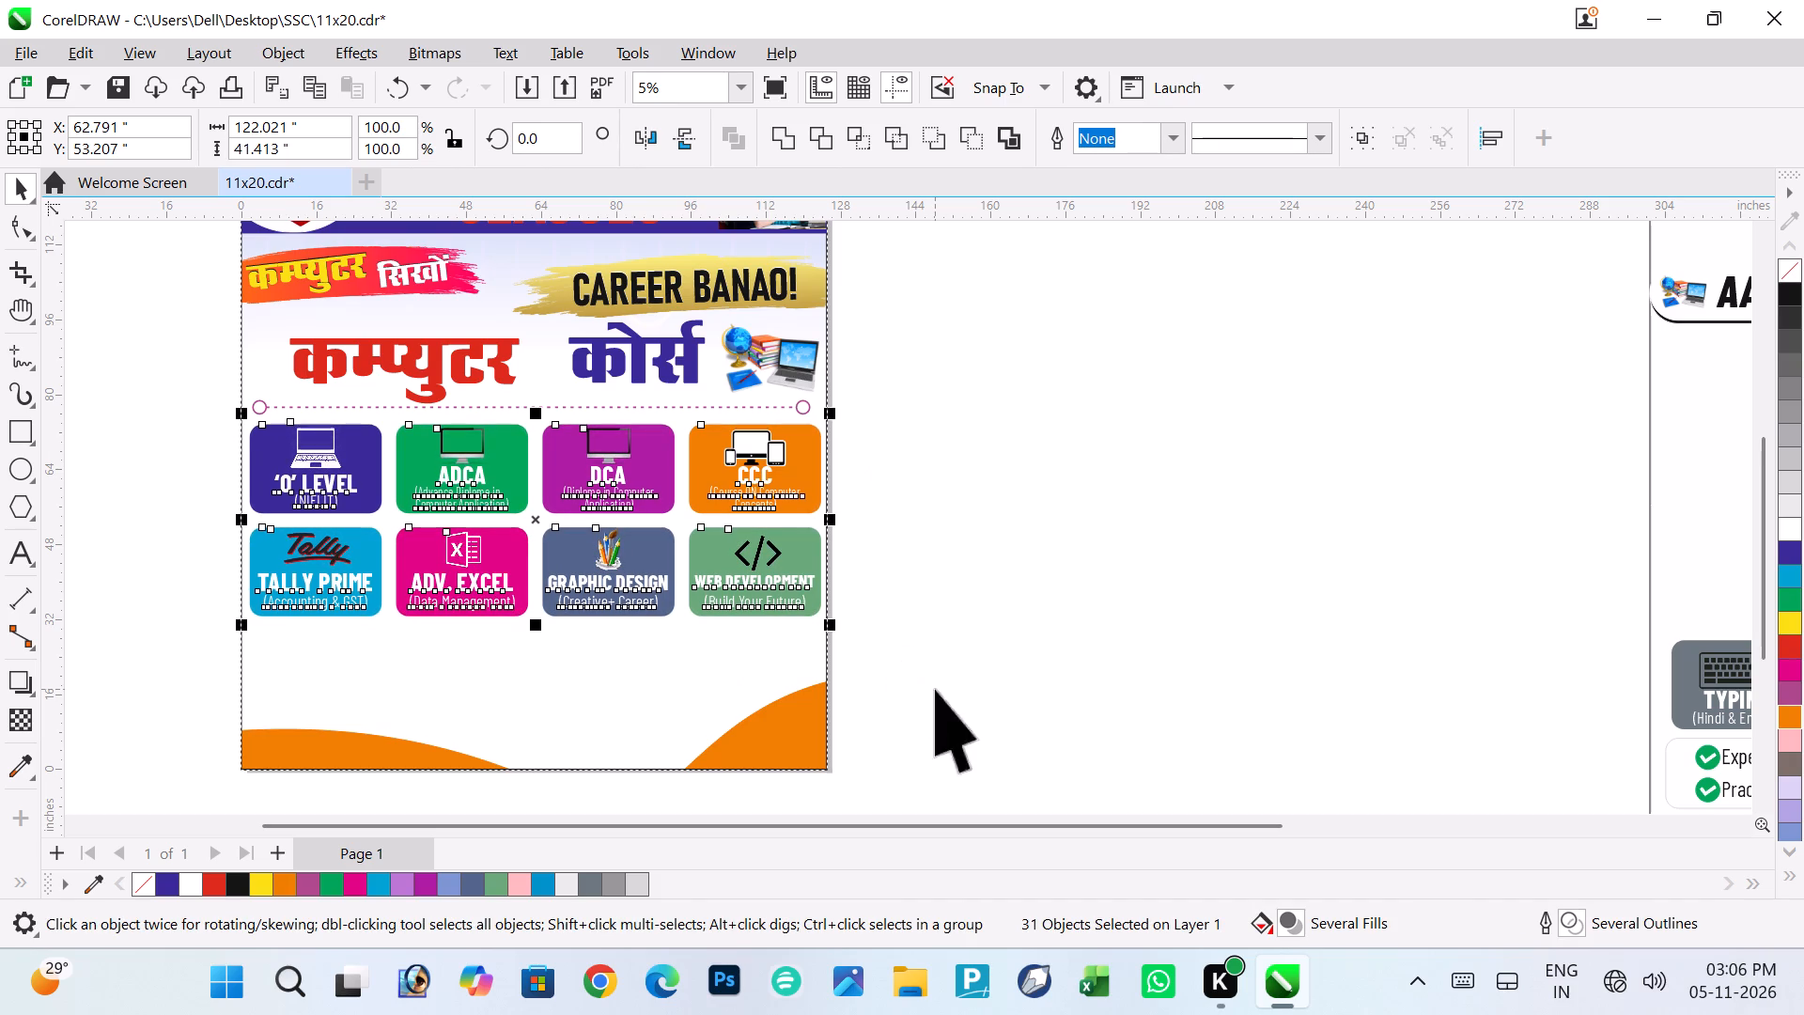
pyautogui.keyDown('ctrl'); pyautogui.scroll(3, 453, 454); pyautogui.keyUp('ctrl')
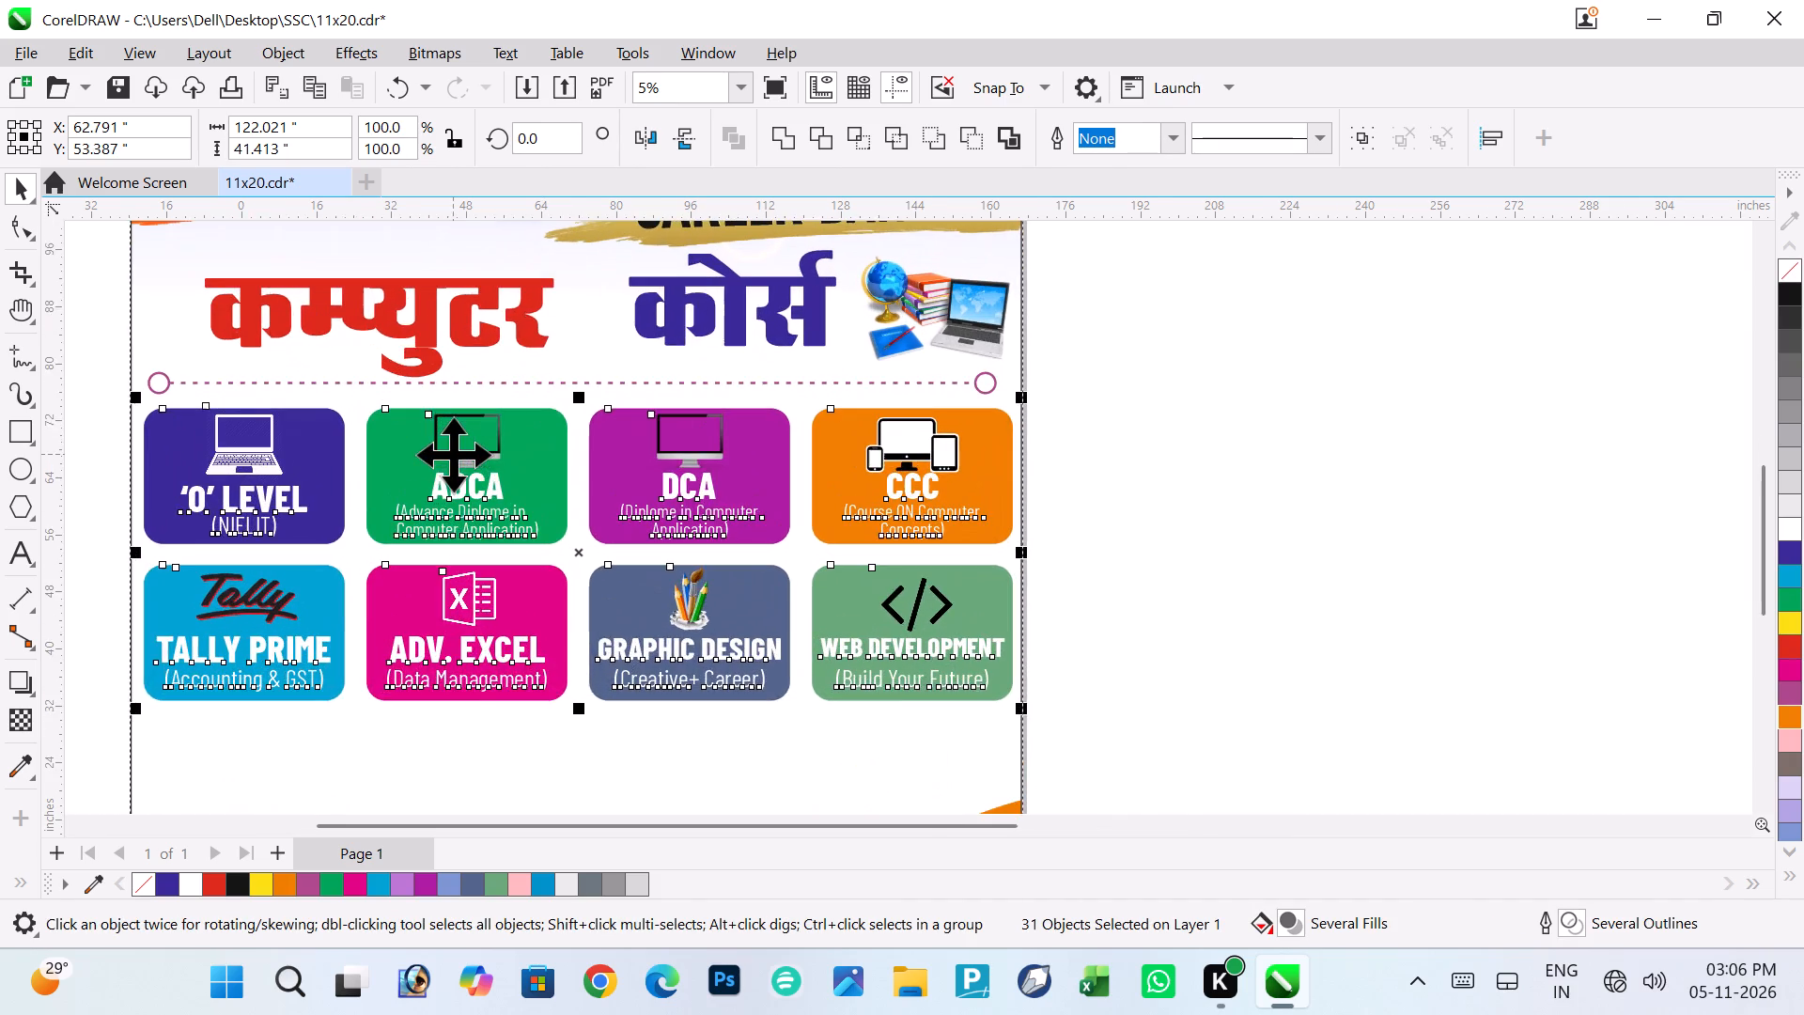
pyautogui.keyDown('ctrl'); pyautogui.scroll(3, 453, 454); pyautogui.keyUp('ctrl')
pyautogui.hscroll(1, 453, 454)
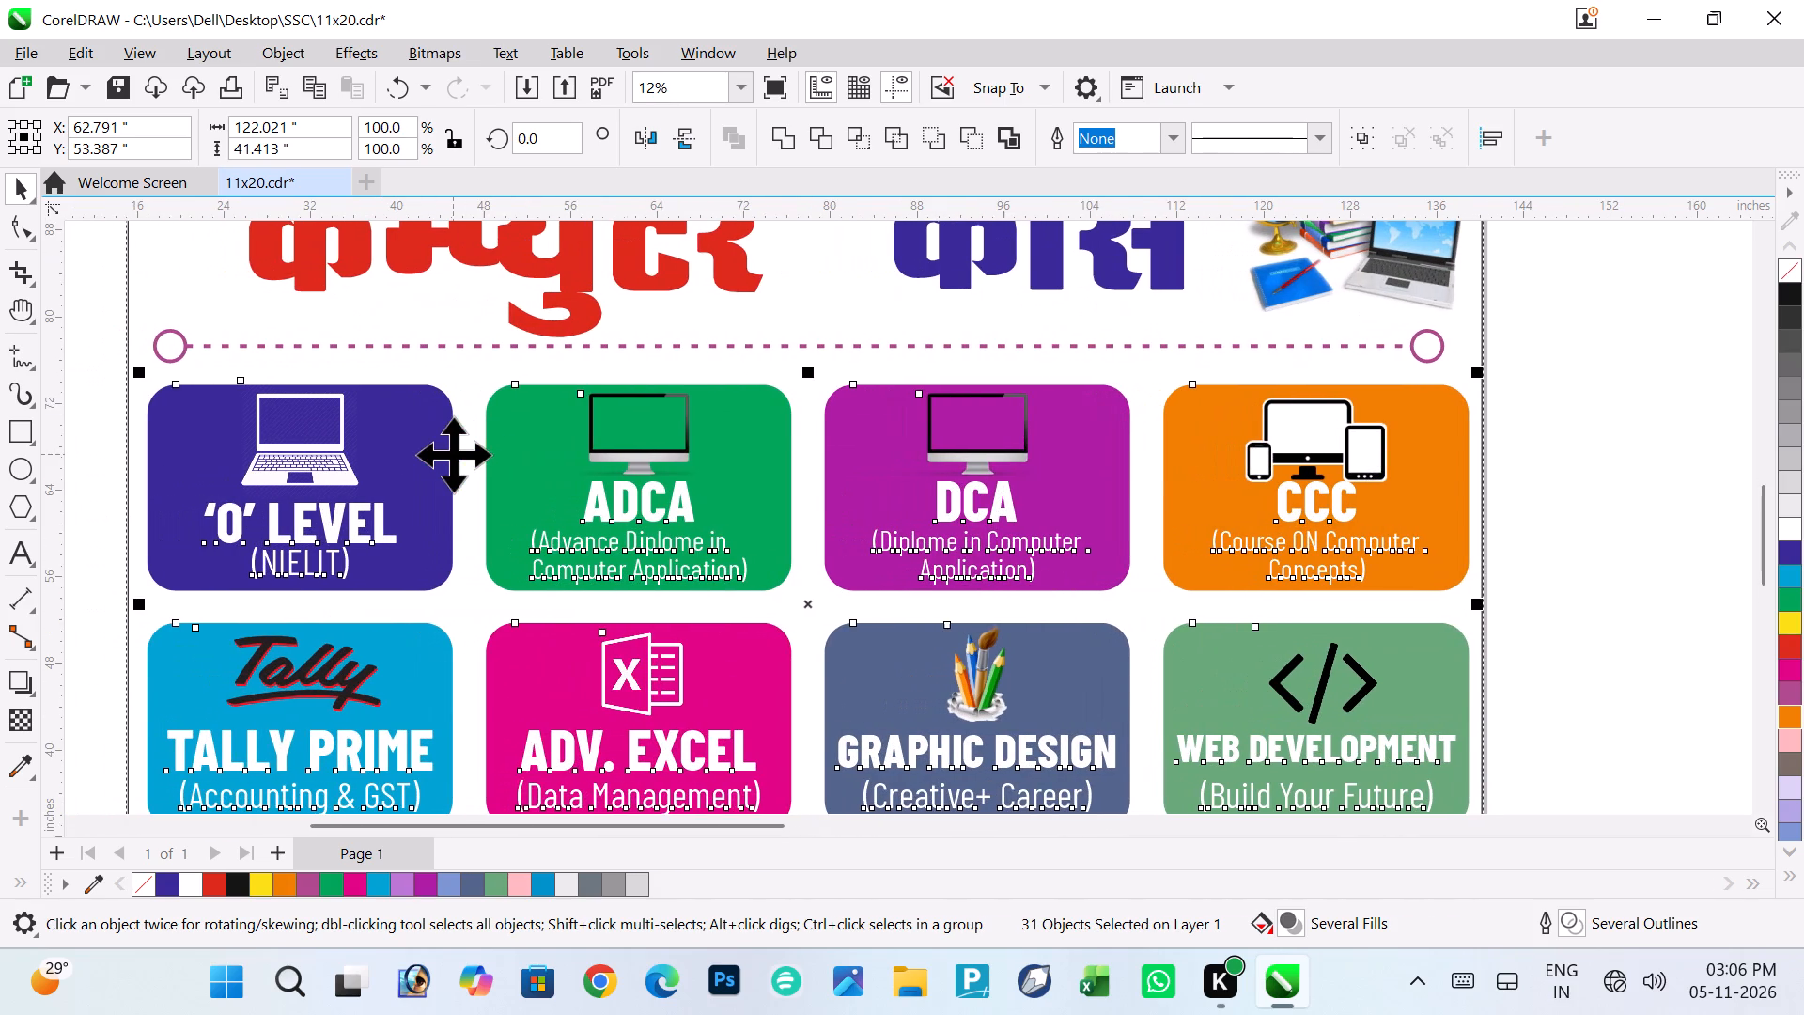
pyautogui.hscroll(1, 453, 454)
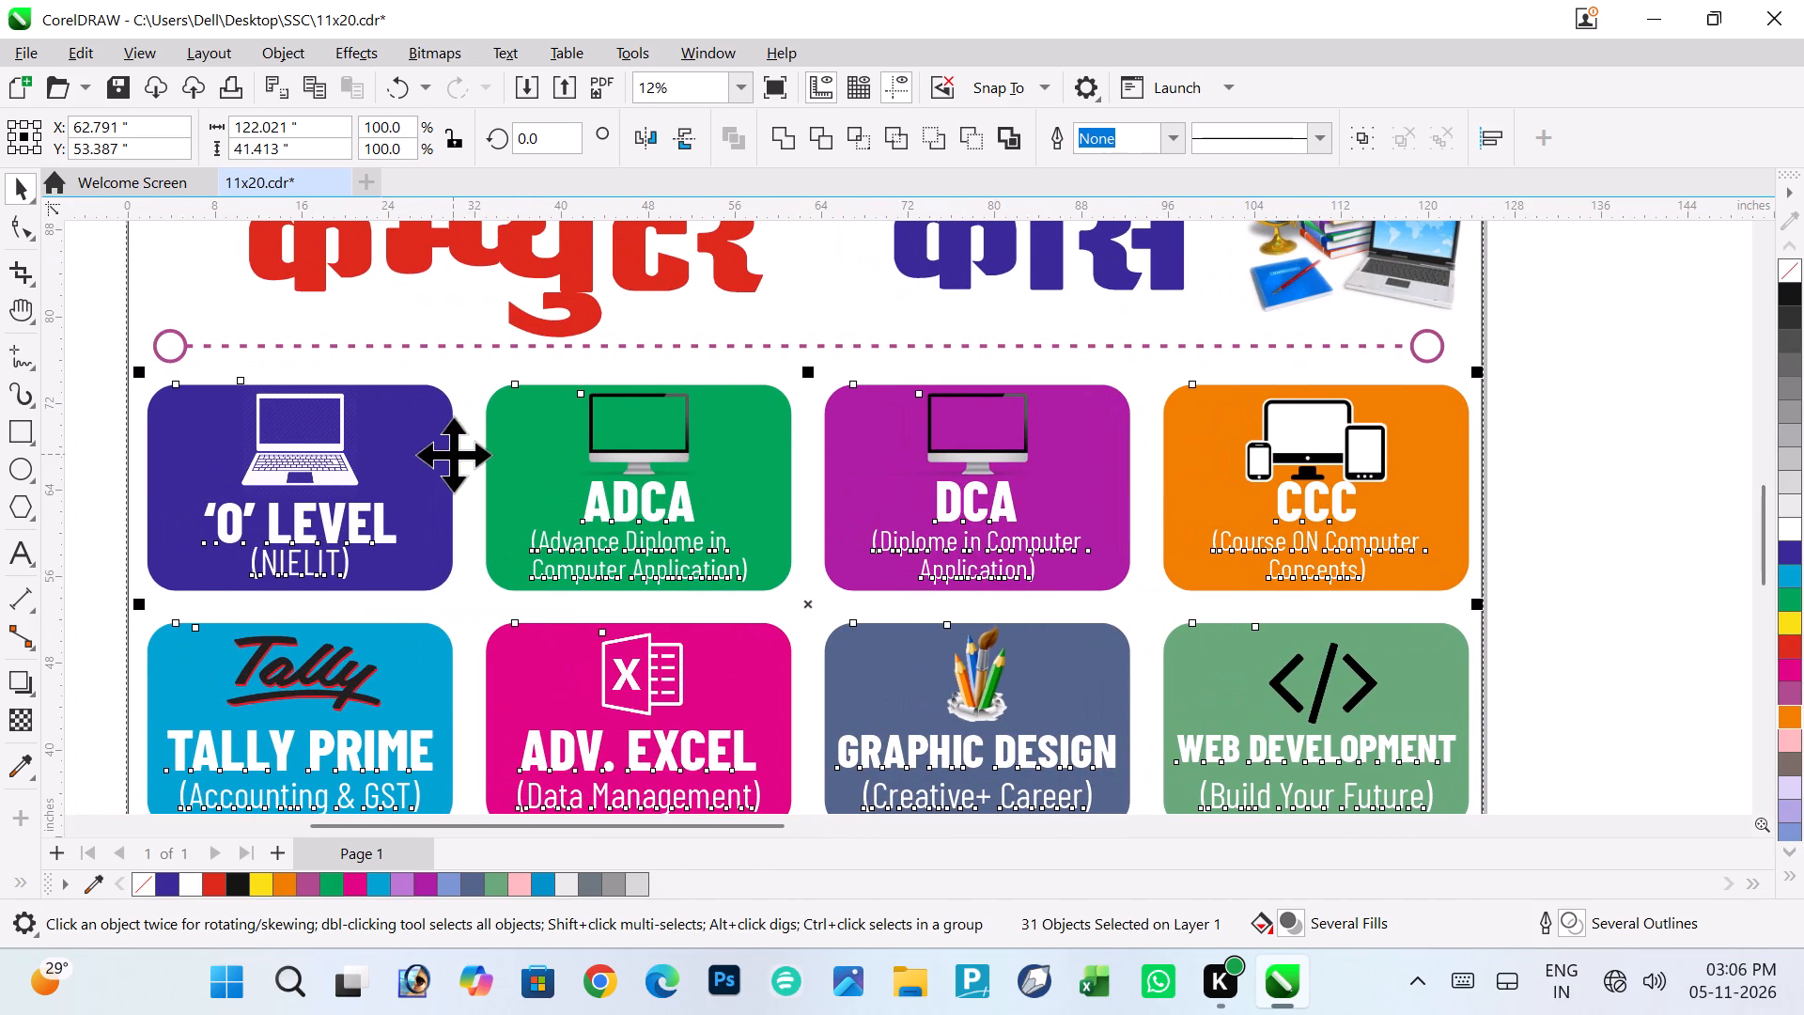
pyautogui.hotkey('shift', 'Up')
pyautogui.hotkey('shift', 'Up')
pyautogui.hotkey('shift', 'Up')
pyautogui.hotkey('shift', 'Up')
pyautogui.hotkey('shift', 'Up')
pyautogui.hotkey('shift', 'Up')
pyautogui.hotkey('shift', 'Up')
pyautogui.hotkey('shift', 'Up')
pyautogui.hotkey('shift', 'Up')
pyautogui.hotkey('shift', 'Up')
pyautogui.hotkey('shift', 'Up')
pyautogui.hotkey('shift', 'Up')
pyautogui.hotkey('shift', 'Up')
pyautogui.hotkey('shift', 'Up')
pyautogui.hotkey('shift', 'Up')
pyautogui.hotkey('shift', 'Up')
pyautogui.hotkey('shift', 'Up')
pyautogui.hotkey('shift', 'Up')
pyautogui.hotkey('shift', 'Up')
pyautogui.hotkey('shift', 'Up')
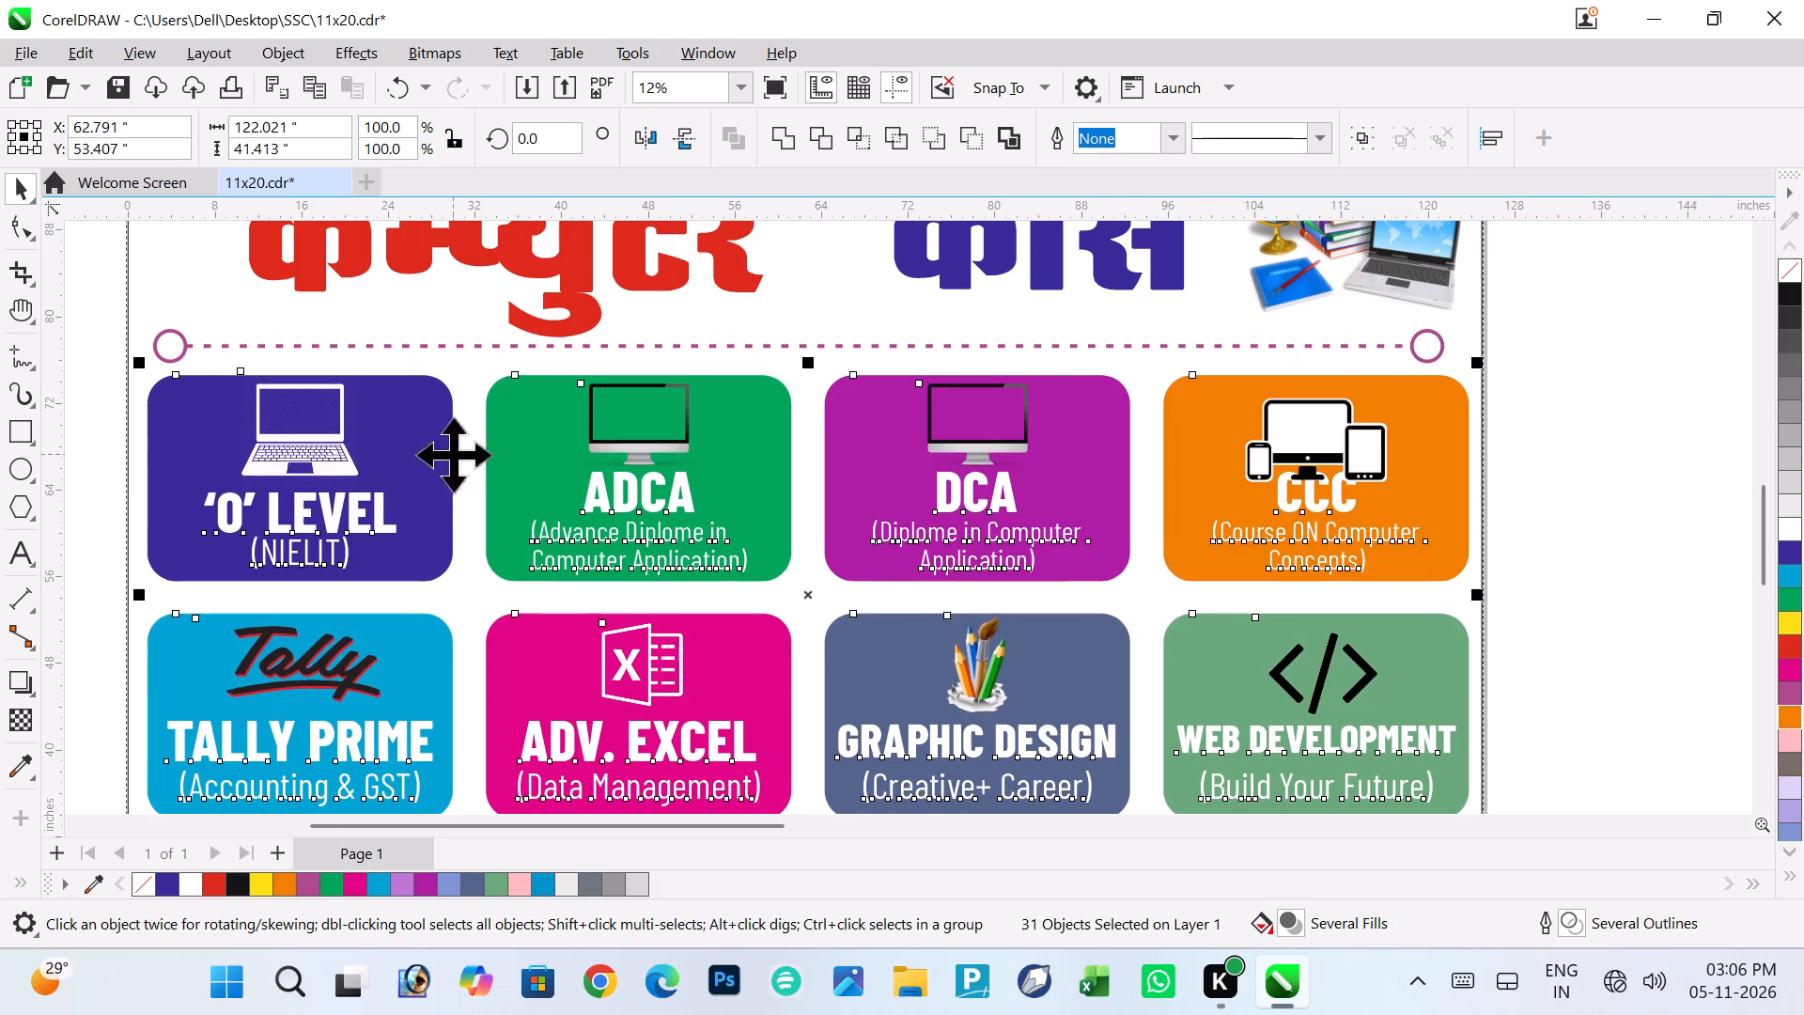
pyautogui.keyDown('ctrl'); pyautogui.scroll(-9, 453, 454); pyautogui.keyUp('ctrl')
pyautogui.click(979, 419)
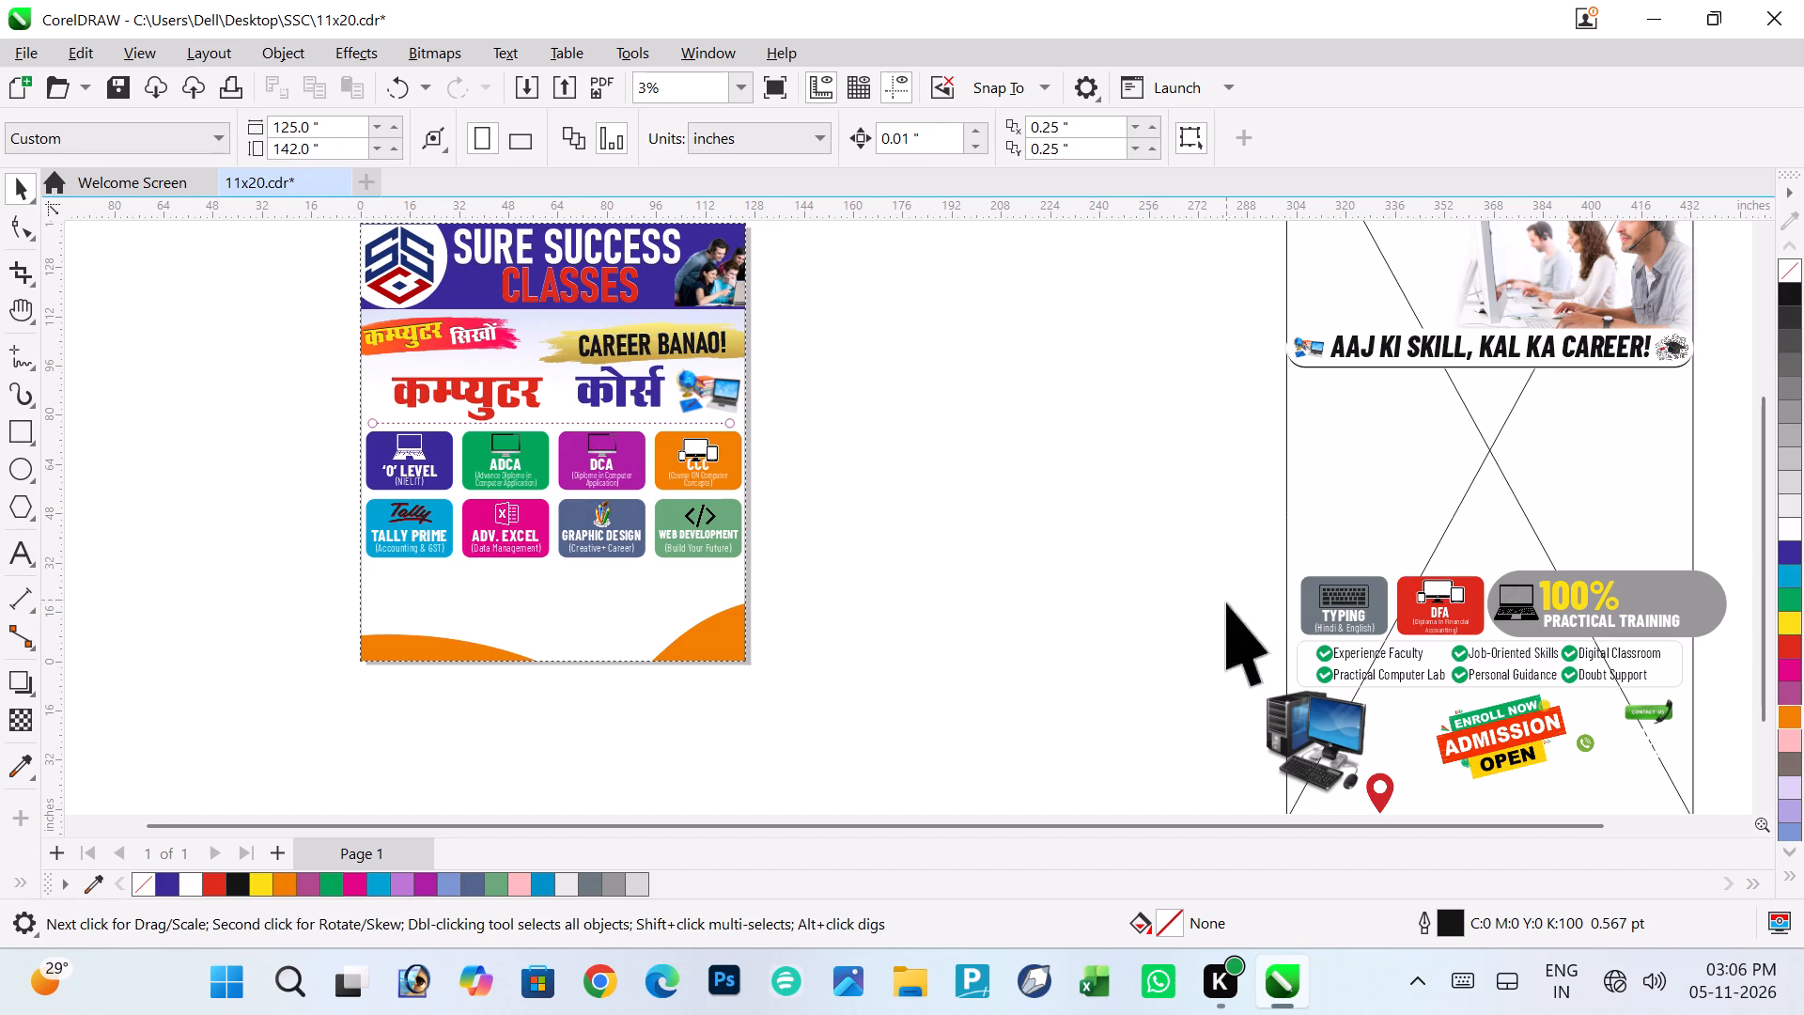
# Move the original poster's six-item feature checklist with its rounded frame below the course tiles, at about X 64.0, Y 24.4 inches.
pyautogui.moveTo(1222, 625); pyautogui.dragTo(1648, 685)
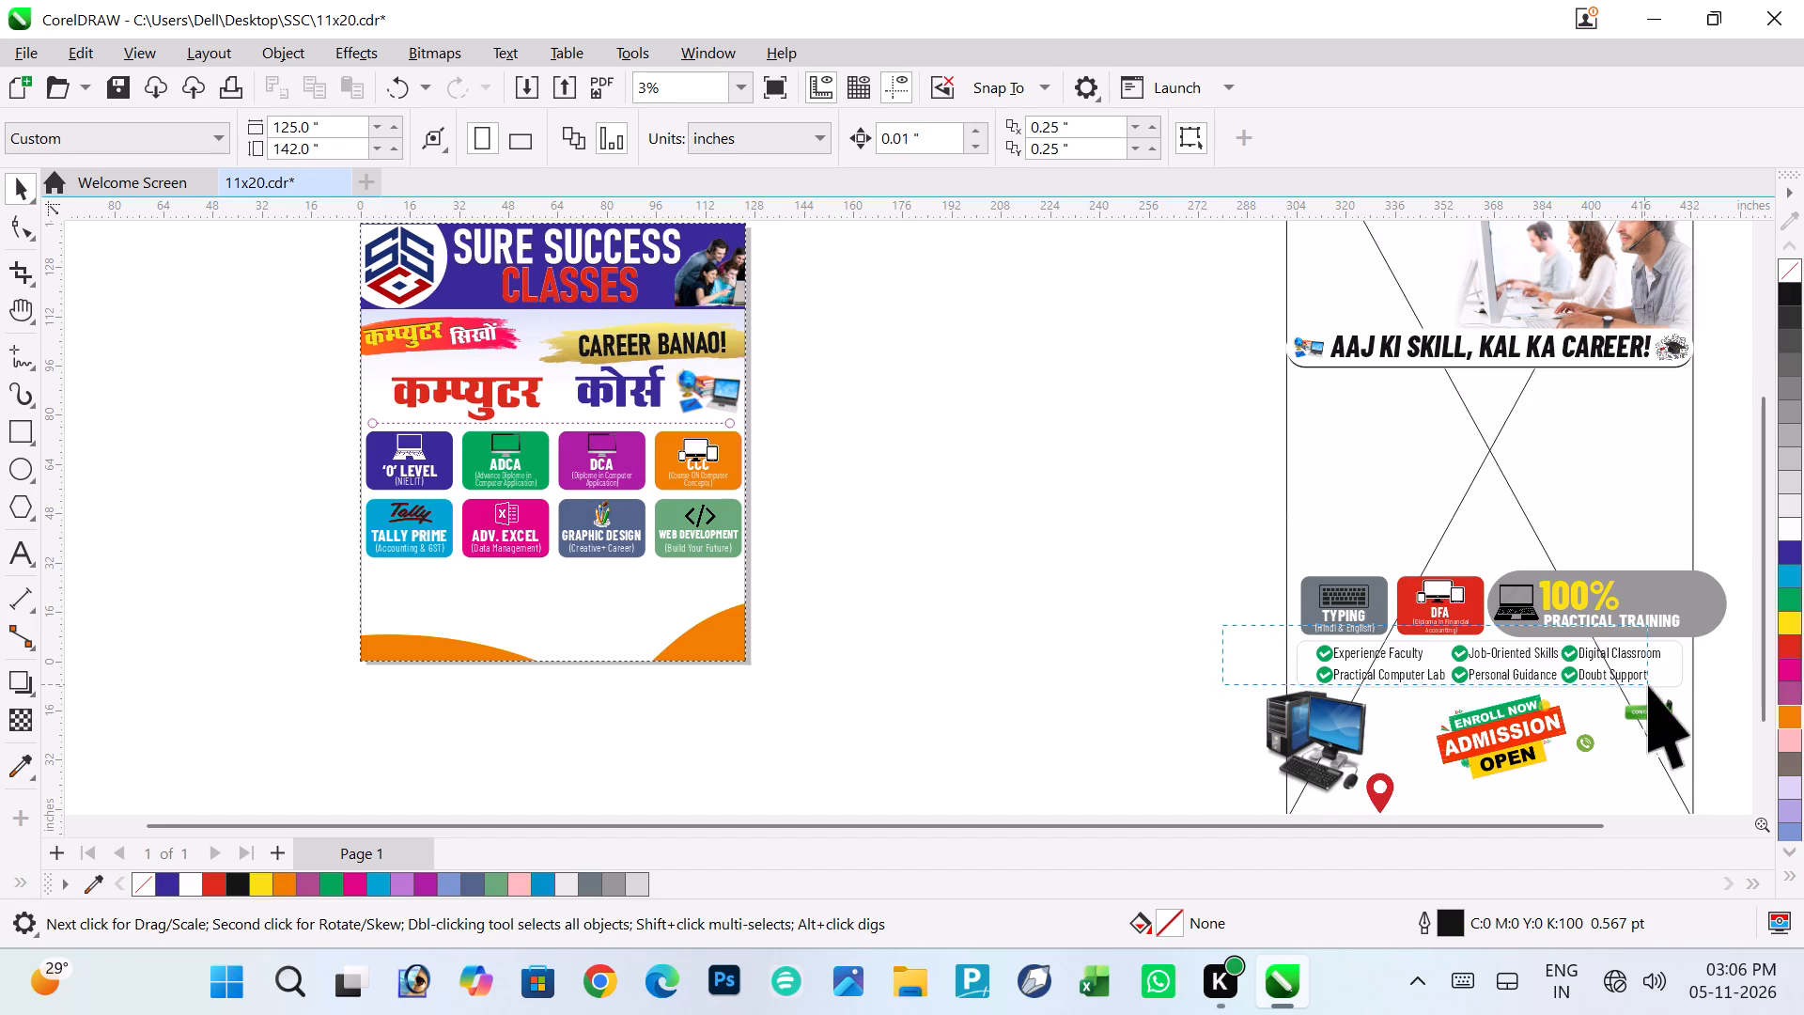
pyautogui.moveTo(1648, 685); pyautogui.dragTo(1677, 697)
pyautogui.click(1725, 643)
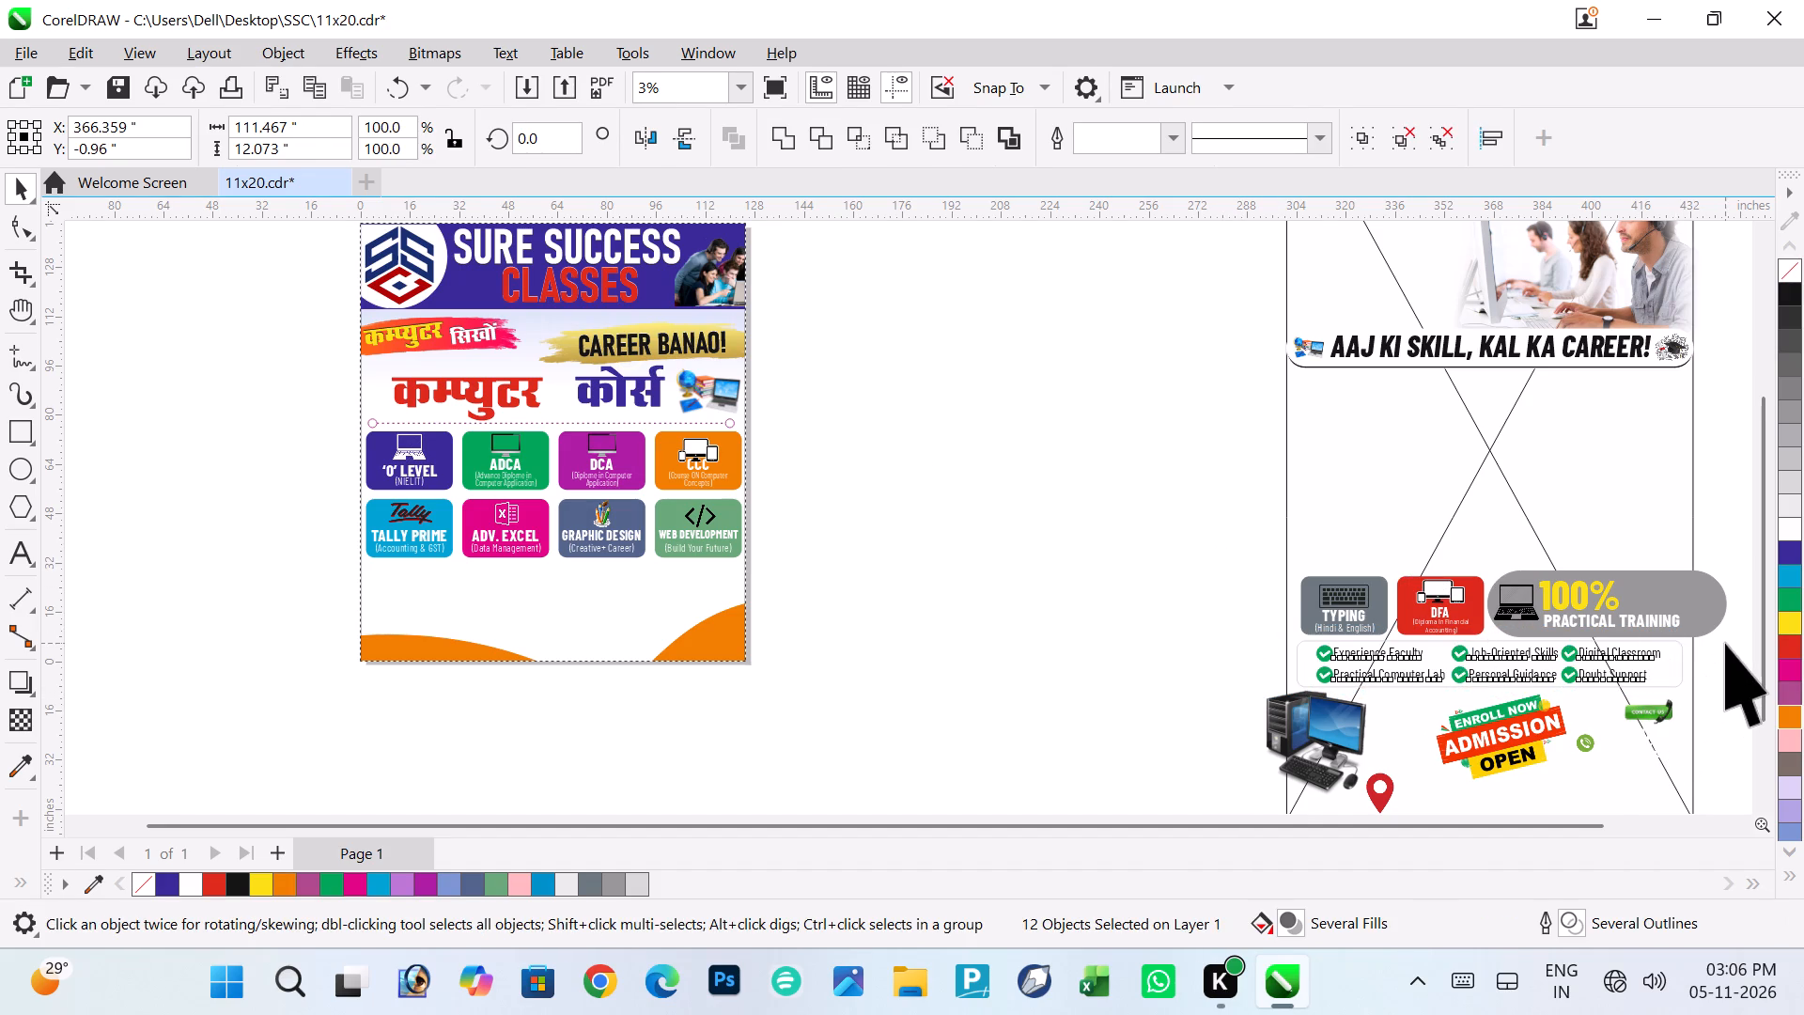
pyautogui.moveTo(1276, 632); pyautogui.dragTo(1502, 690)
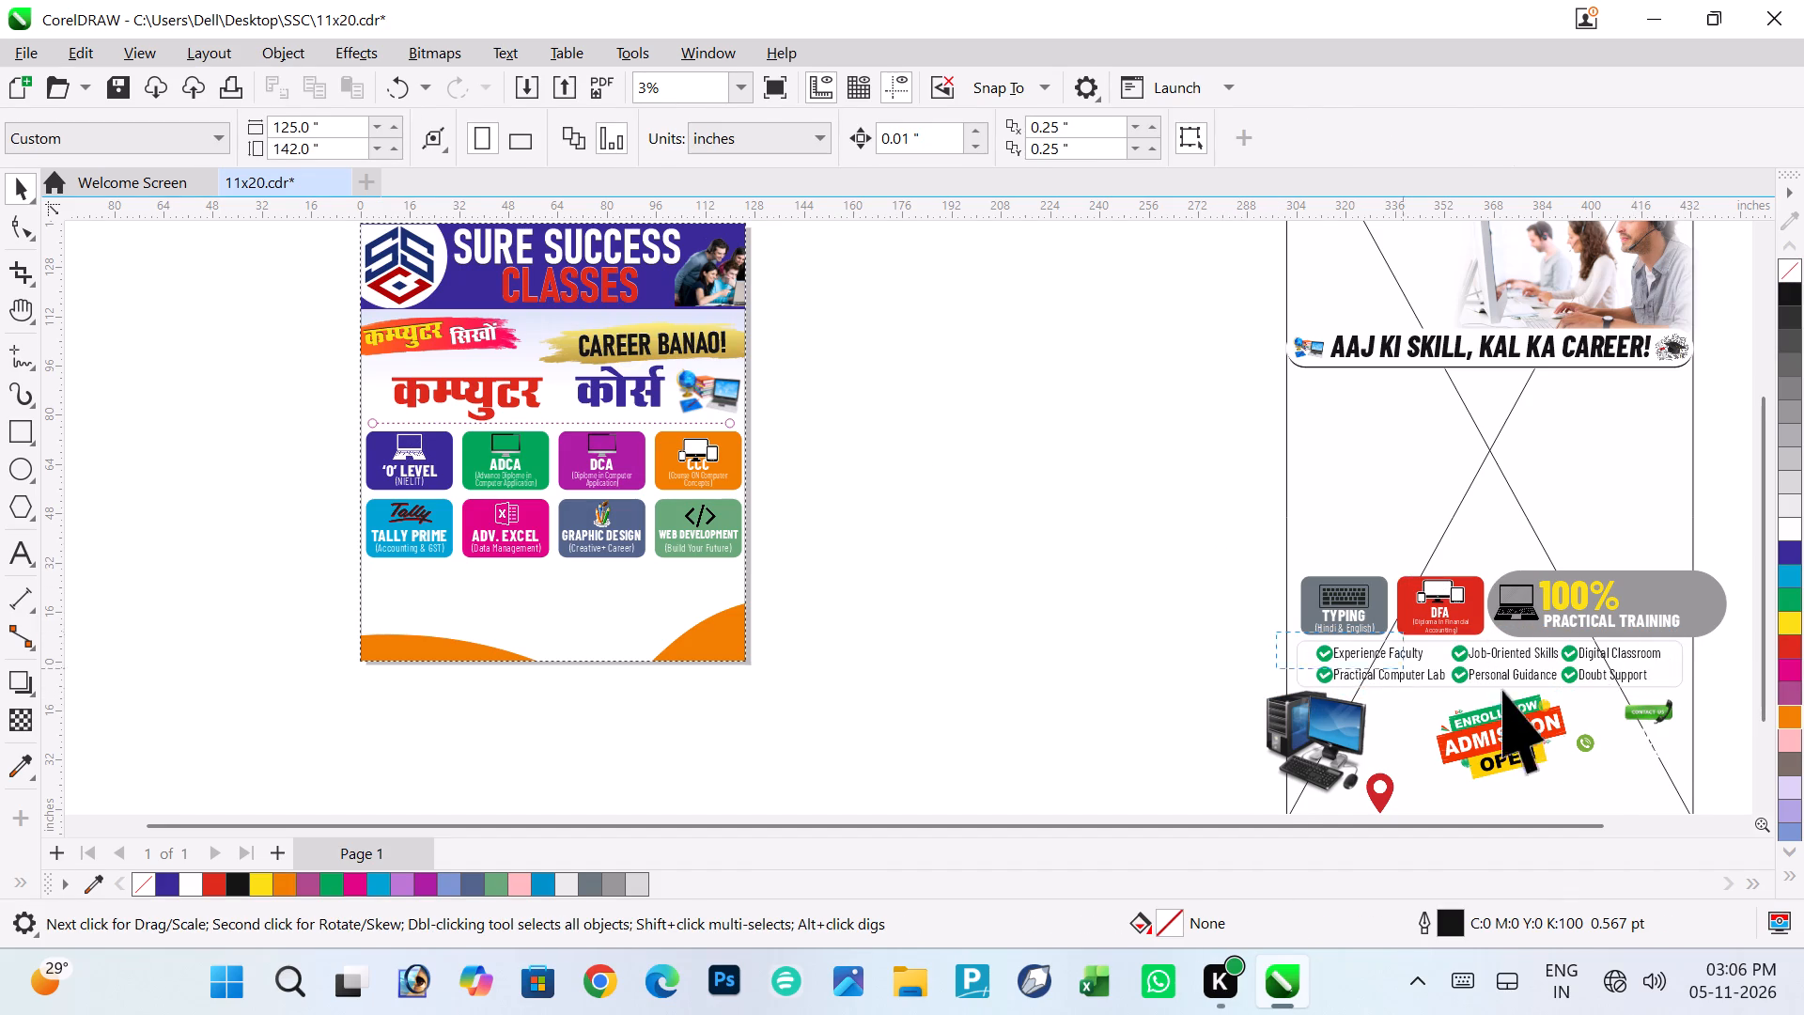
pyautogui.moveTo(1502, 690); pyautogui.dragTo(1718, 692)
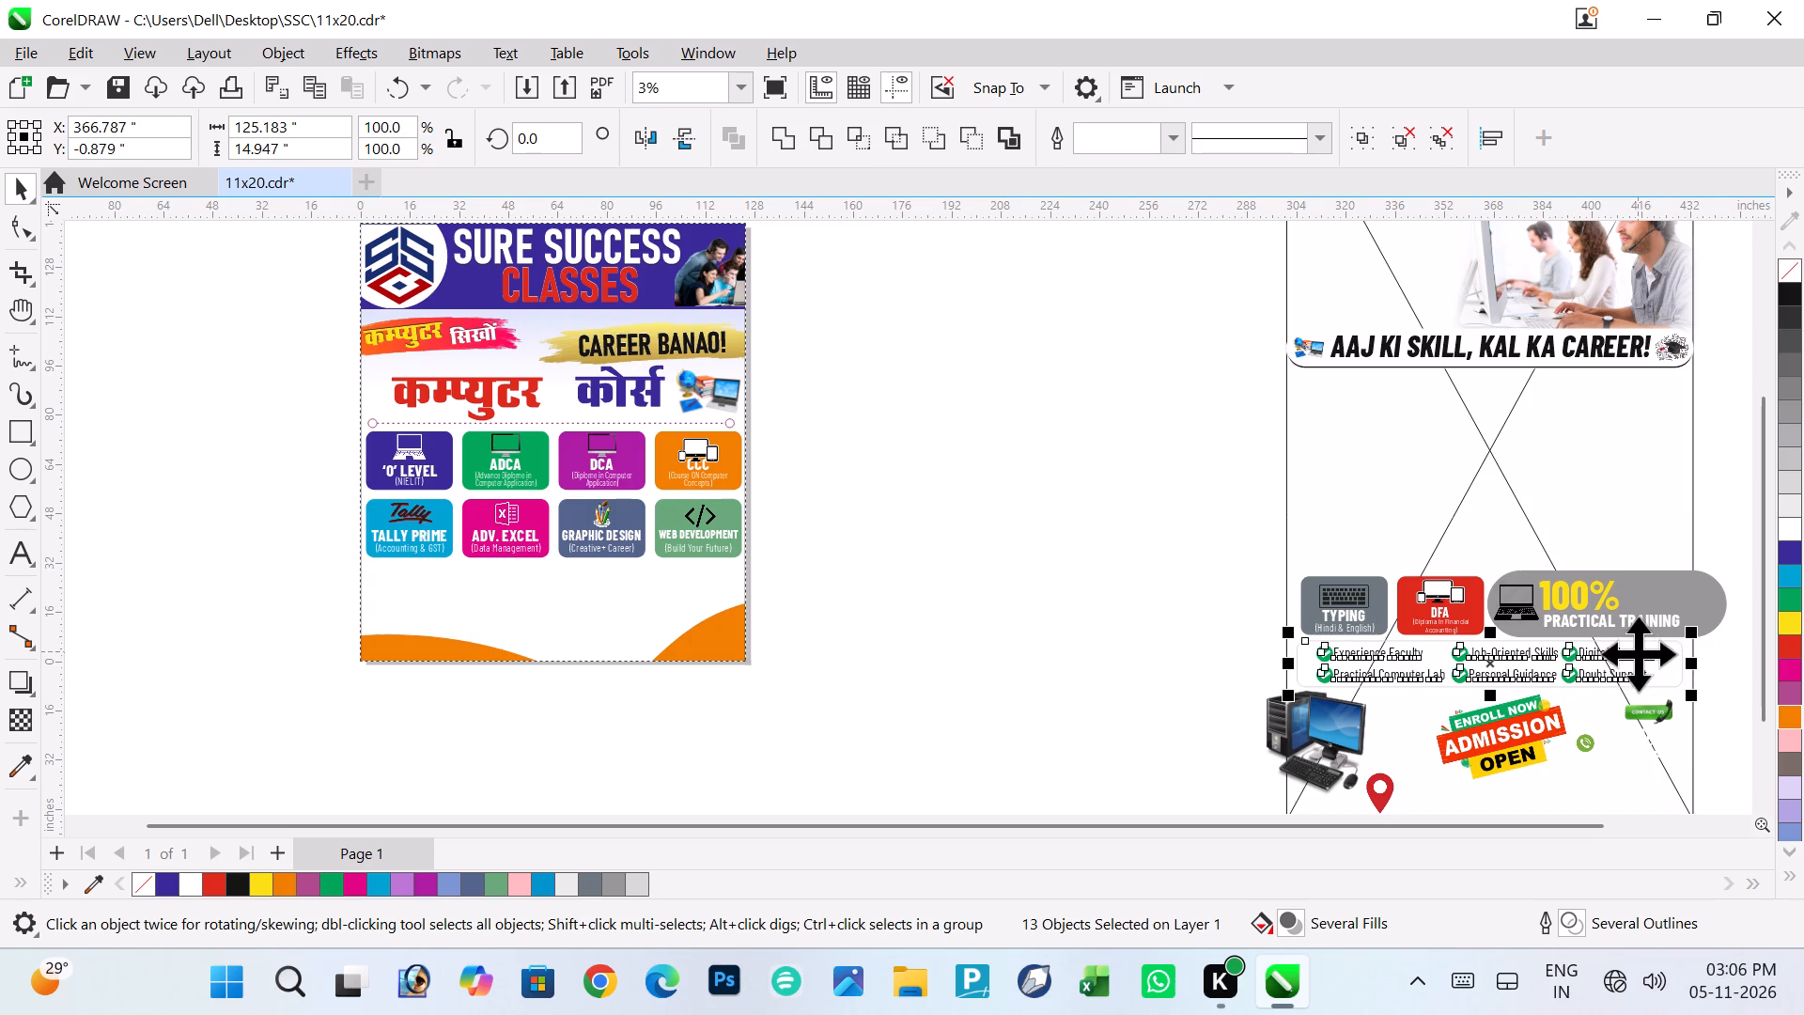
pyautogui.moveTo(1638, 653); pyautogui.dragTo(693, 579)
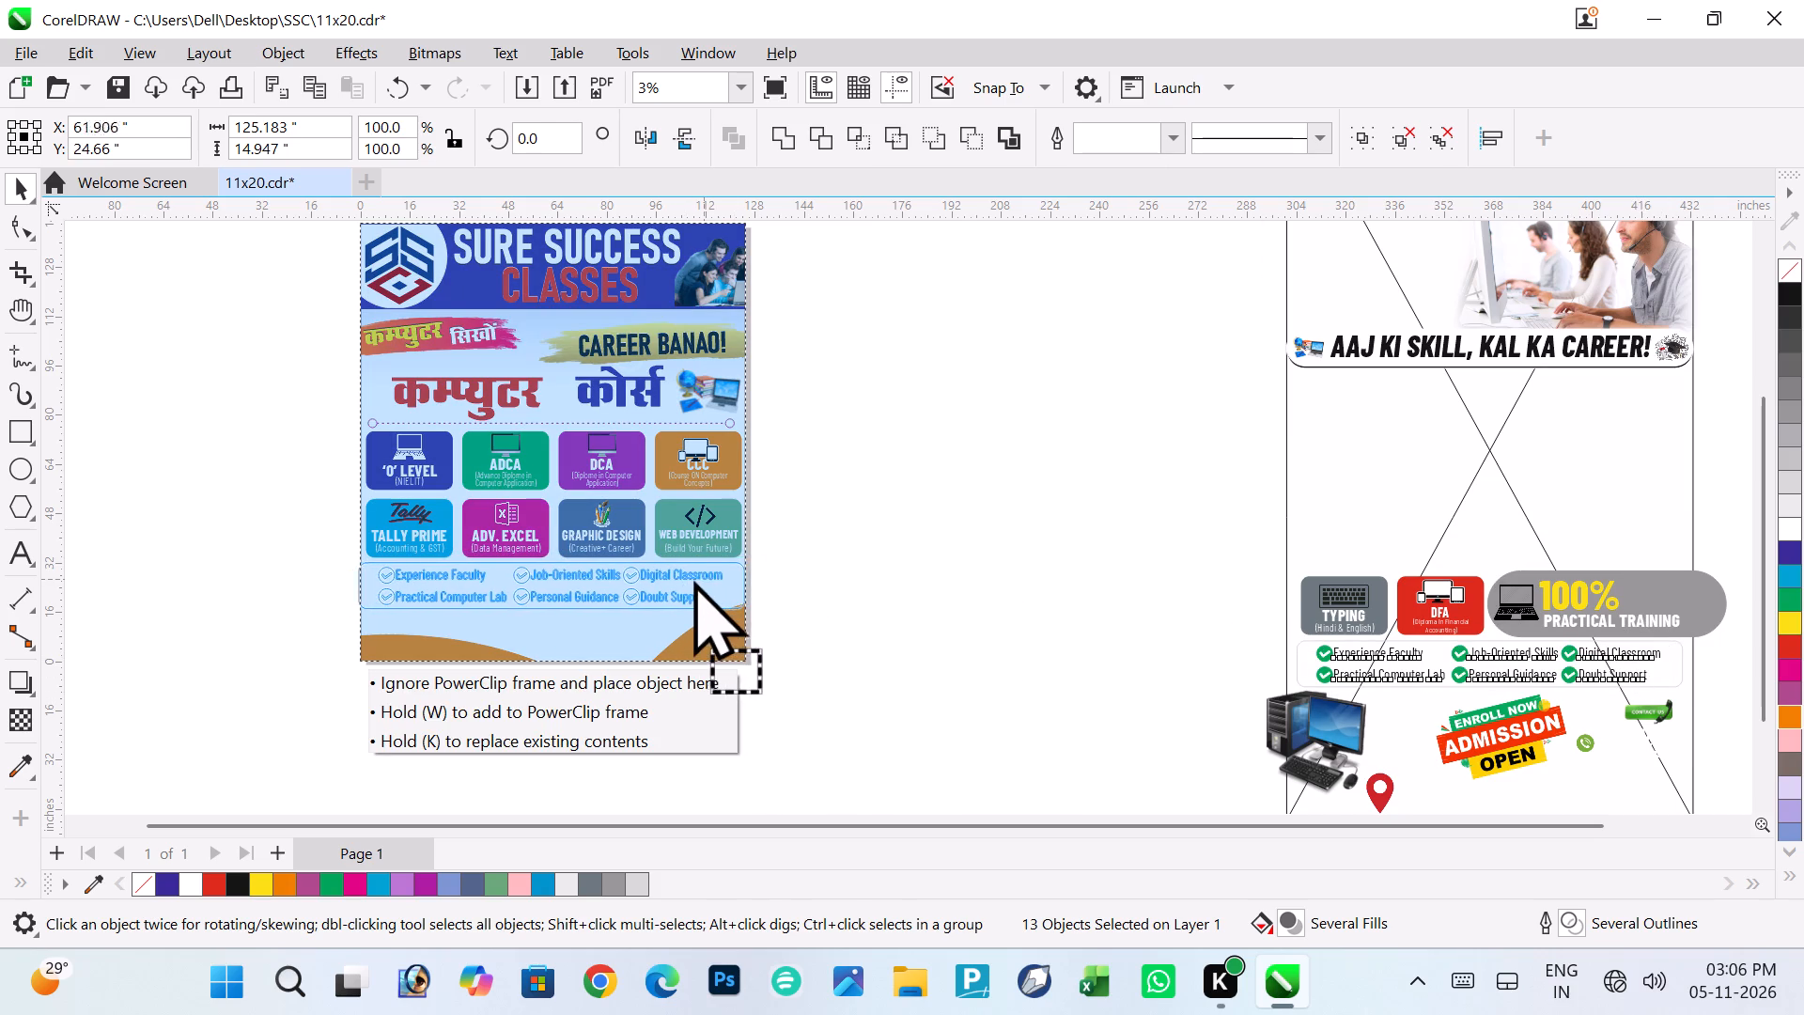
pyautogui.moveTo(693, 579); pyautogui.dragTo(704, 580)
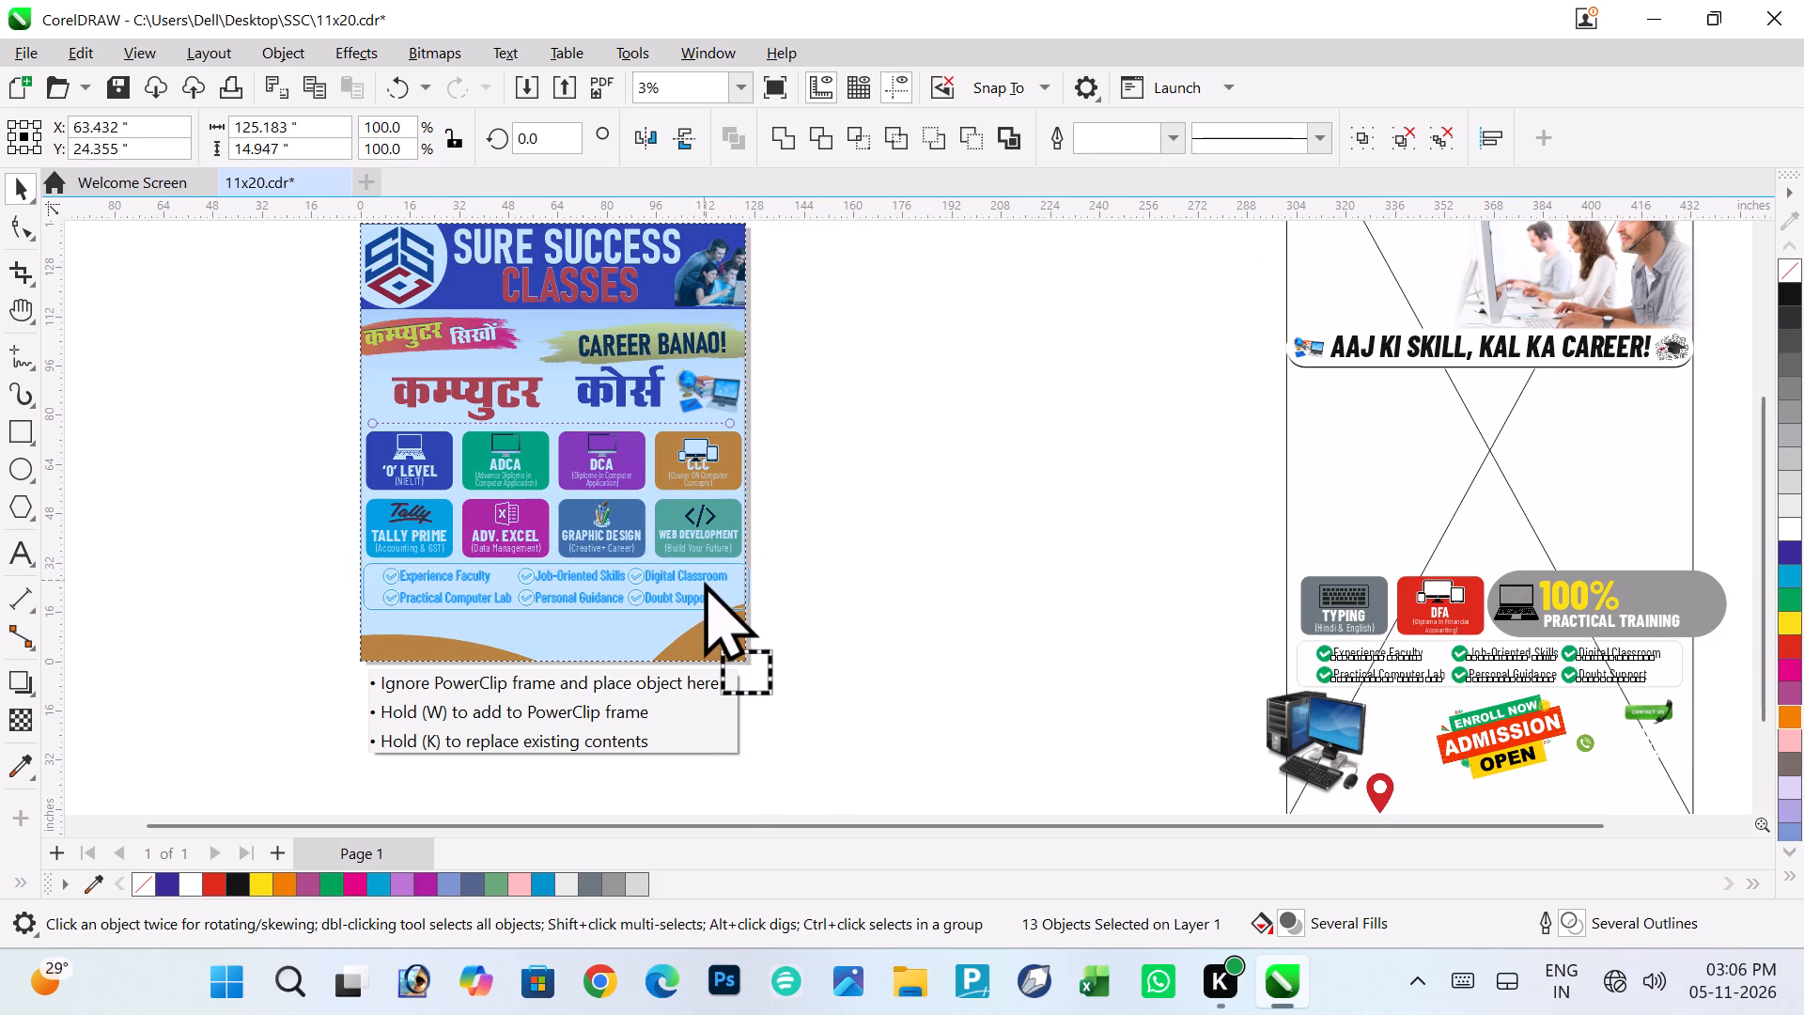
pyautogui.moveTo(704, 580); pyautogui.dragTo(706, 580)
# Scale the feature checklist and its frame proportionally to about 120.5 by 14.4 inches to fit within the page width.
pyautogui.keyDown('ctrl'); pyautogui.scroll(3, 706, 580); pyautogui.keyUp('ctrl')
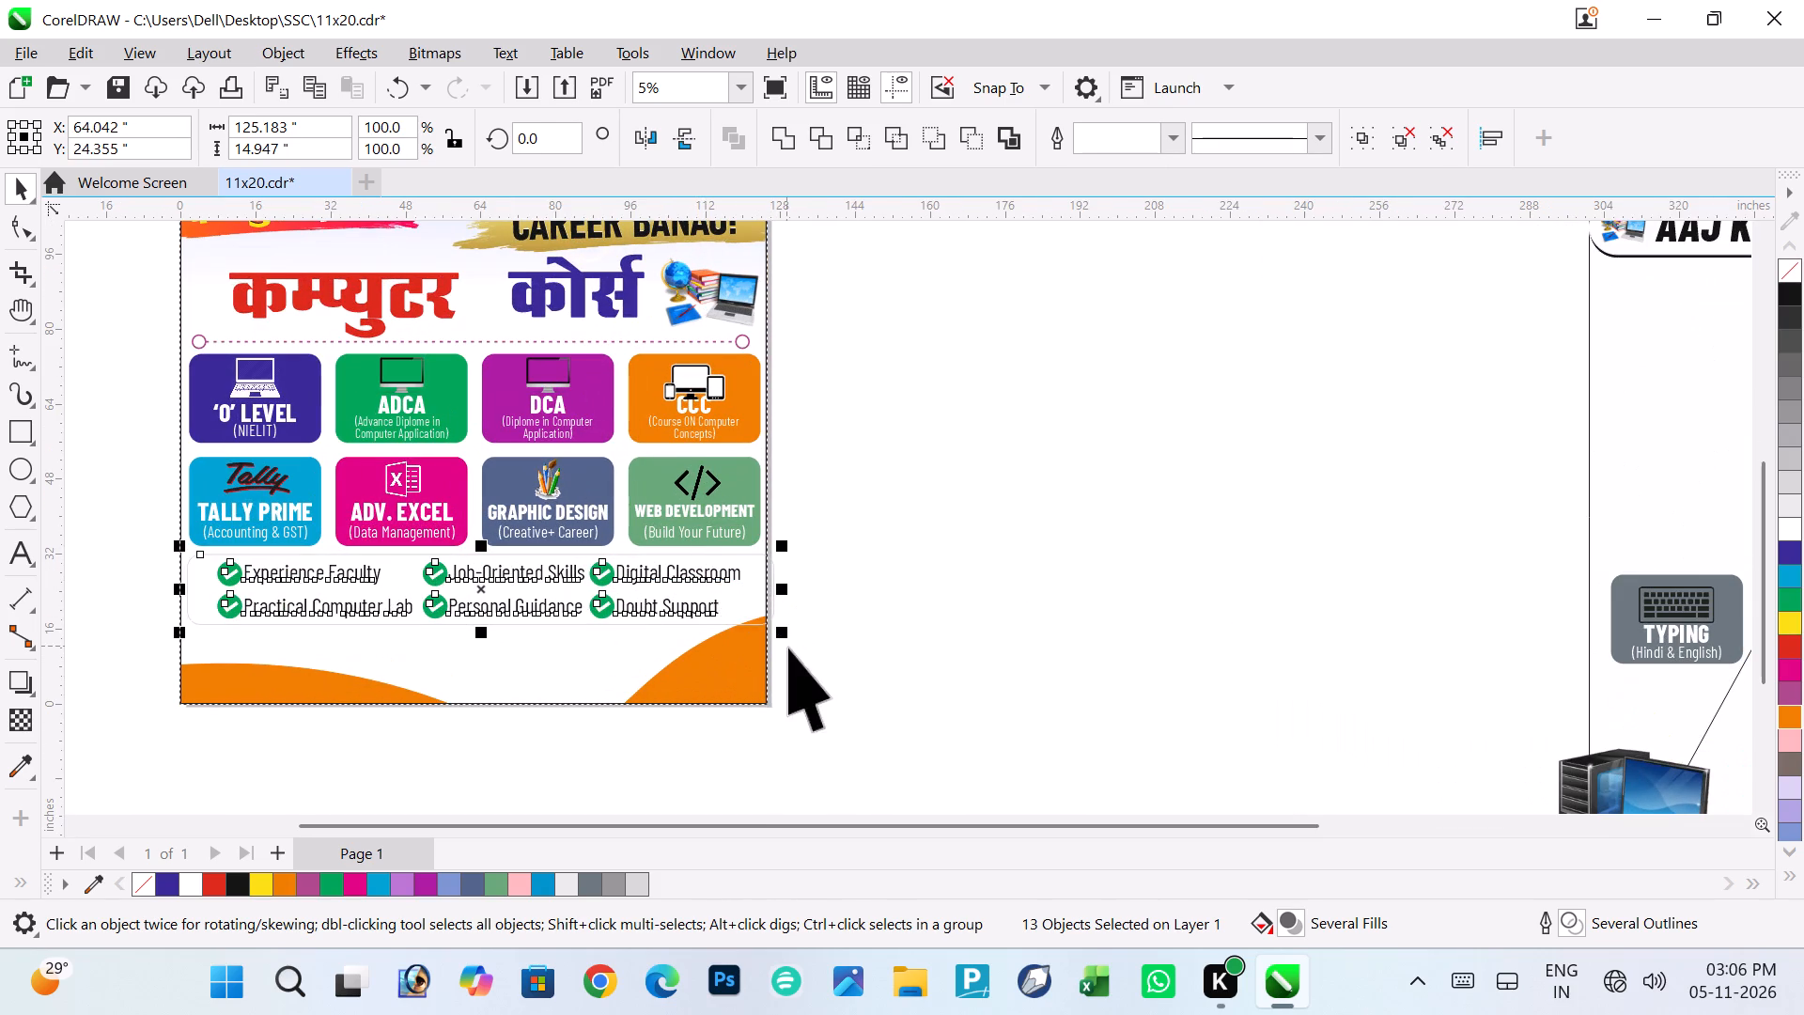
pyautogui.moveTo(783, 632); pyautogui.dragTo(756, 624)
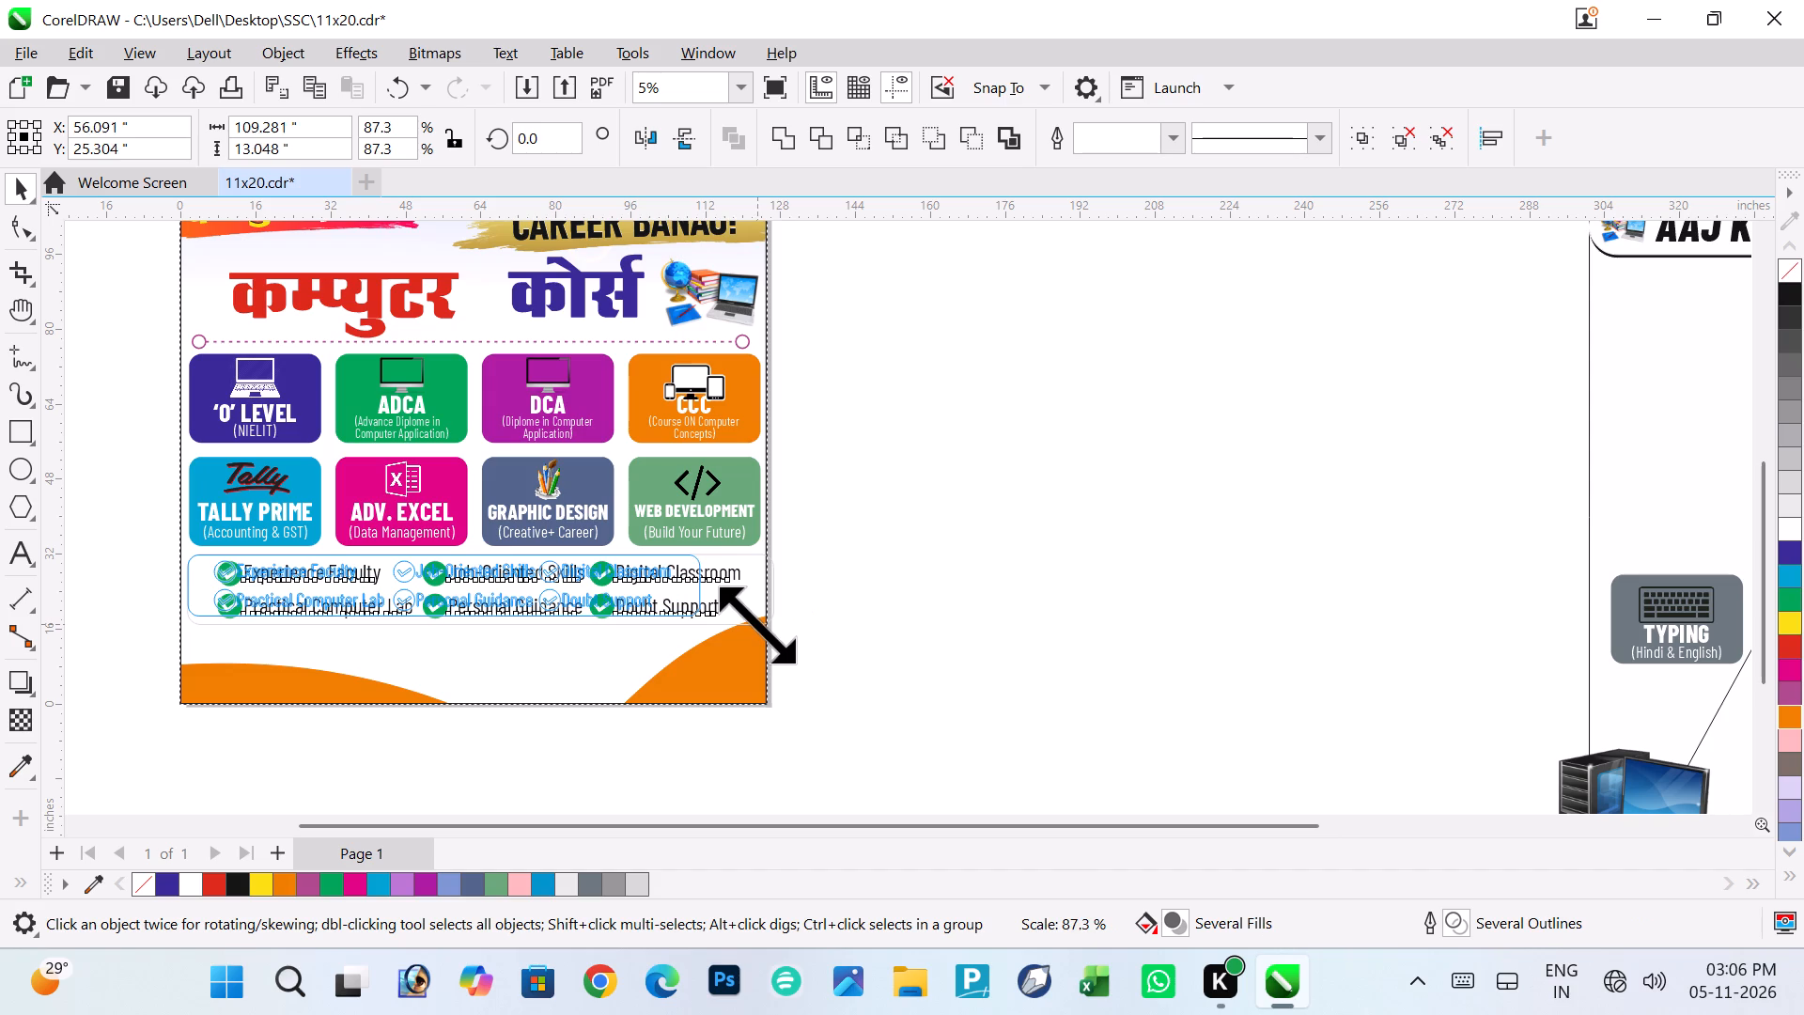
pyautogui.moveTo(756, 624); pyautogui.dragTo(761, 628)
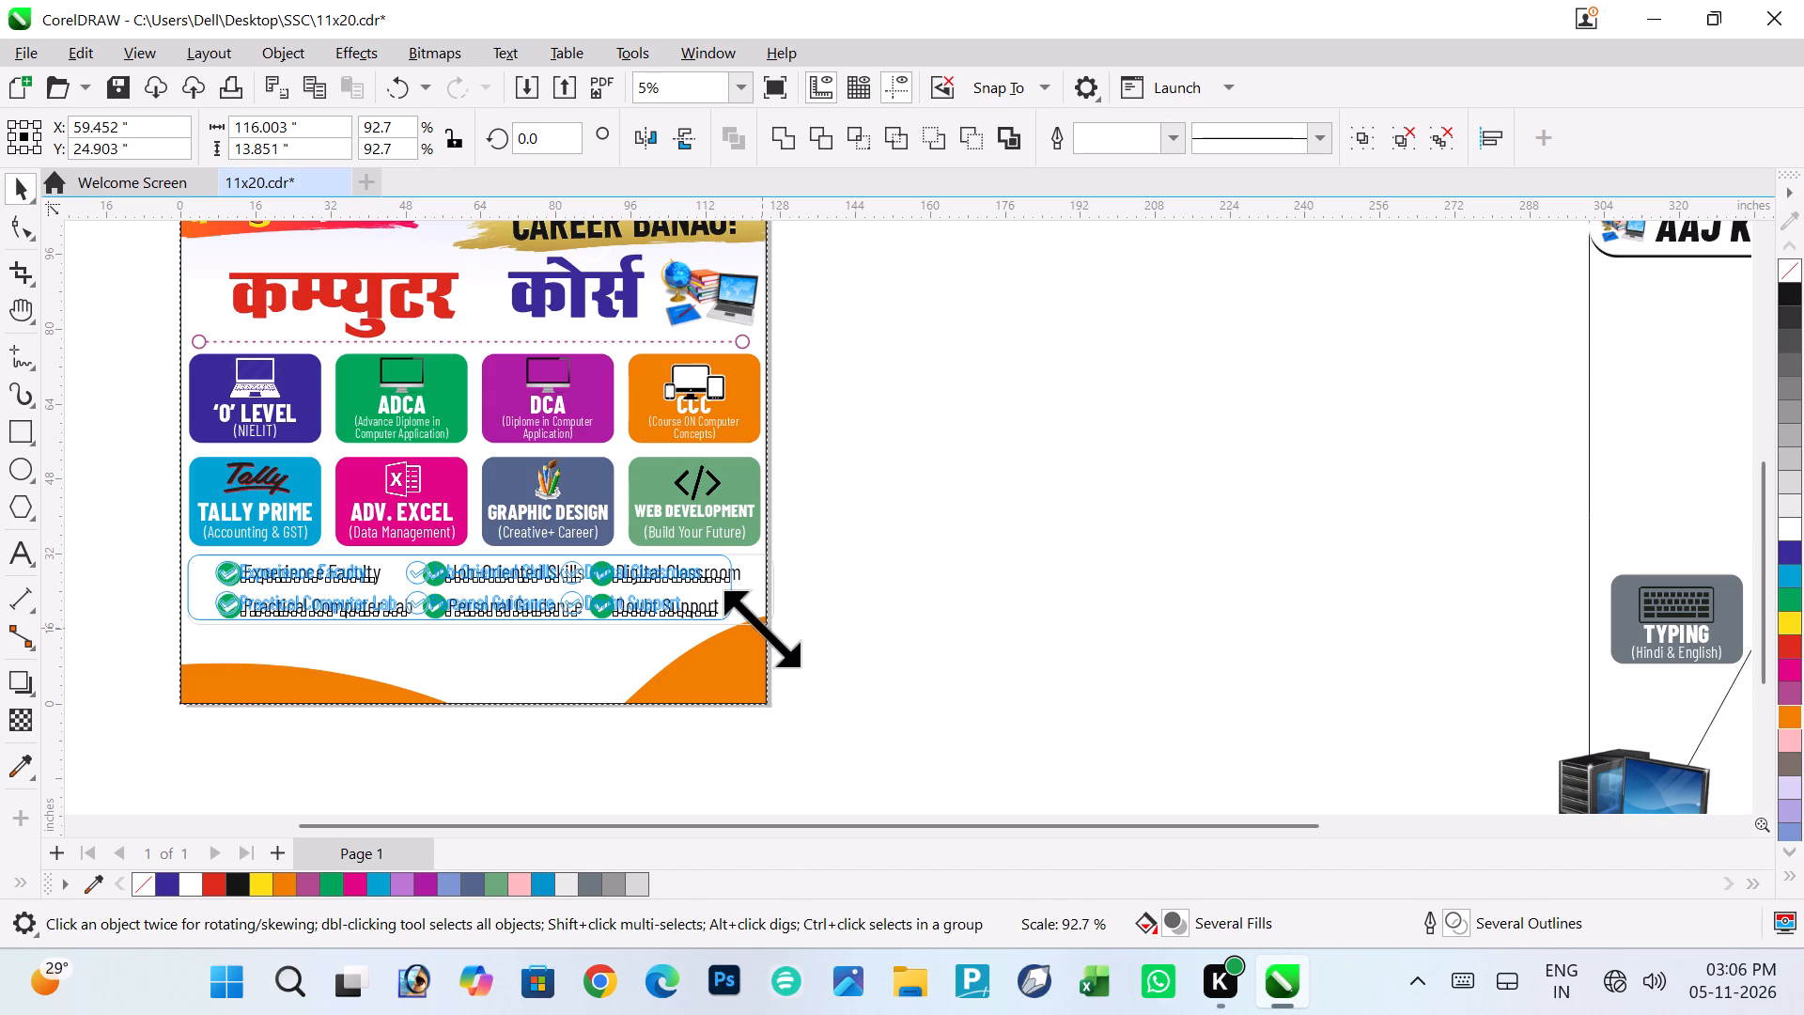
pyautogui.moveTo(761, 628); pyautogui.dragTo(761, 630)
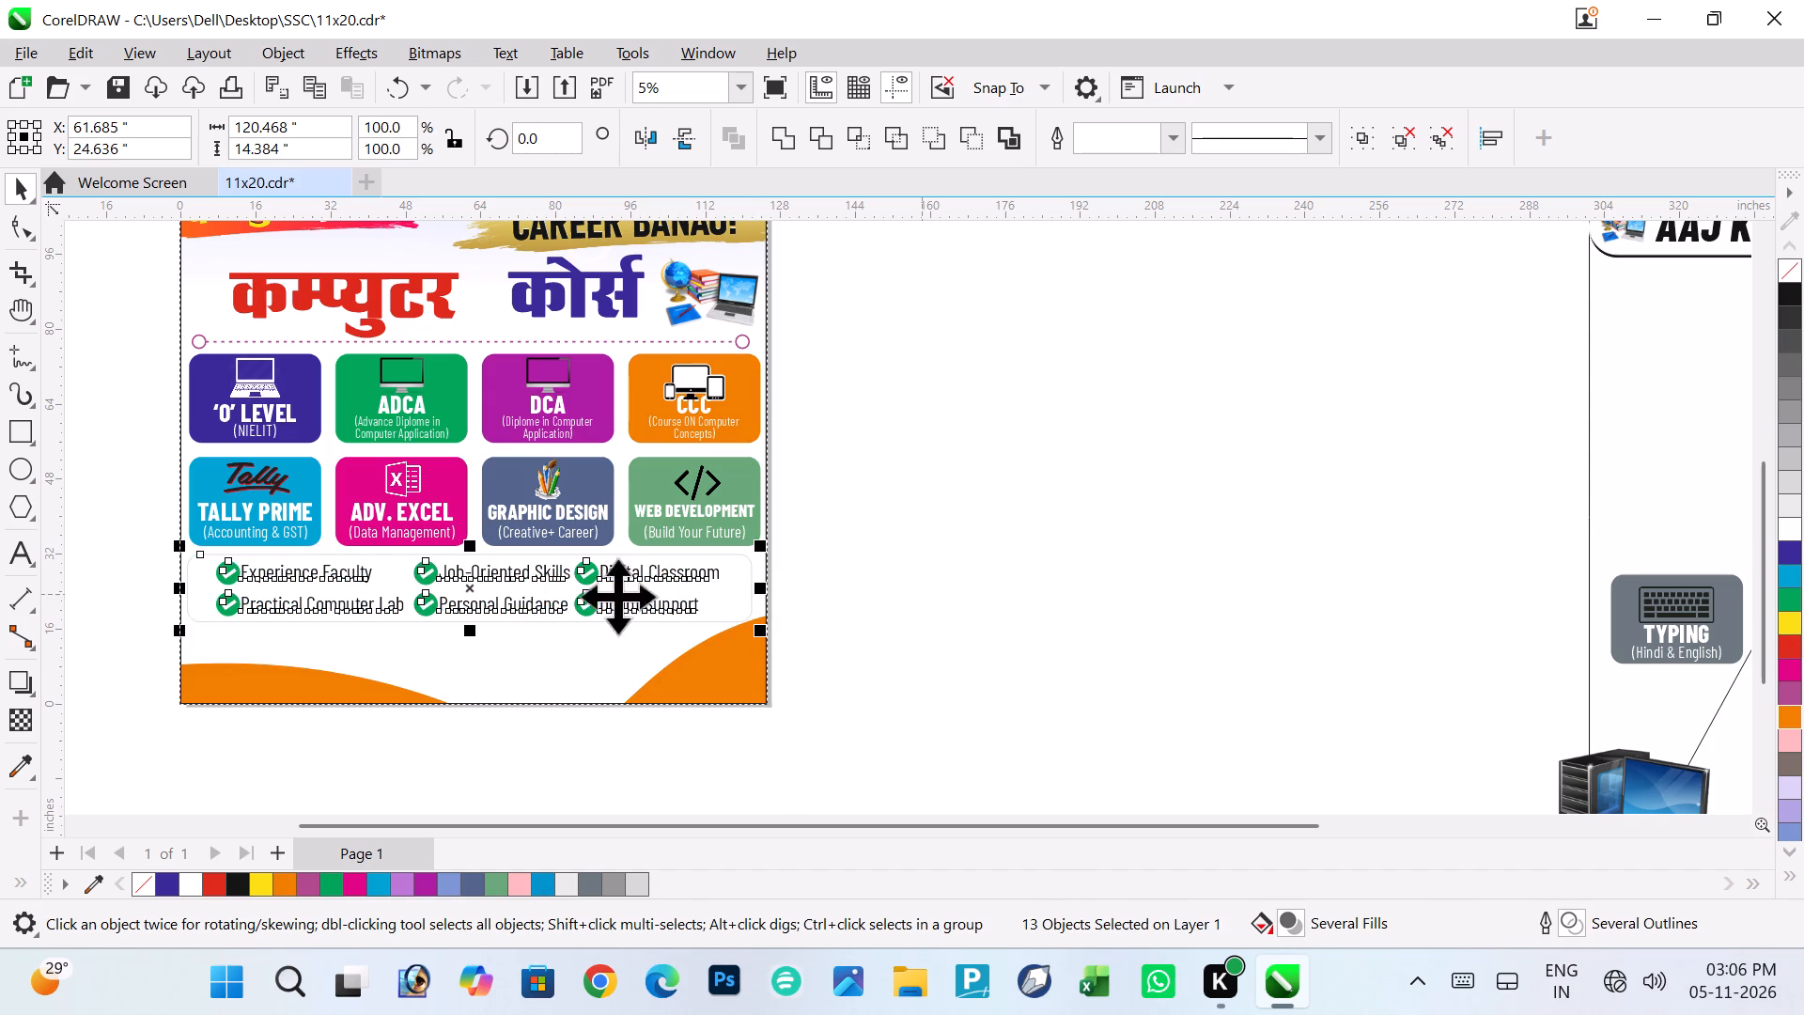
pyautogui.keyDown('ctrl'); pyautogui.scroll(3, 417, 664); pyautogui.keyUp('ctrl')
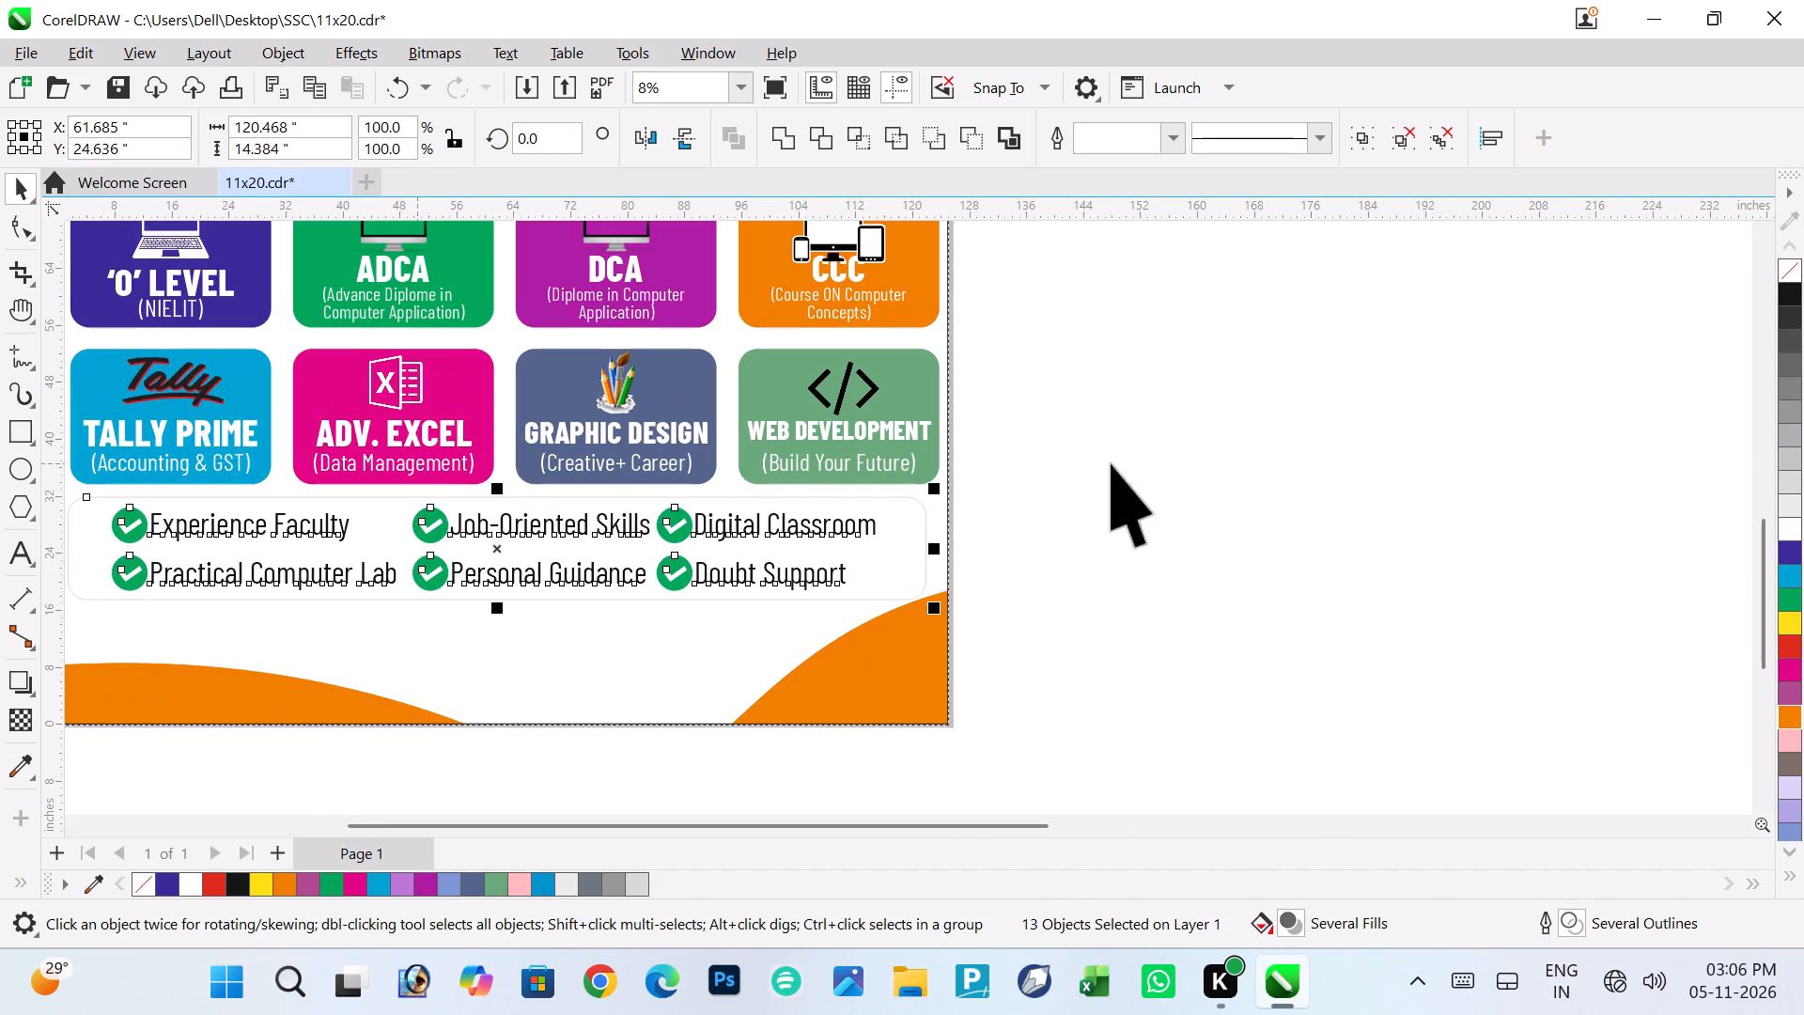
pyautogui.click(1111, 463)
# Nudge the feature checklist and its rounded frame right and up to about X 61.9, Y 24.9 inches.
pyautogui.hscroll(2, 1111, 463)
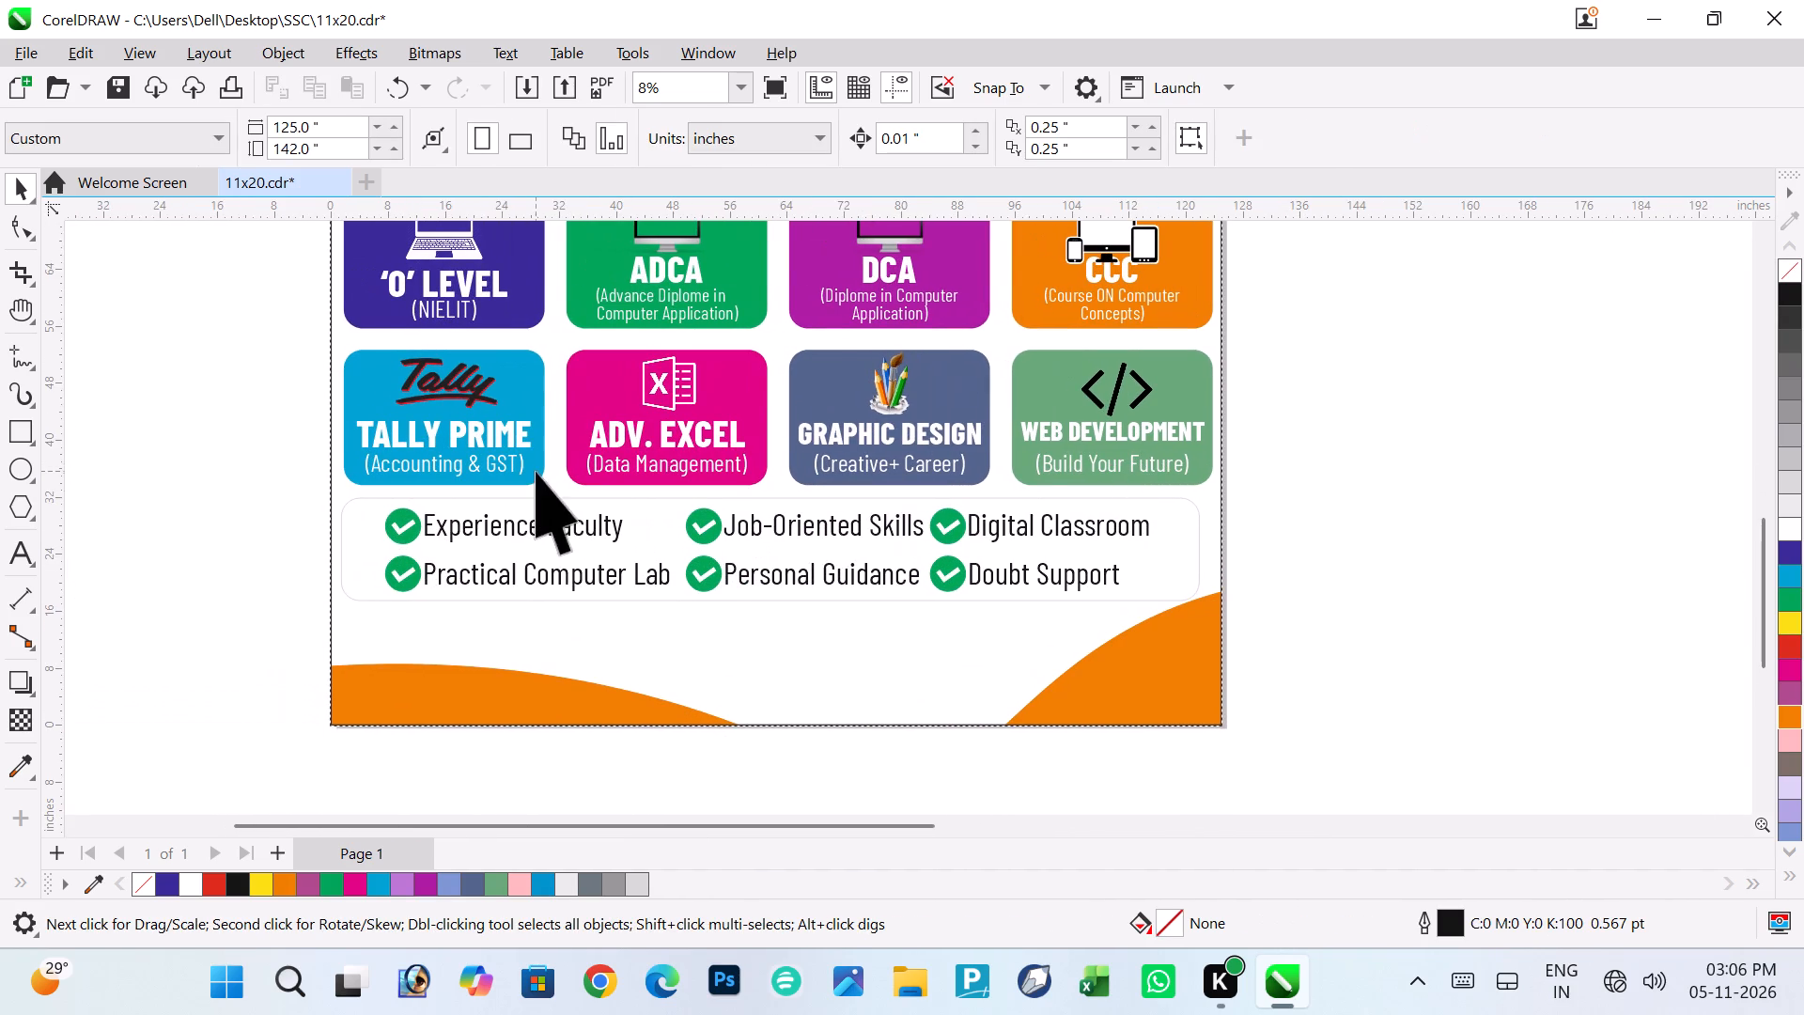
pyautogui.moveTo(313, 482); pyautogui.dragTo(1324, 636)
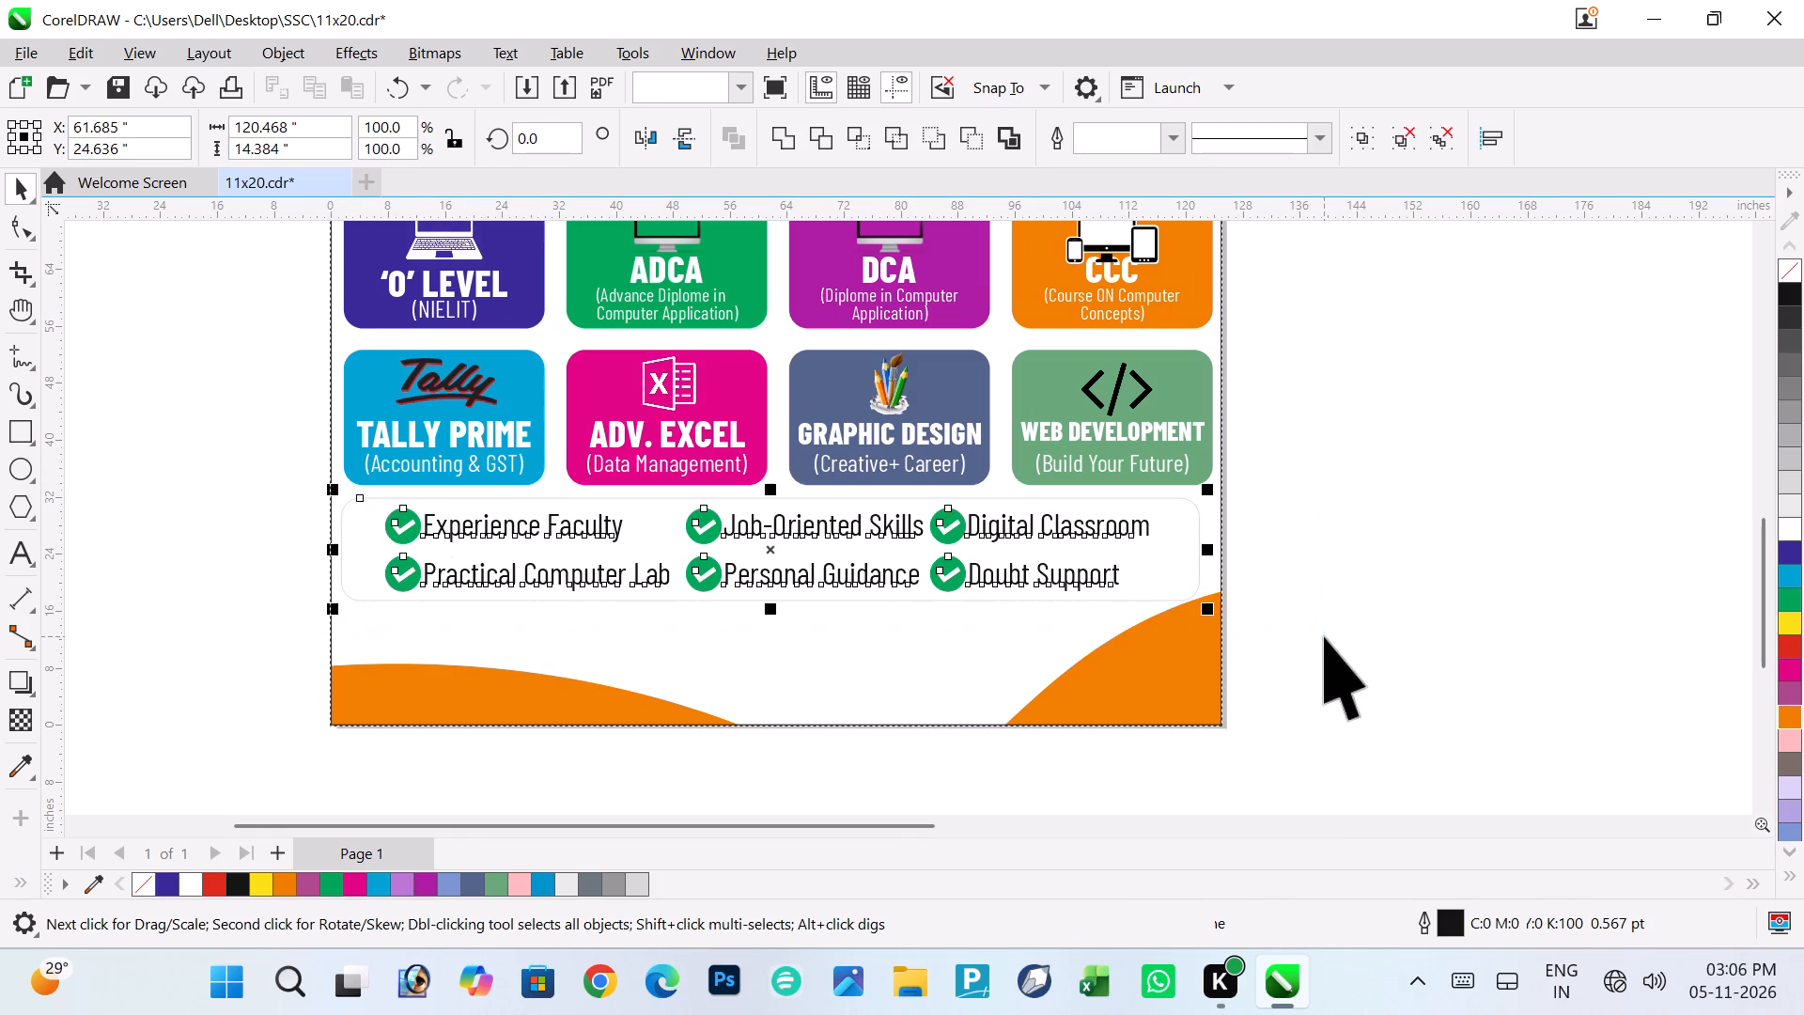
pyautogui.press('Right')
pyautogui.press('Right')
pyautogui.press('Right')
pyautogui.press('Right')
pyautogui.press('Right')
pyautogui.press('Right')
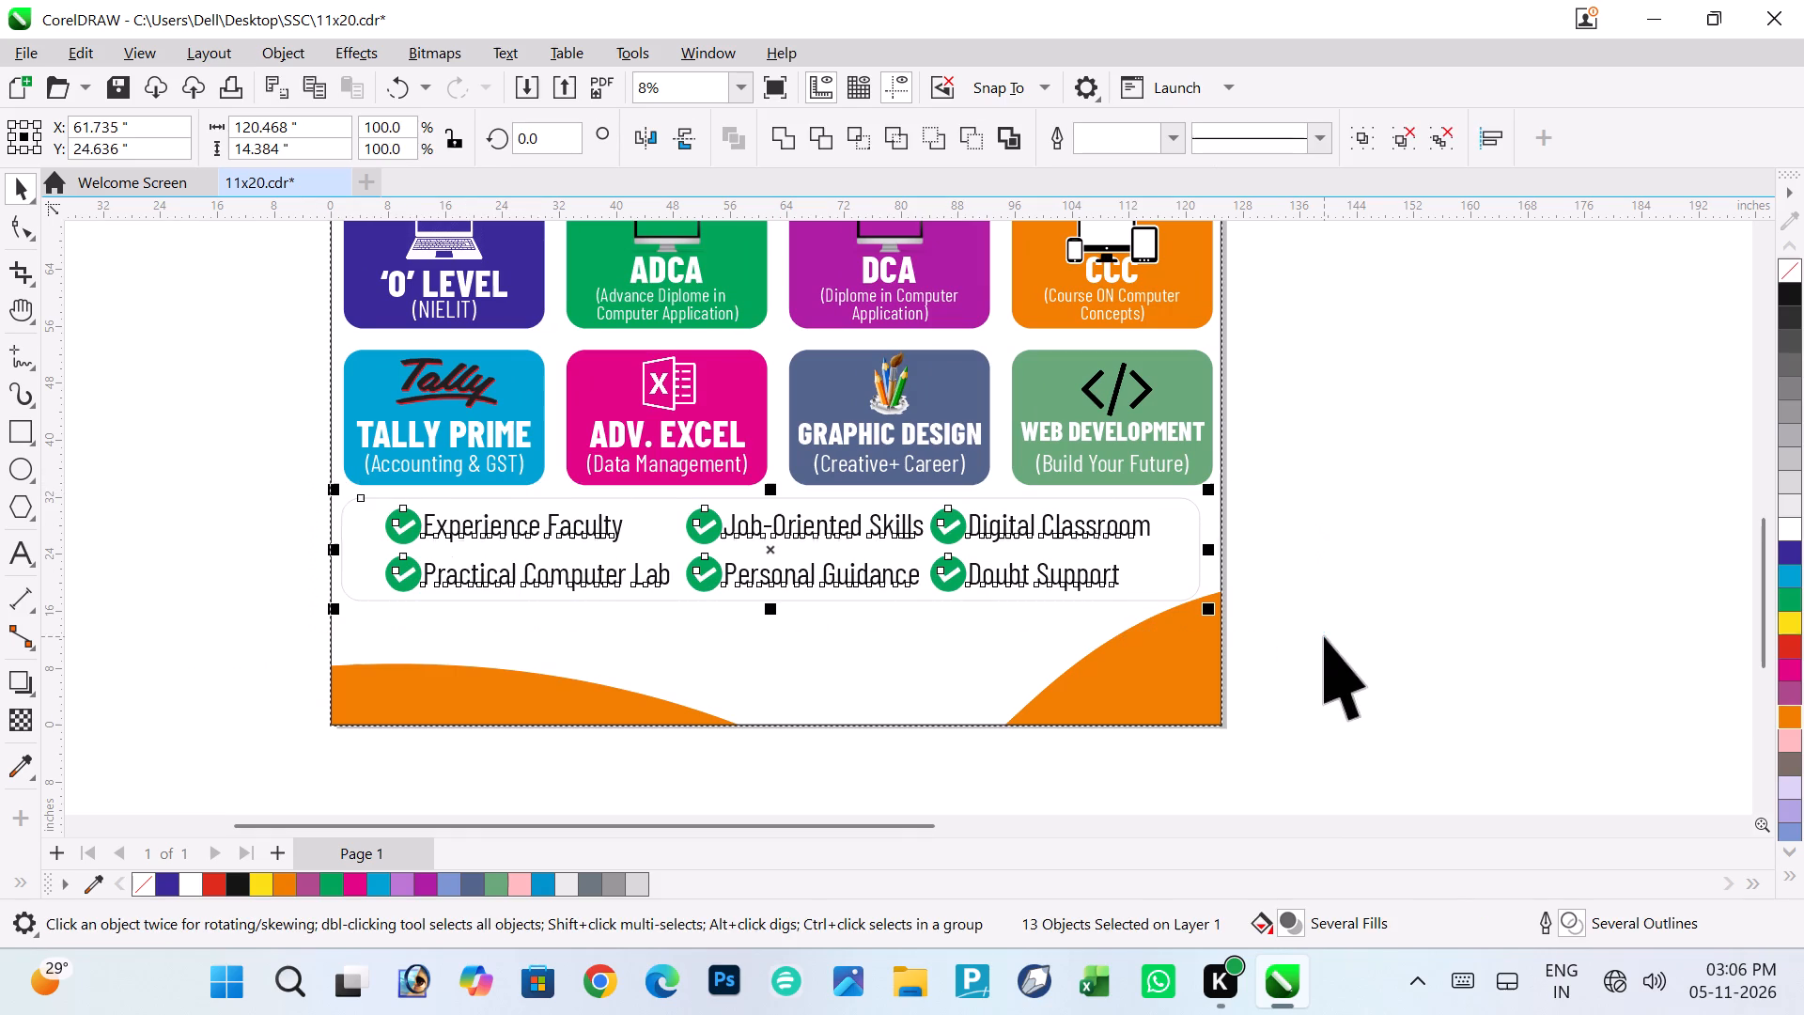
pyautogui.press('Right')
pyautogui.press('Right')
pyautogui.press('Right')
pyautogui.press('Right')
pyautogui.press('Right')
pyautogui.press('Right')
pyautogui.press('Right')
pyautogui.press('Right')
pyautogui.press('Right')
pyautogui.press('Right')
pyautogui.press('Right')
pyautogui.press('Right')
pyautogui.press('Right')
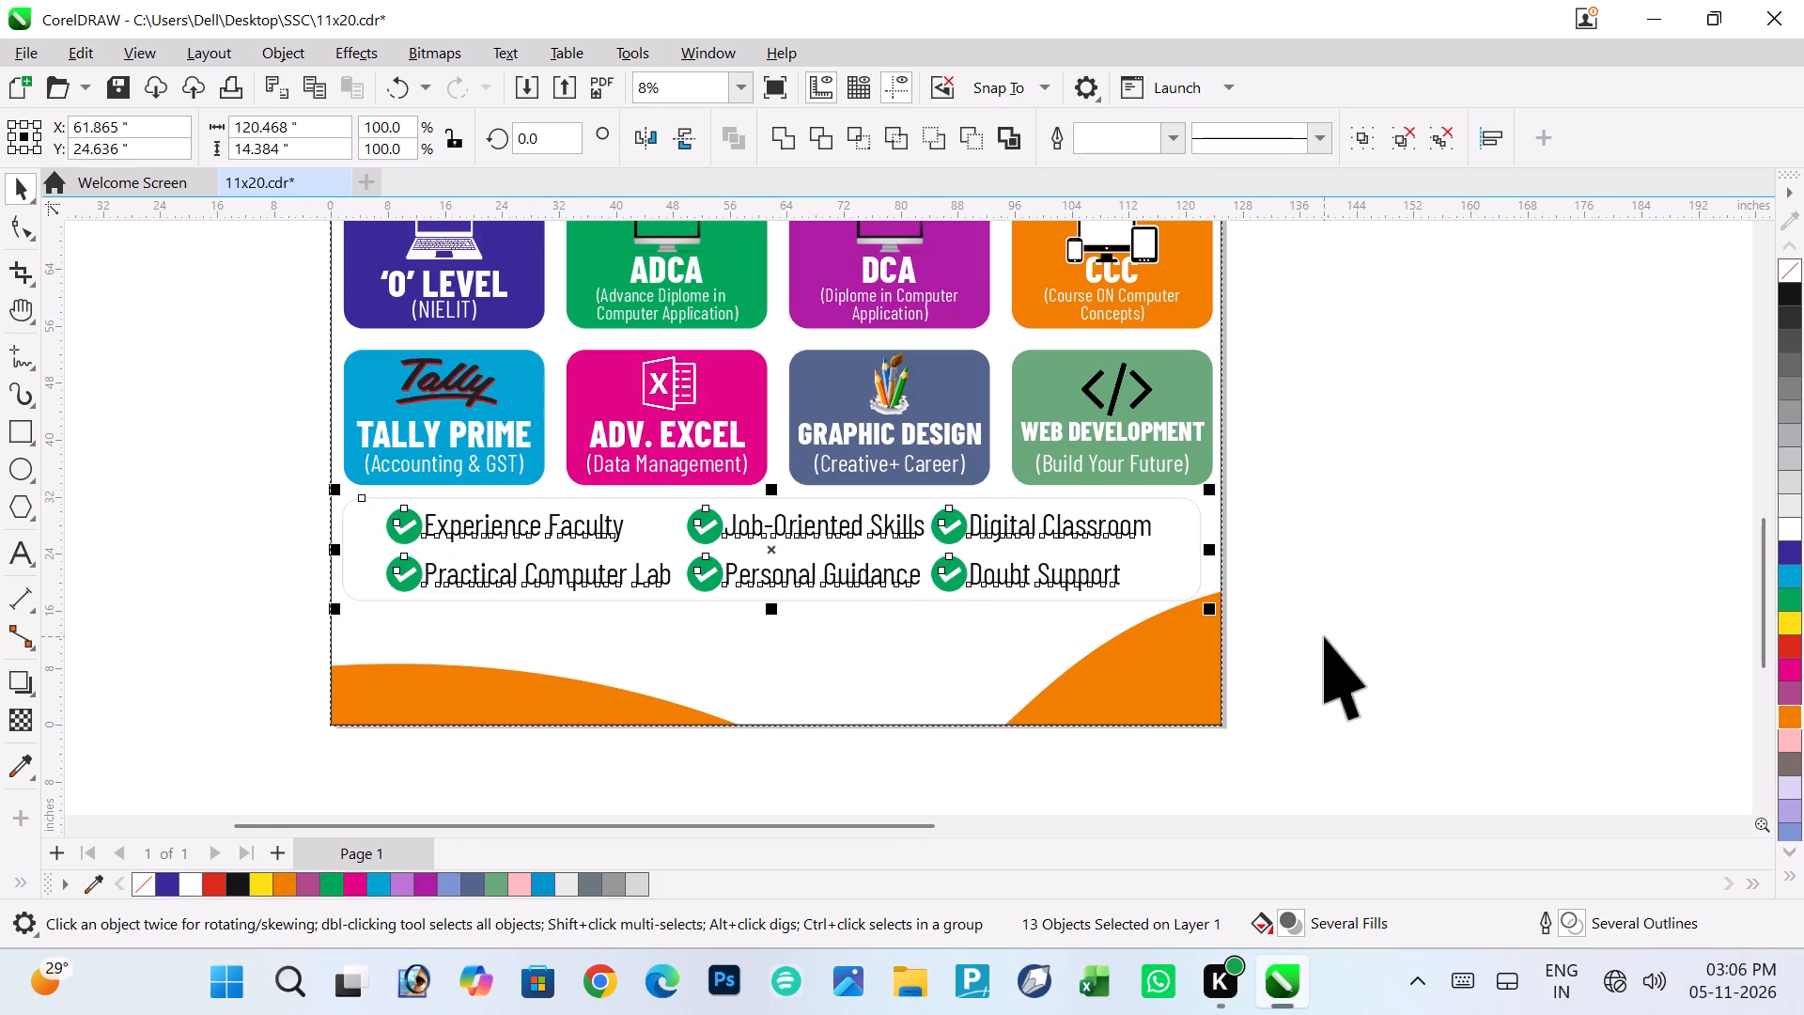
pyautogui.press('Right')
pyautogui.press('Right')
pyautogui.press('Right')
pyautogui.press('Up')
pyautogui.press('Up')
pyautogui.press('Up')
pyautogui.press('Up')
pyautogui.press('Up')
pyautogui.press('Up')
pyautogui.press('Up')
pyautogui.press('Up')
pyautogui.press('Up')
pyautogui.press('Up')
pyautogui.press('Up')
pyautogui.press('Up')
pyautogui.press('Up')
pyautogui.press('Up')
pyautogui.press('Up')
pyautogui.press('Up')
pyautogui.press('Up')
pyautogui.press('Up')
pyautogui.press('Up')
pyautogui.press('Up')
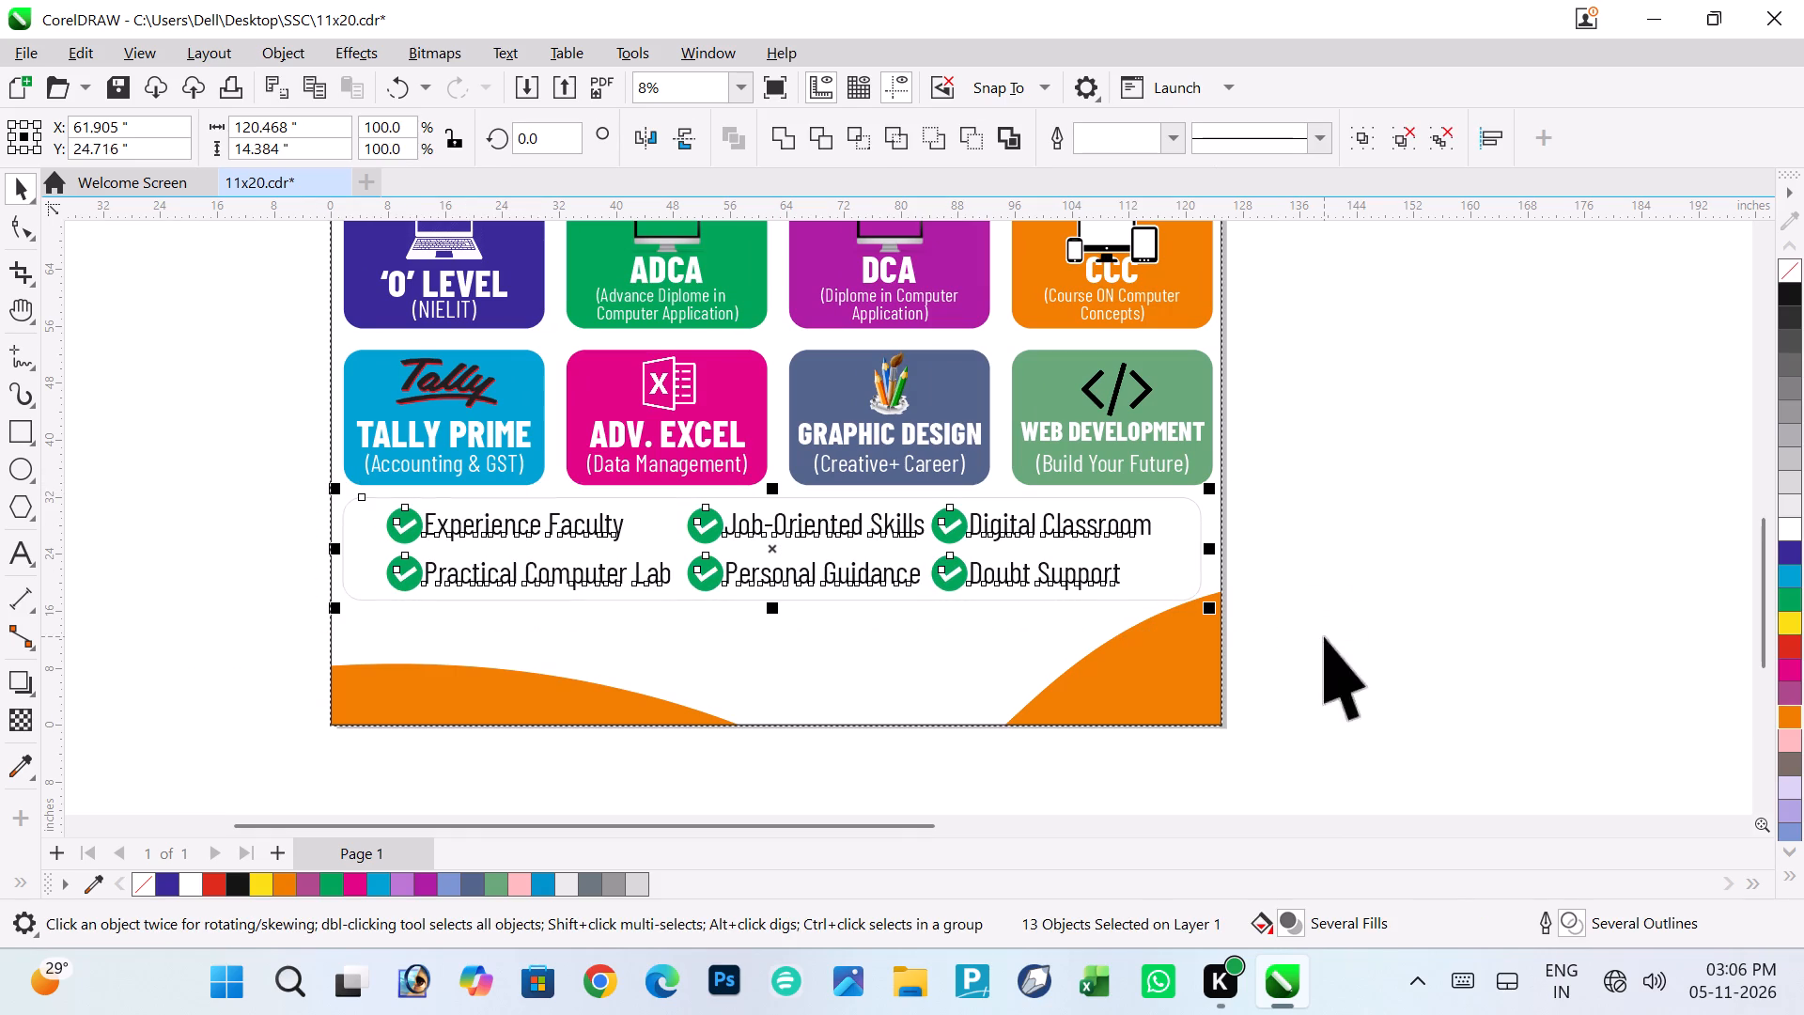
pyautogui.press('Up')
pyautogui.press('Up')
pyautogui.press('Up')
pyautogui.press('Up')
pyautogui.press('Up')
pyautogui.press('Right')
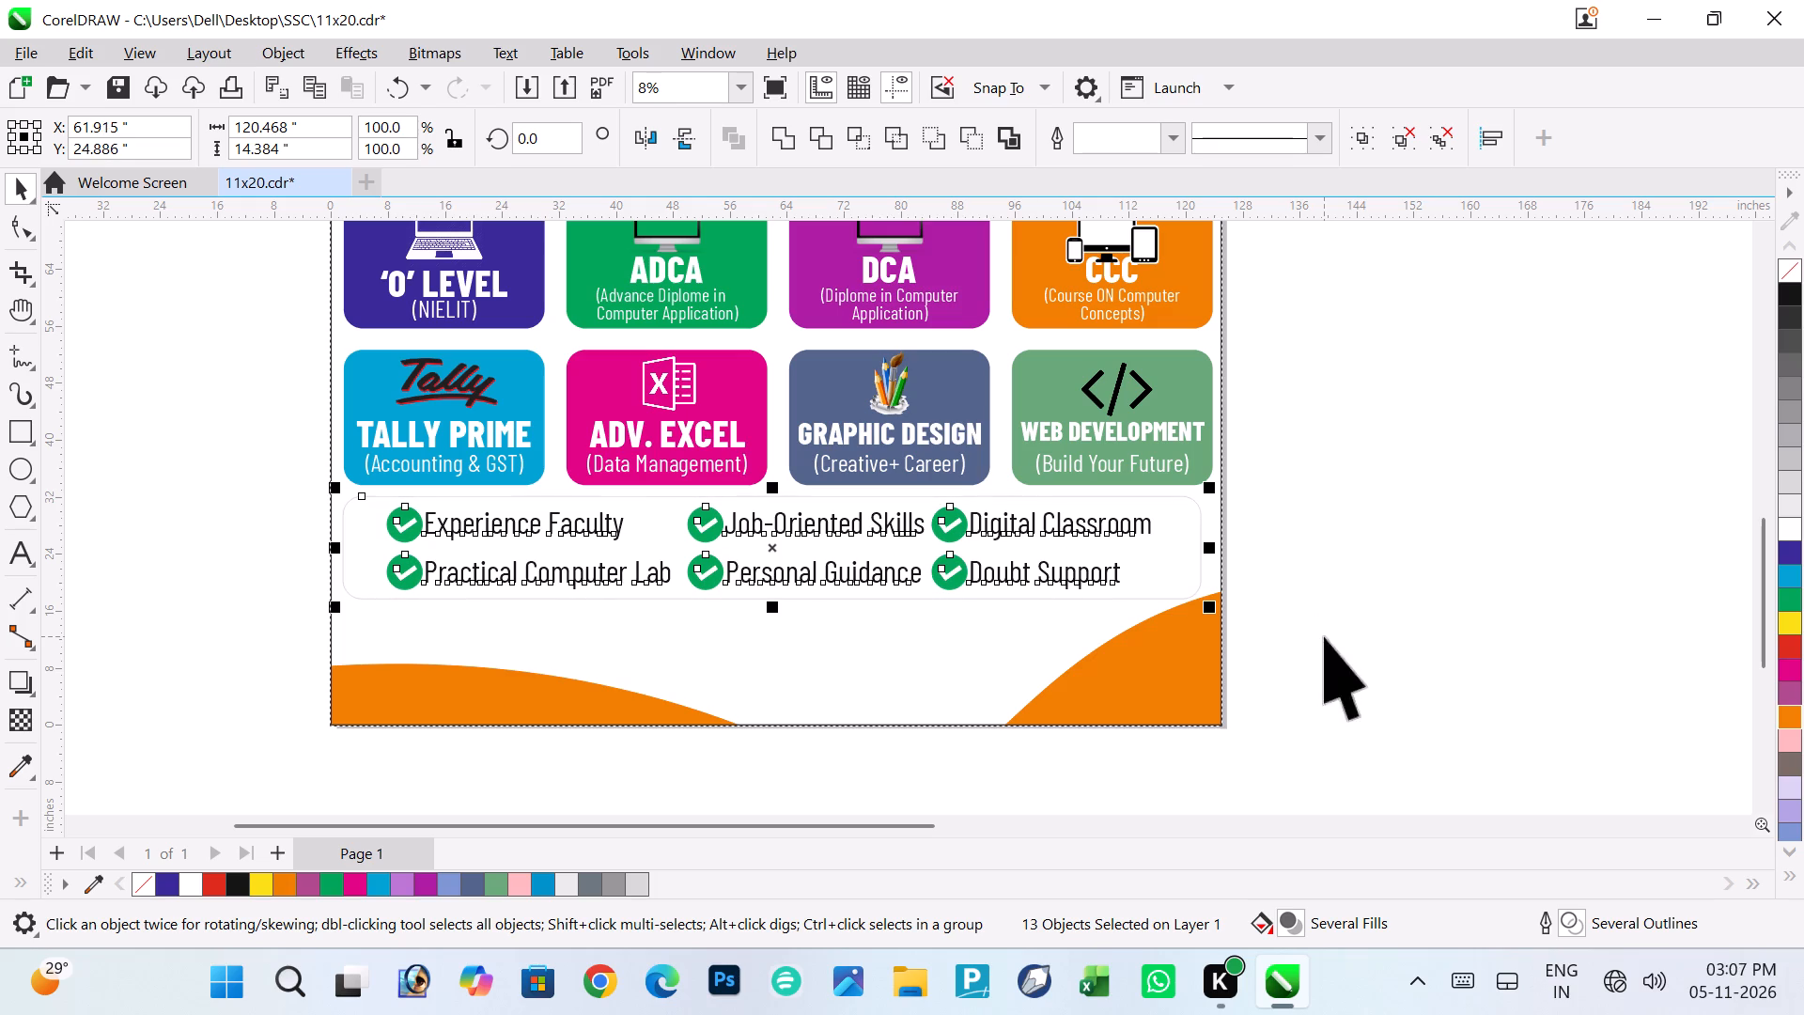
pyautogui.press('Right')
pyautogui.press('Right')
pyautogui.press('Right')
pyautogui.press('Up')
pyautogui.press('Up')
pyautogui.press('Up')
pyautogui.click(1324, 636)
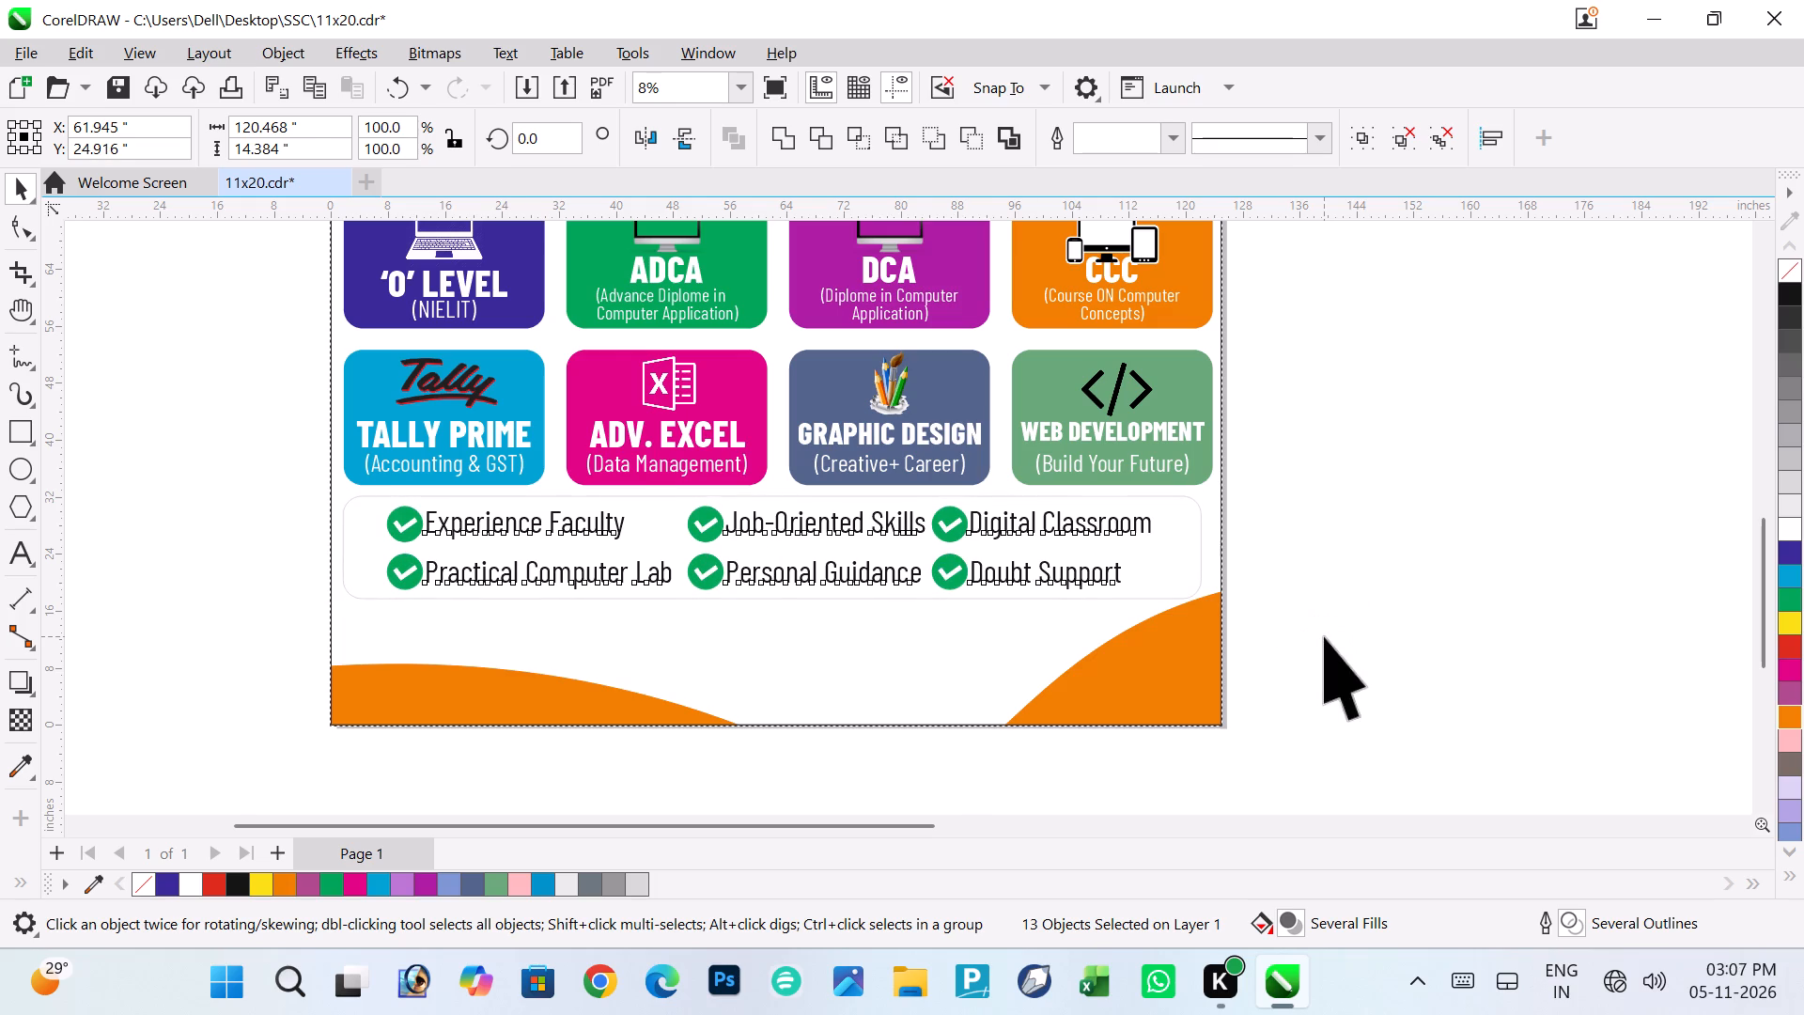
# Move the location pin and two-line address from the original poster into the new layout below the checklist, at about X 55.2, Y 9.1 inches.
pyautogui.keyDown('ctrl'); pyautogui.scroll(-1, 1324, 636); pyautogui.keyUp('ctrl')
pyautogui.hscroll(-5, 1324, 636)
pyautogui.scroll(-3, 1324, 636)
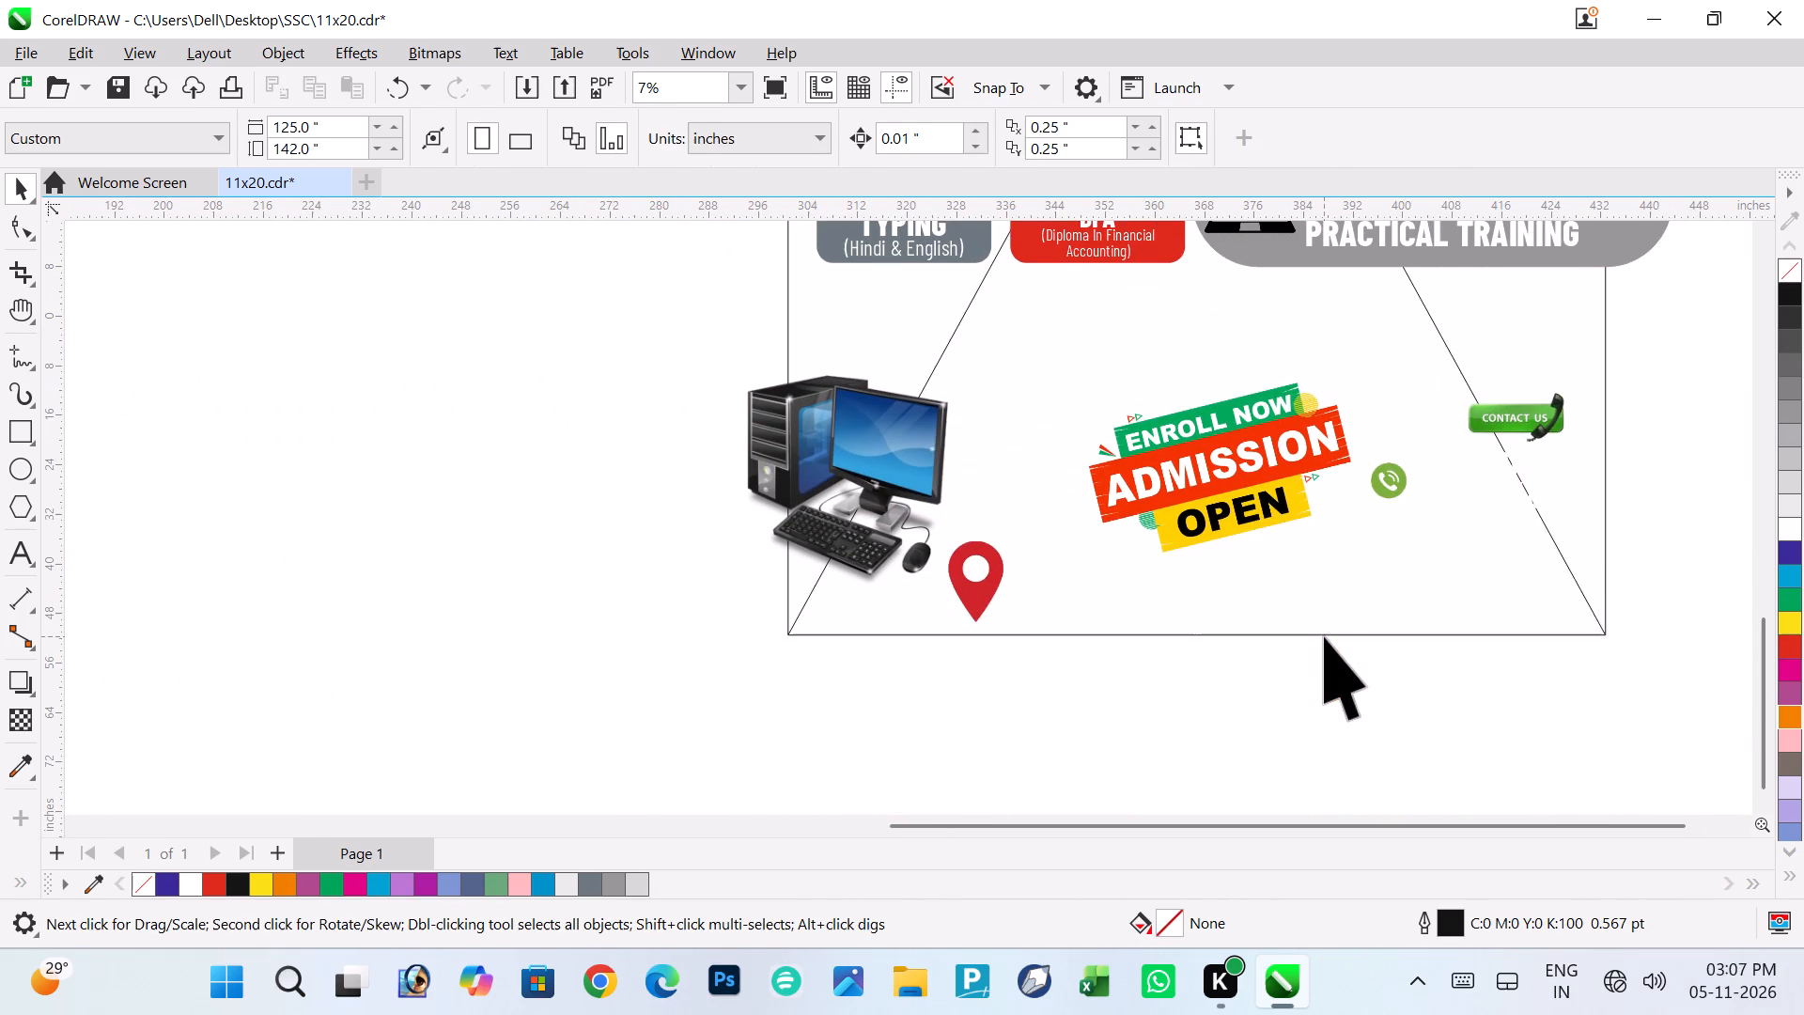
pyautogui.hscroll(3, 1324, 636)
pyautogui.keyDown('ctrl'); pyautogui.scroll(-2, 1324, 636); pyautogui.keyUp('ctrl')
pyautogui.click(1405, 599)
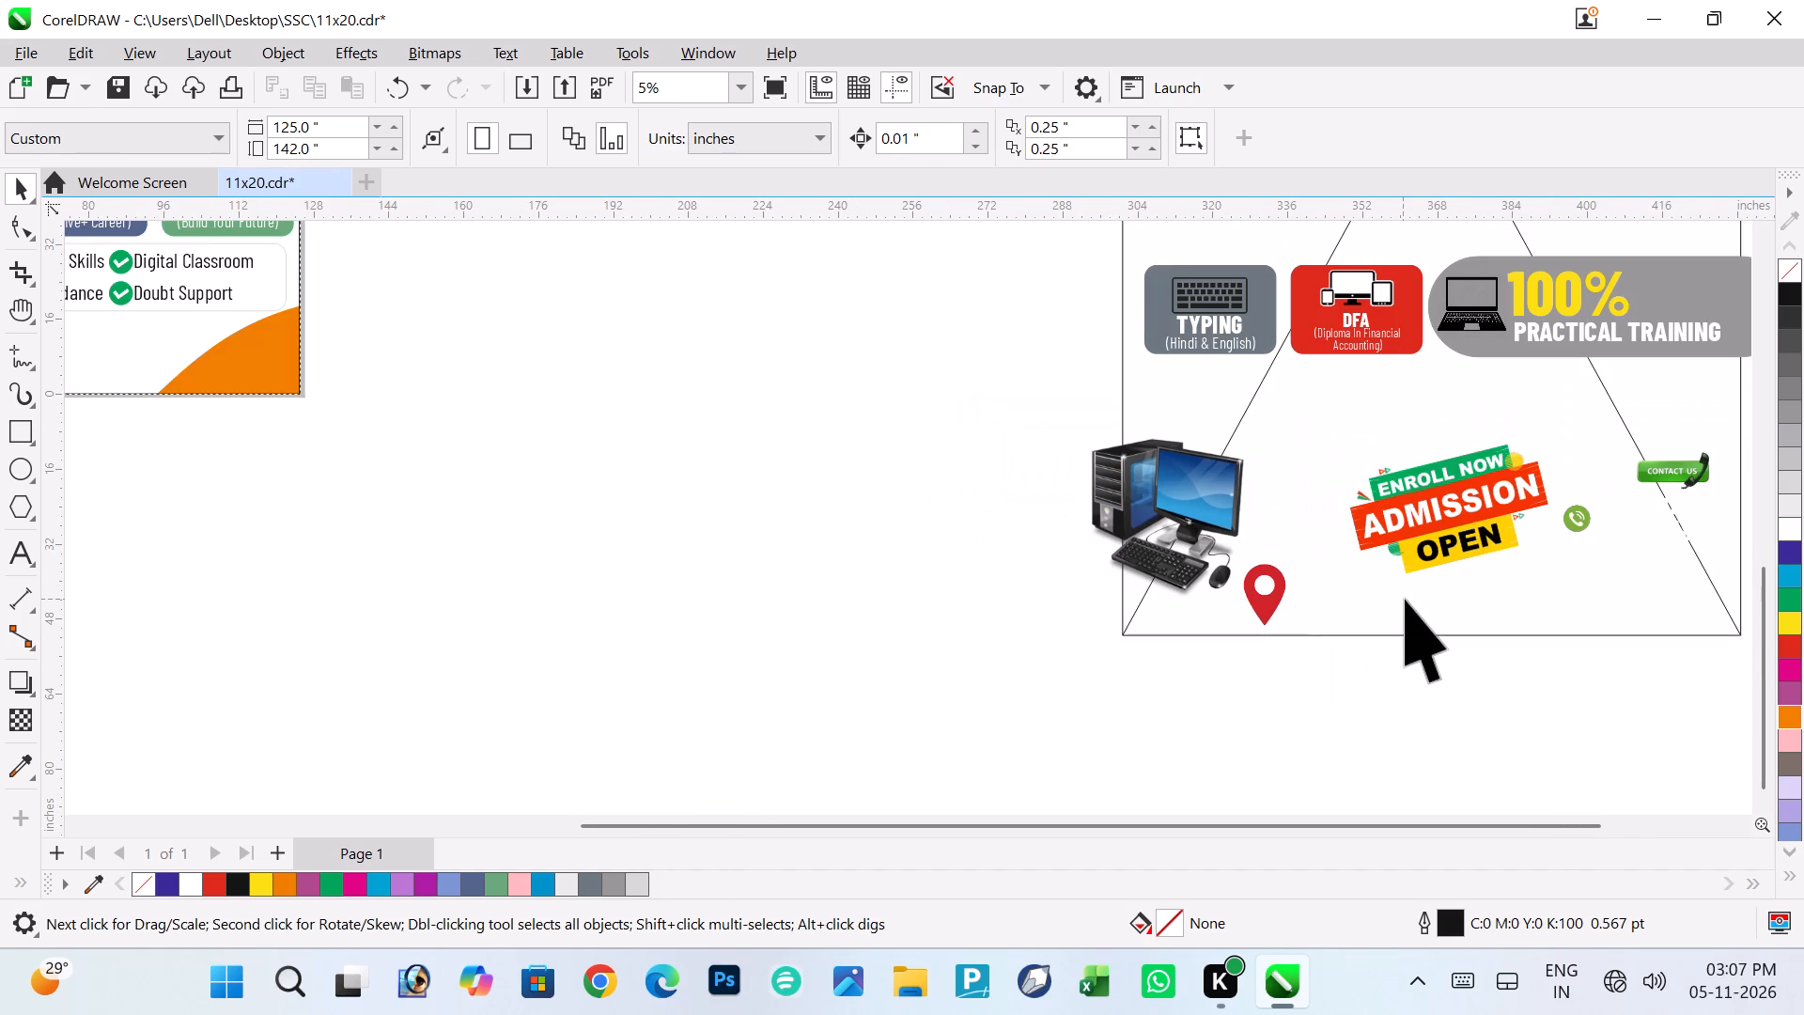
pyautogui.moveTo(1059, 536); pyautogui.dragTo(1803, 672)
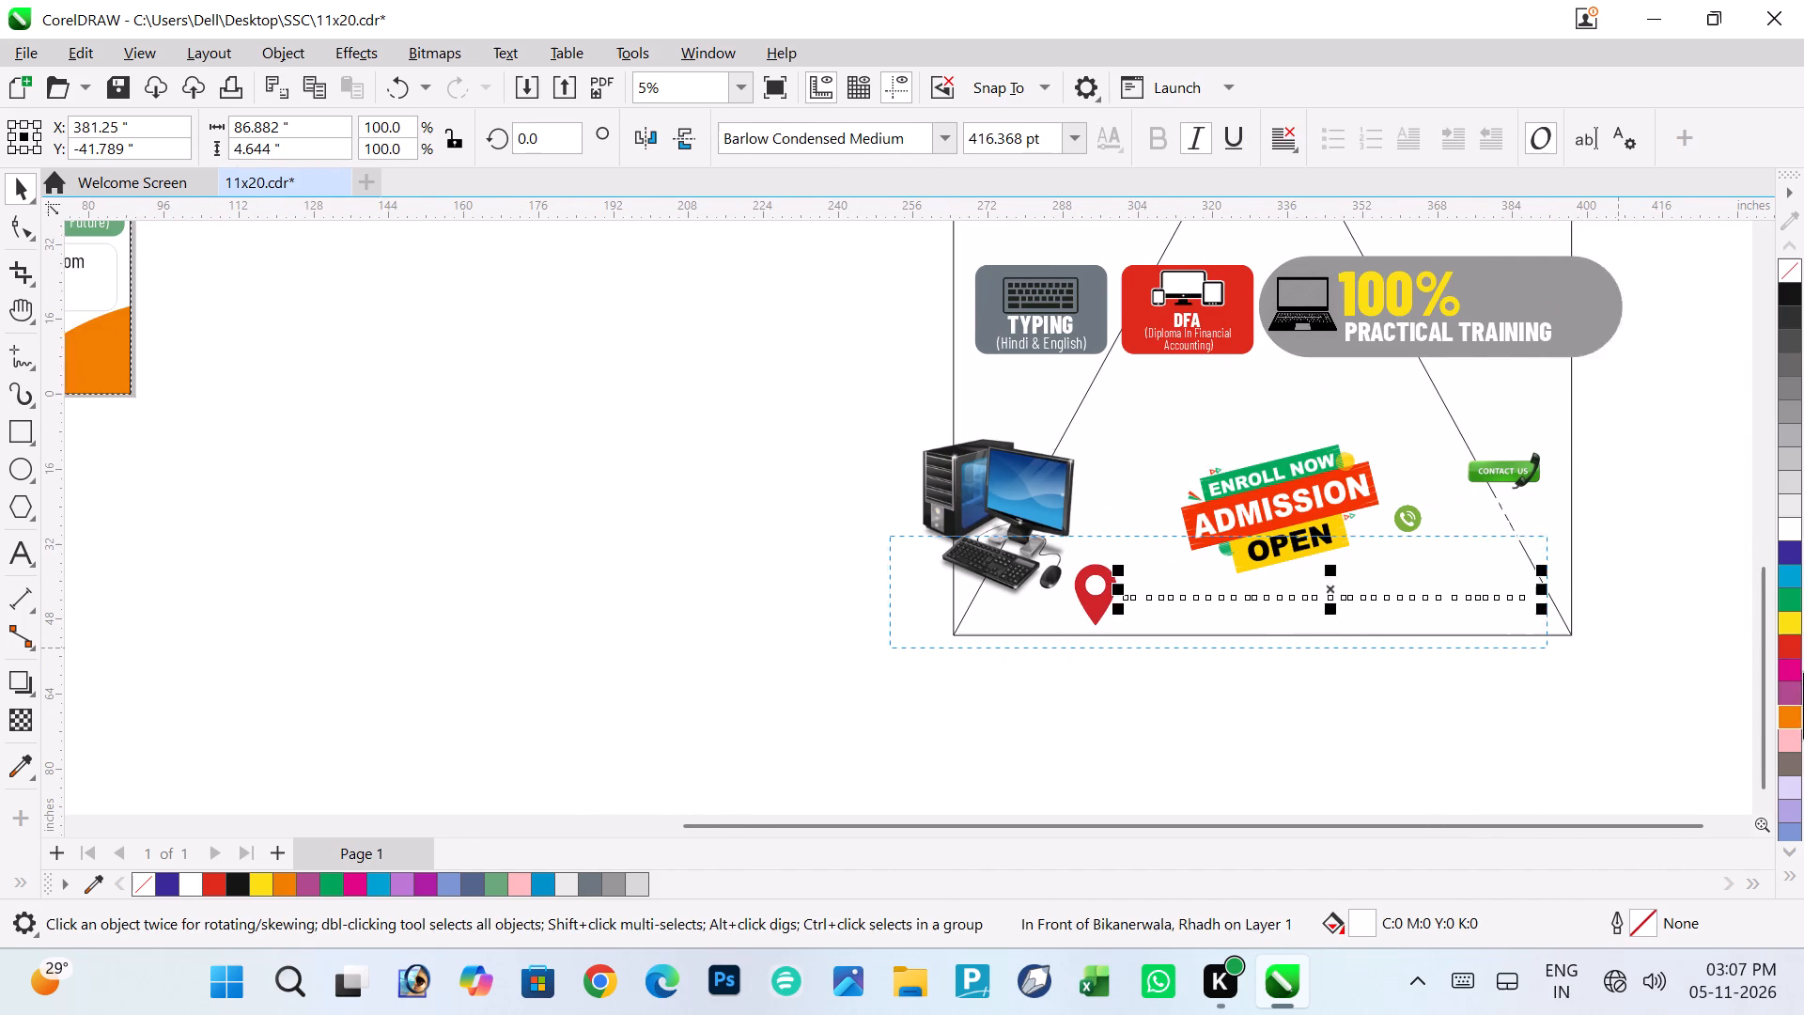
pyautogui.moveTo(1803, 672); pyautogui.dragTo(1574, 657)
pyautogui.moveTo(1310, 592); pyautogui.dragTo(383, 445)
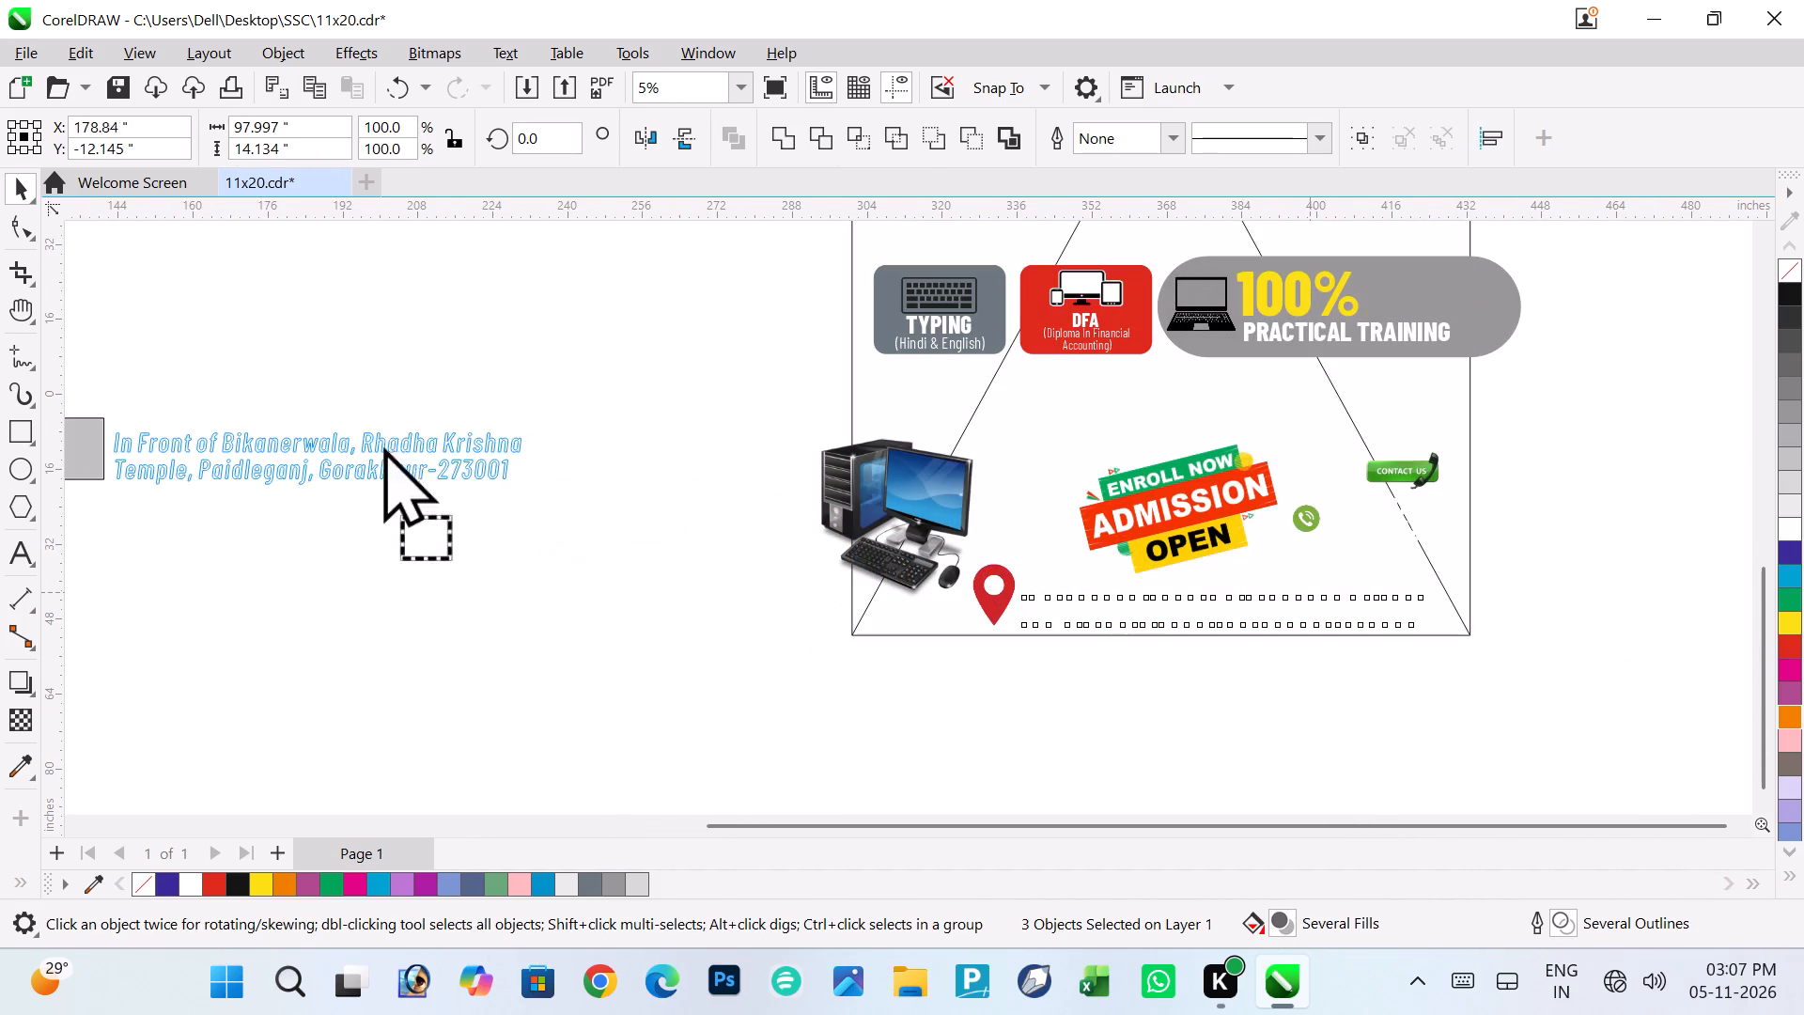
pyautogui.moveTo(383, 445); pyautogui.dragTo(381, 445)
pyautogui.hscroll(5, 381, 445)
pyautogui.scroll(1, 381, 445)
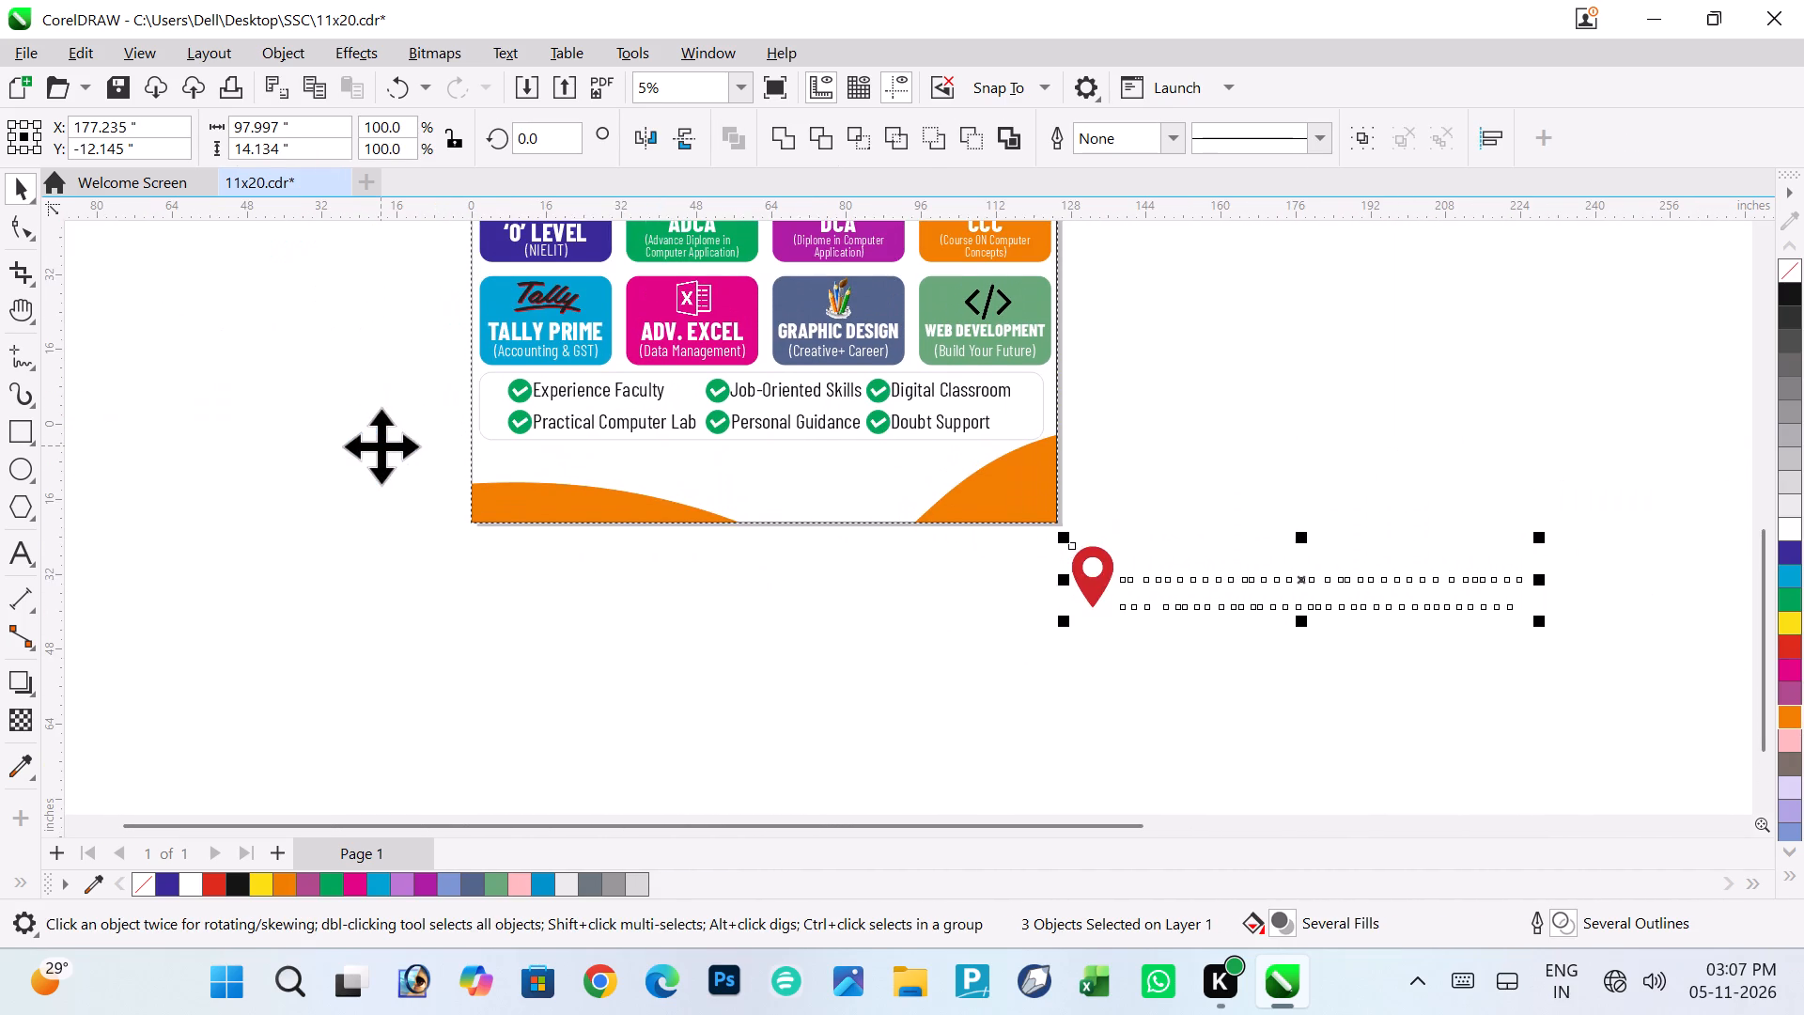
pyautogui.scroll(1, 381, 445)
pyautogui.click(1225, 586)
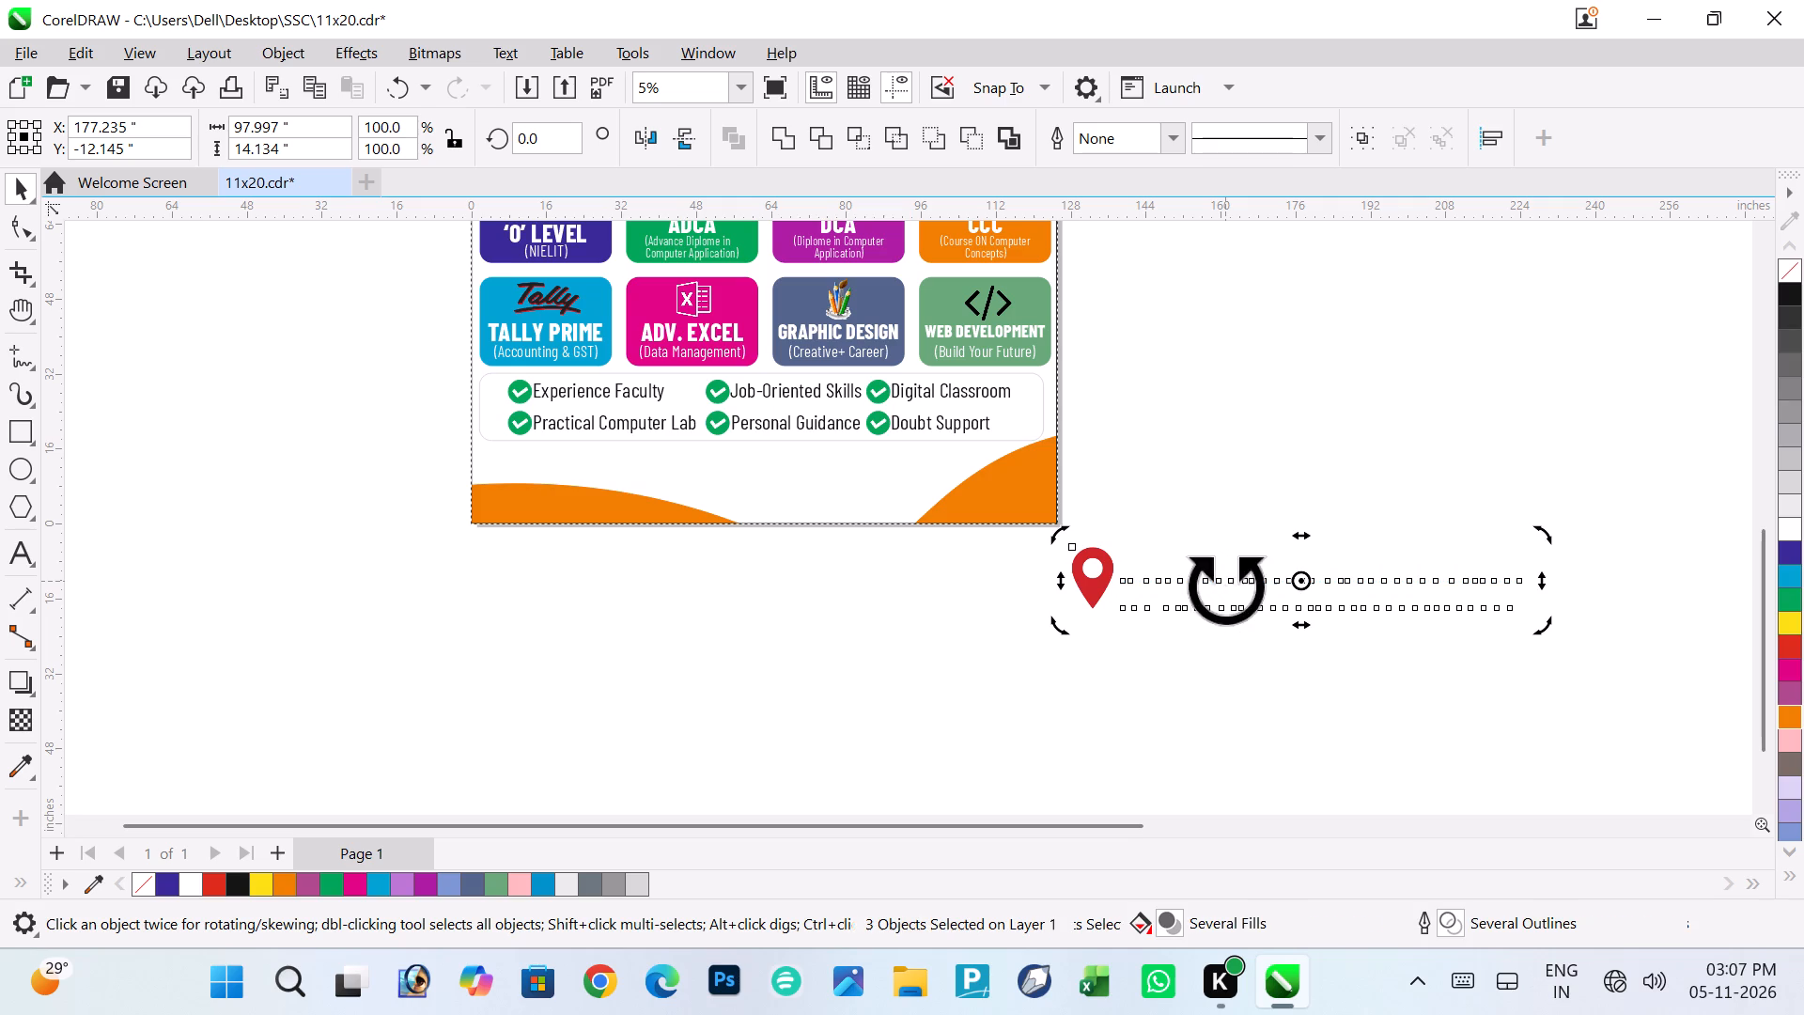
pyautogui.click(1135, 642)
pyautogui.moveTo(1031, 528); pyautogui.dragTo(1065, 539)
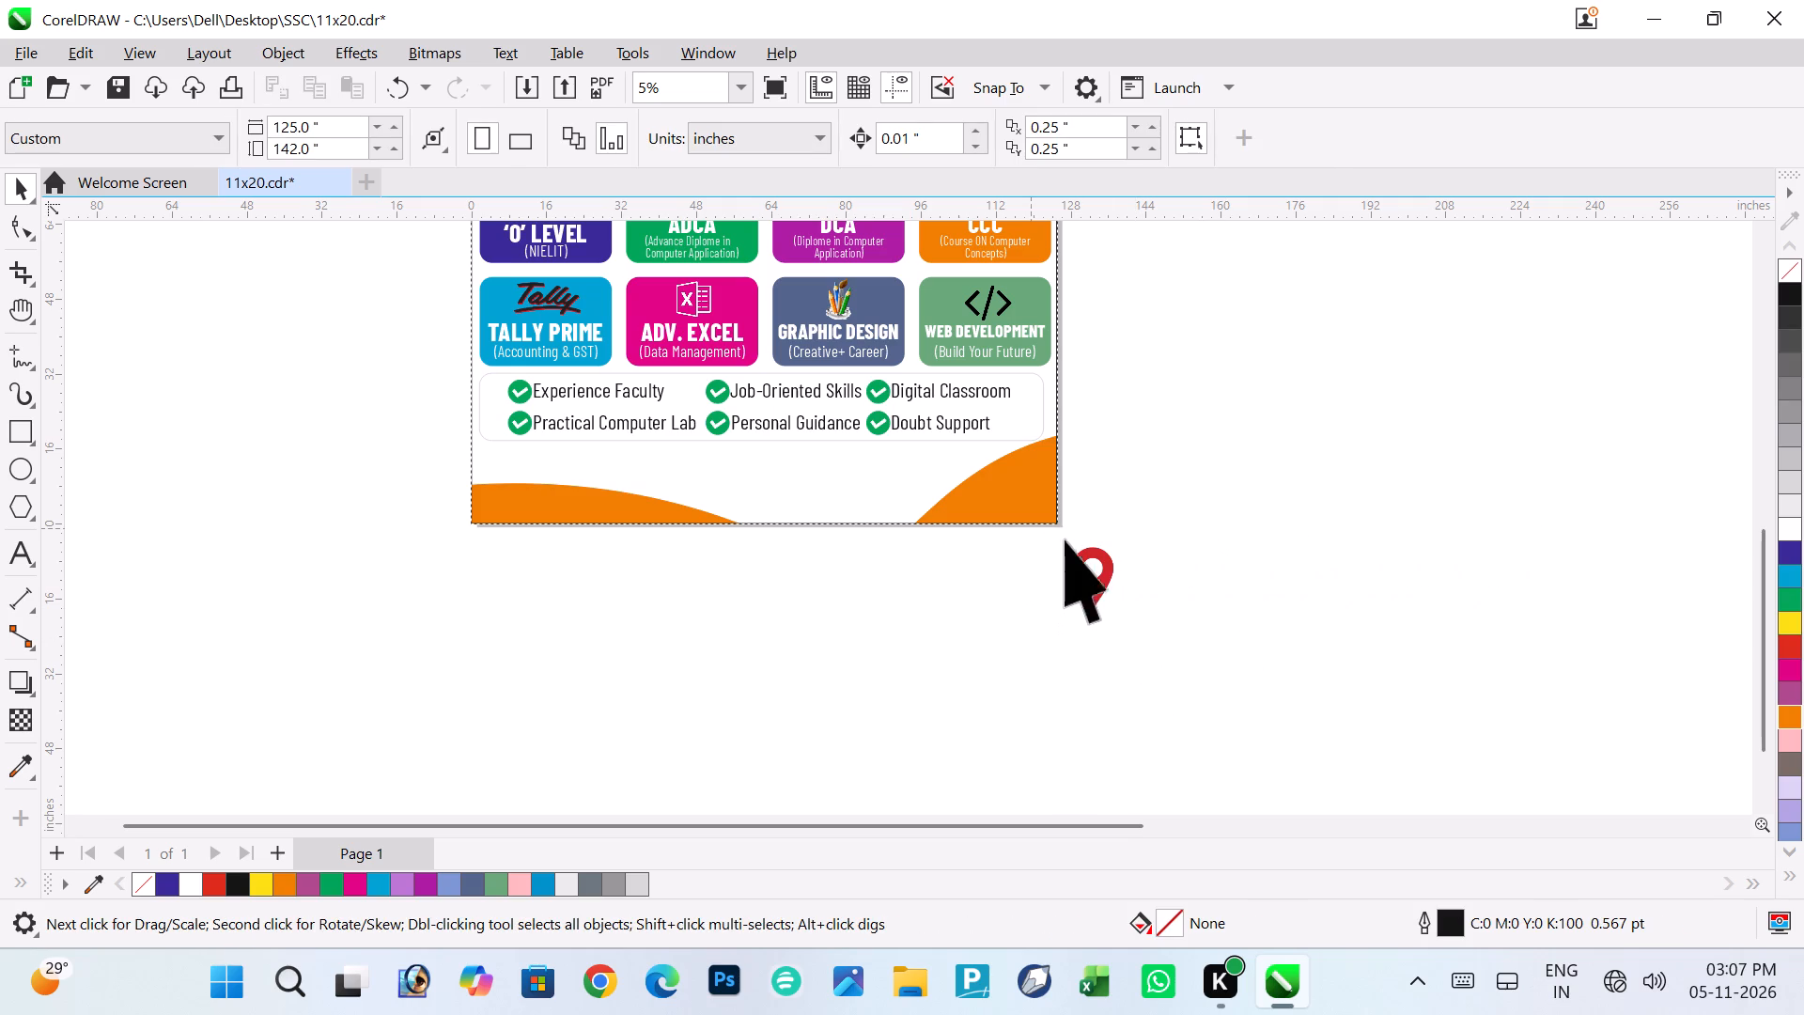
pyautogui.moveTo(1065, 539); pyautogui.dragTo(1611, 661)
pyautogui.moveTo(1433, 602); pyautogui.dragTo(957, 533)
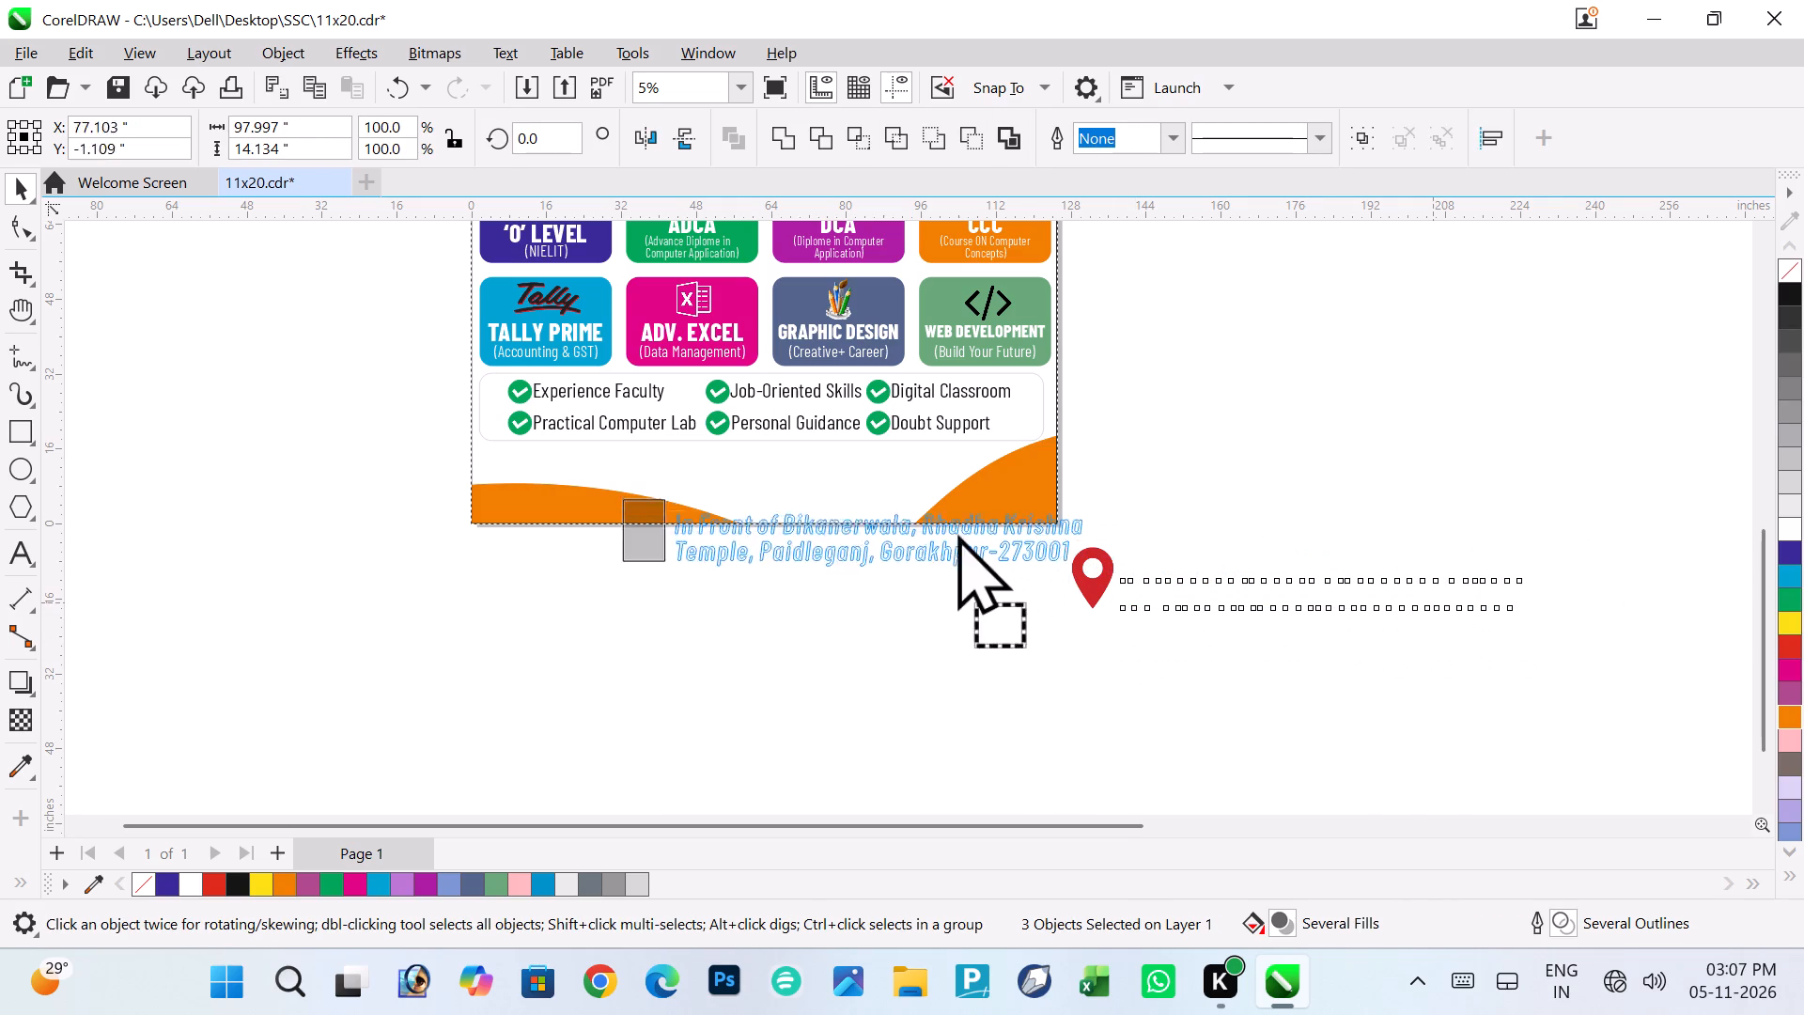
pyautogui.moveTo(957, 533); pyautogui.dragTo(862, 503)
pyautogui.click(802, 677)
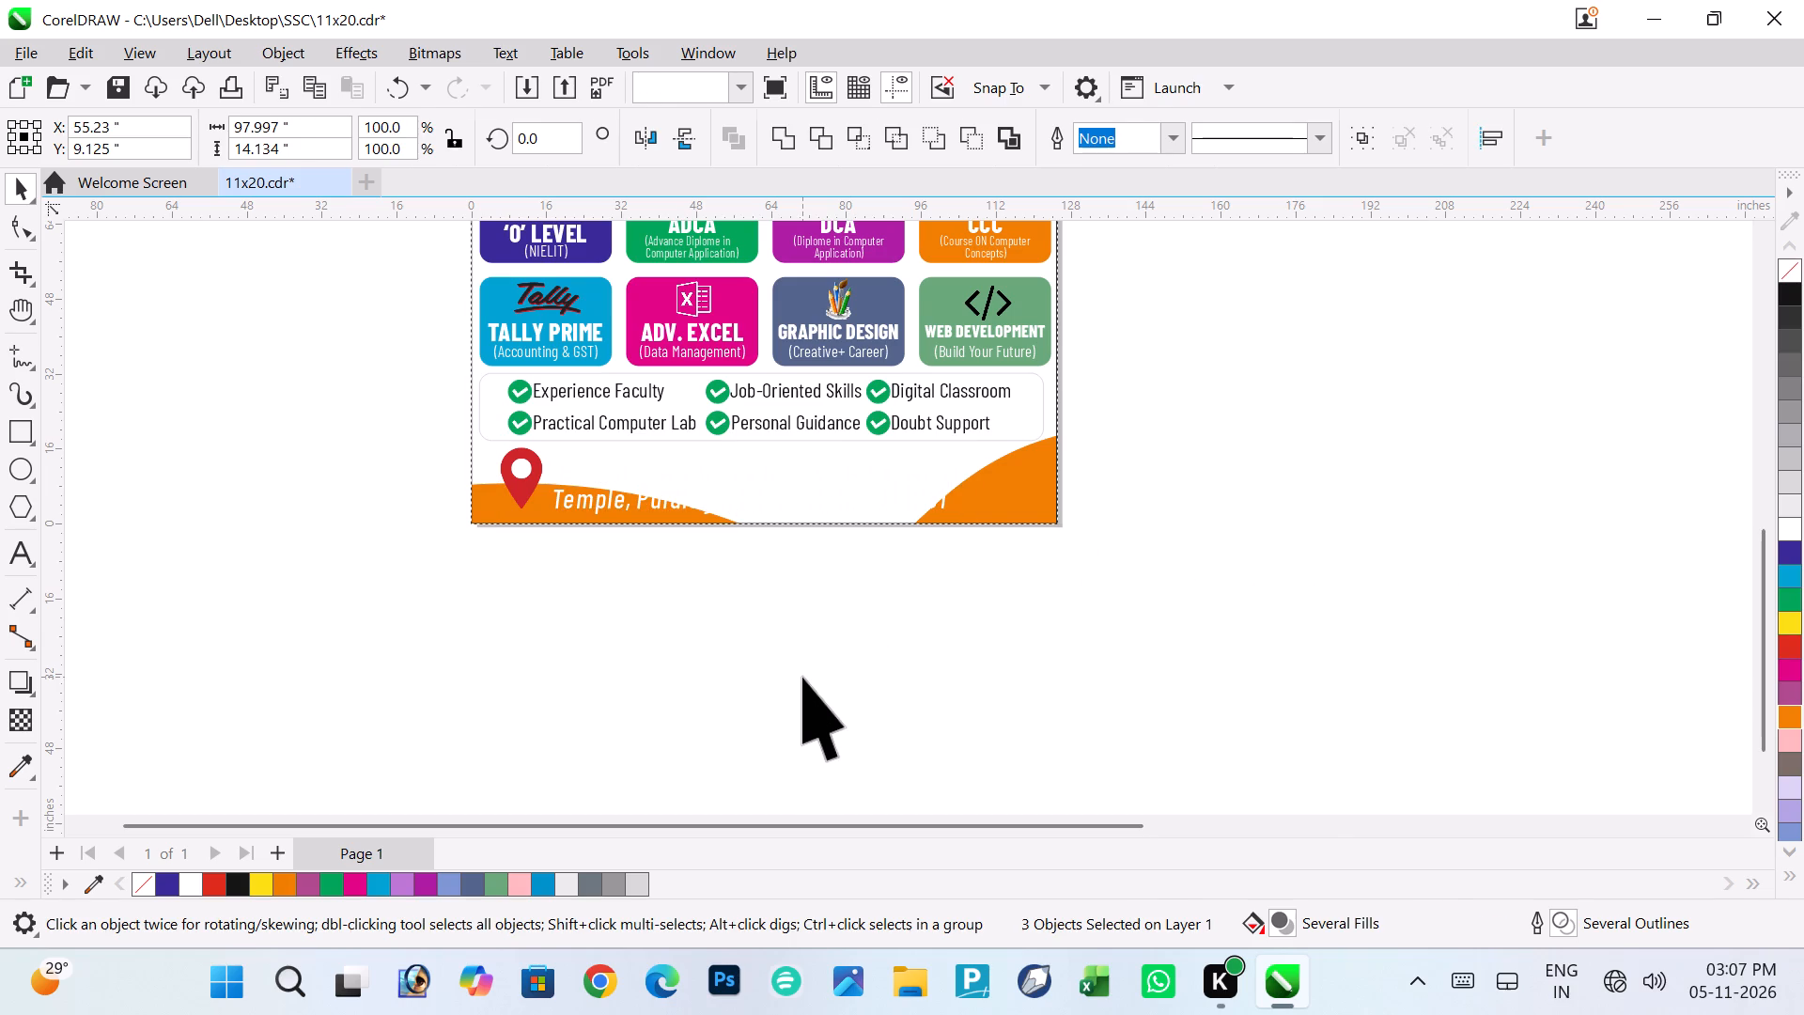
pyautogui.click(802, 677)
# Edit the page frame's PowerClip contents and move the orange wave to about X -103.5, Y -15.3 inches, leaving only its rounded end in the lower-left corner.
pyautogui.tripleClick(1003, 487)
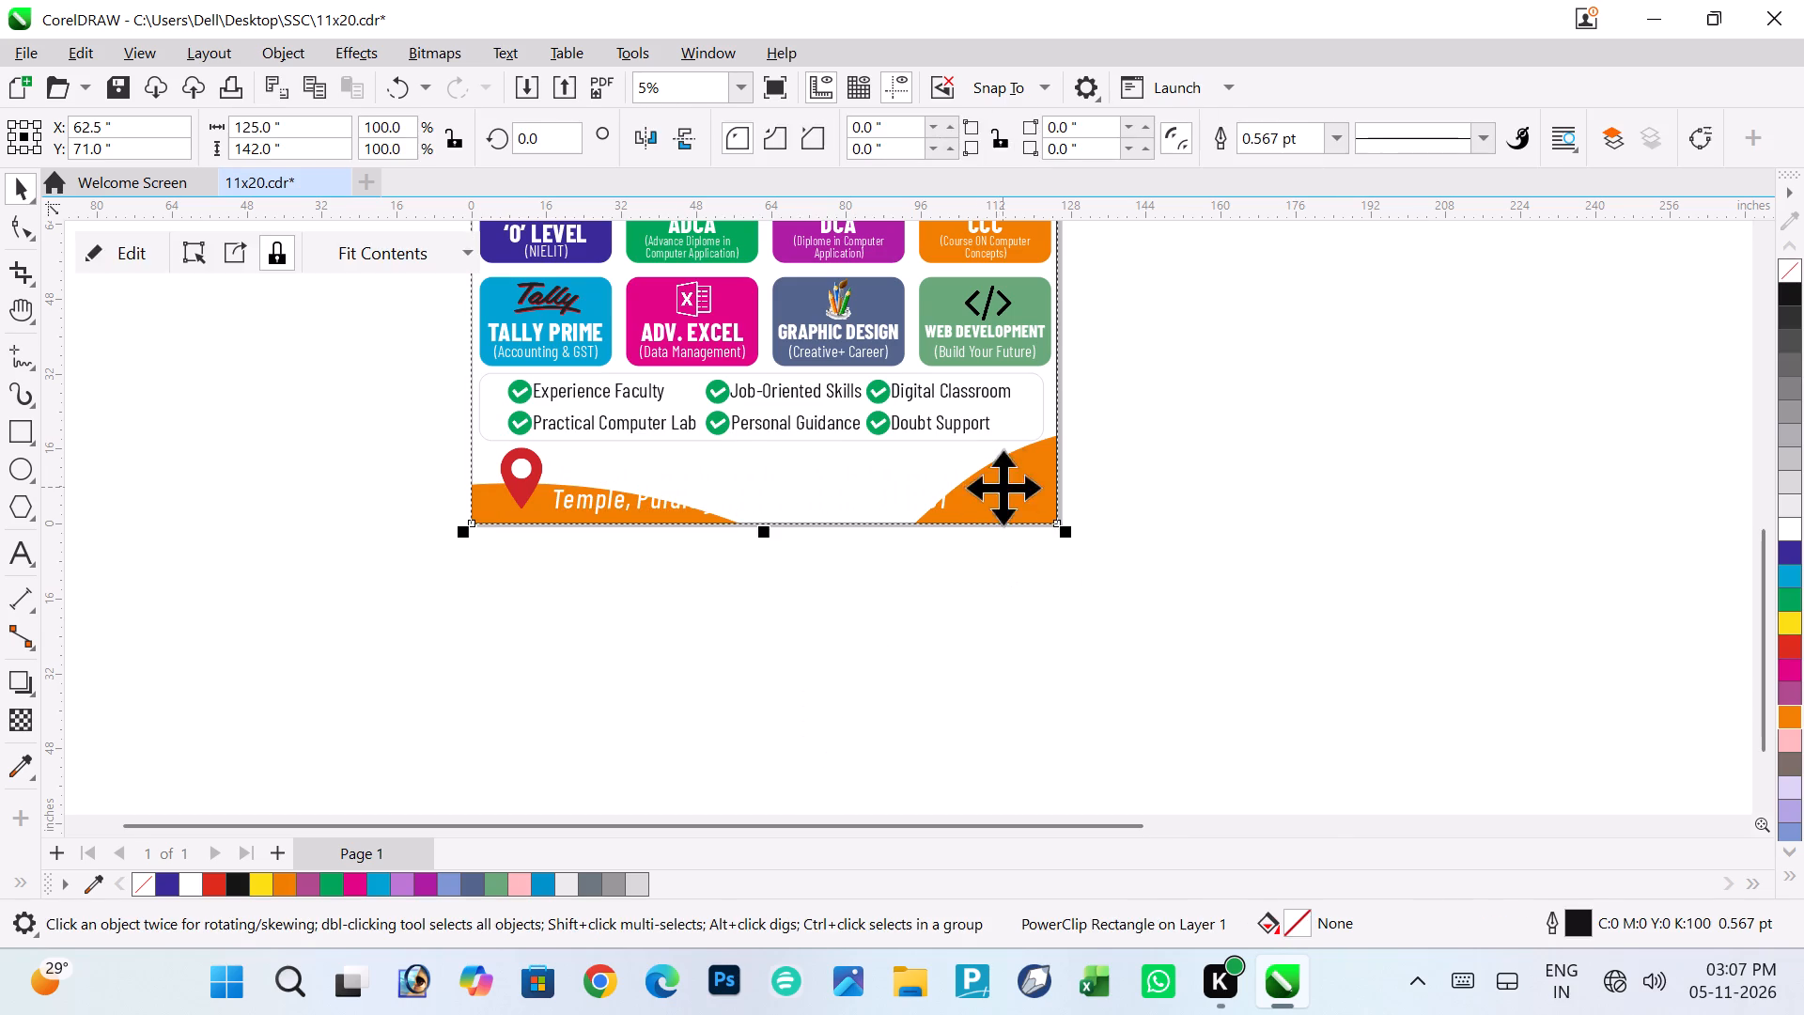
pyautogui.click(1080, 558)
pyautogui.moveTo(1092, 593); pyautogui.dragTo(428, 649)
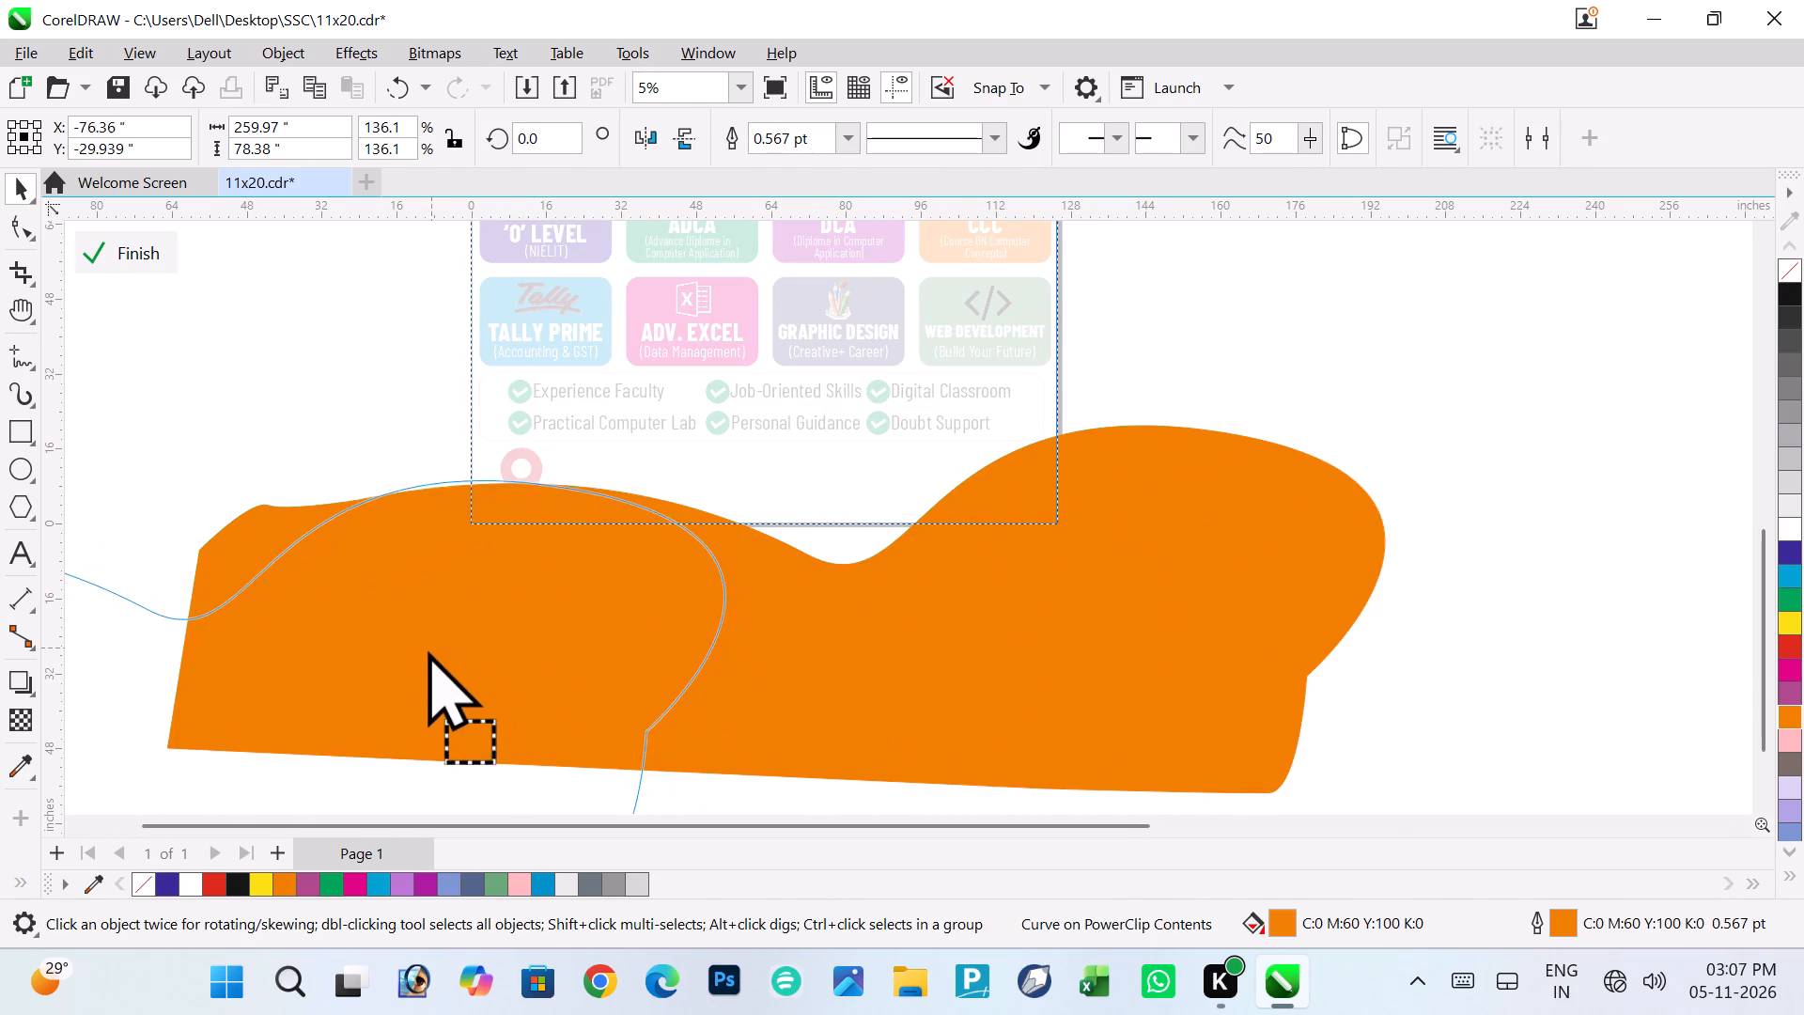
pyautogui.moveTo(428, 649); pyautogui.dragTo(292, 576)
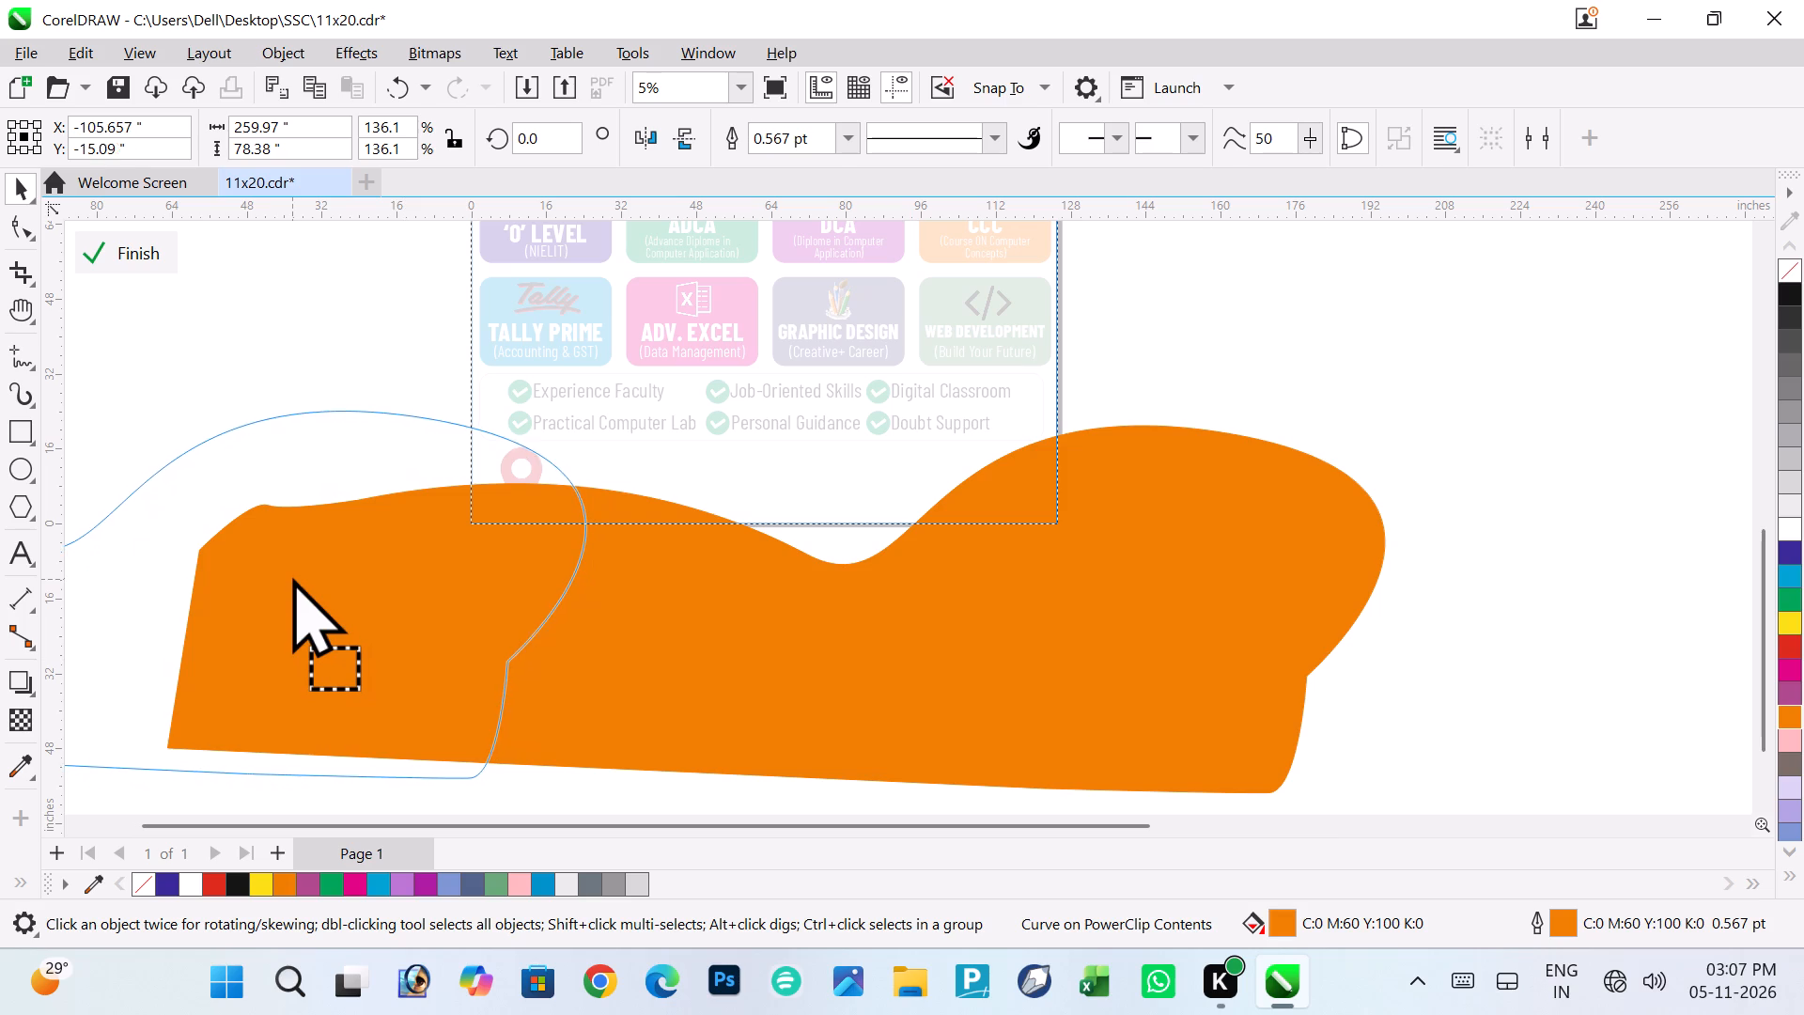
pyautogui.moveTo(292, 576); pyautogui.dragTo(303, 579)
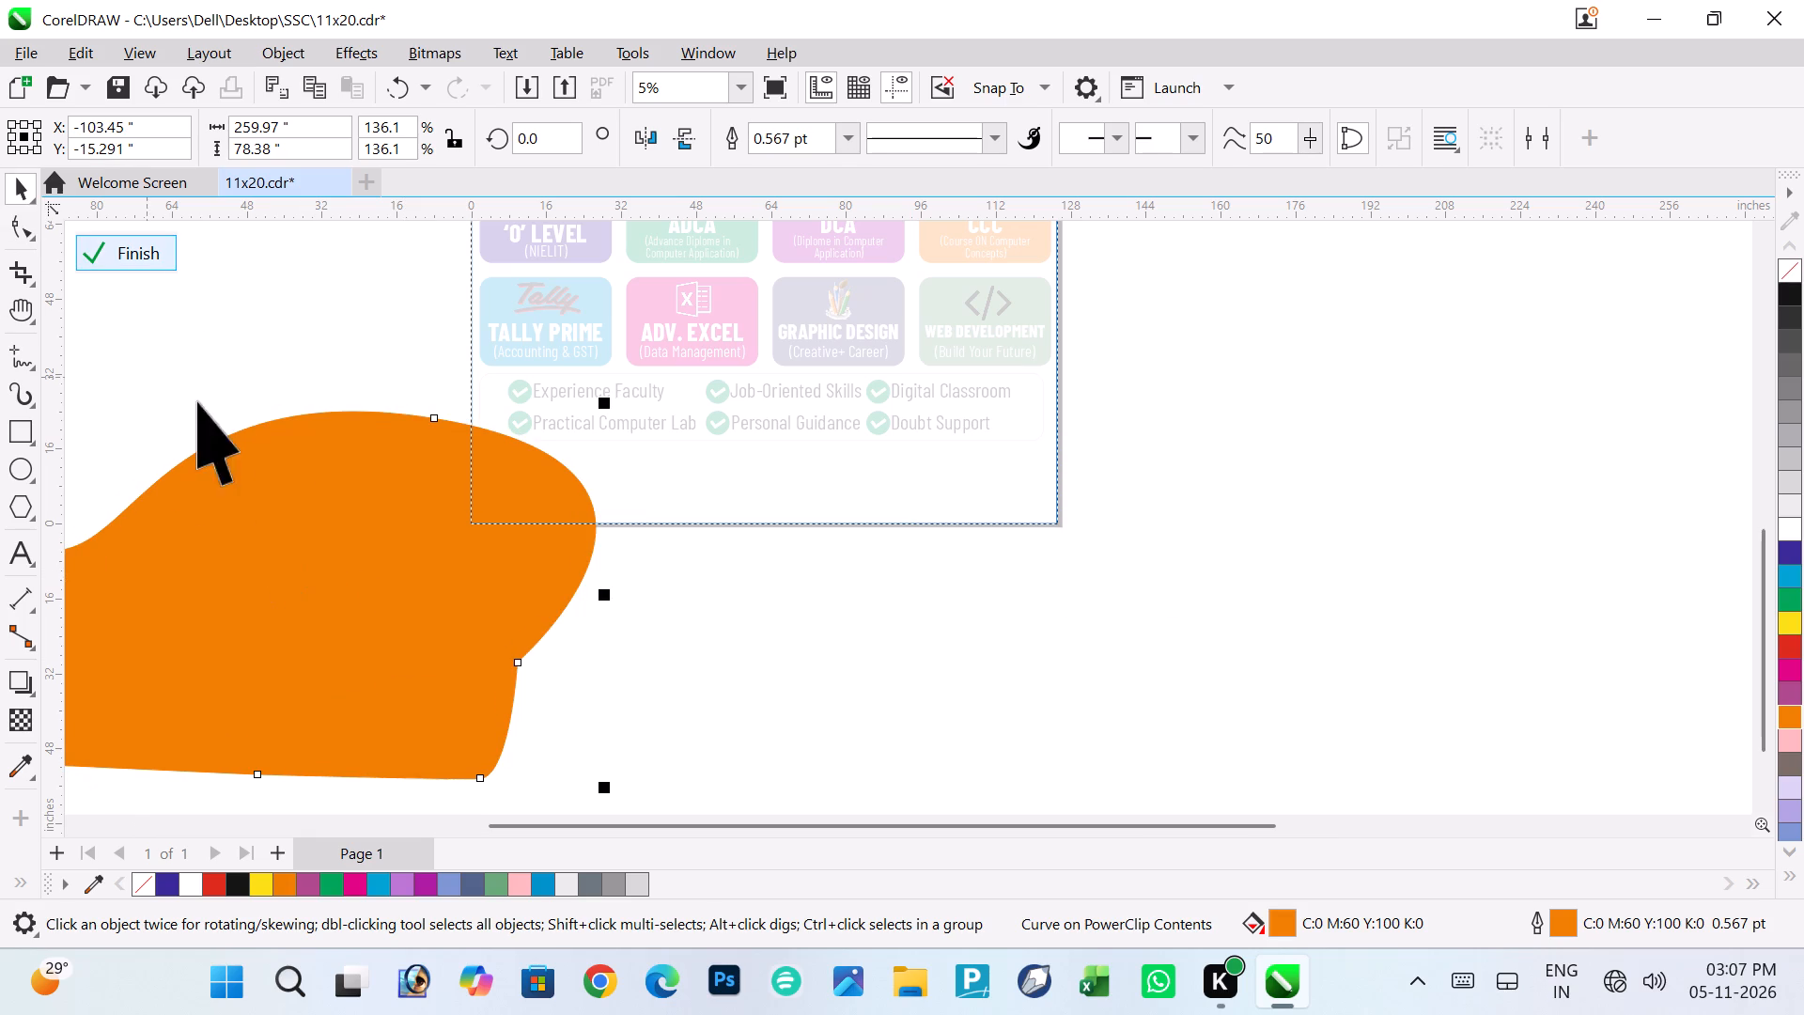
# Apply a uniform transparency of 66 to the orange wave and finish editing the PowerClip contents.
pyautogui.click(19, 714)
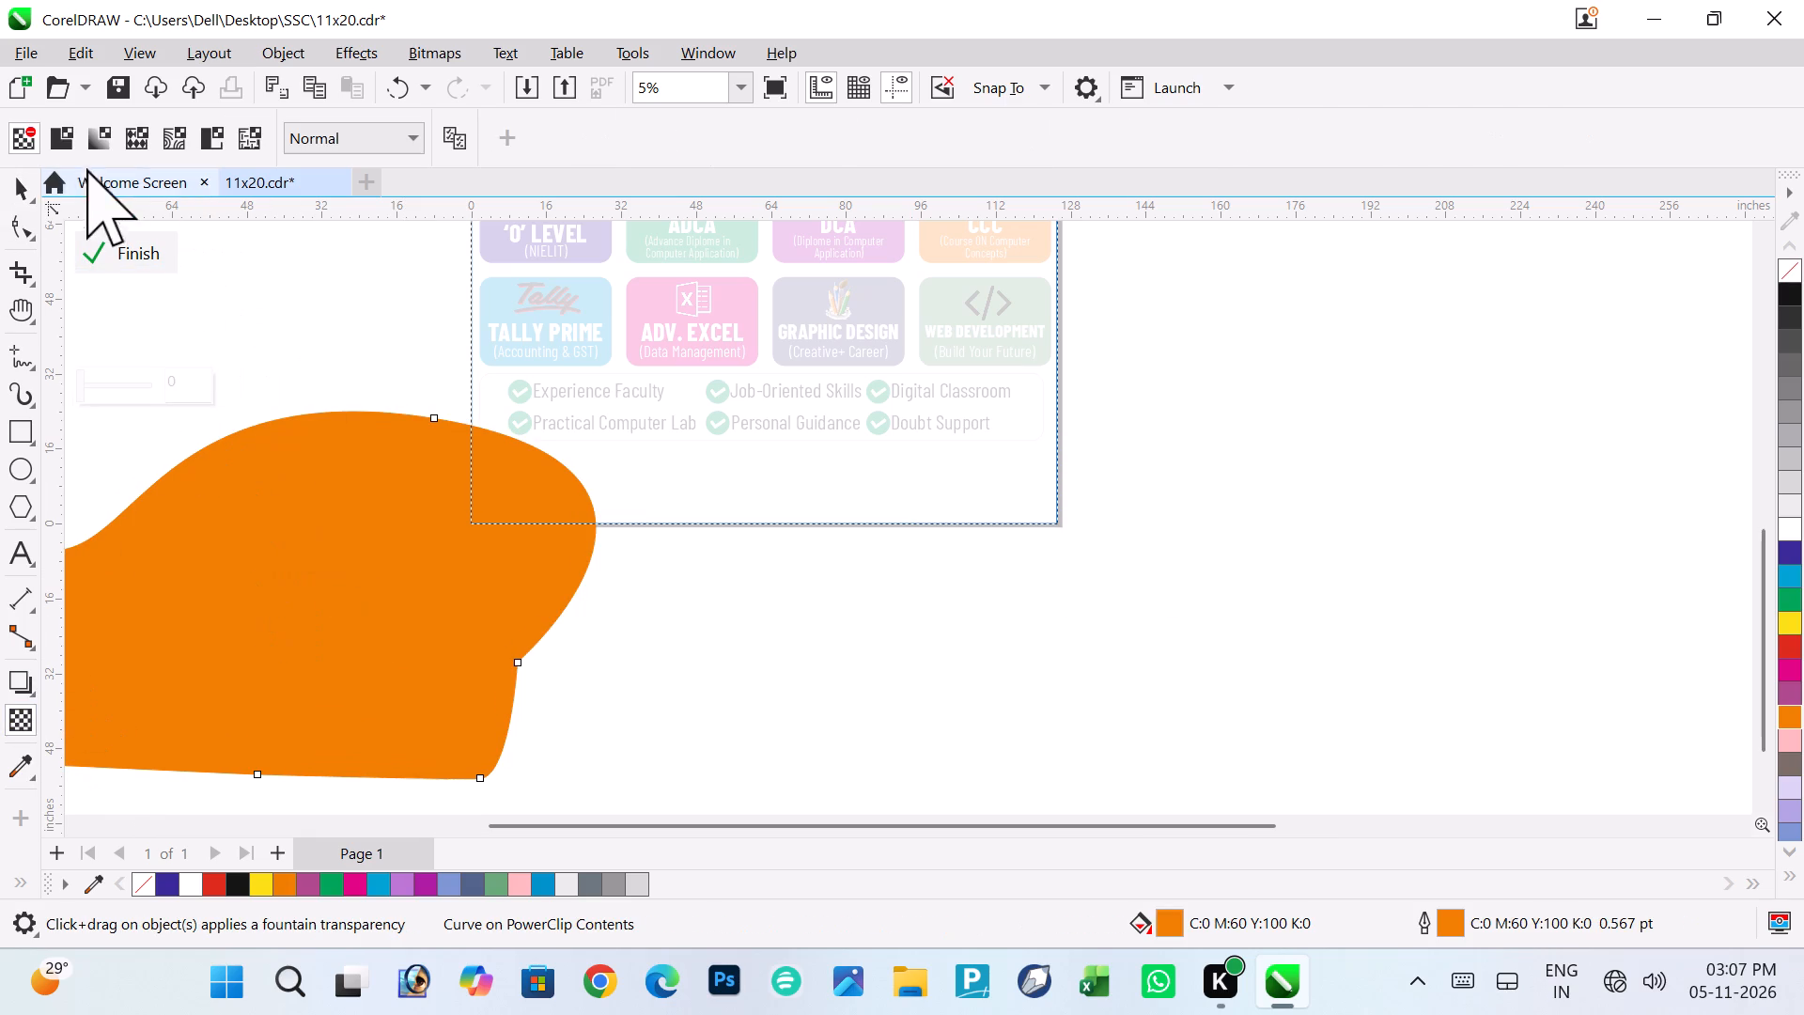
pyautogui.click(60, 144)
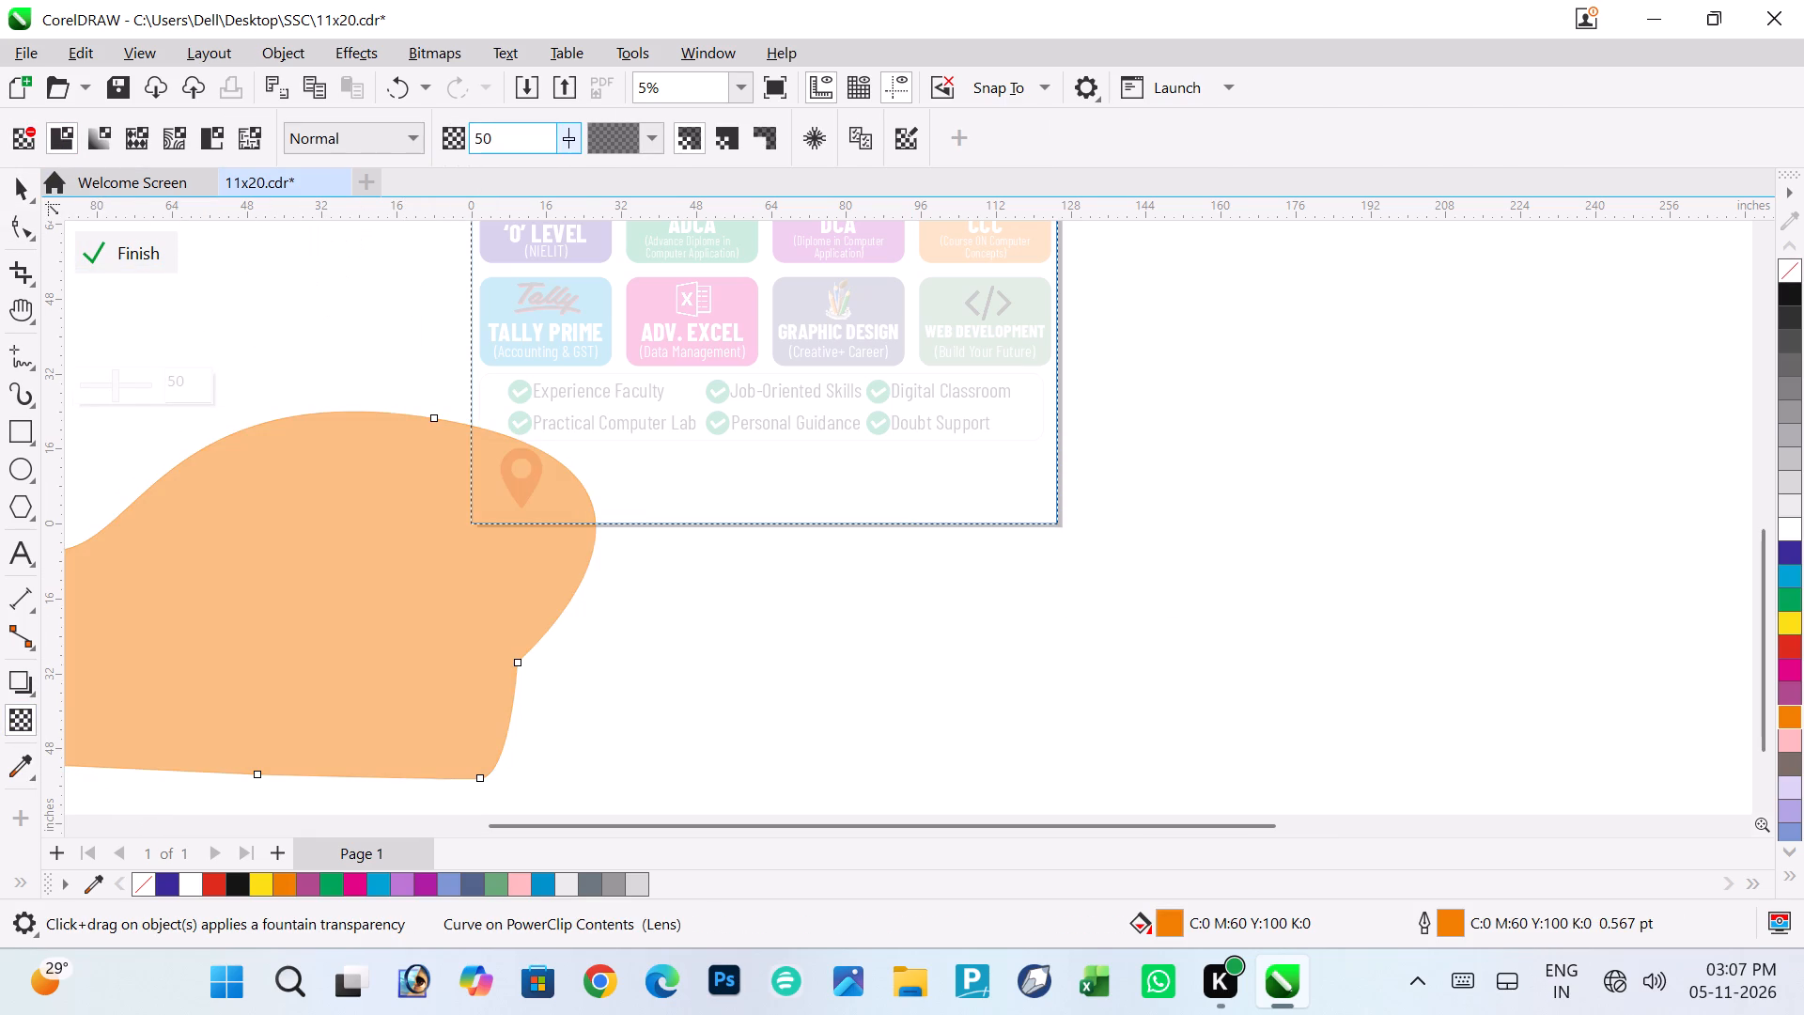
pyautogui.click(569, 146)
pyautogui.click(590, 169)
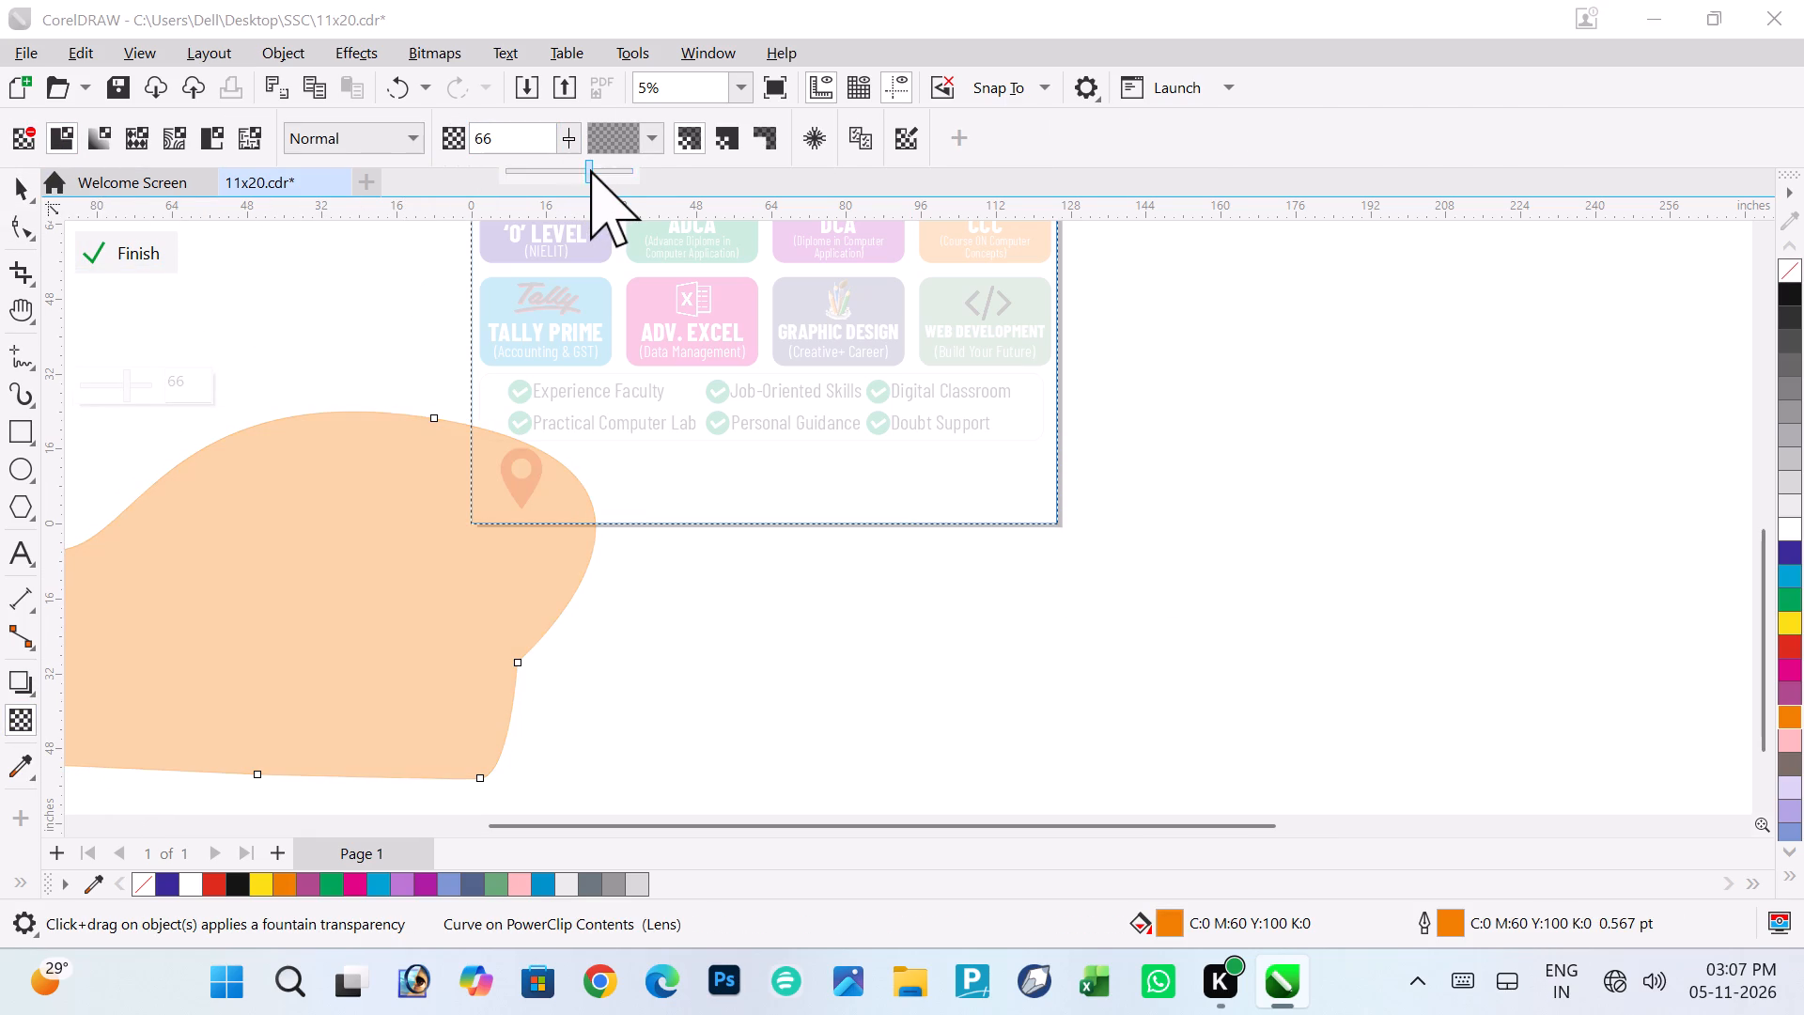
pyautogui.click(101, 244)
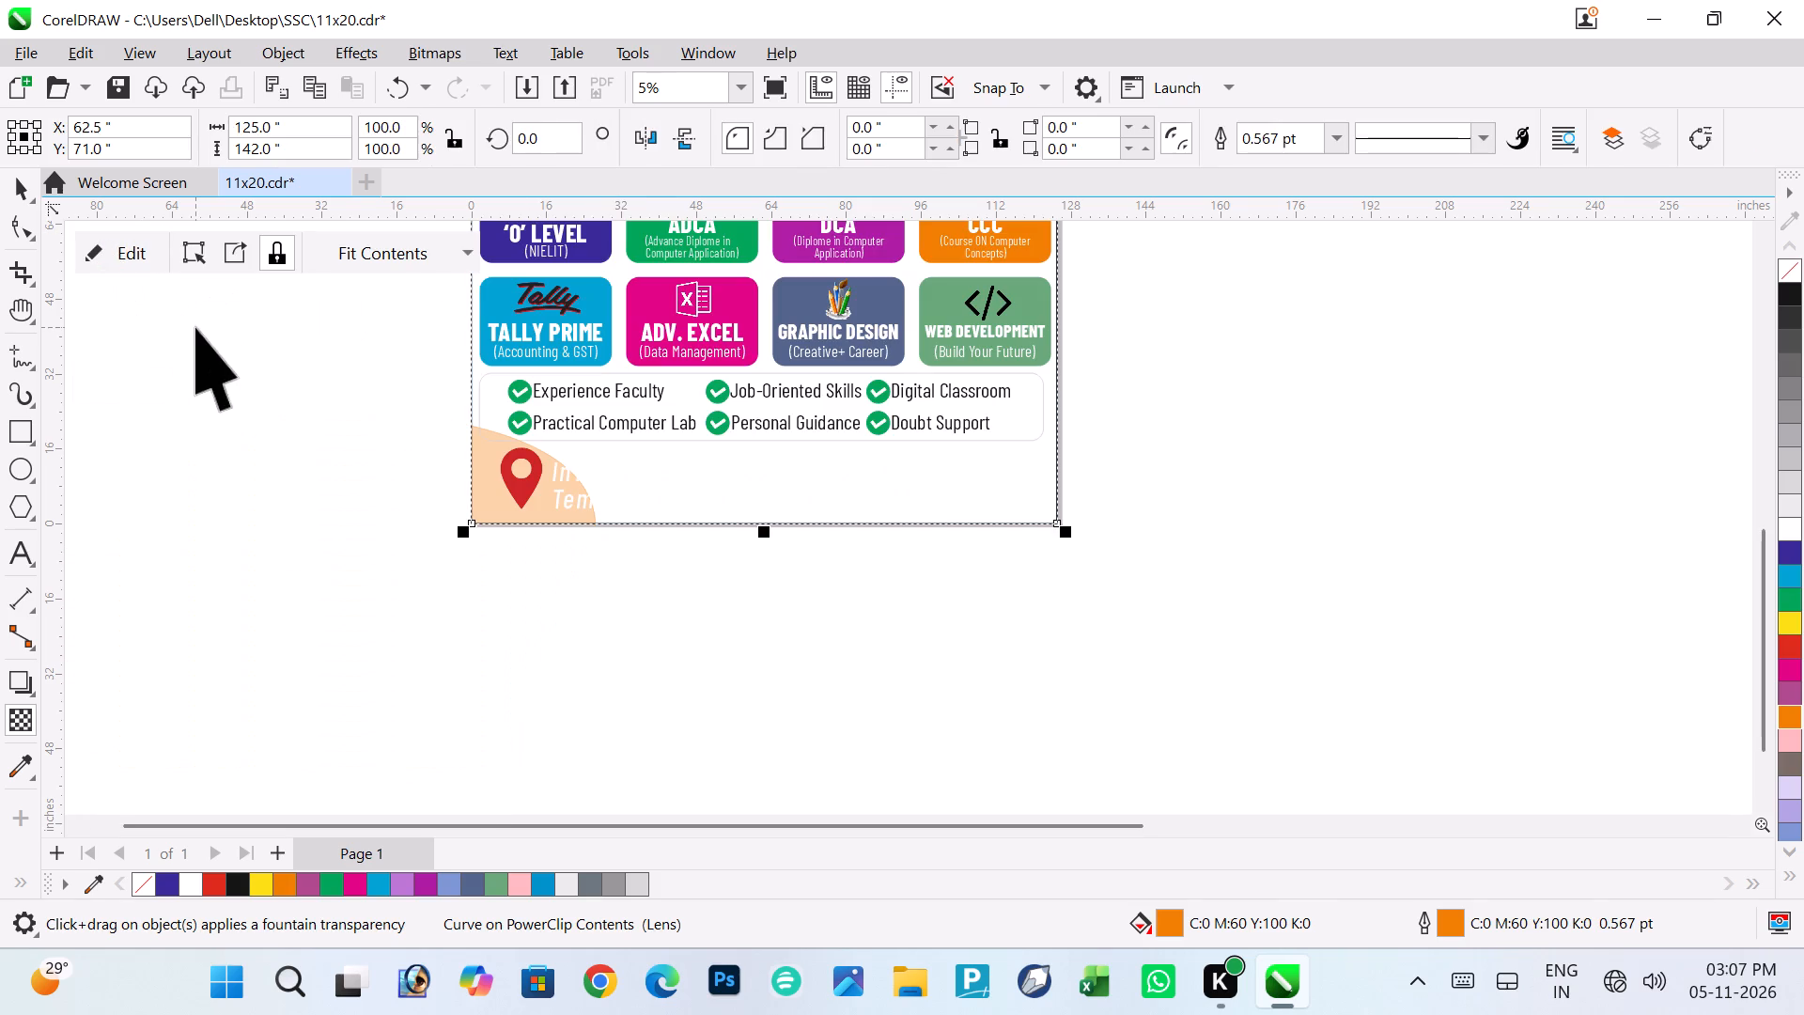
pyautogui.click(195, 327)
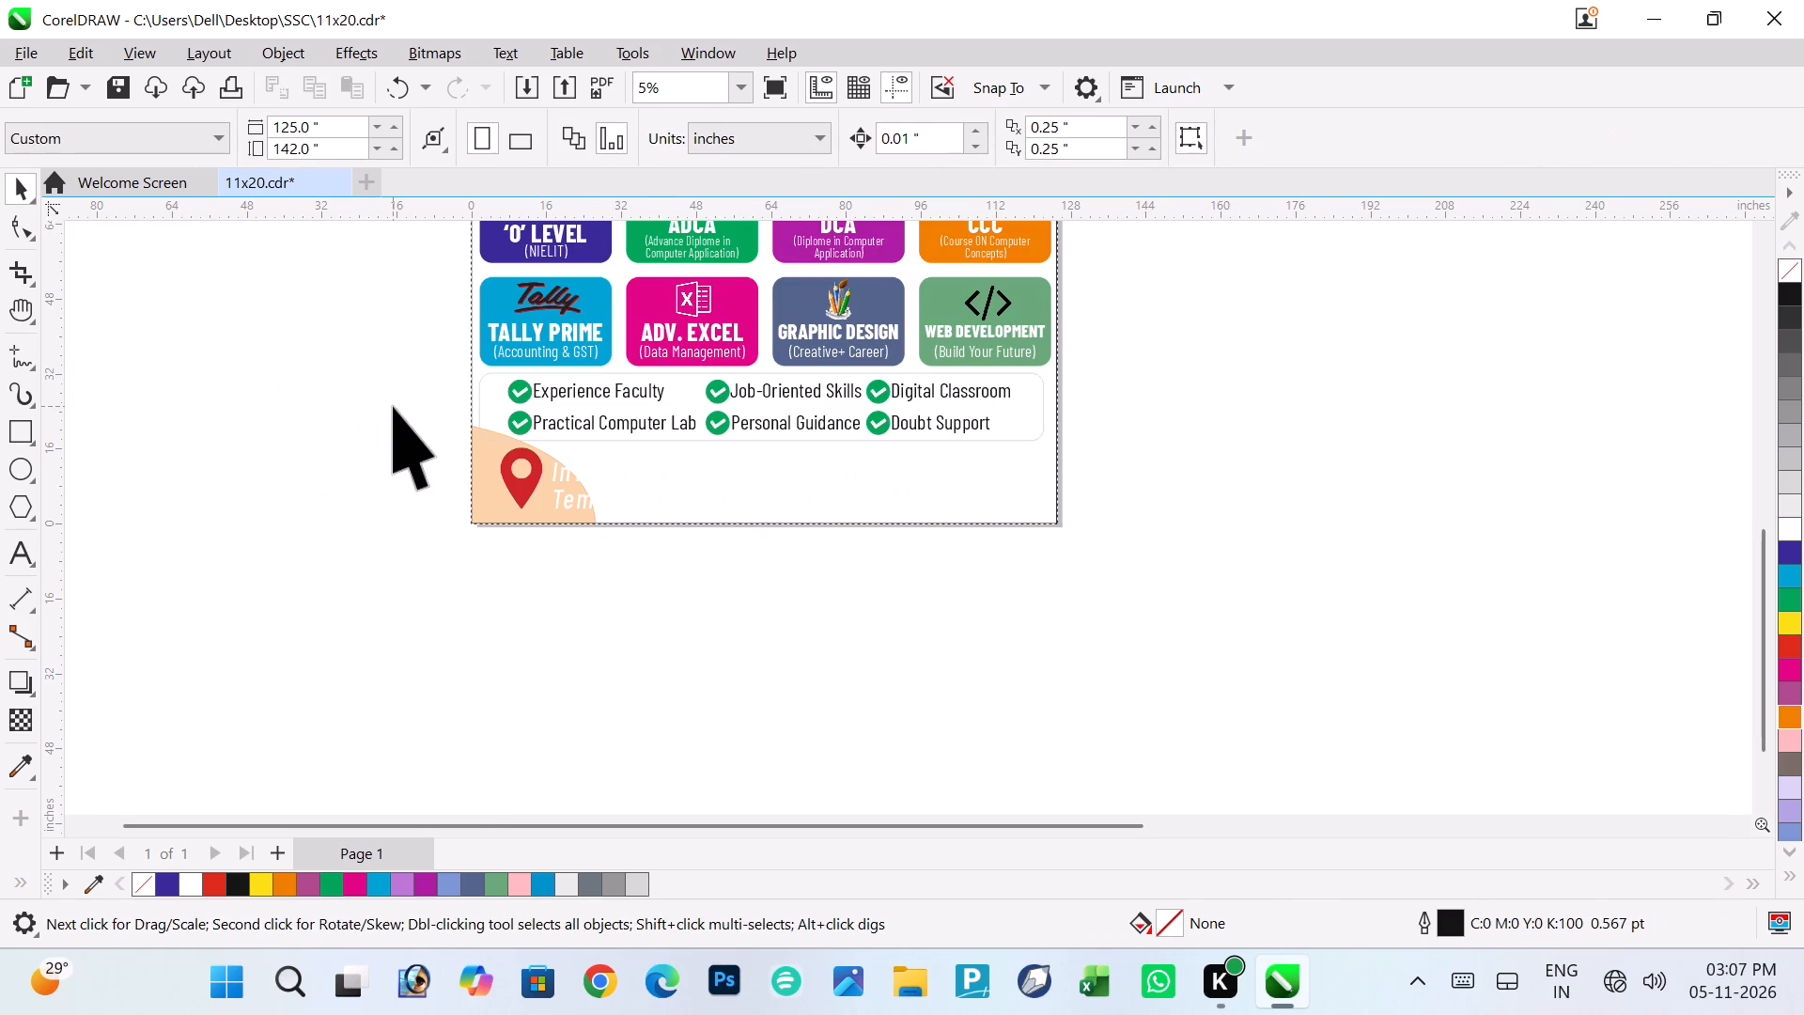
# Change the fill of both address lines beside the location pin to black.
pyautogui.keyDown('ctrl'); pyautogui.scroll(1, 466, 446); pyautogui.keyUp('ctrl')
pyautogui.click(608, 474)
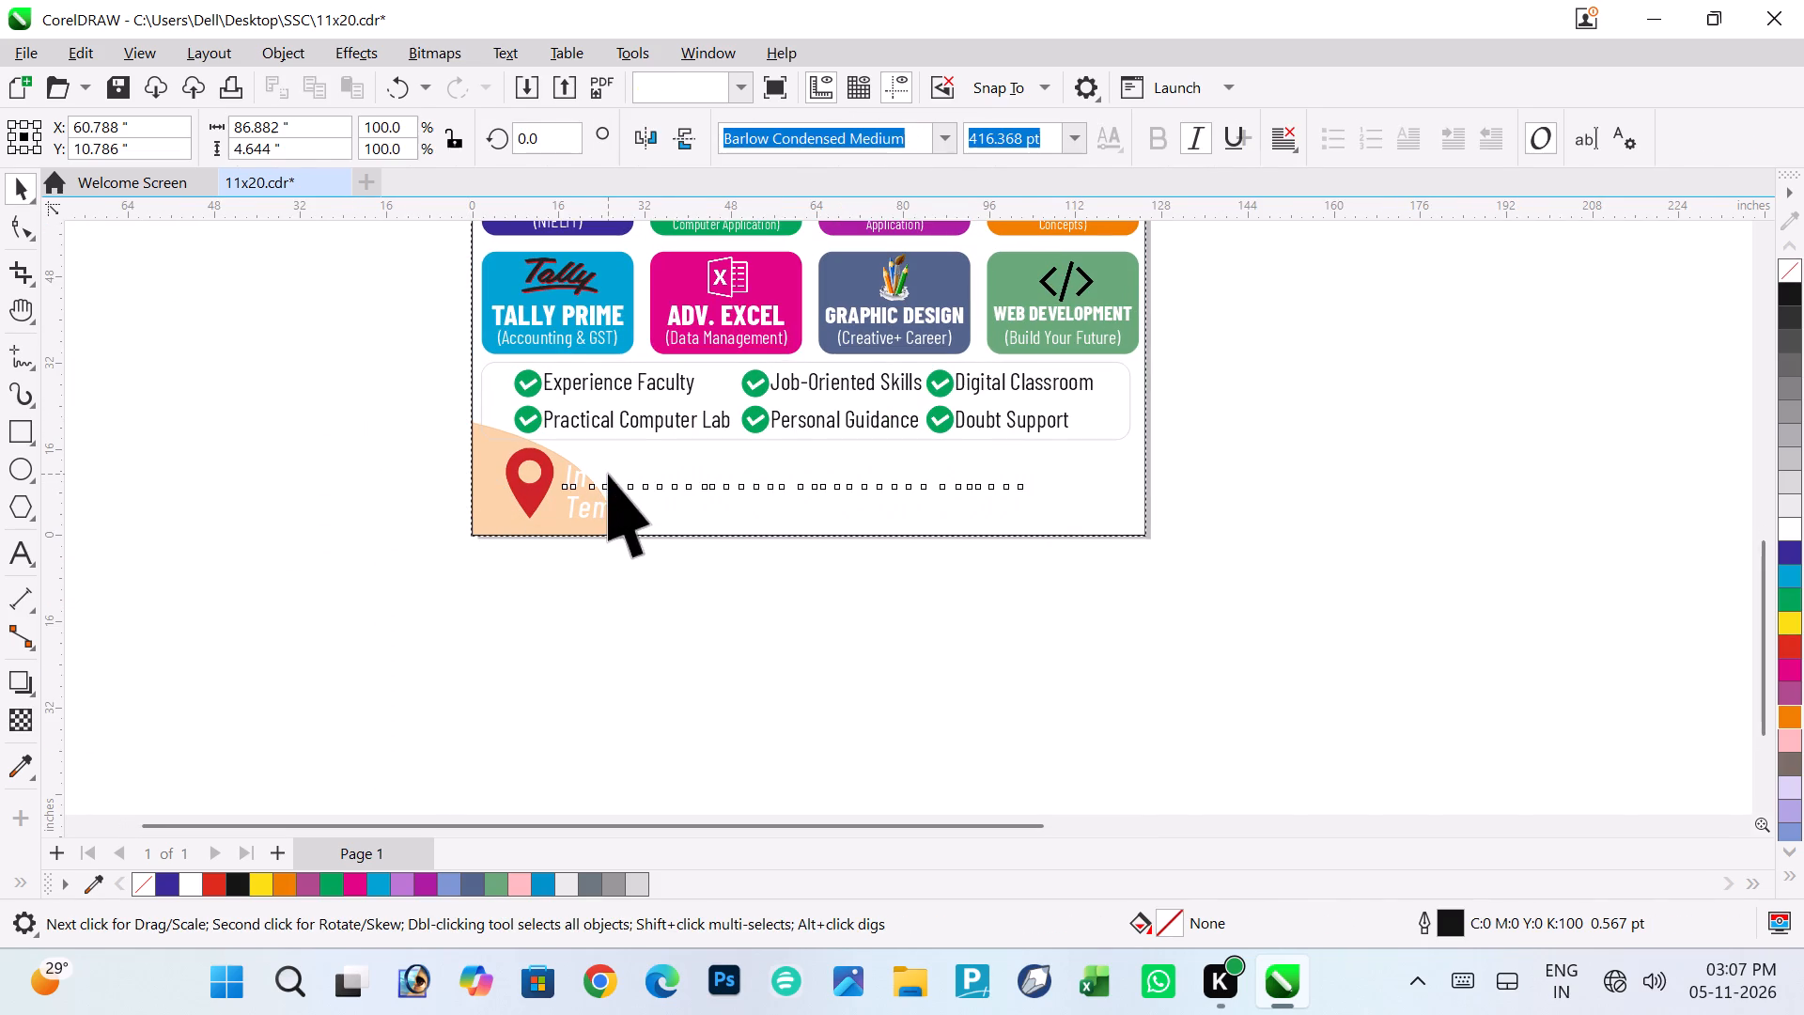
pyautogui.keyDown('shift'); pyautogui.click(648, 511); pyautogui.keyUp('shift')
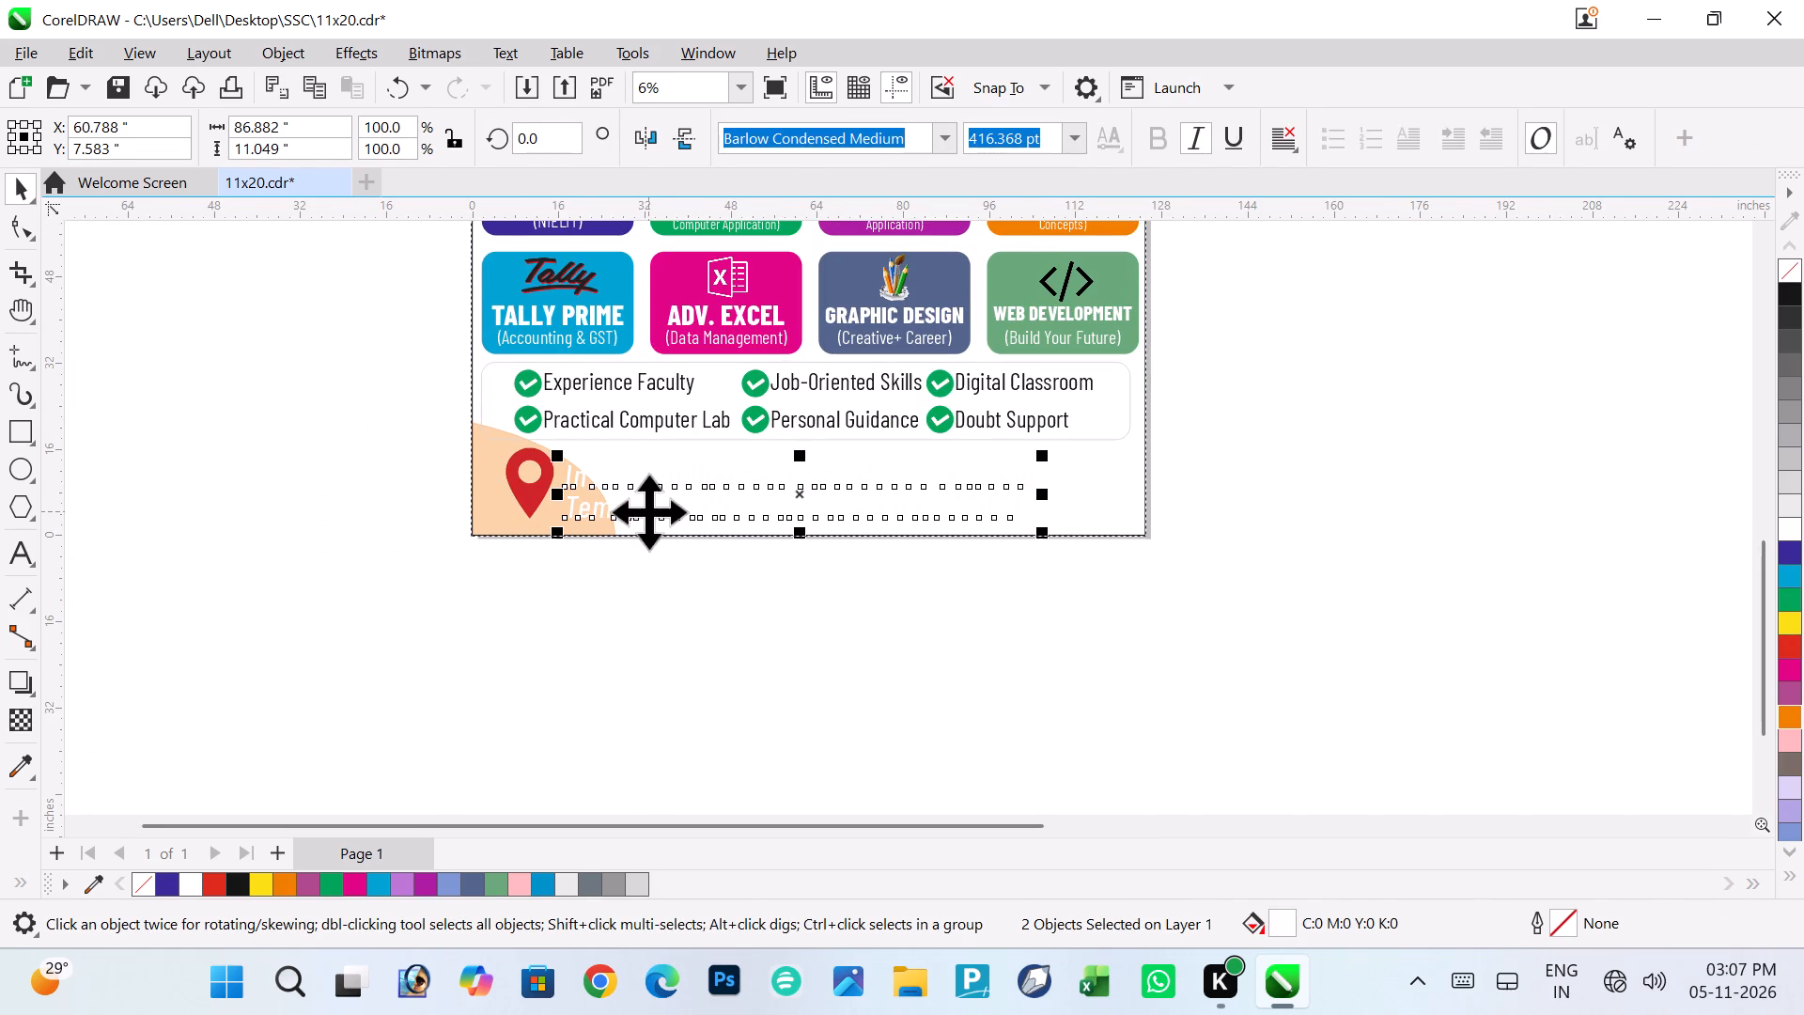
pyautogui.click(1790, 295)
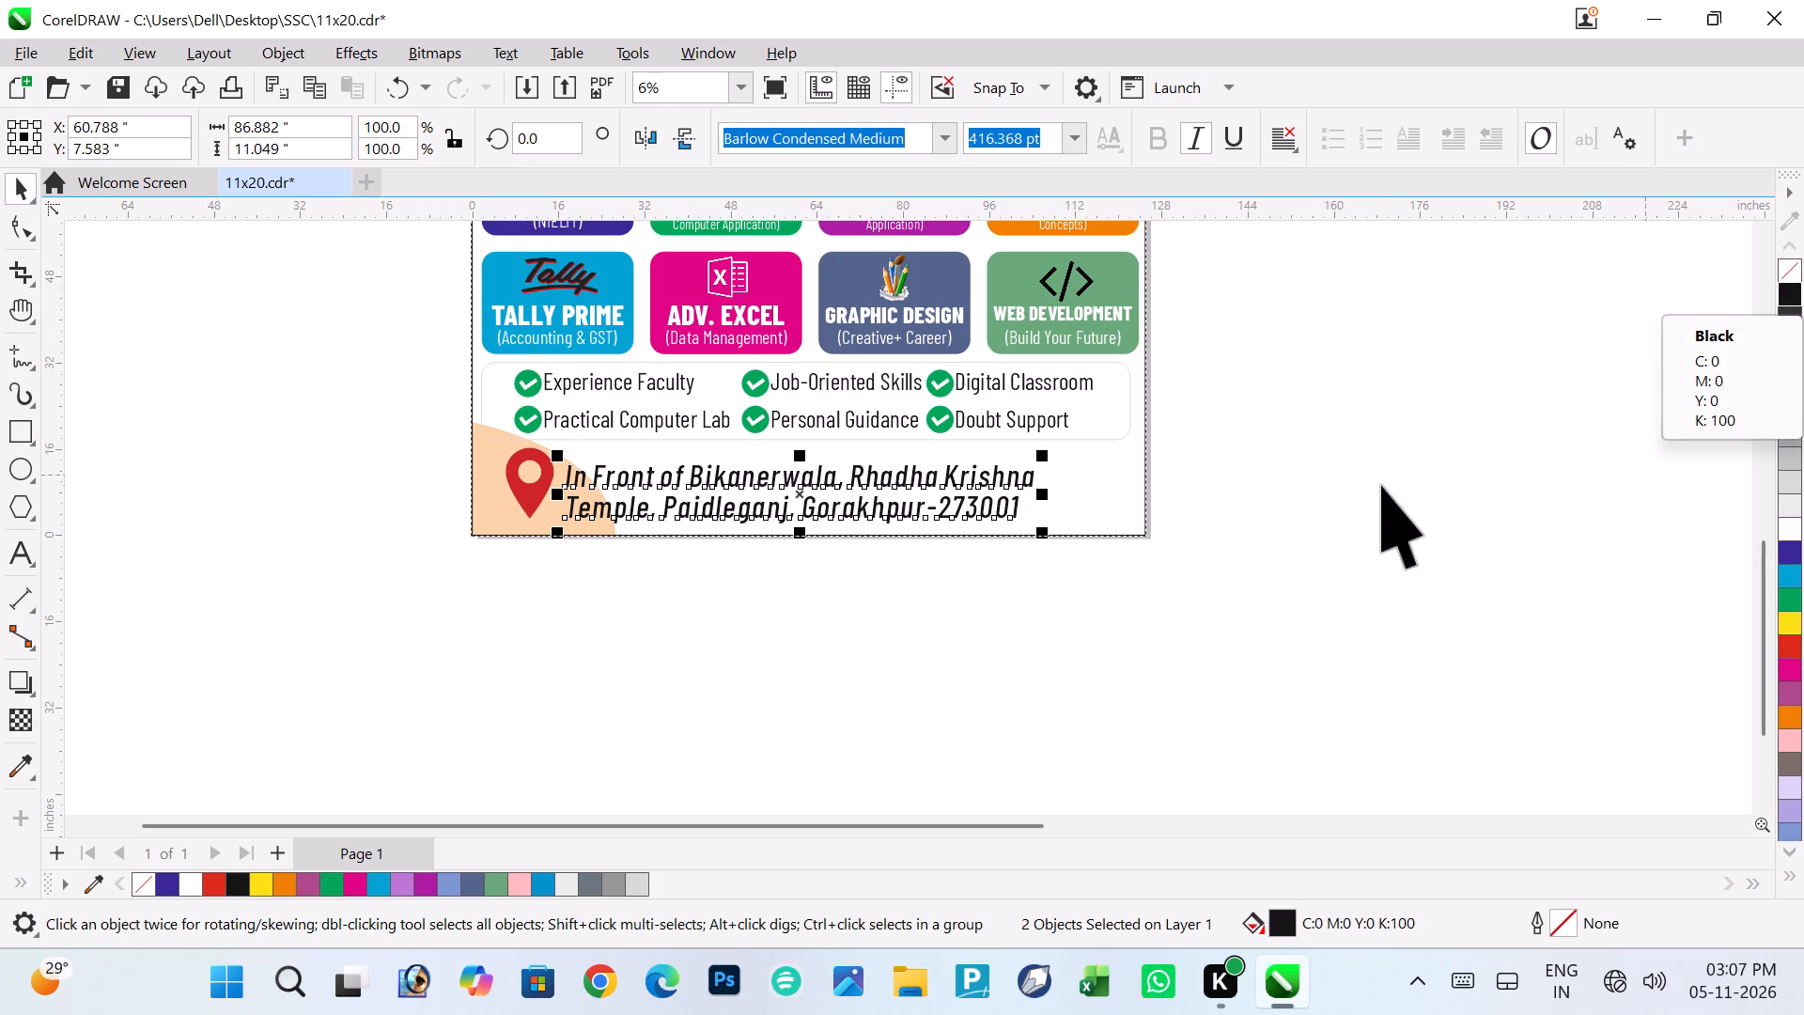
pyautogui.click(1381, 485)
pyautogui.click(1381, 485)
# Scale the first address line down to about 58.7 inches wide and place it closer beside the location pin, at about pin mid-height.
pyautogui.keyDown('ctrl'); pyautogui.scroll(-2, 1381, 485); pyautogui.keyUp('ctrl')
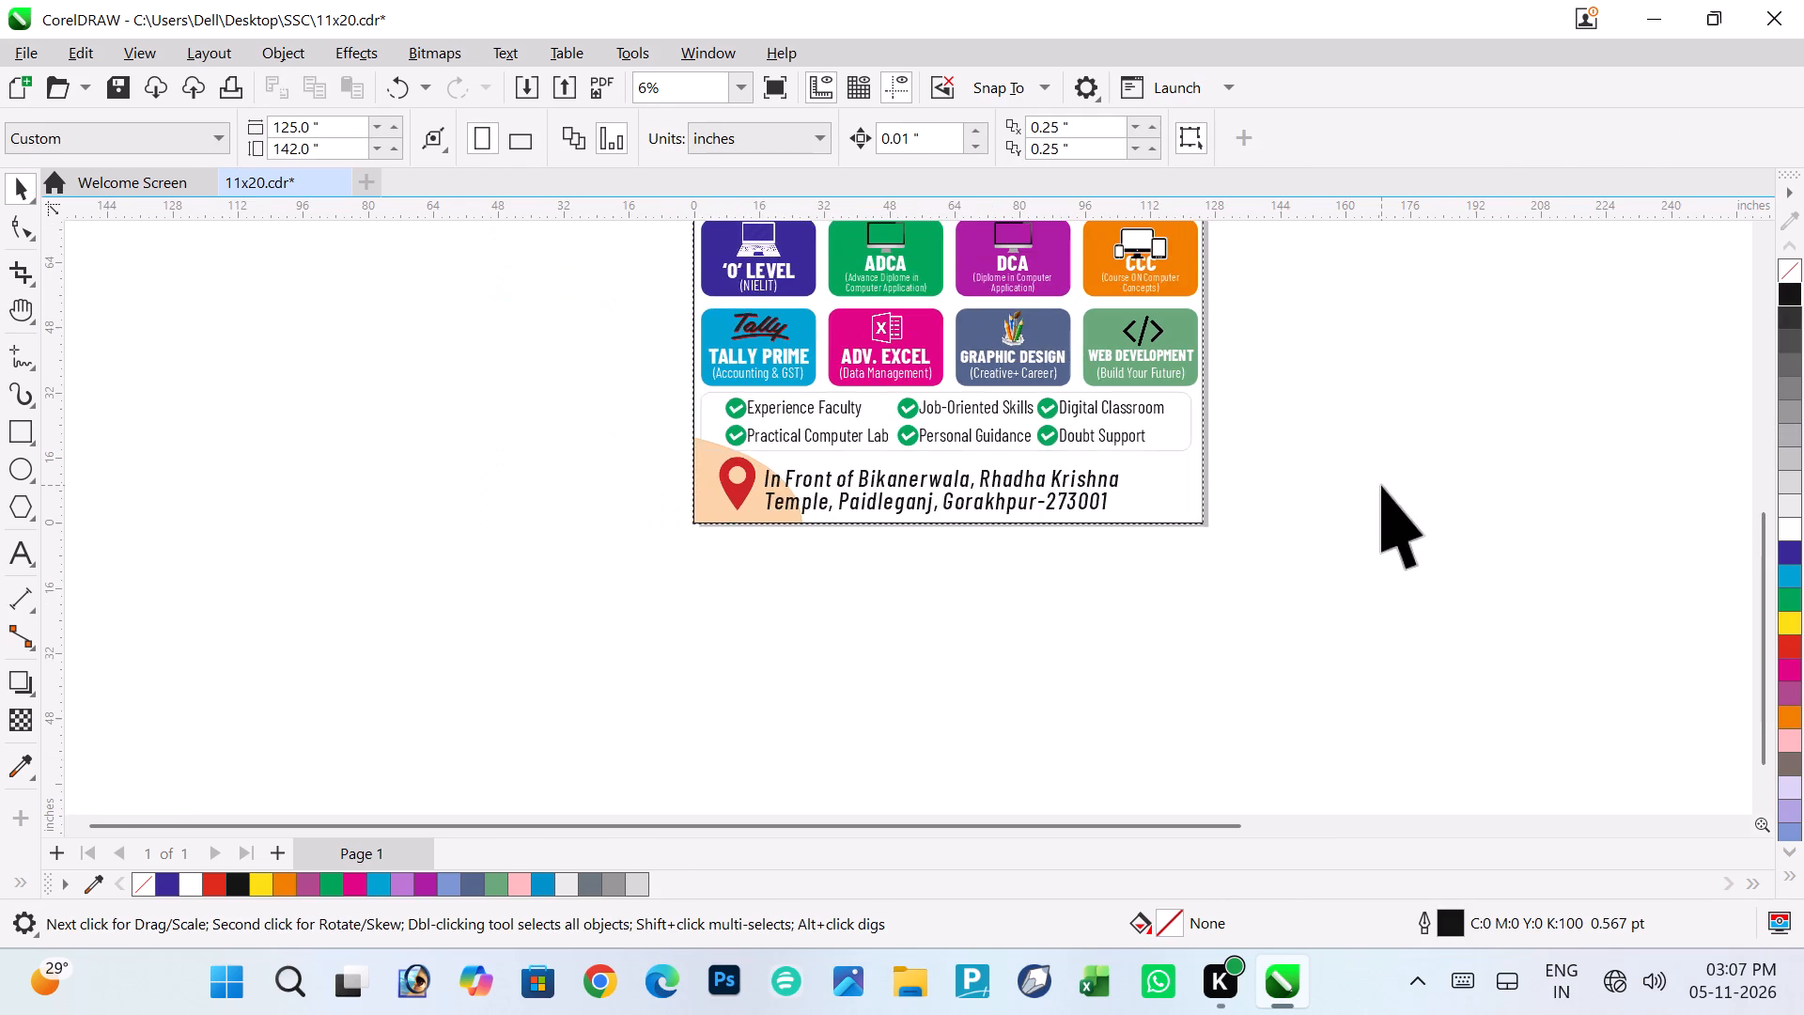
pyautogui.scroll(2, 1381, 485)
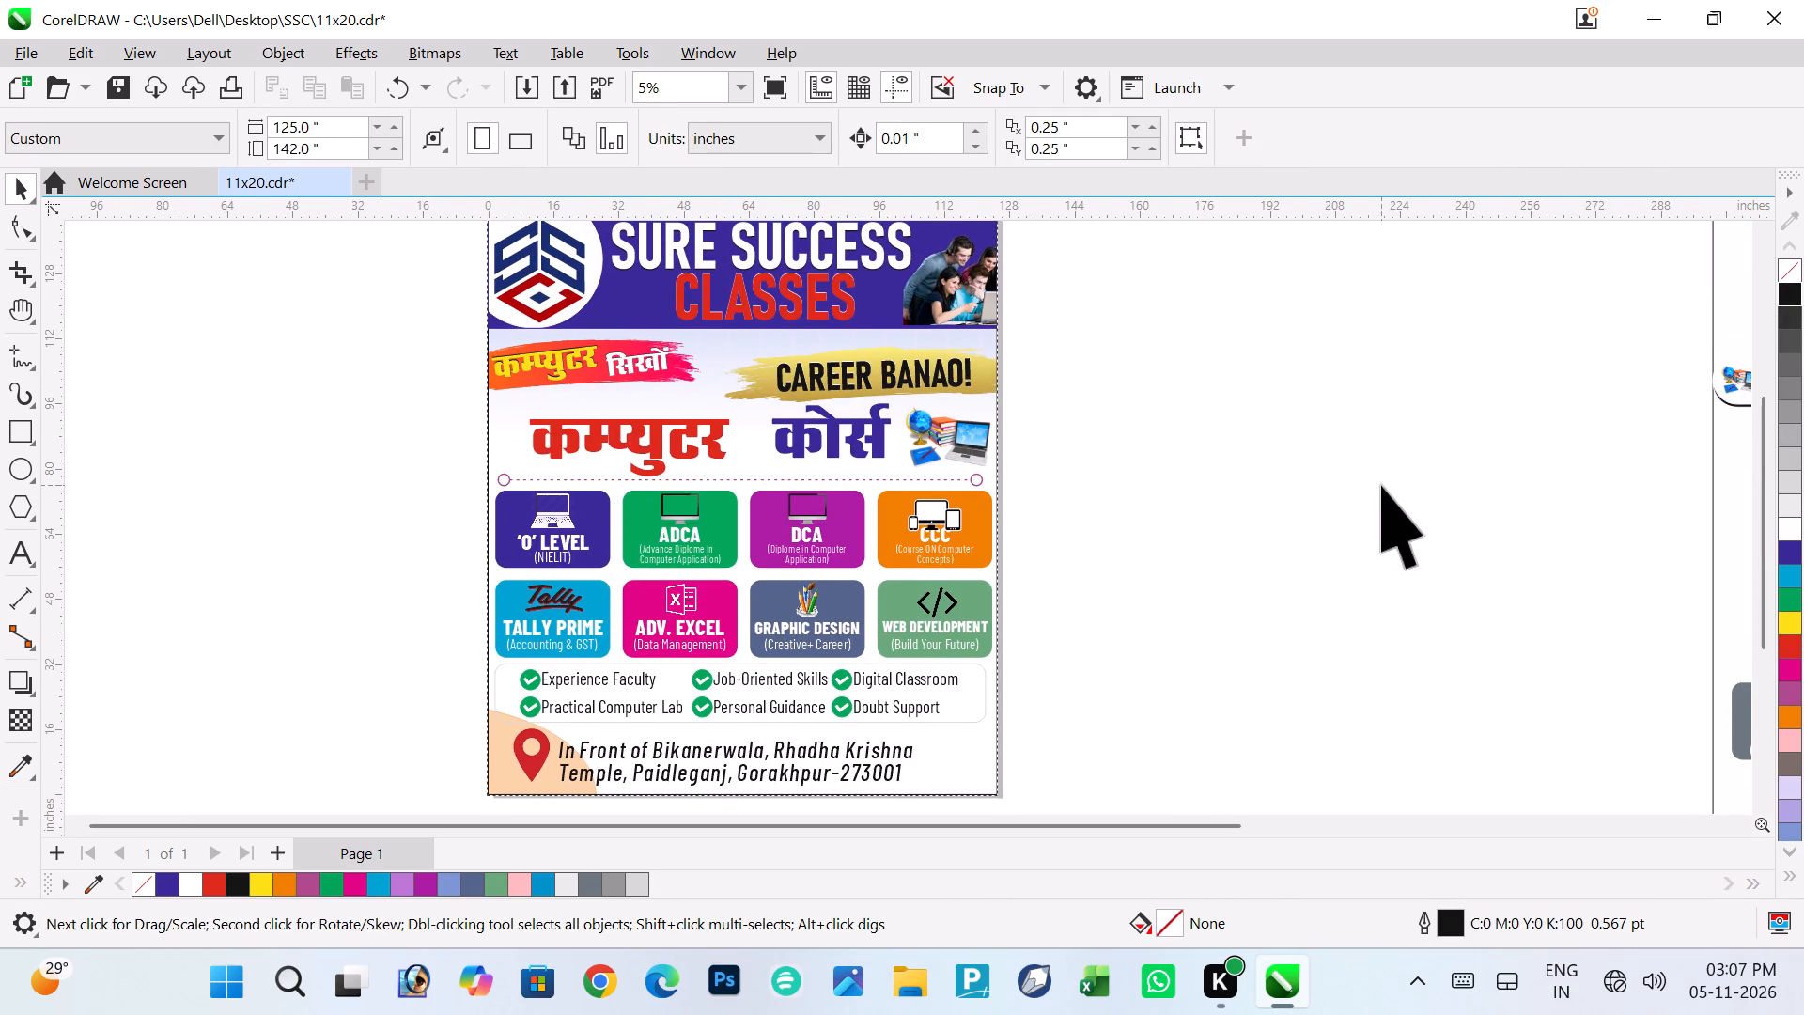
pyautogui.keyDown('ctrl'); pyautogui.scroll(3, 910, 767); pyautogui.keyUp('ctrl')
pyautogui.scroll(-1, 910, 767)
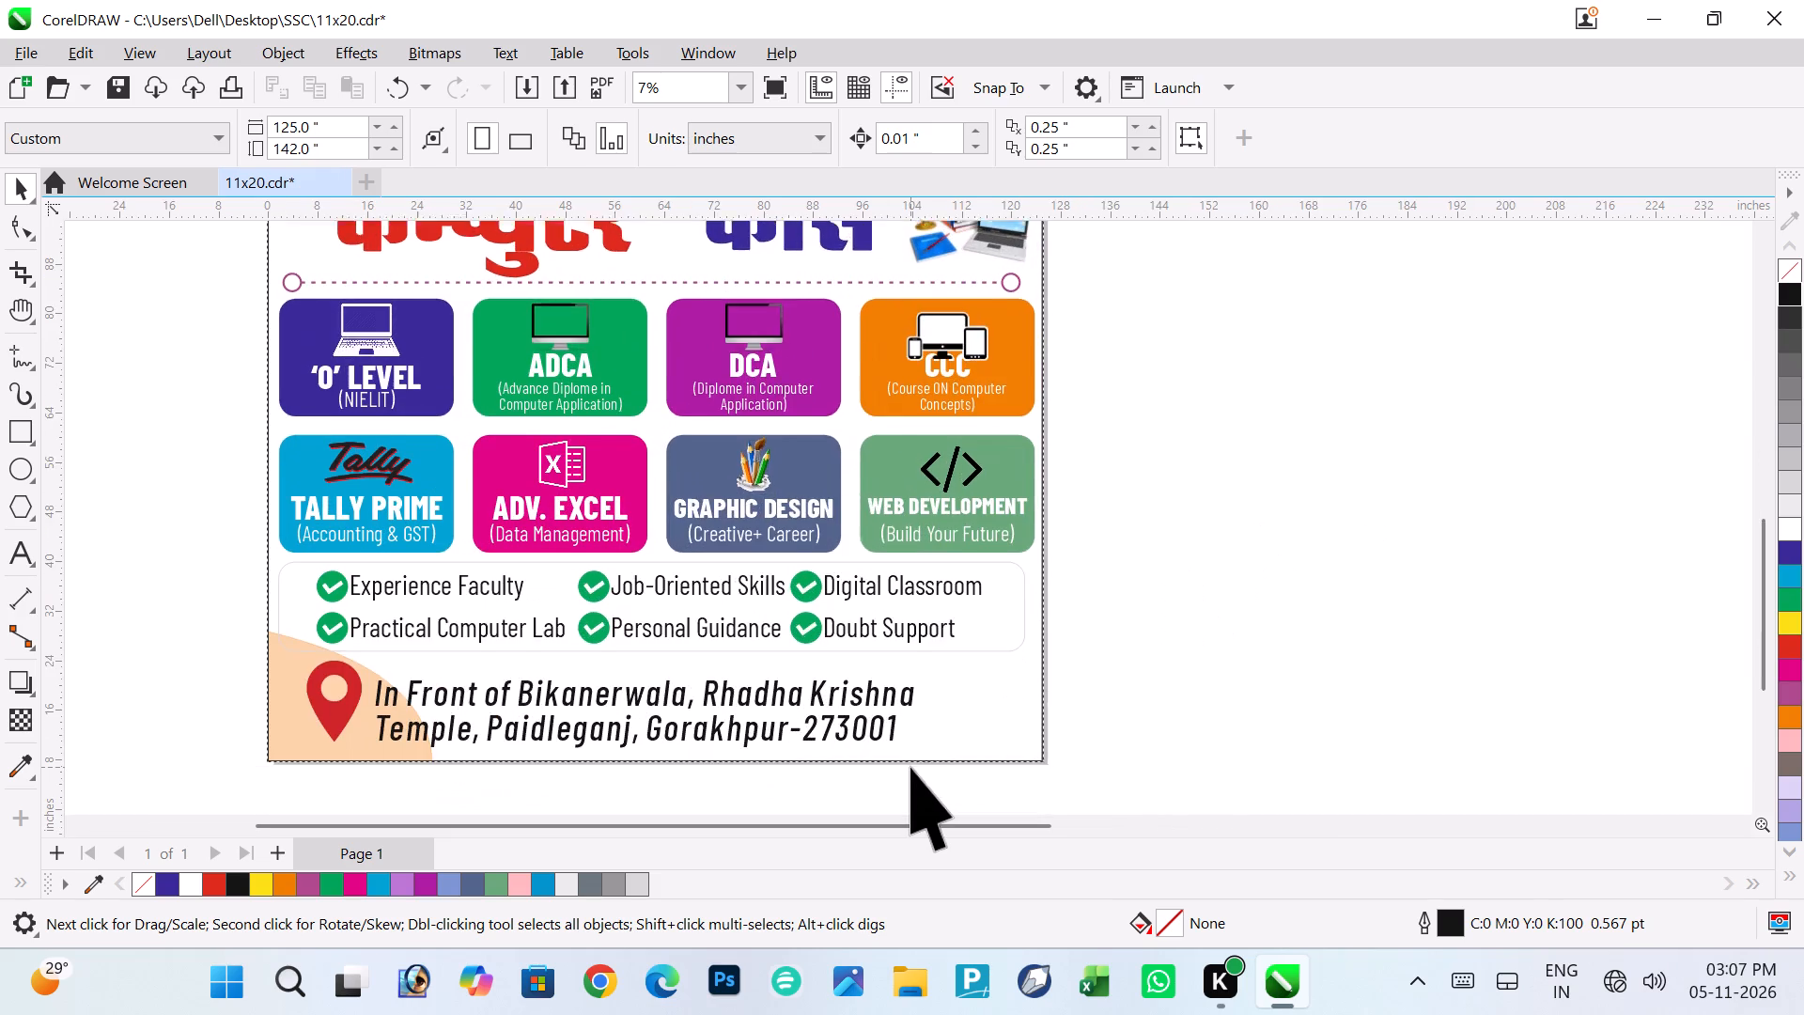
pyautogui.scroll(-1, 910, 767)
pyautogui.keyDown('ctrl'); pyautogui.scroll(4, 512, 650); pyautogui.keyUp('ctrl')
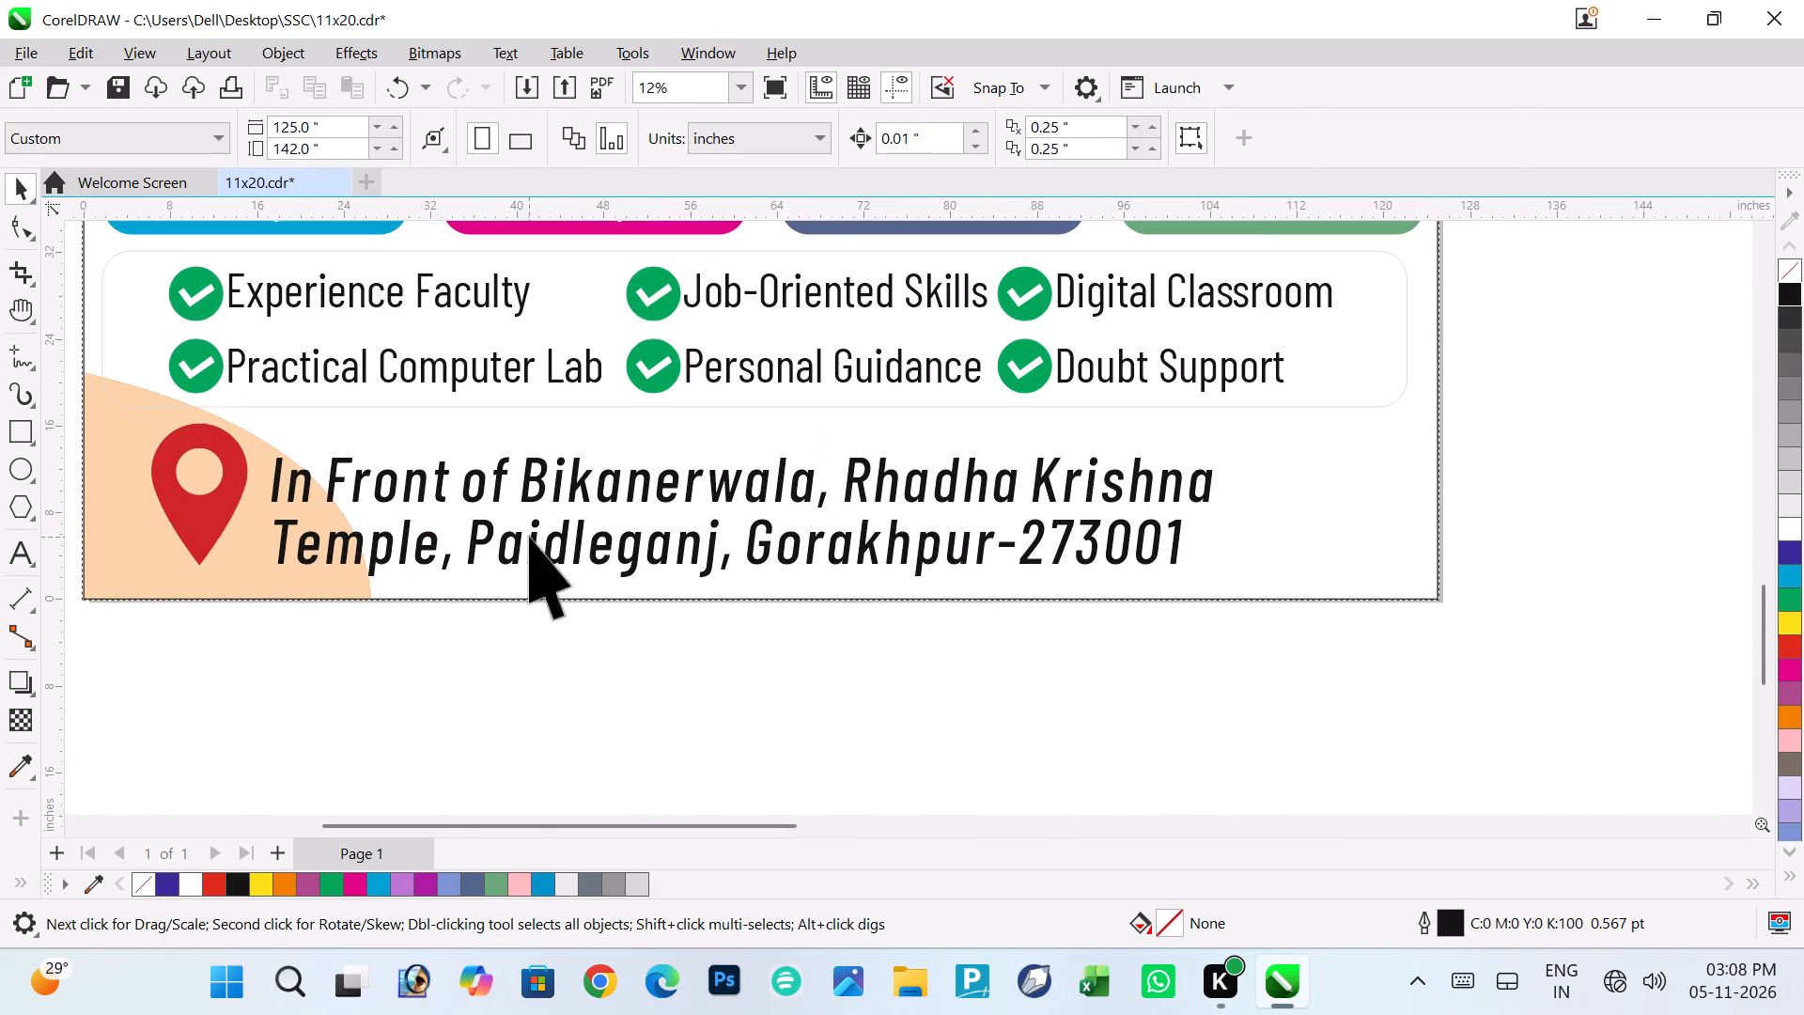
pyautogui.click(529, 536)
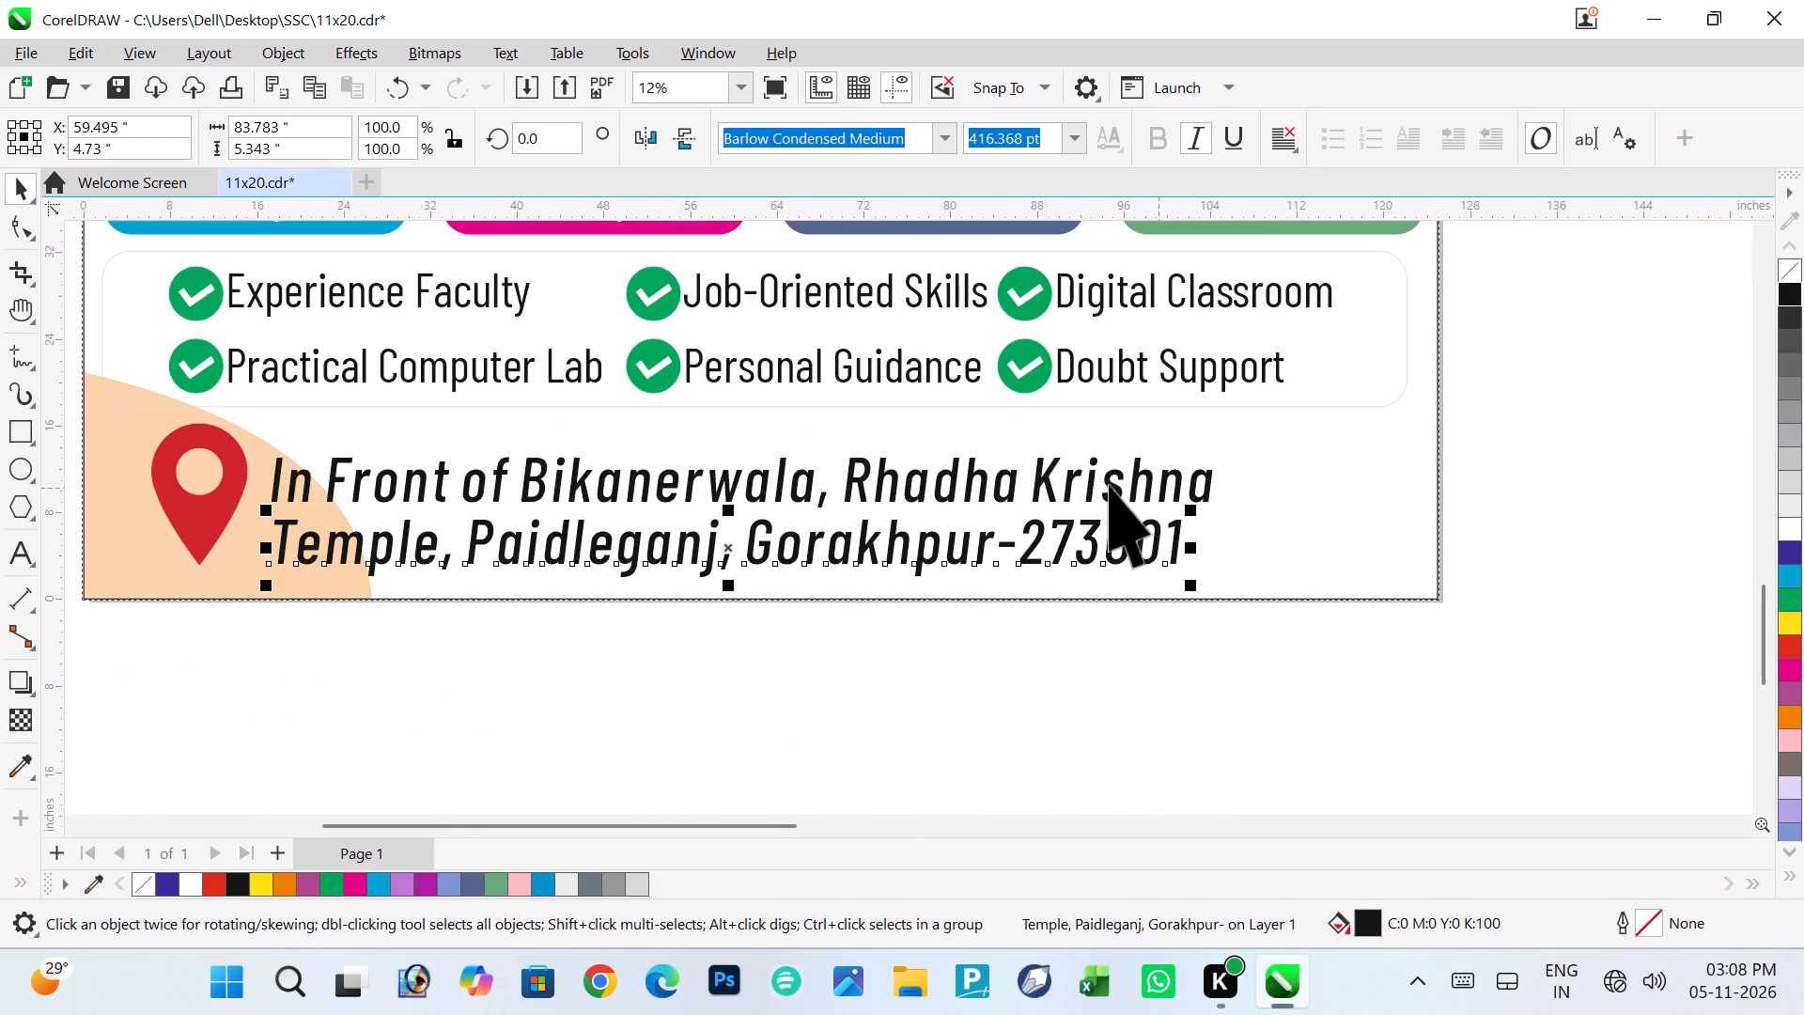
pyautogui.click(1103, 482)
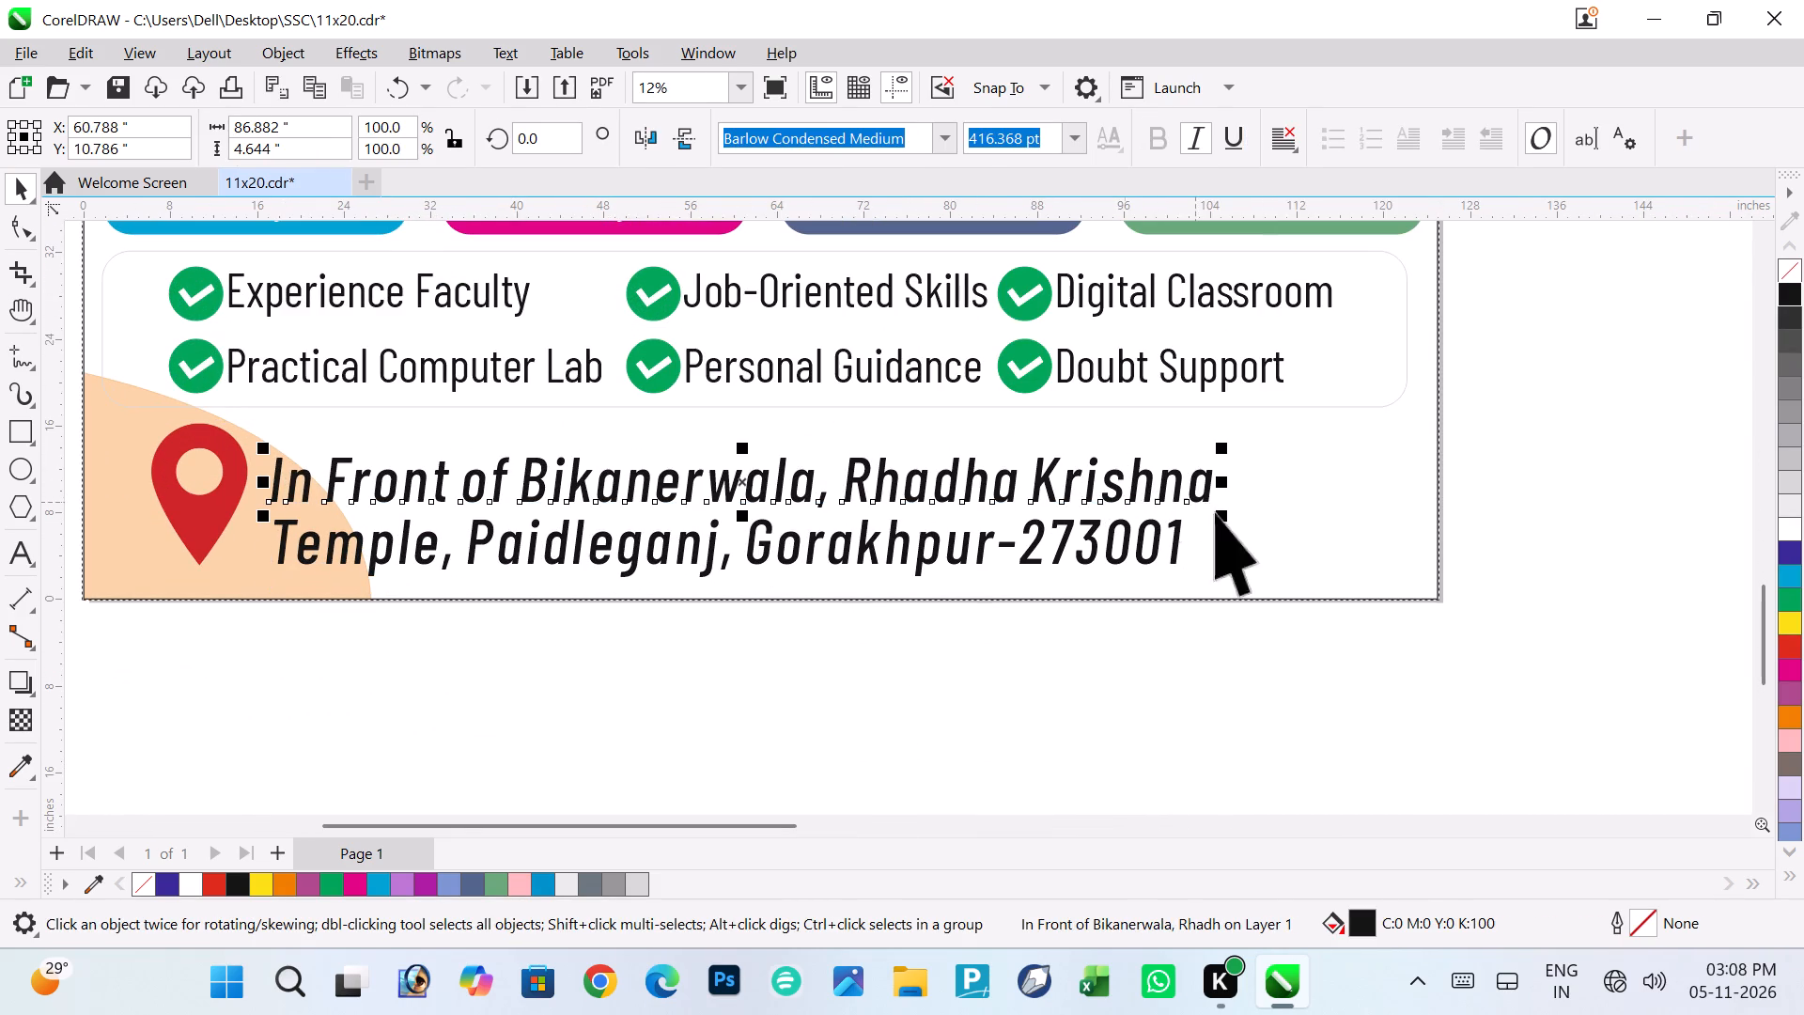
pyautogui.click(1116, 547)
pyautogui.click(1136, 486)
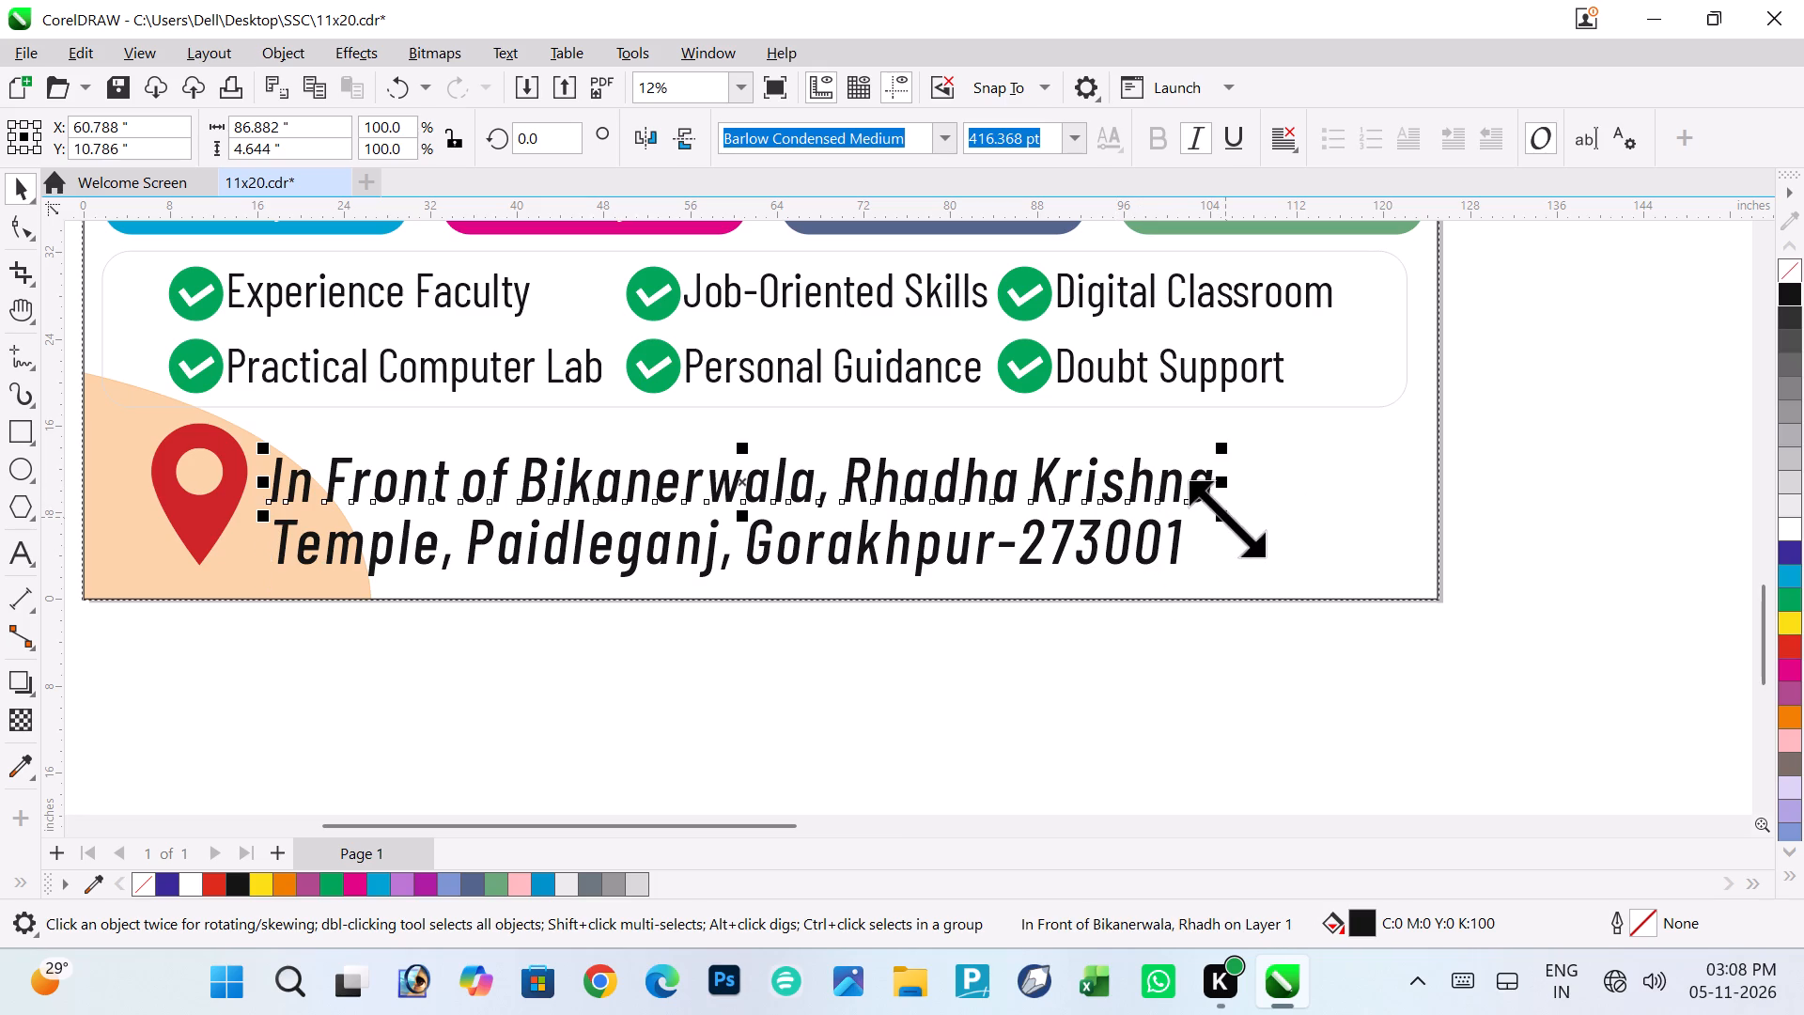
pyautogui.moveTo(1226, 518); pyautogui.dragTo(1058, 512)
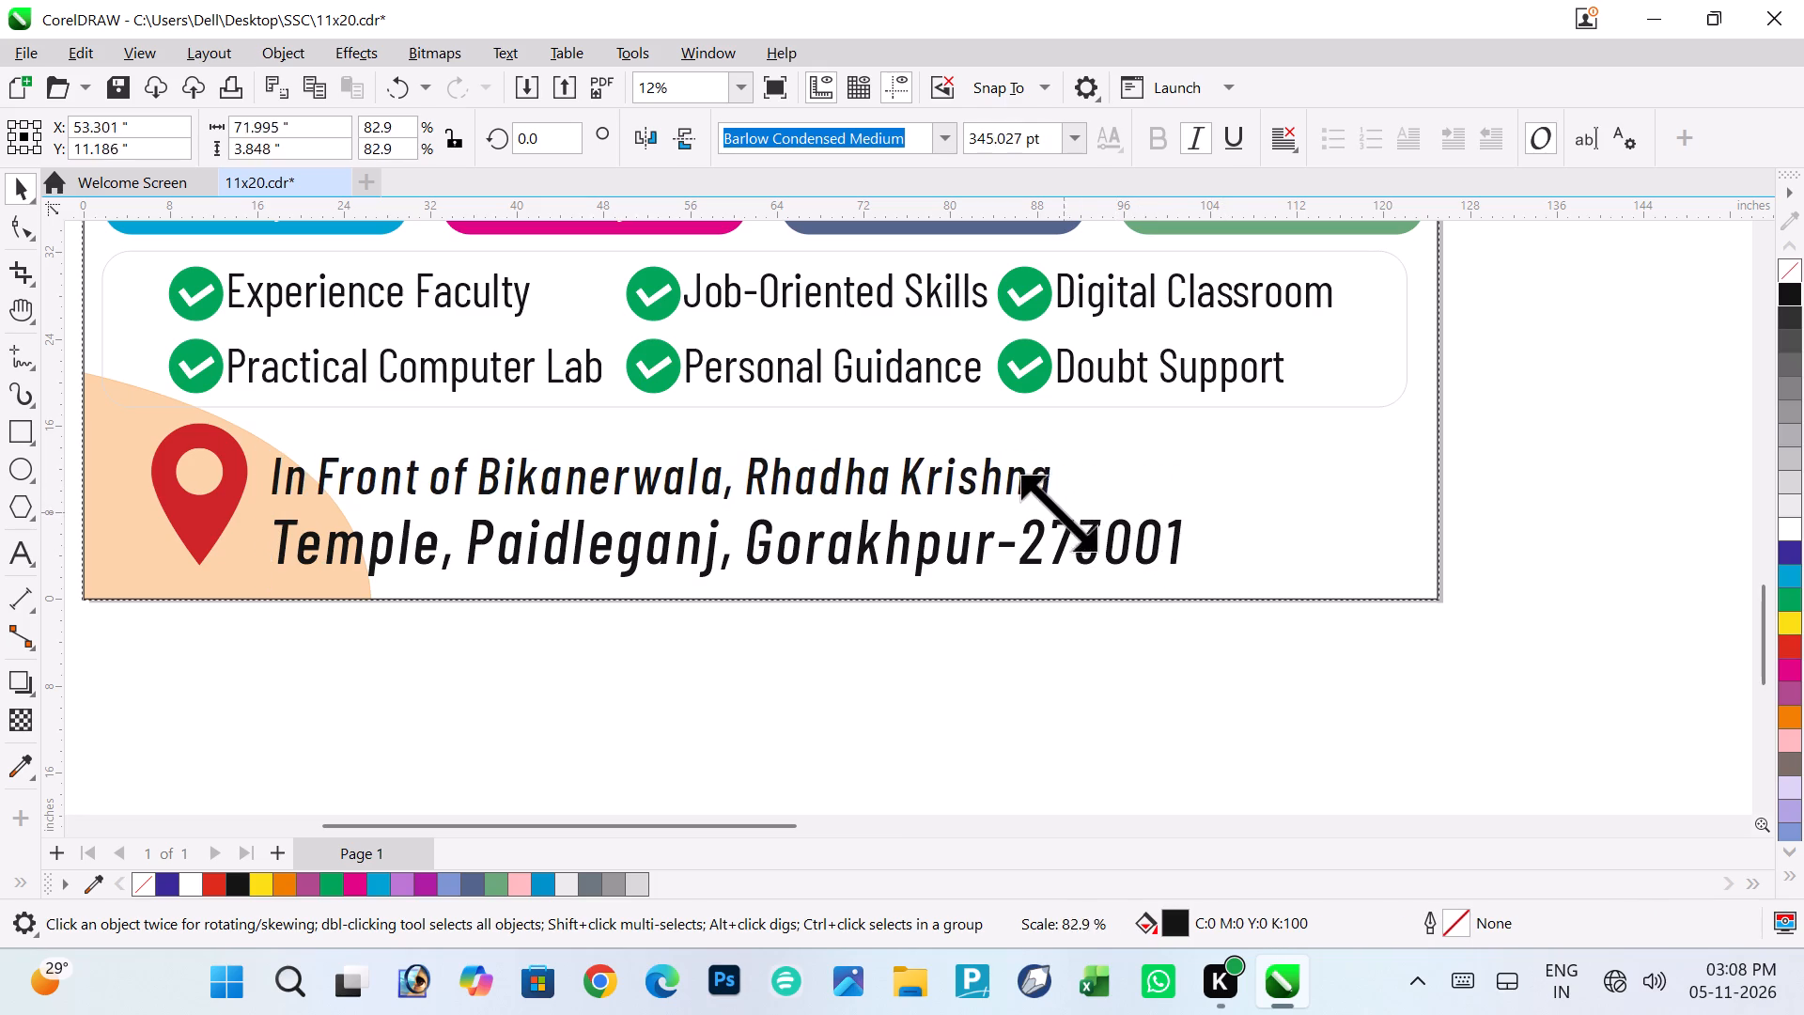
pyautogui.moveTo(1058, 512); pyautogui.dragTo(921, 510)
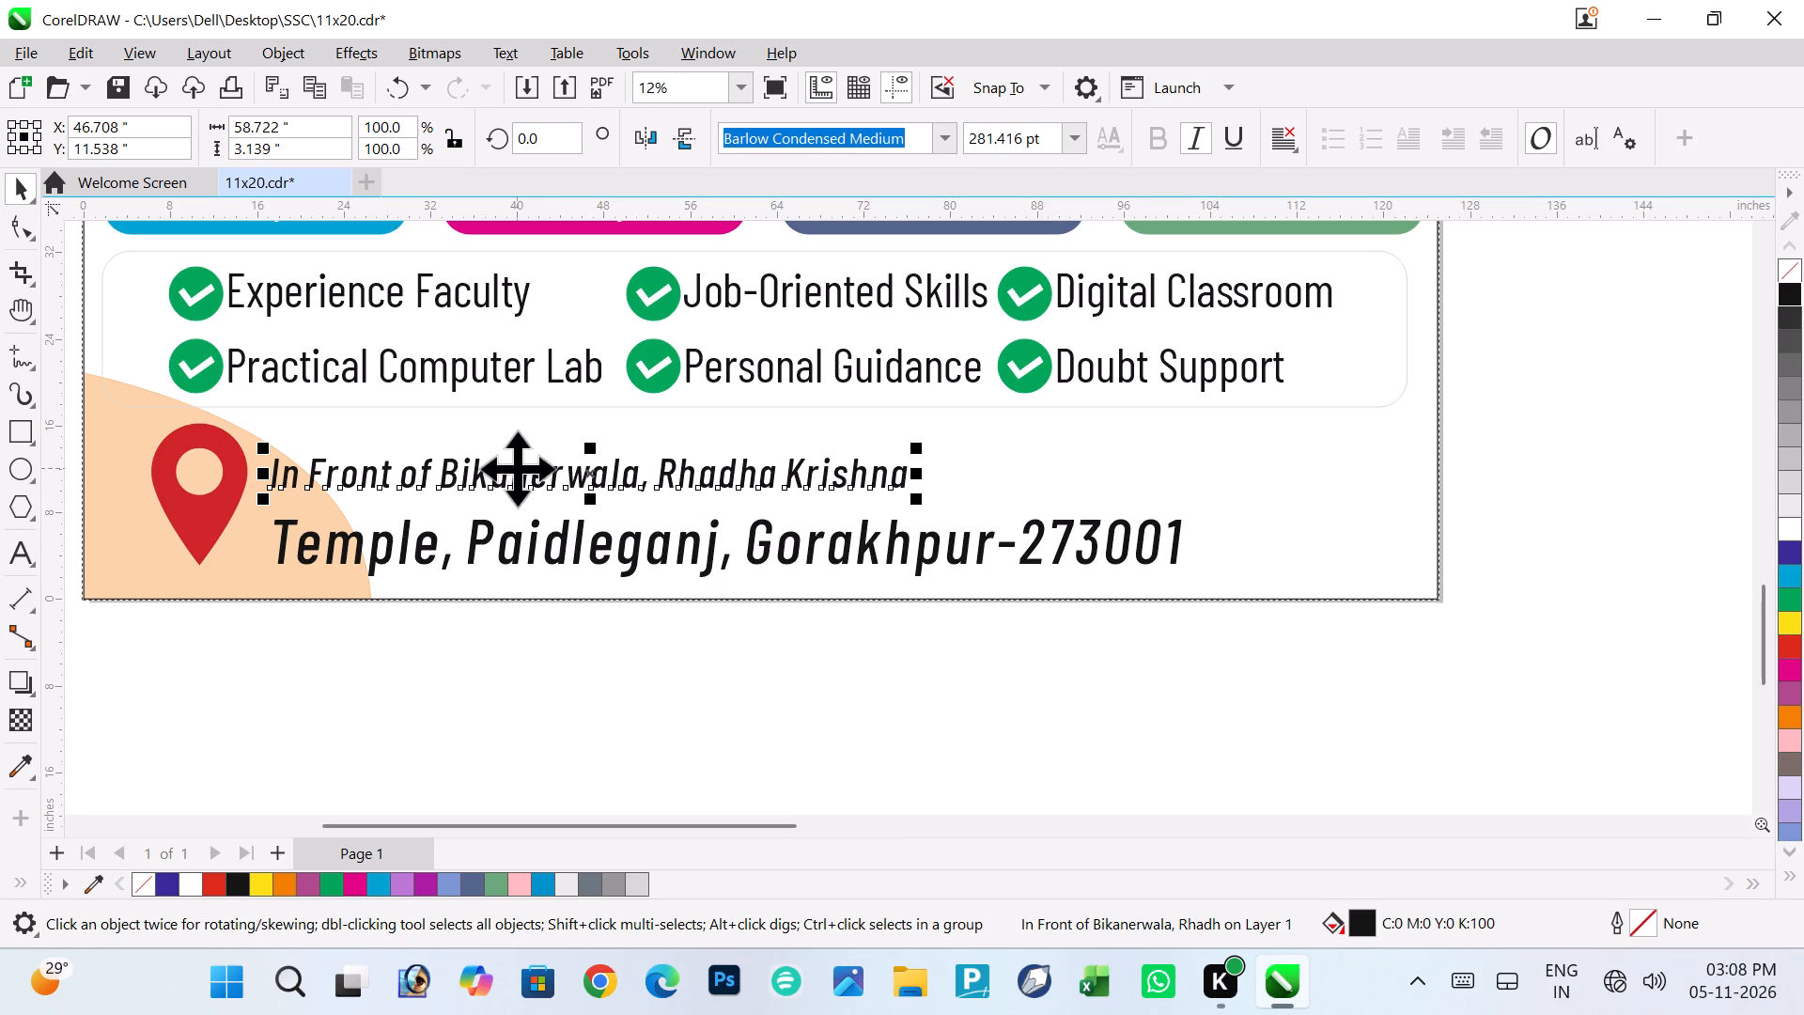
pyautogui.moveTo(517, 468); pyautogui.dragTo(499, 489)
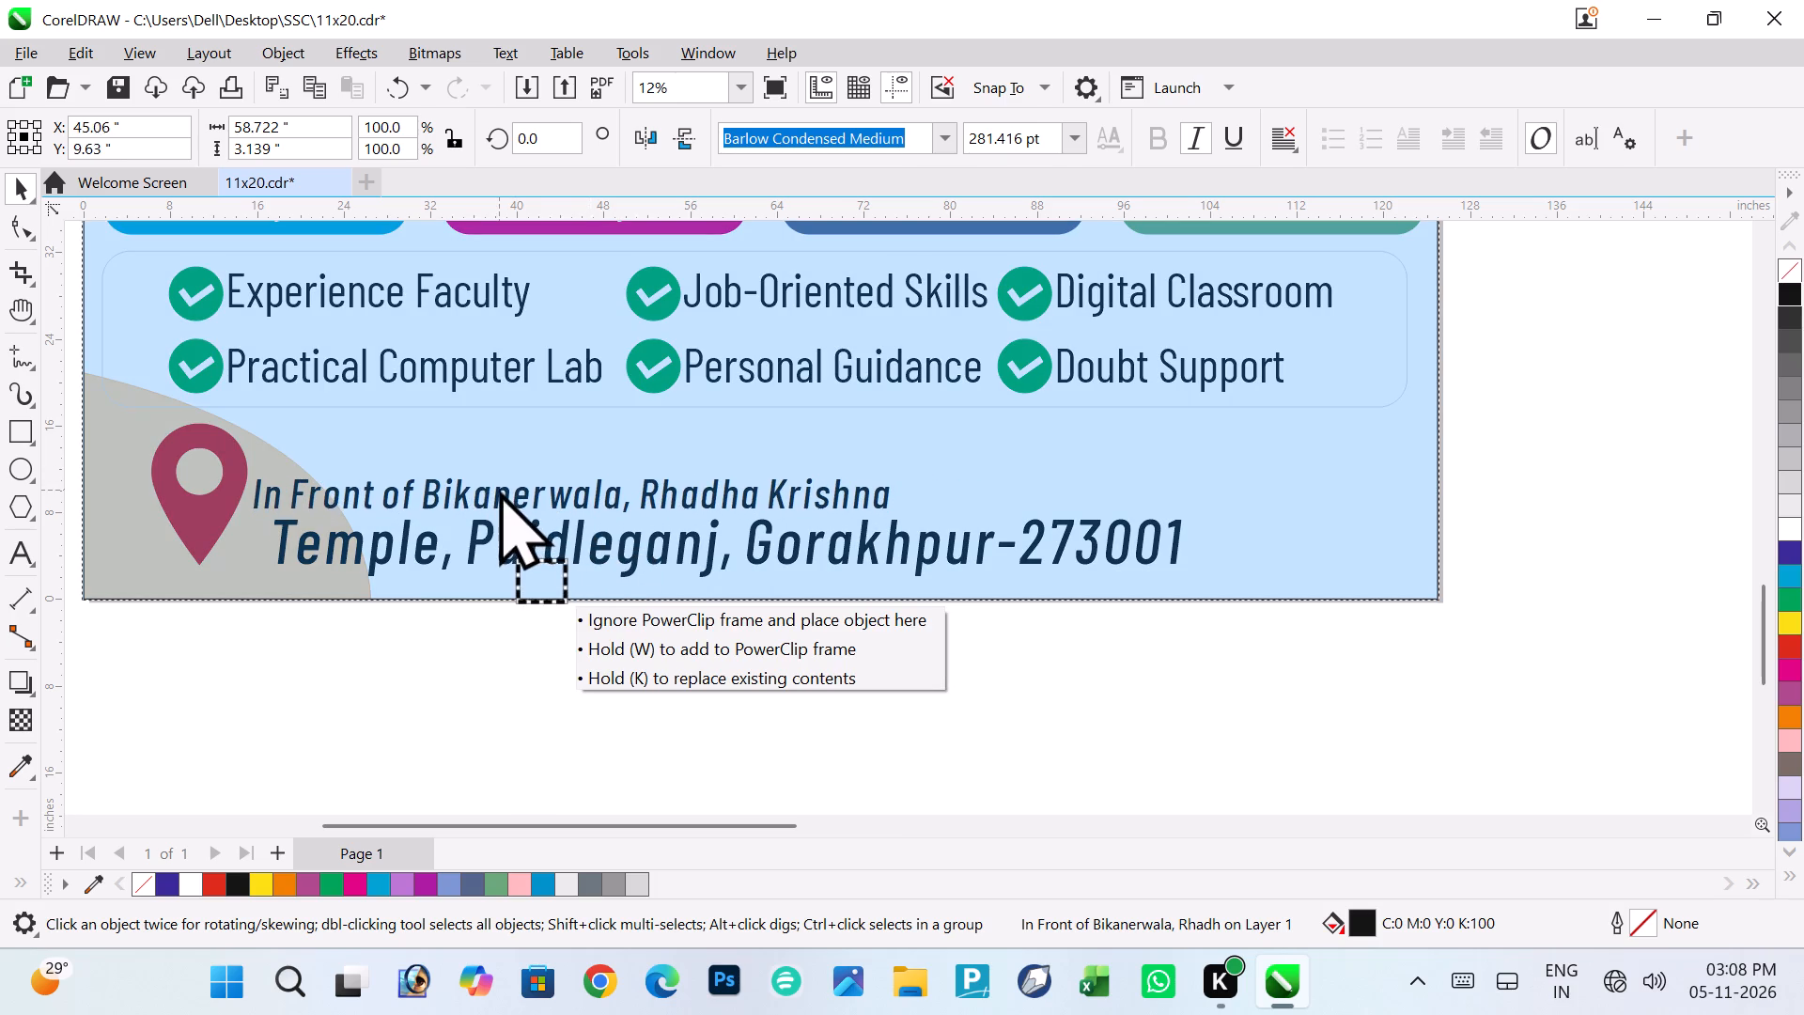
pyautogui.moveTo(499, 489); pyautogui.dragTo(506, 490)
# Scale the second address line to about 58.5 inches wide and move it directly after the first line, at about X 105.6, Y 9.2 inches.
pyautogui.click(478, 537)
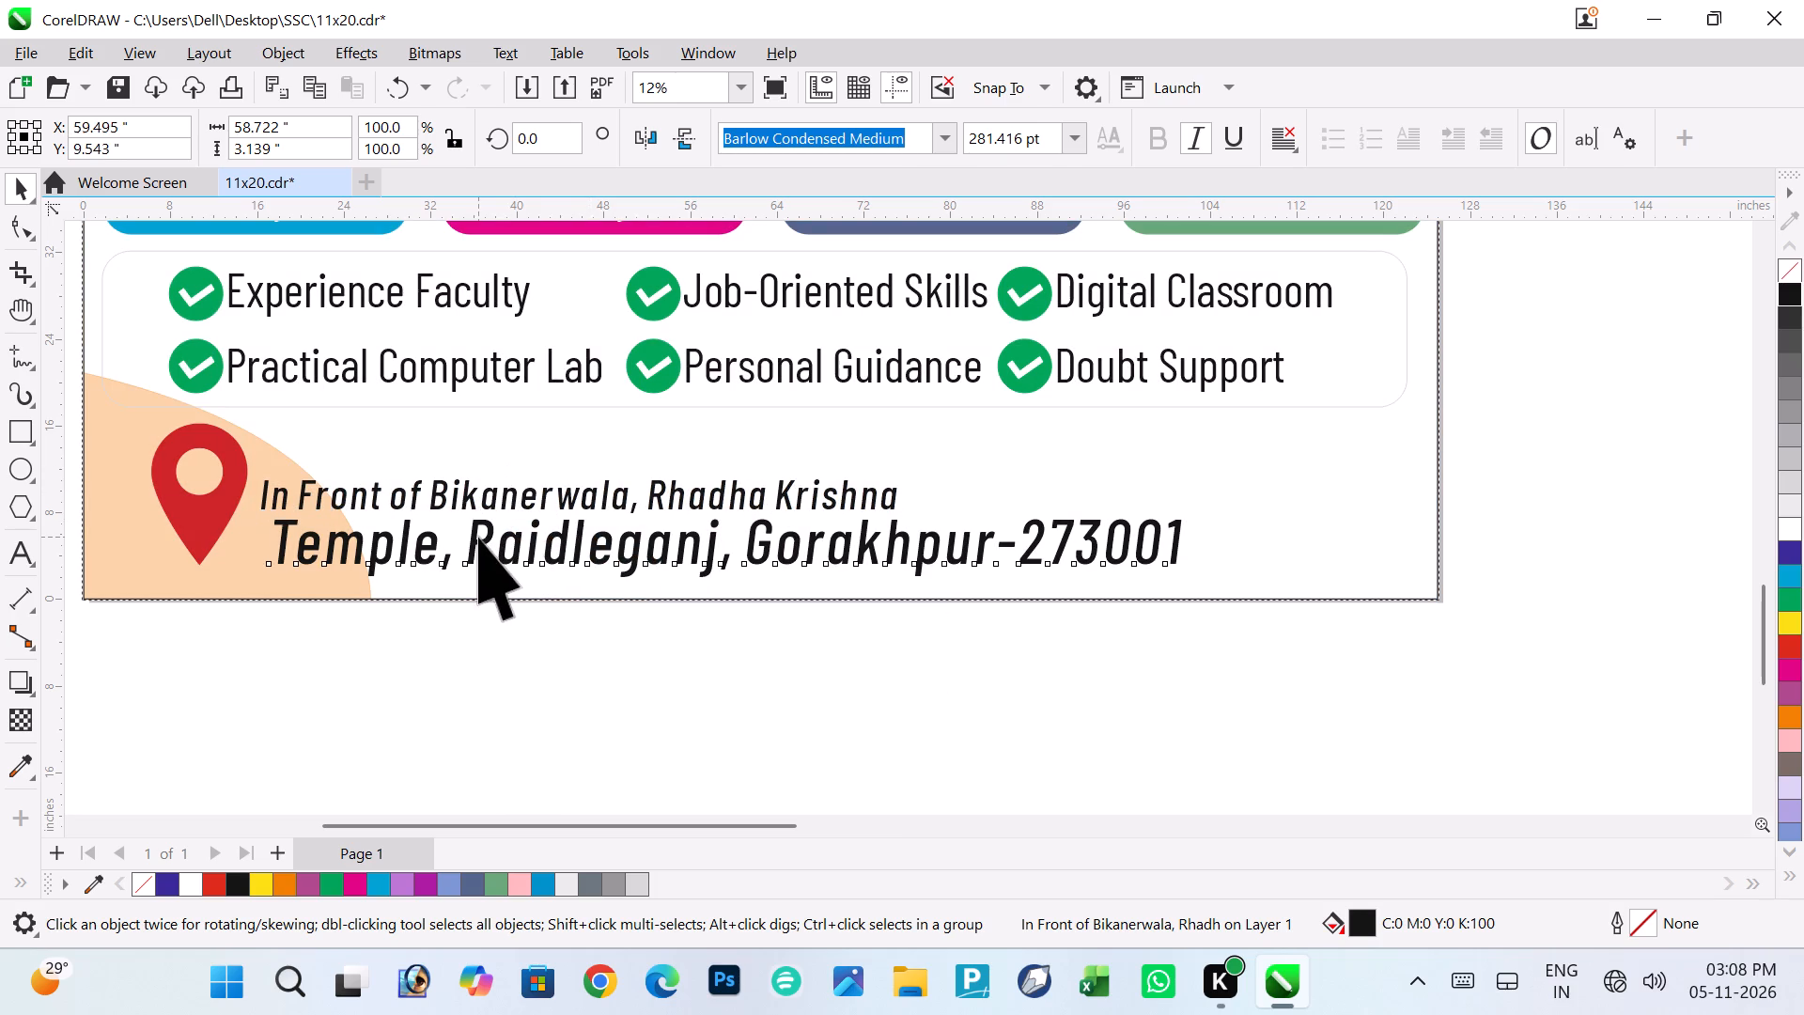
pyautogui.moveTo(1195, 592); pyautogui.dragTo(949, 574)
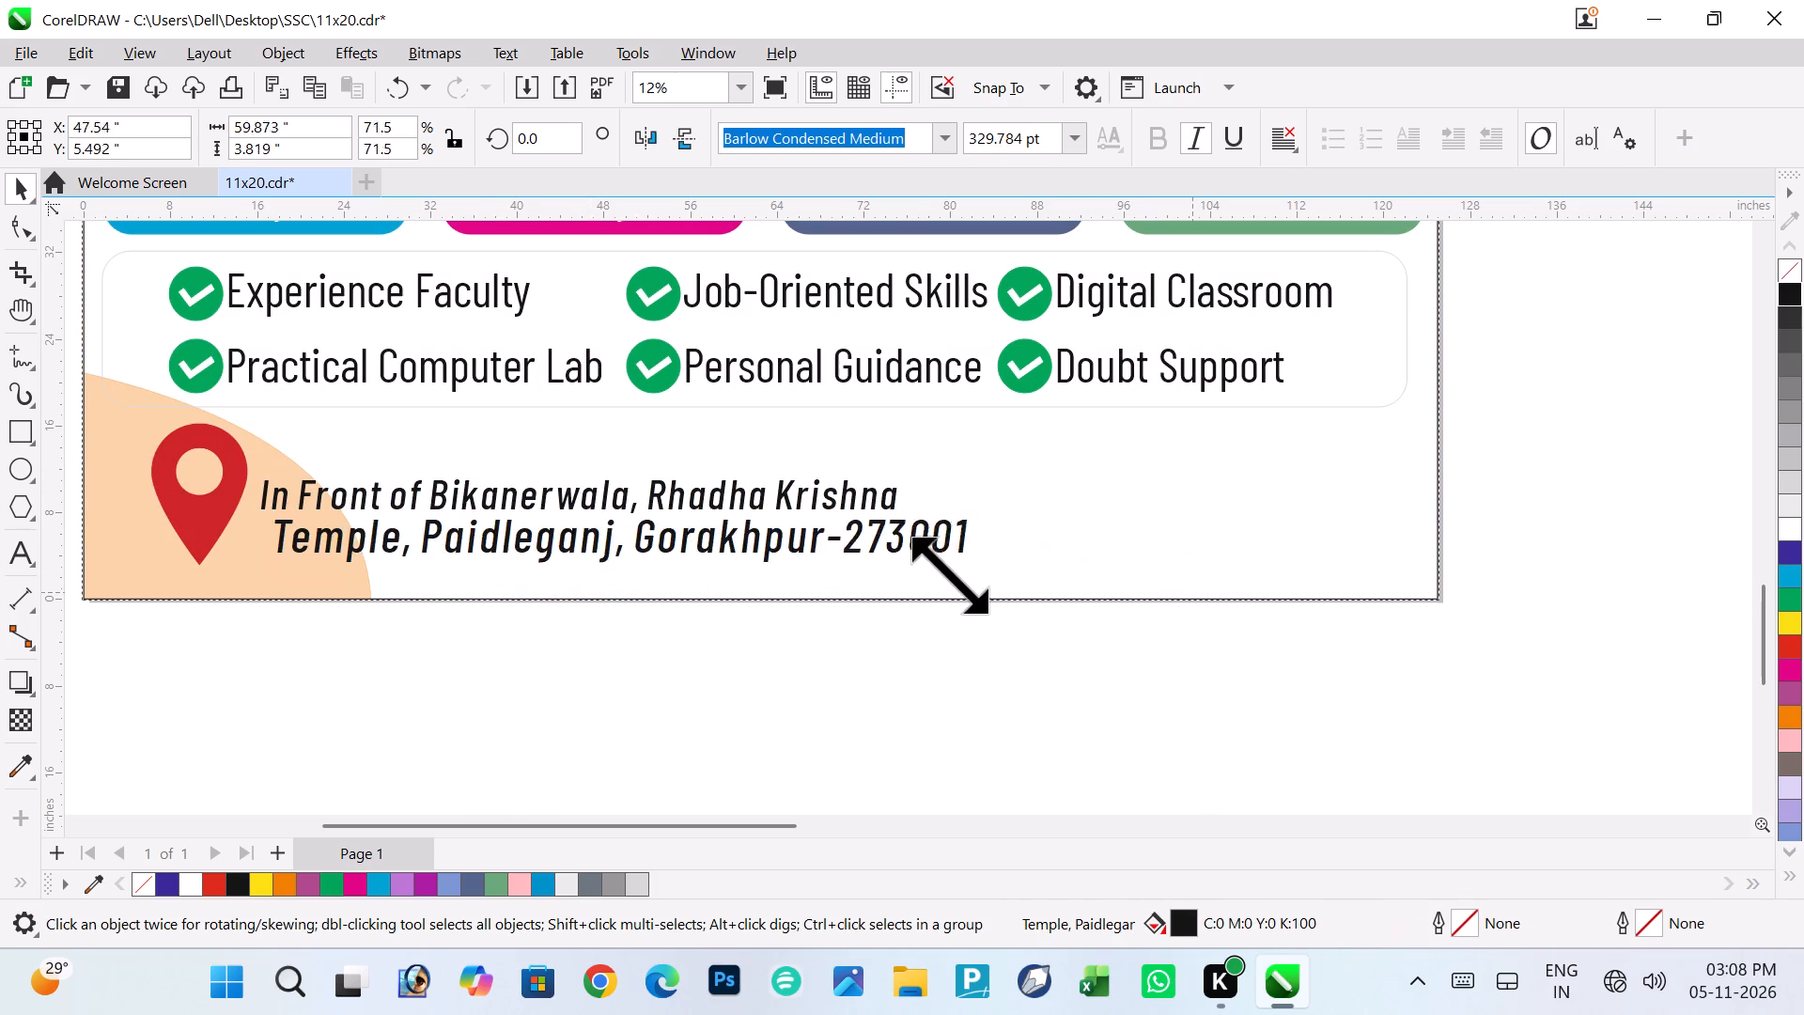
pyautogui.moveTo(949, 574); pyautogui.dragTo(931, 574)
pyautogui.moveTo(758, 537); pyautogui.dragTo(894, 534)
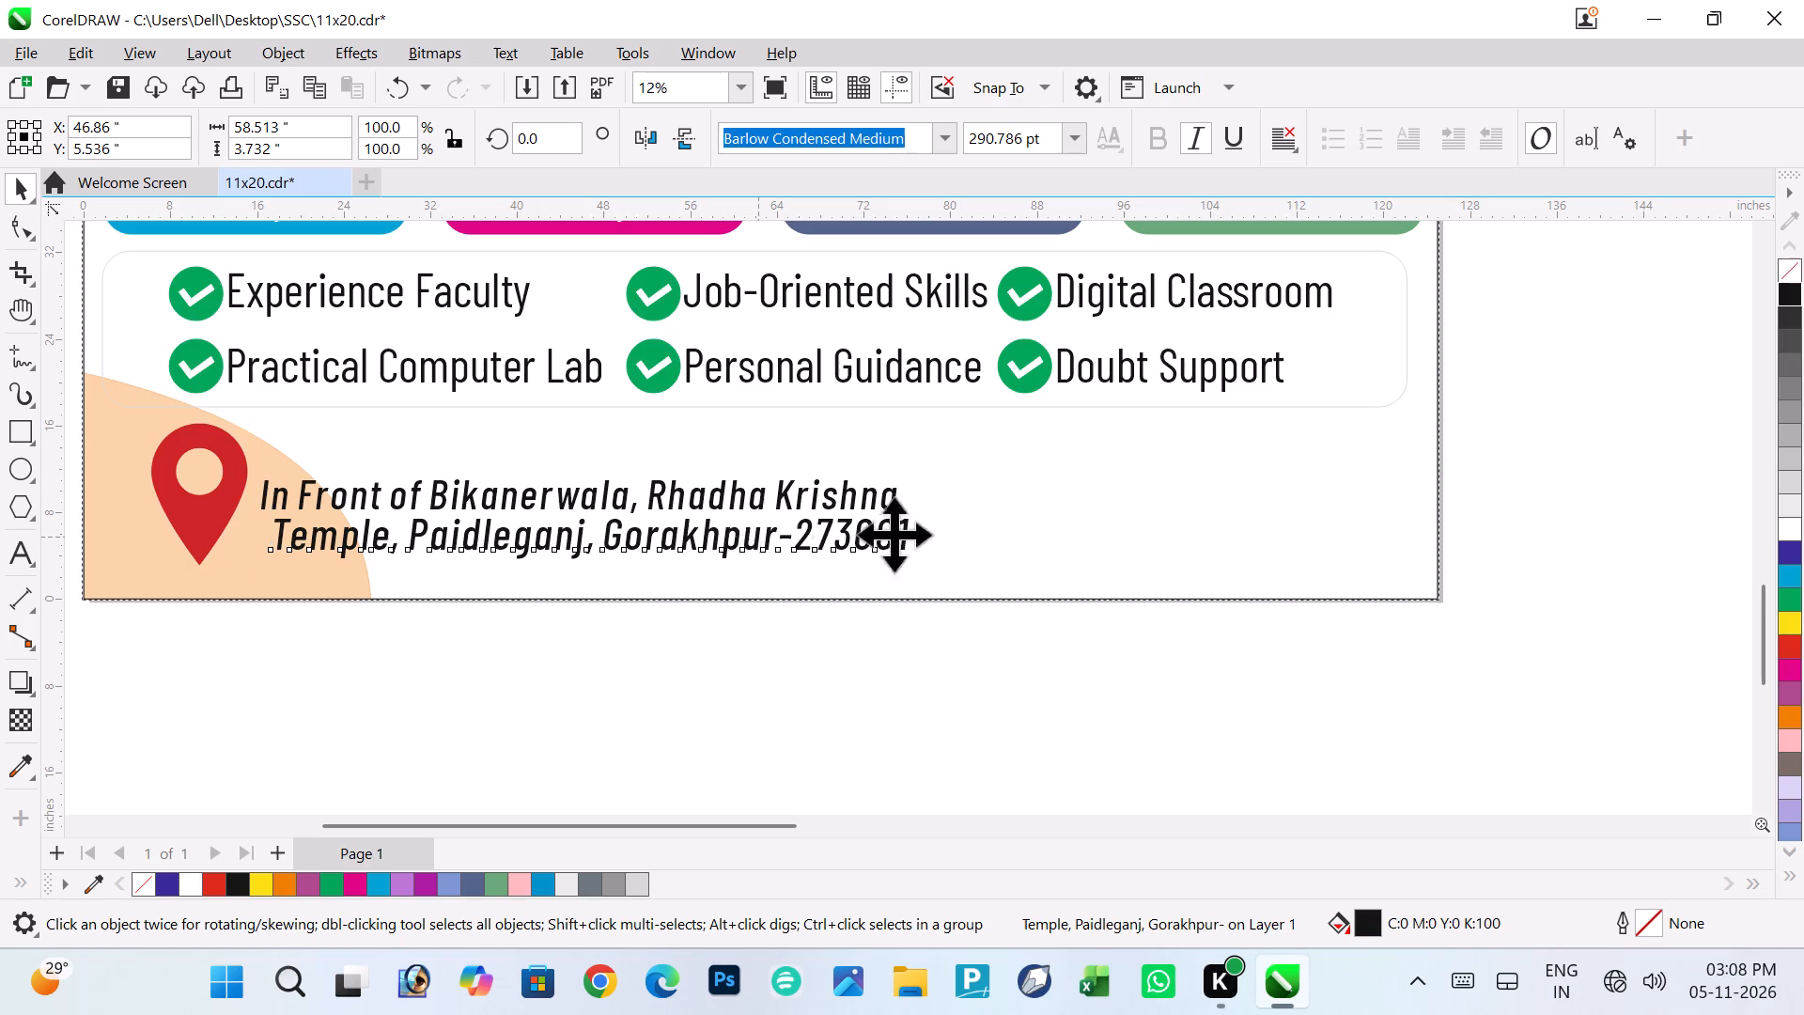
pyautogui.moveTo(894, 534); pyautogui.dragTo(1390, 500)
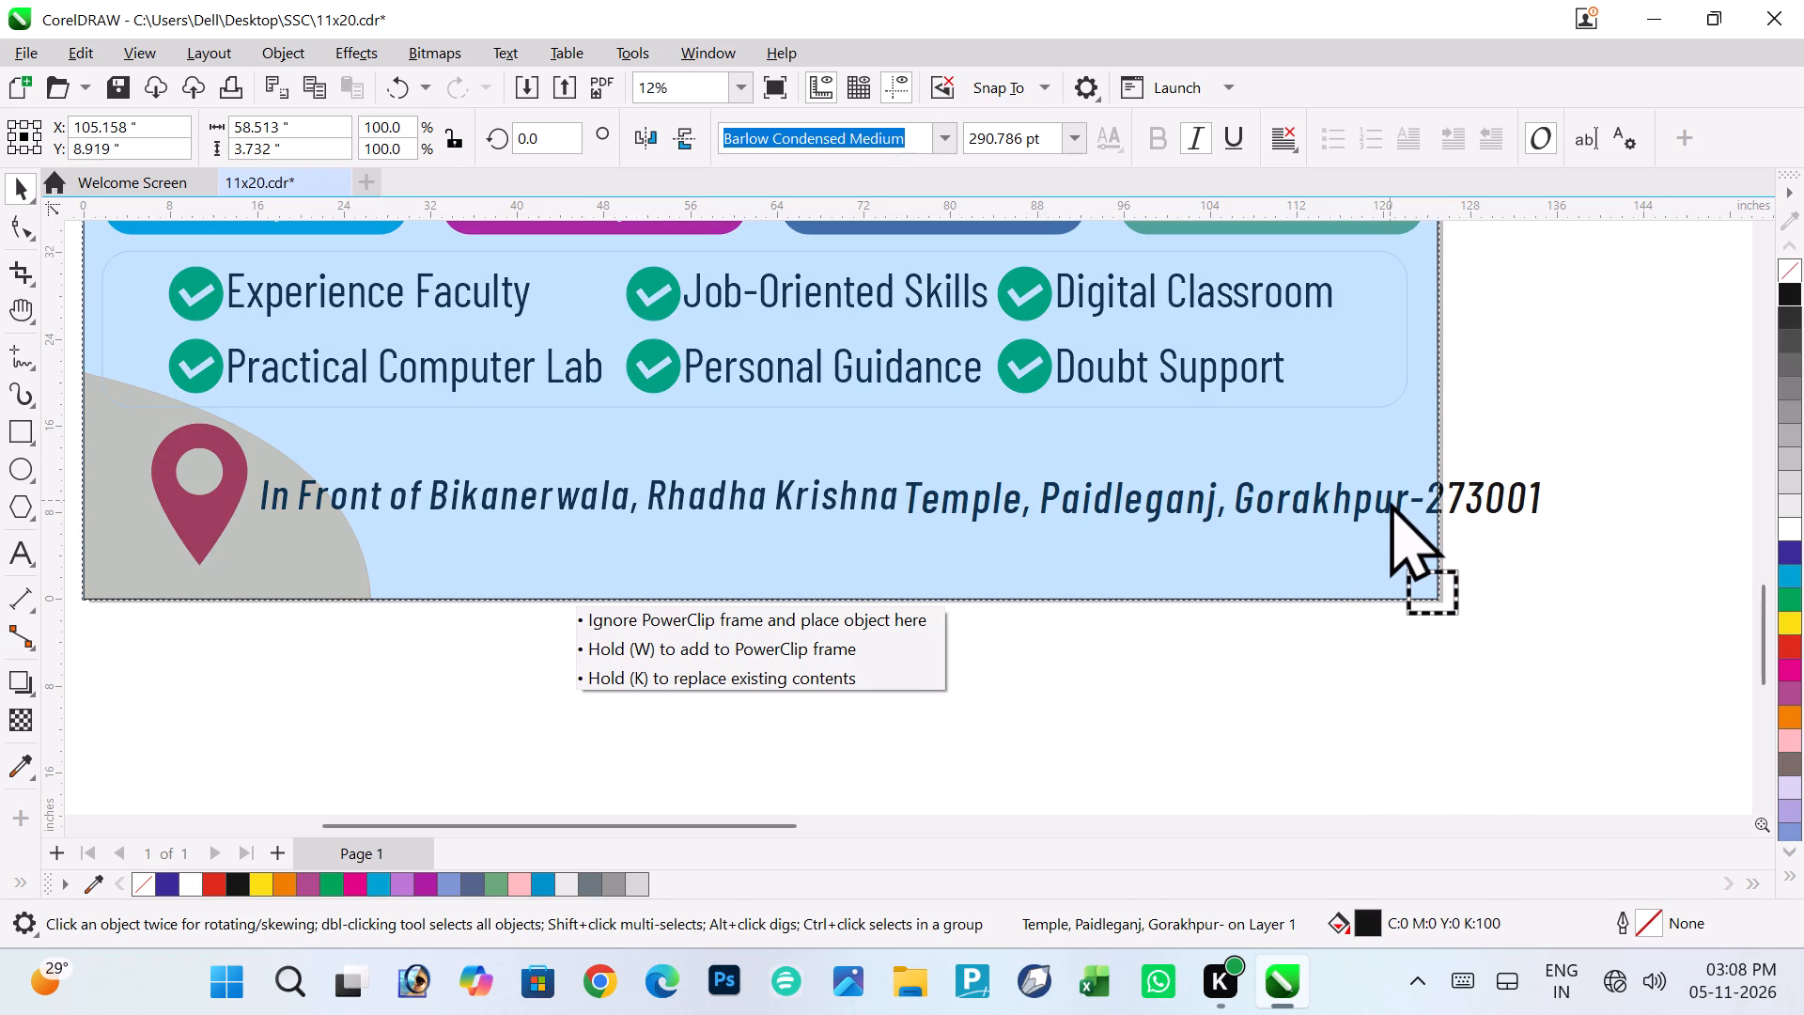
pyautogui.moveTo(1390, 500); pyautogui.dragTo(1394, 497)
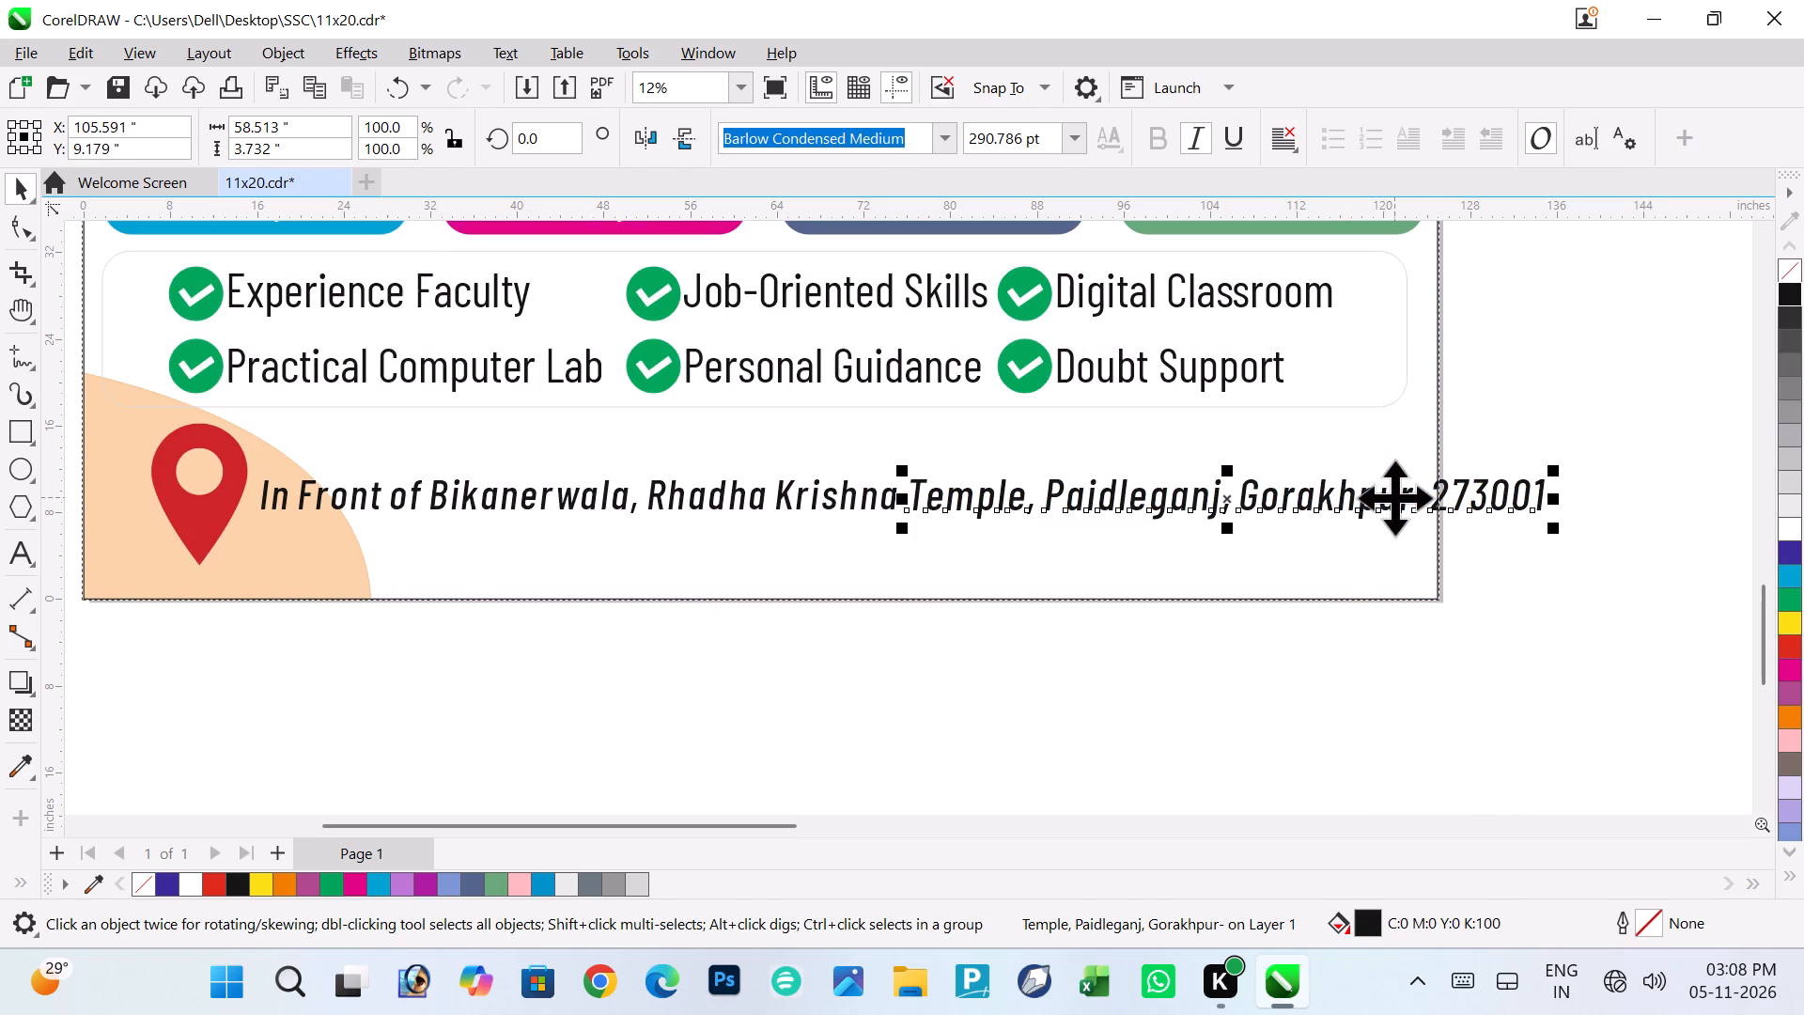
# Scale both address texts together to about 107.3 inches wide so the single-line address fits inside the page's right edge.
pyautogui.keyDown('shift'); pyautogui.click(806, 486); pyautogui.keyUp('shift')
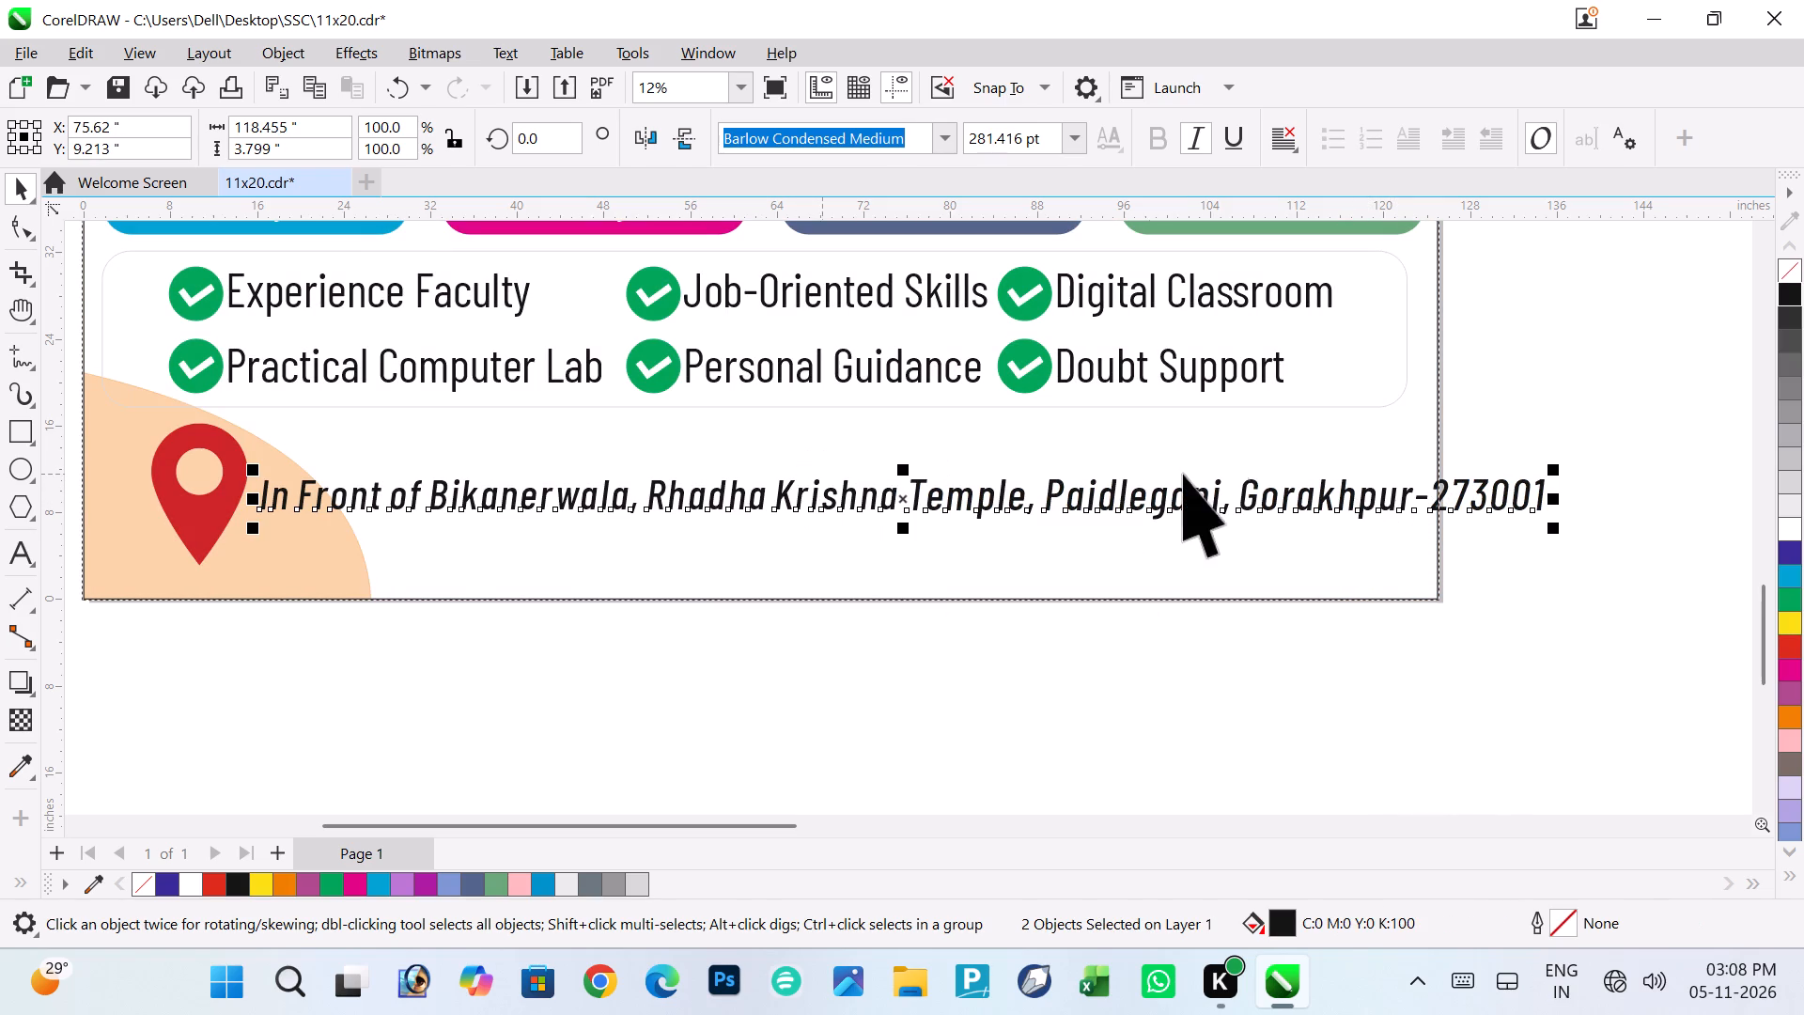
pyautogui.moveTo(1554, 525); pyautogui.dragTo(1479, 525)
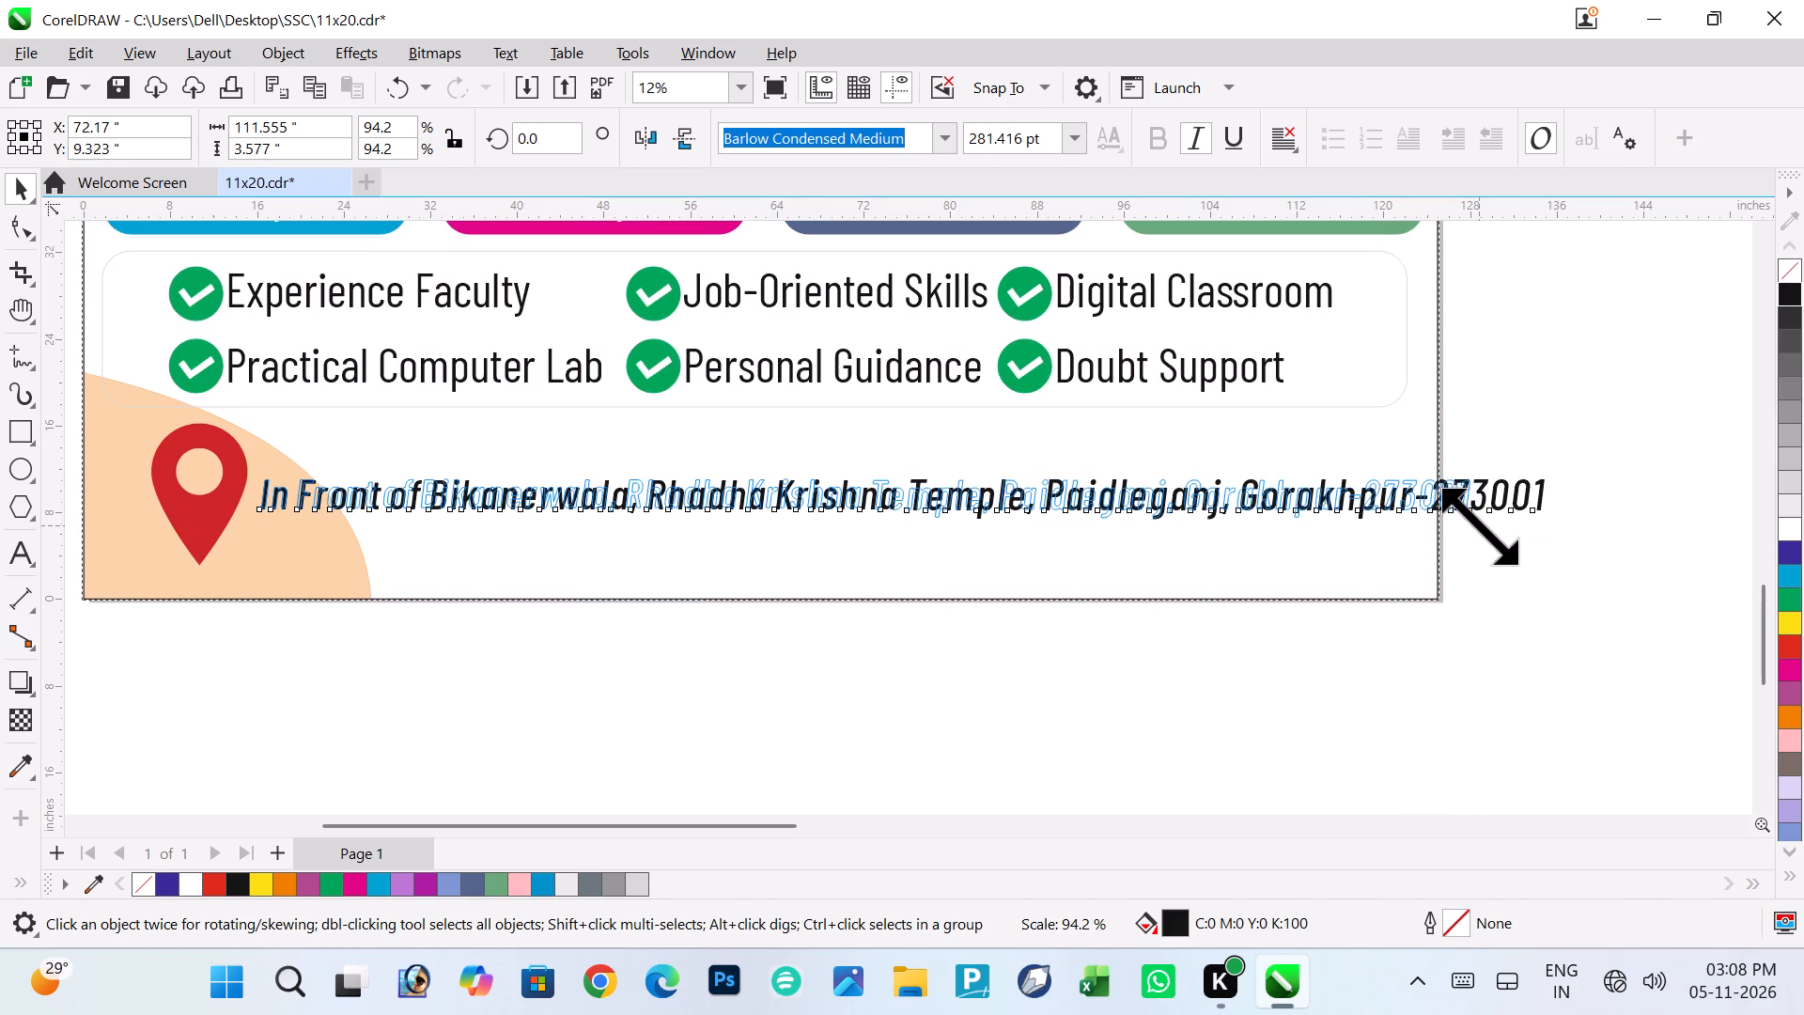
pyautogui.moveTo(1479, 525); pyautogui.dragTo(1474, 525)
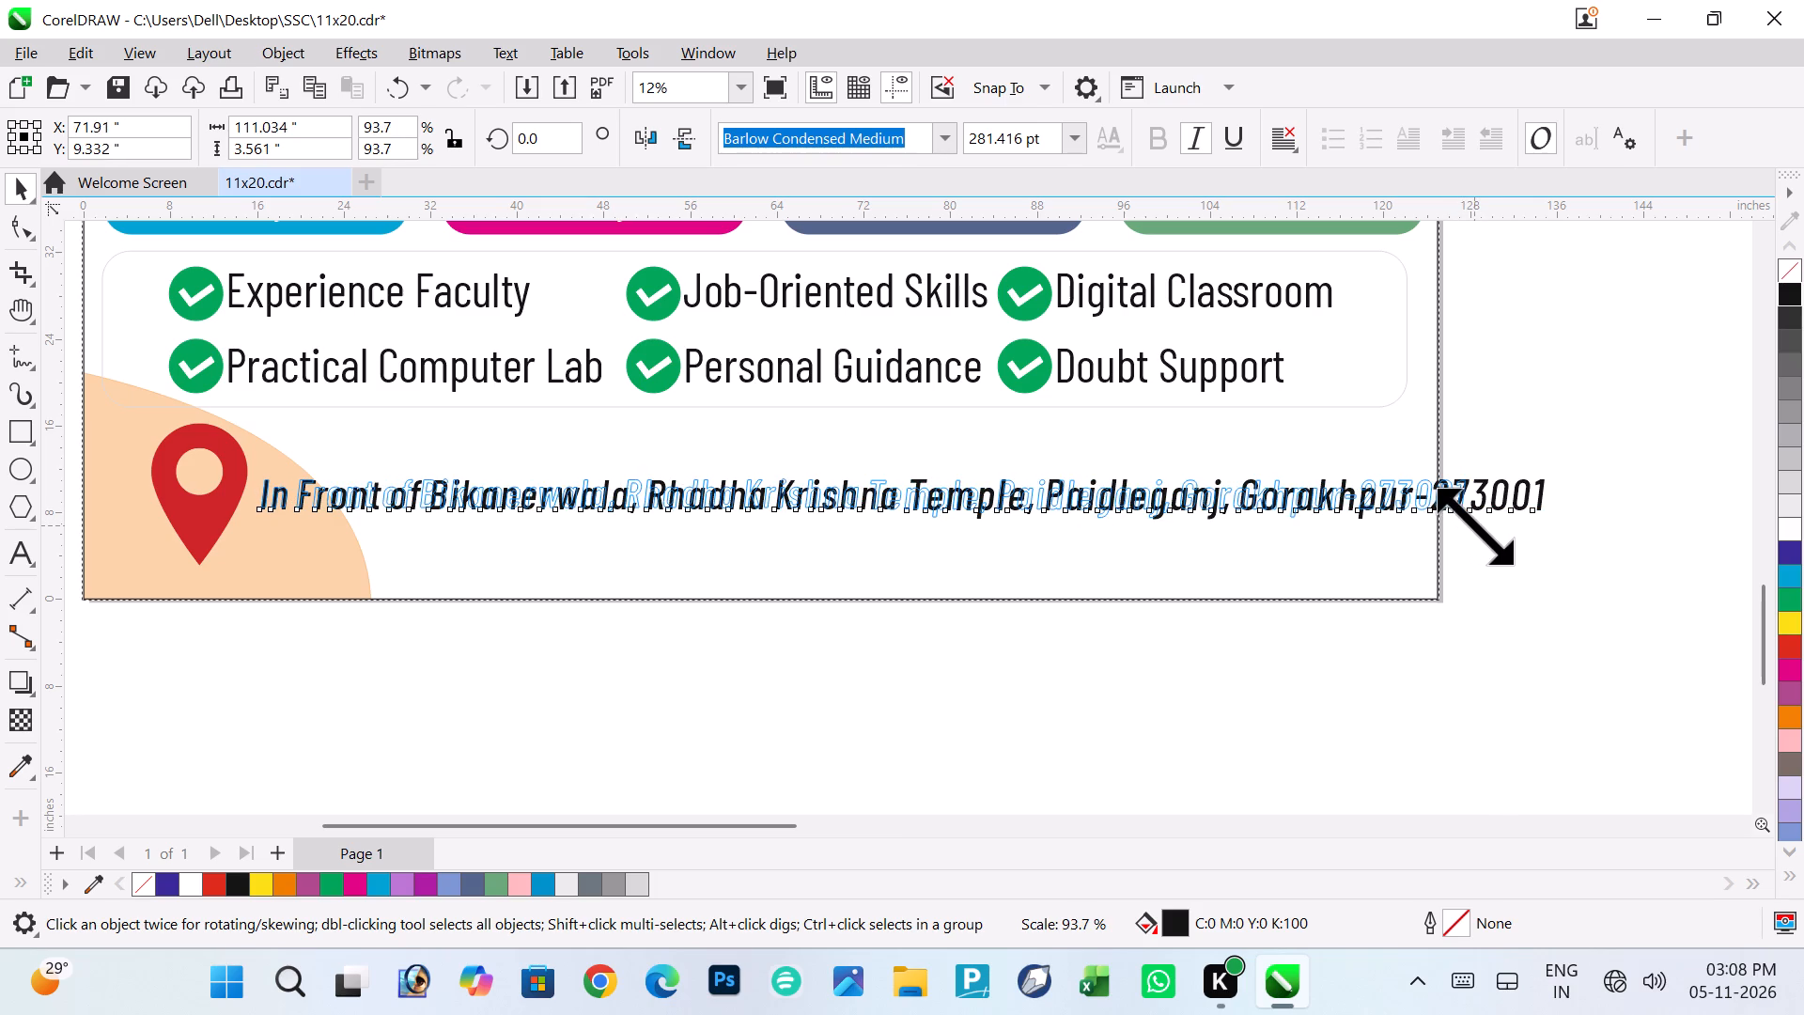
pyautogui.moveTo(1474, 525); pyautogui.dragTo(1446, 525)
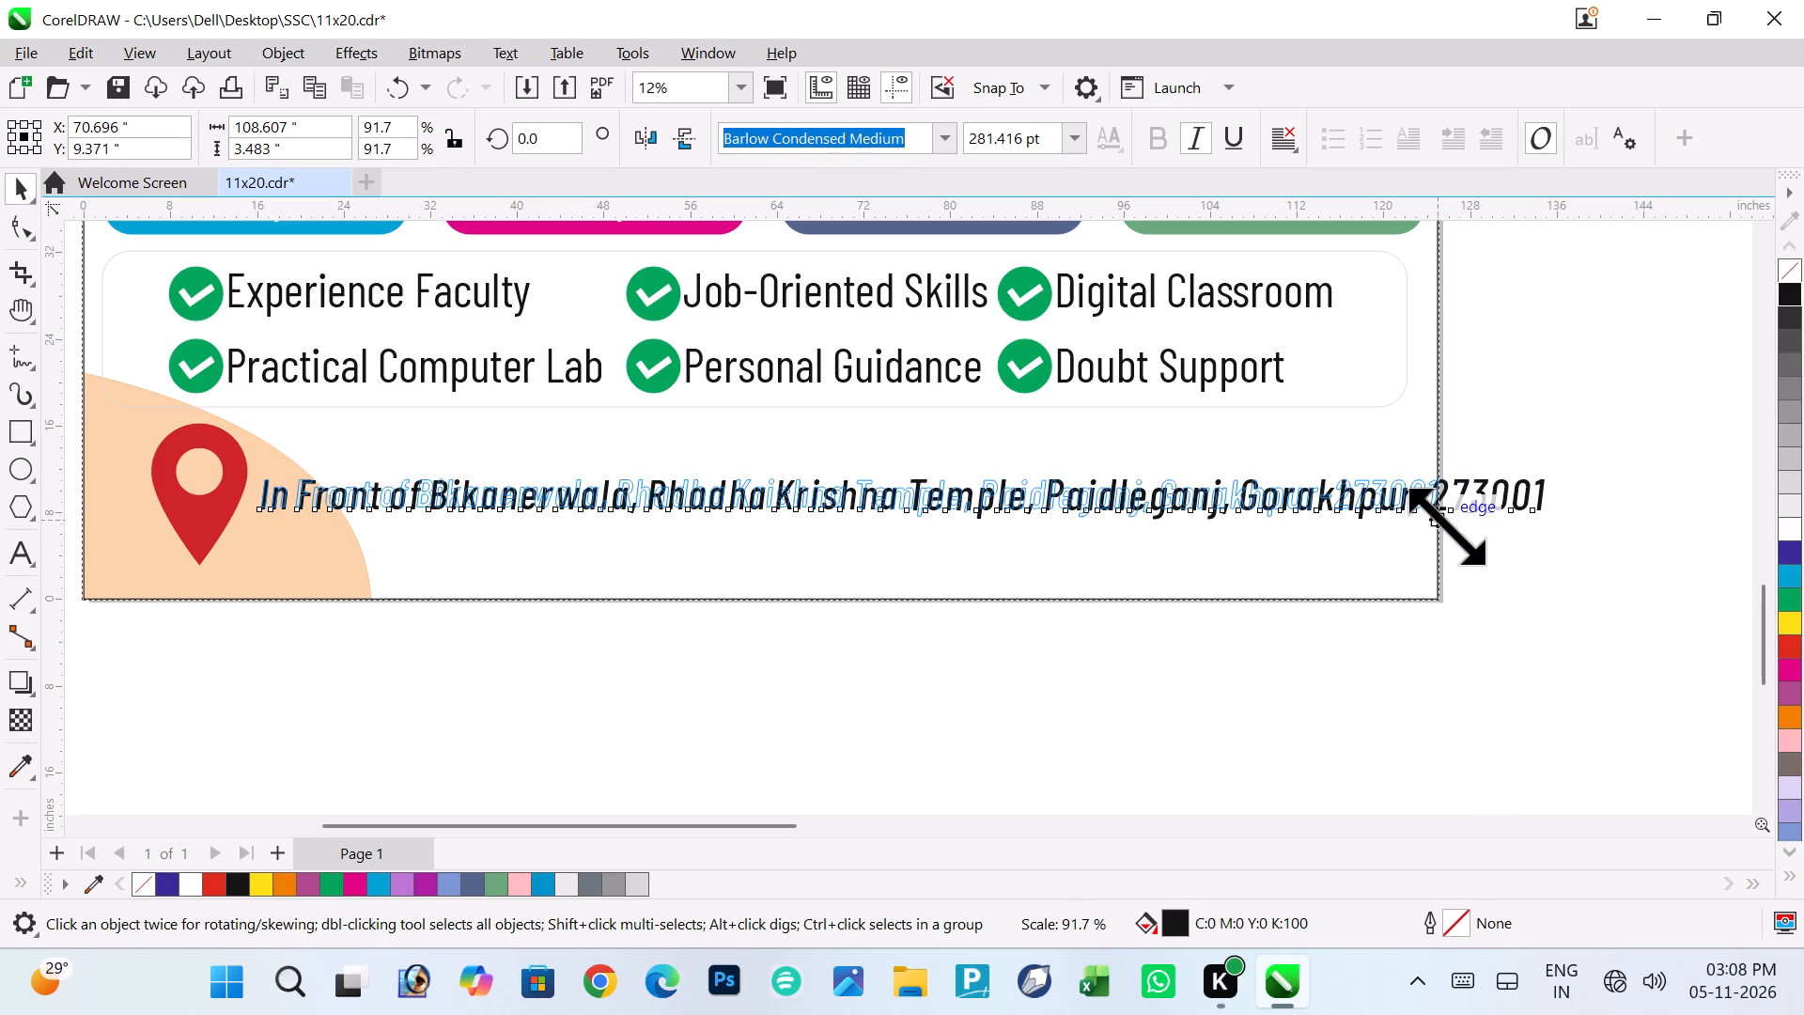
pyautogui.moveTo(1446, 525); pyautogui.dragTo(1438, 526)
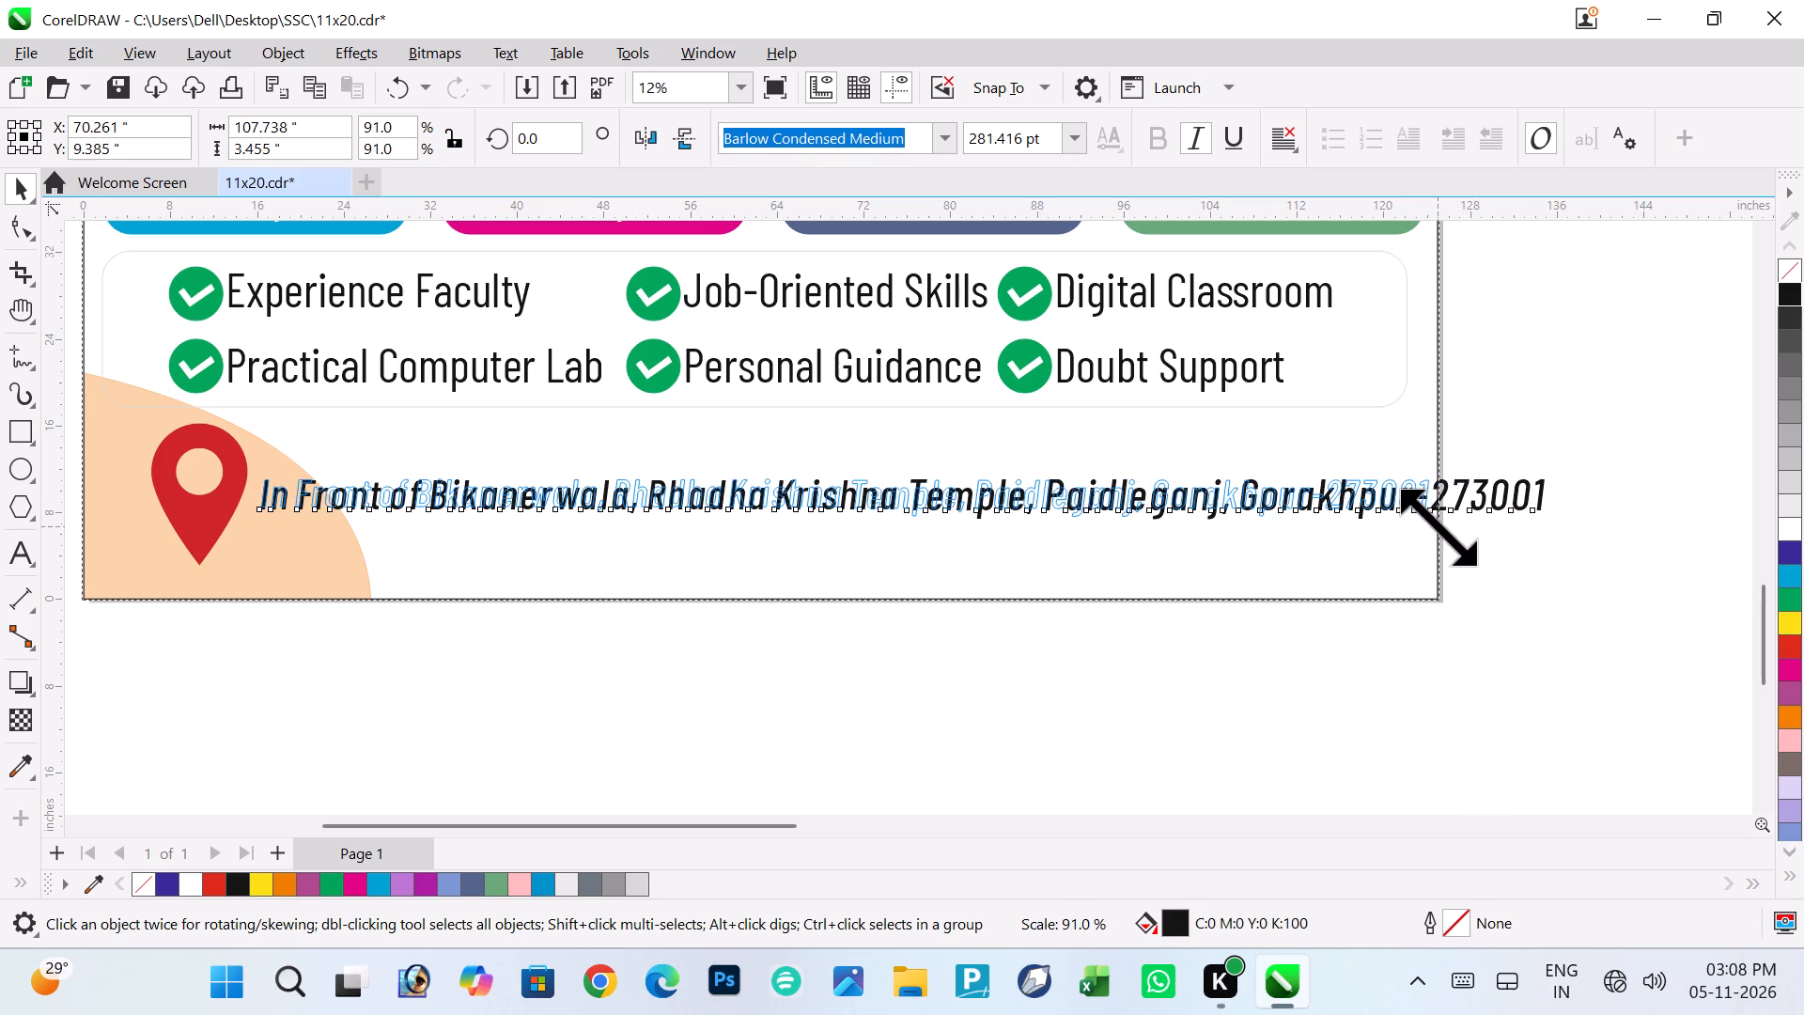
pyautogui.moveTo(1438, 526); pyautogui.dragTo(1433, 523)
pyautogui.click(1483, 573)
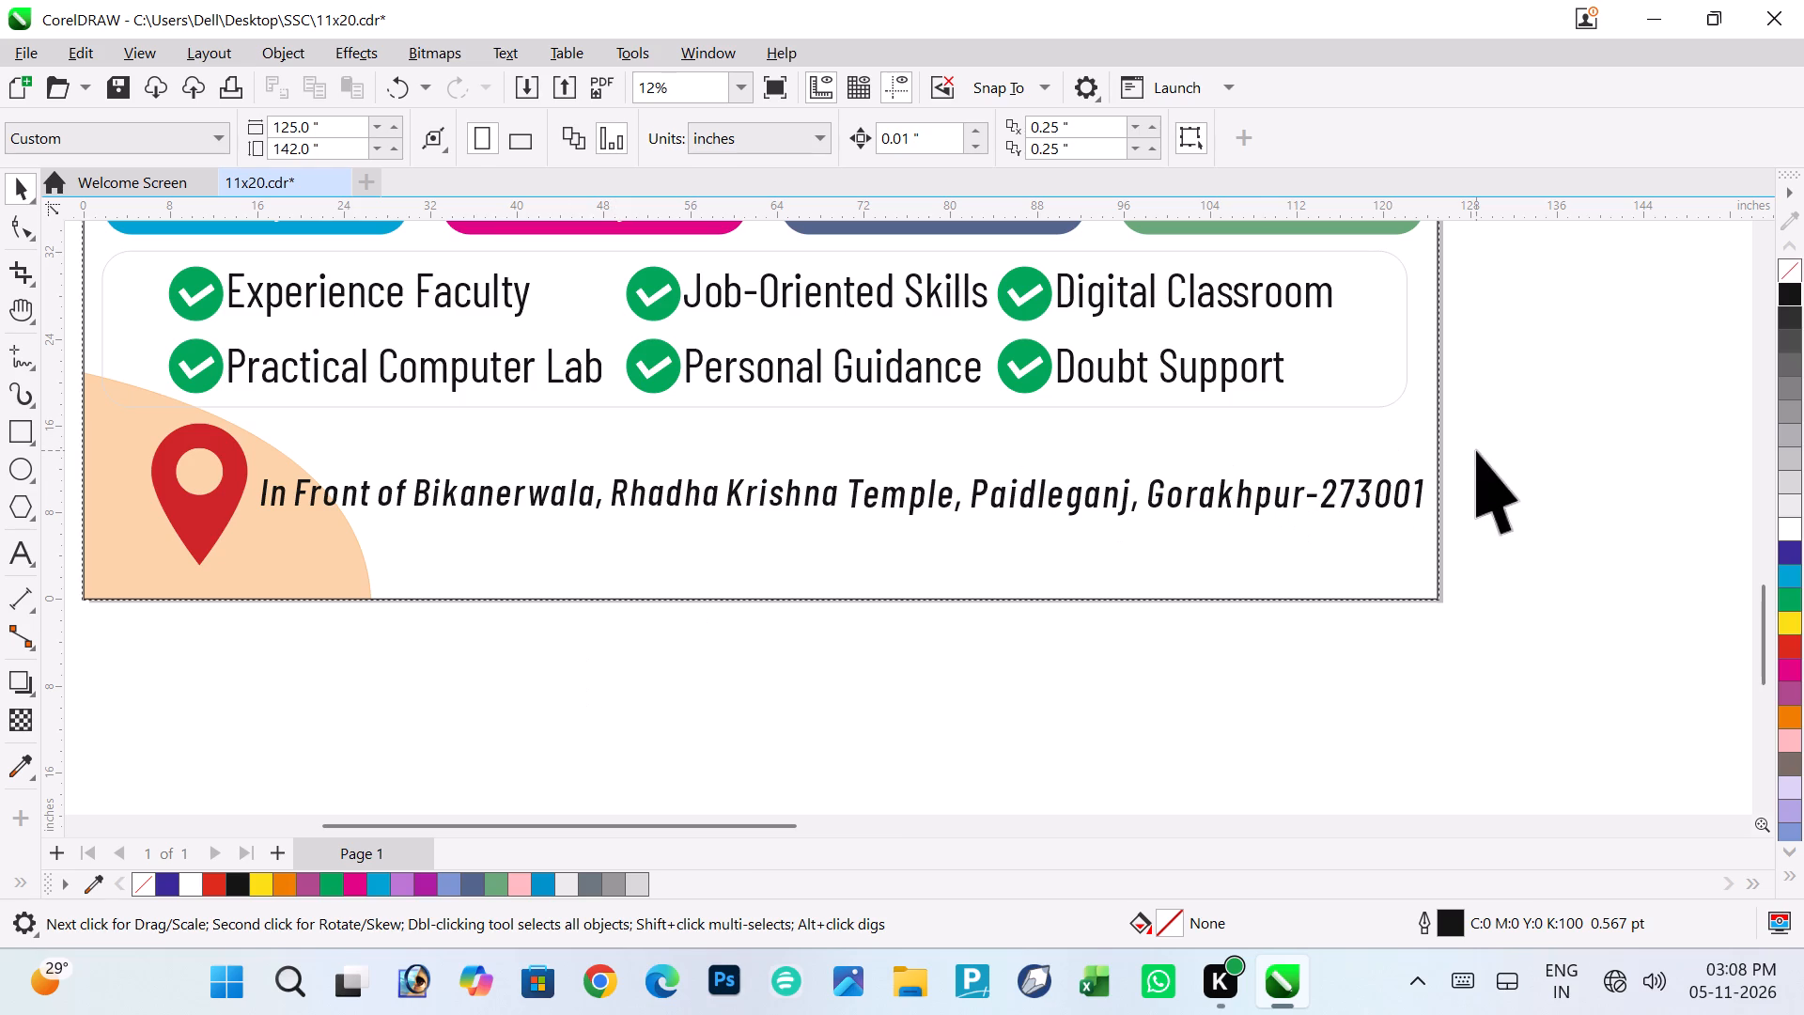
# Move both parts of the single-line address together down toward the page's bottom edge.
pyautogui.moveTo(1476, 450); pyautogui.dragTo(238, 553)
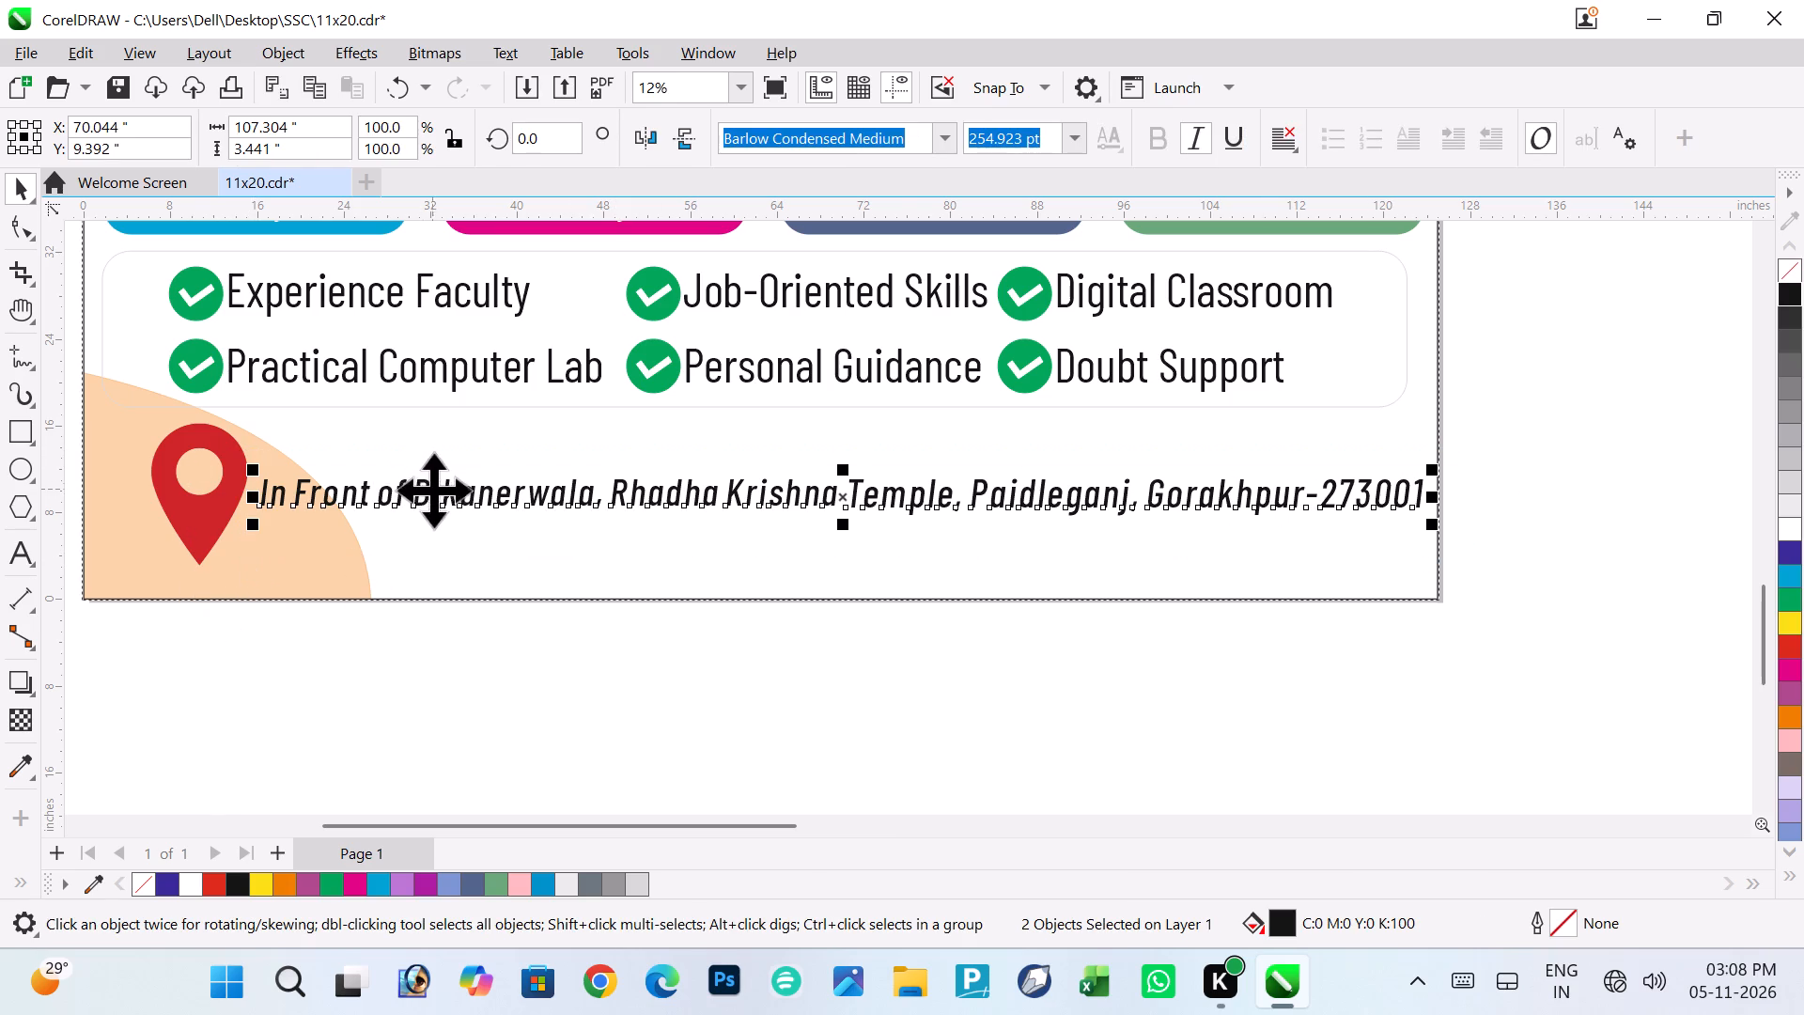
pyautogui.click(438, 493)
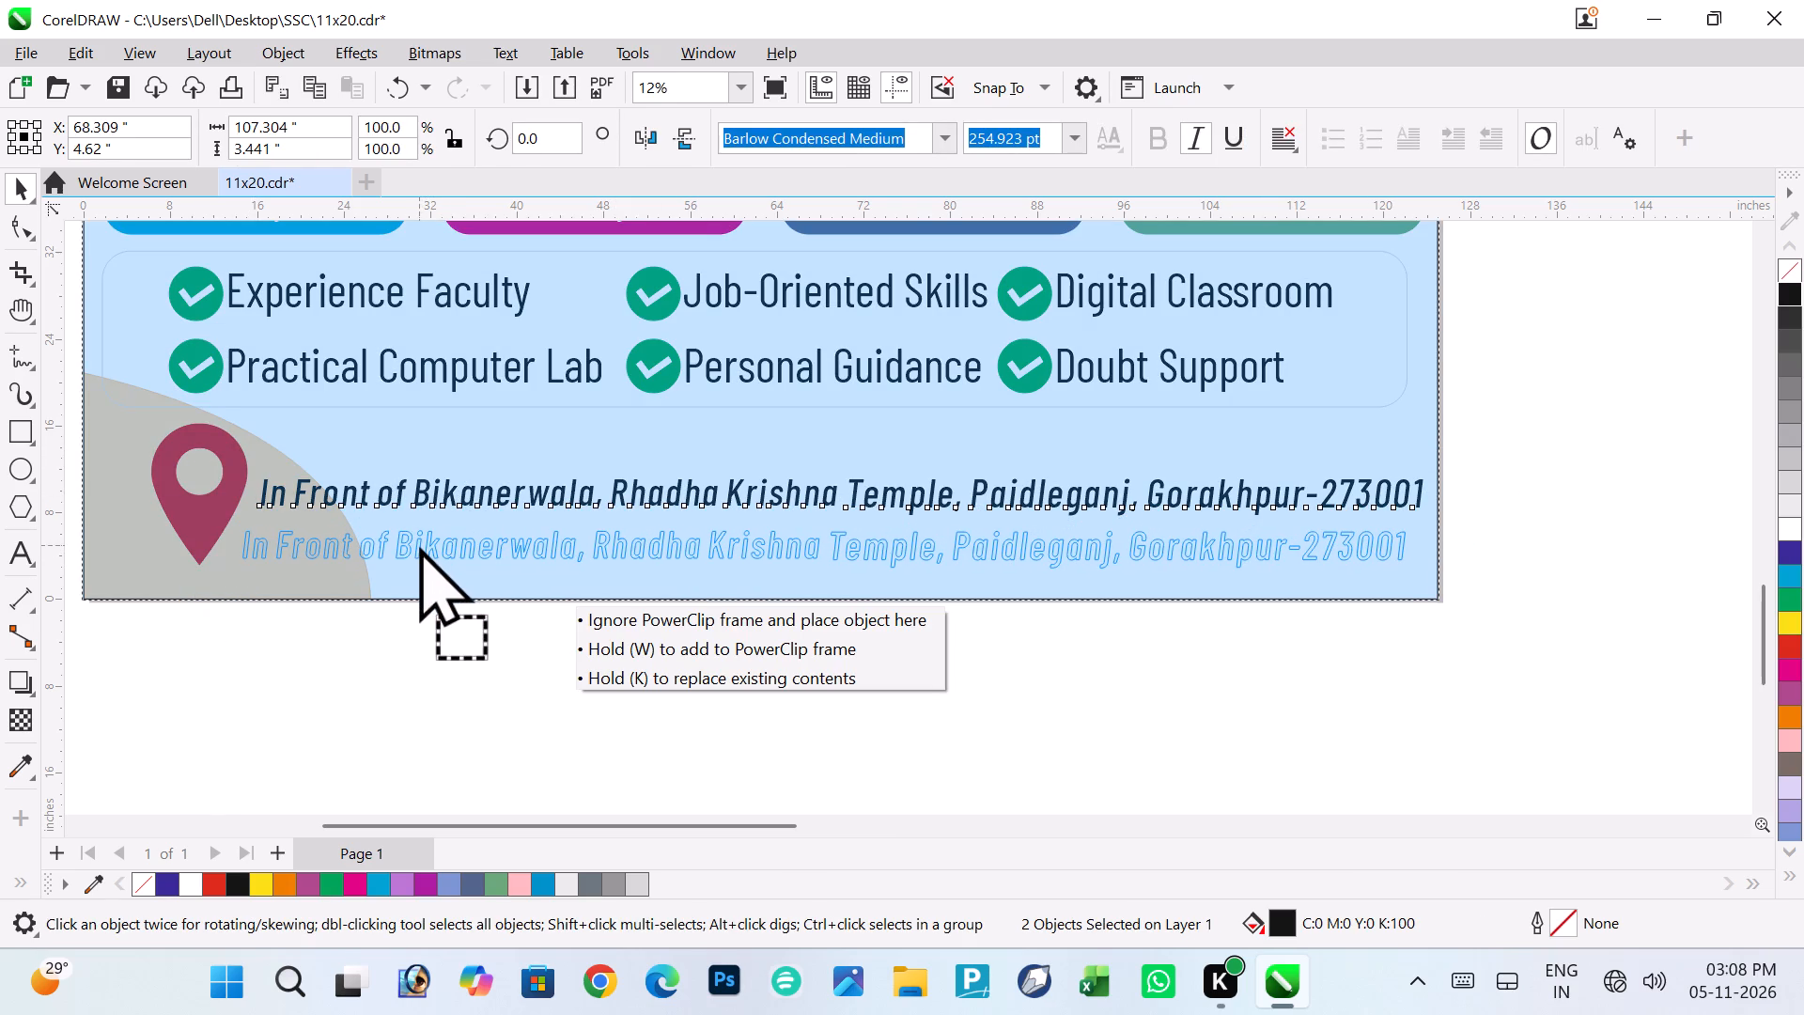
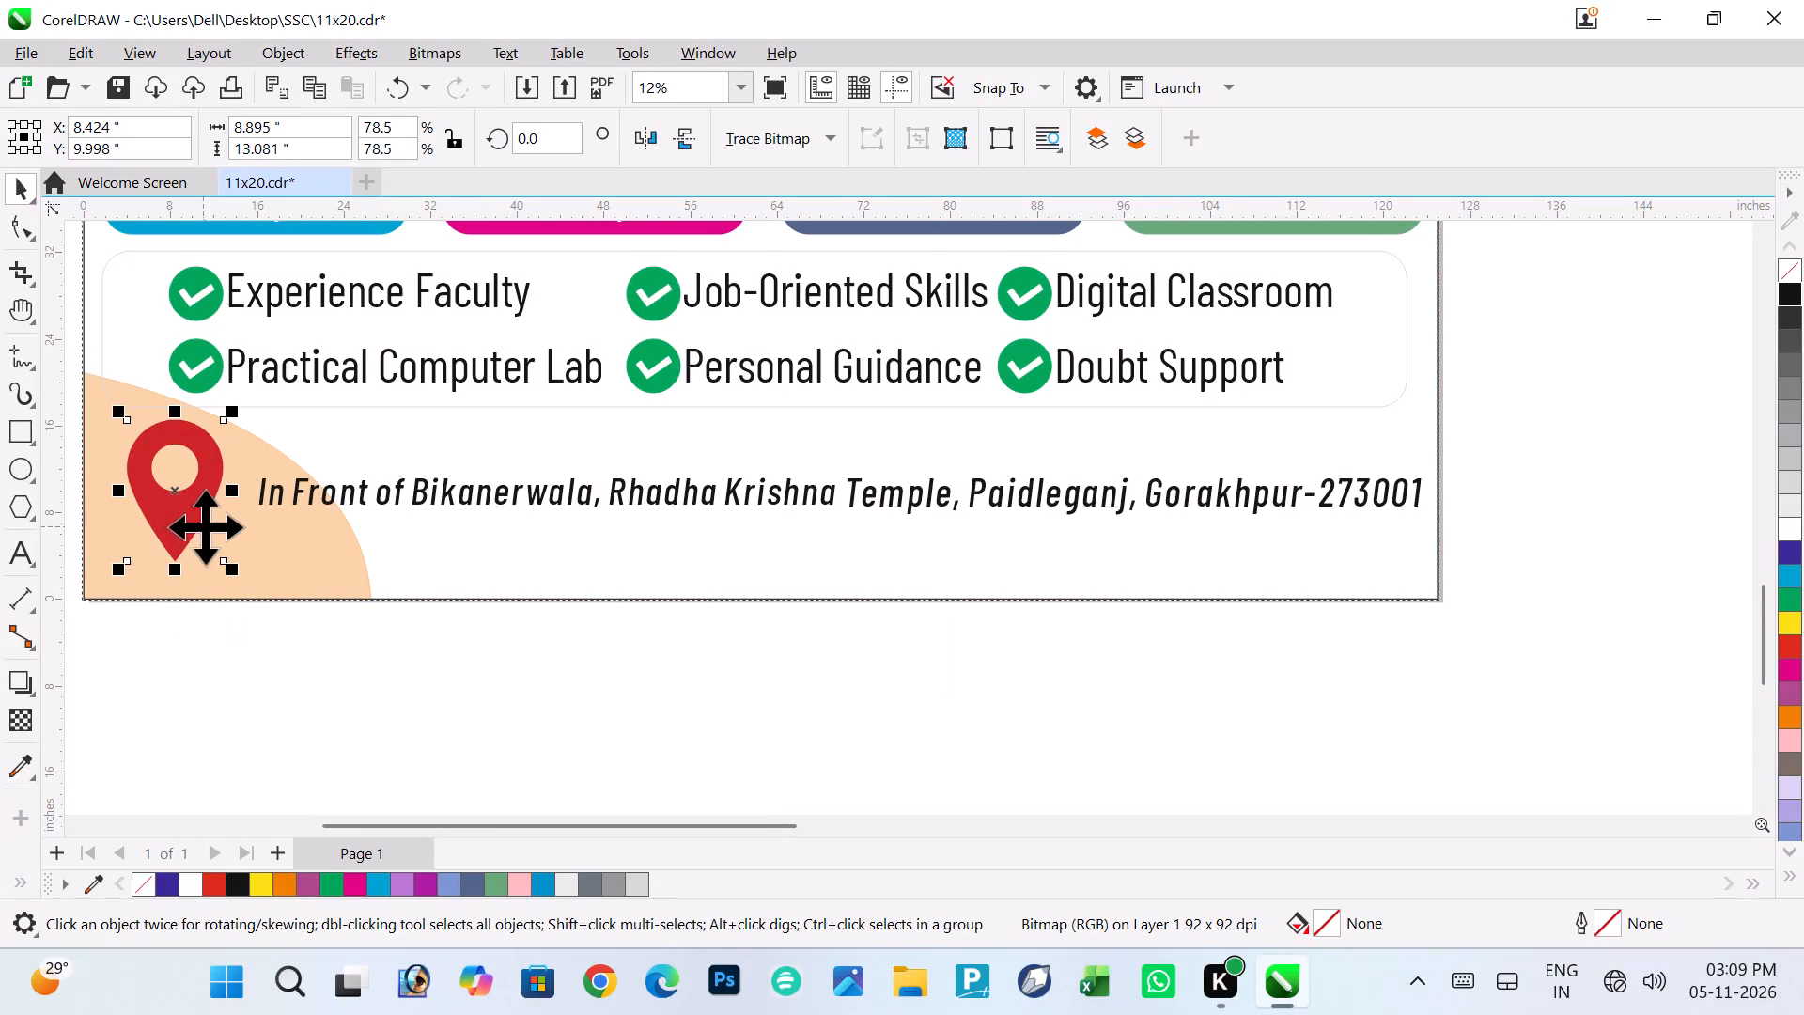
# Scale the location pin down to about 7.1 by 10.5 inches and place it at about X 5.4, Y 7.5 inches.
pyautogui.moveTo(232, 579); pyautogui.dragTo(223, 575)
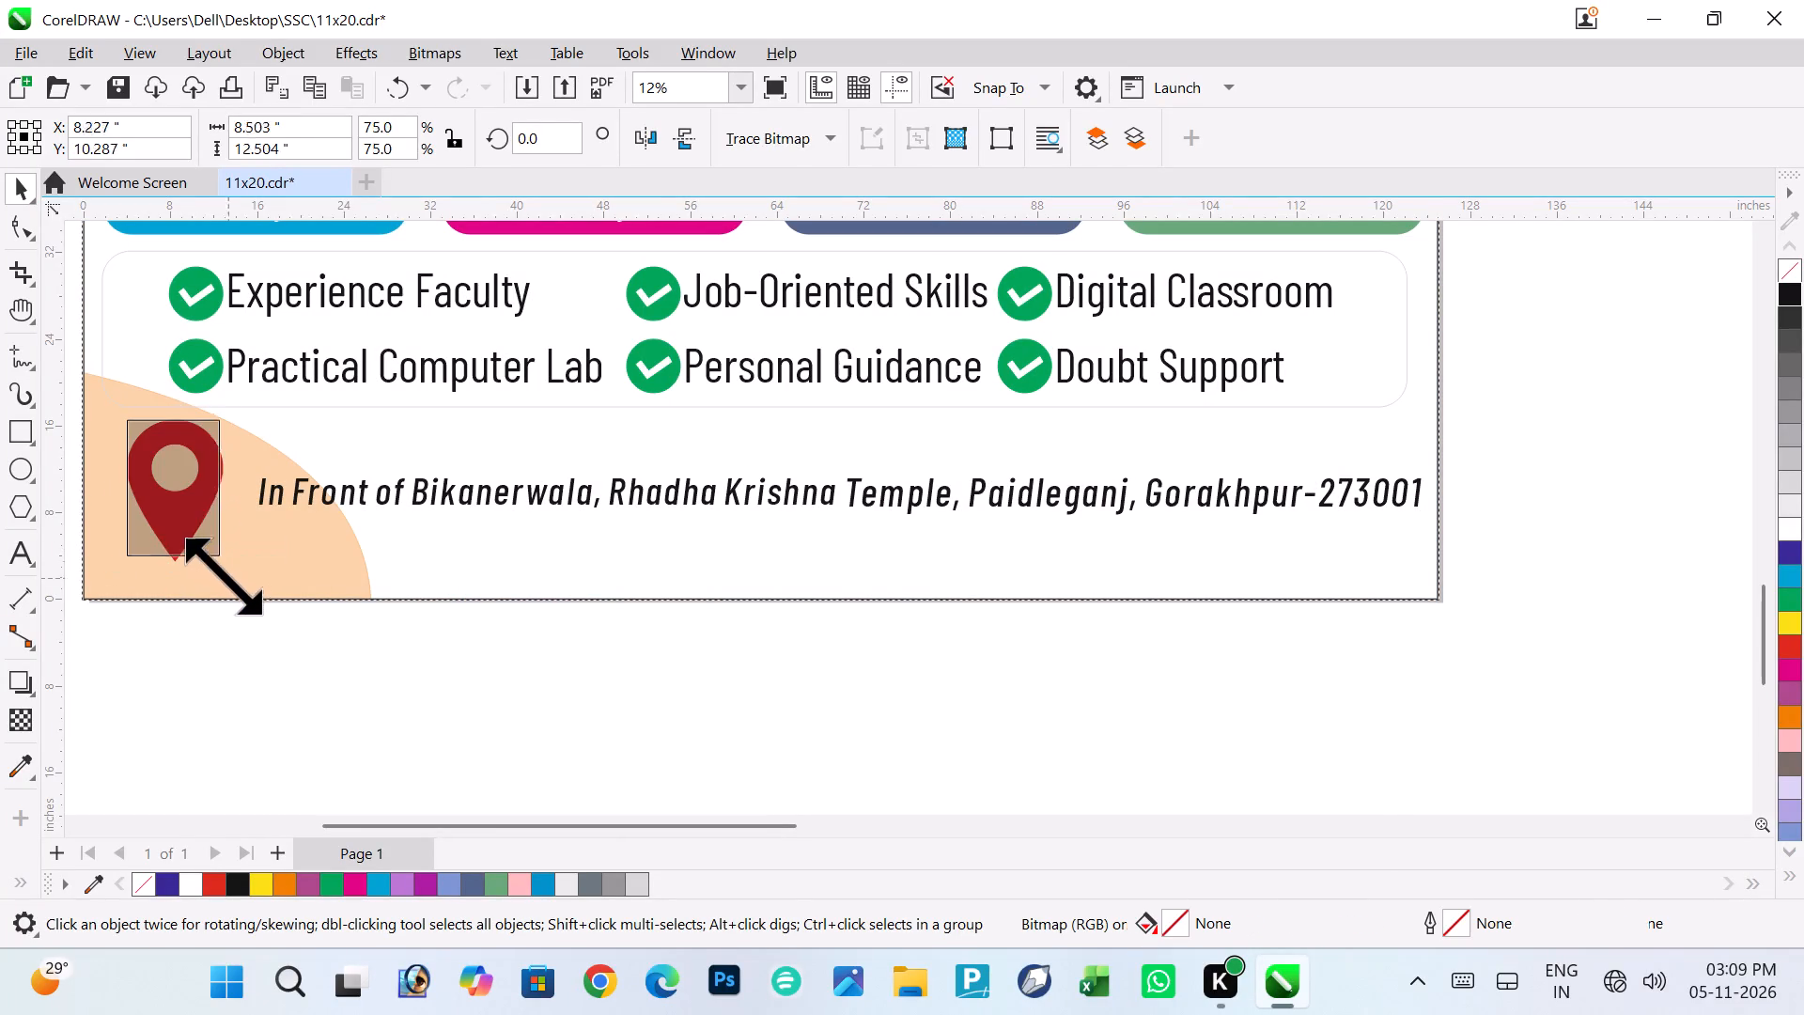
pyautogui.moveTo(223, 575); pyautogui.dragTo(212, 556)
pyautogui.moveTo(170, 500); pyautogui.dragTo(152, 541)
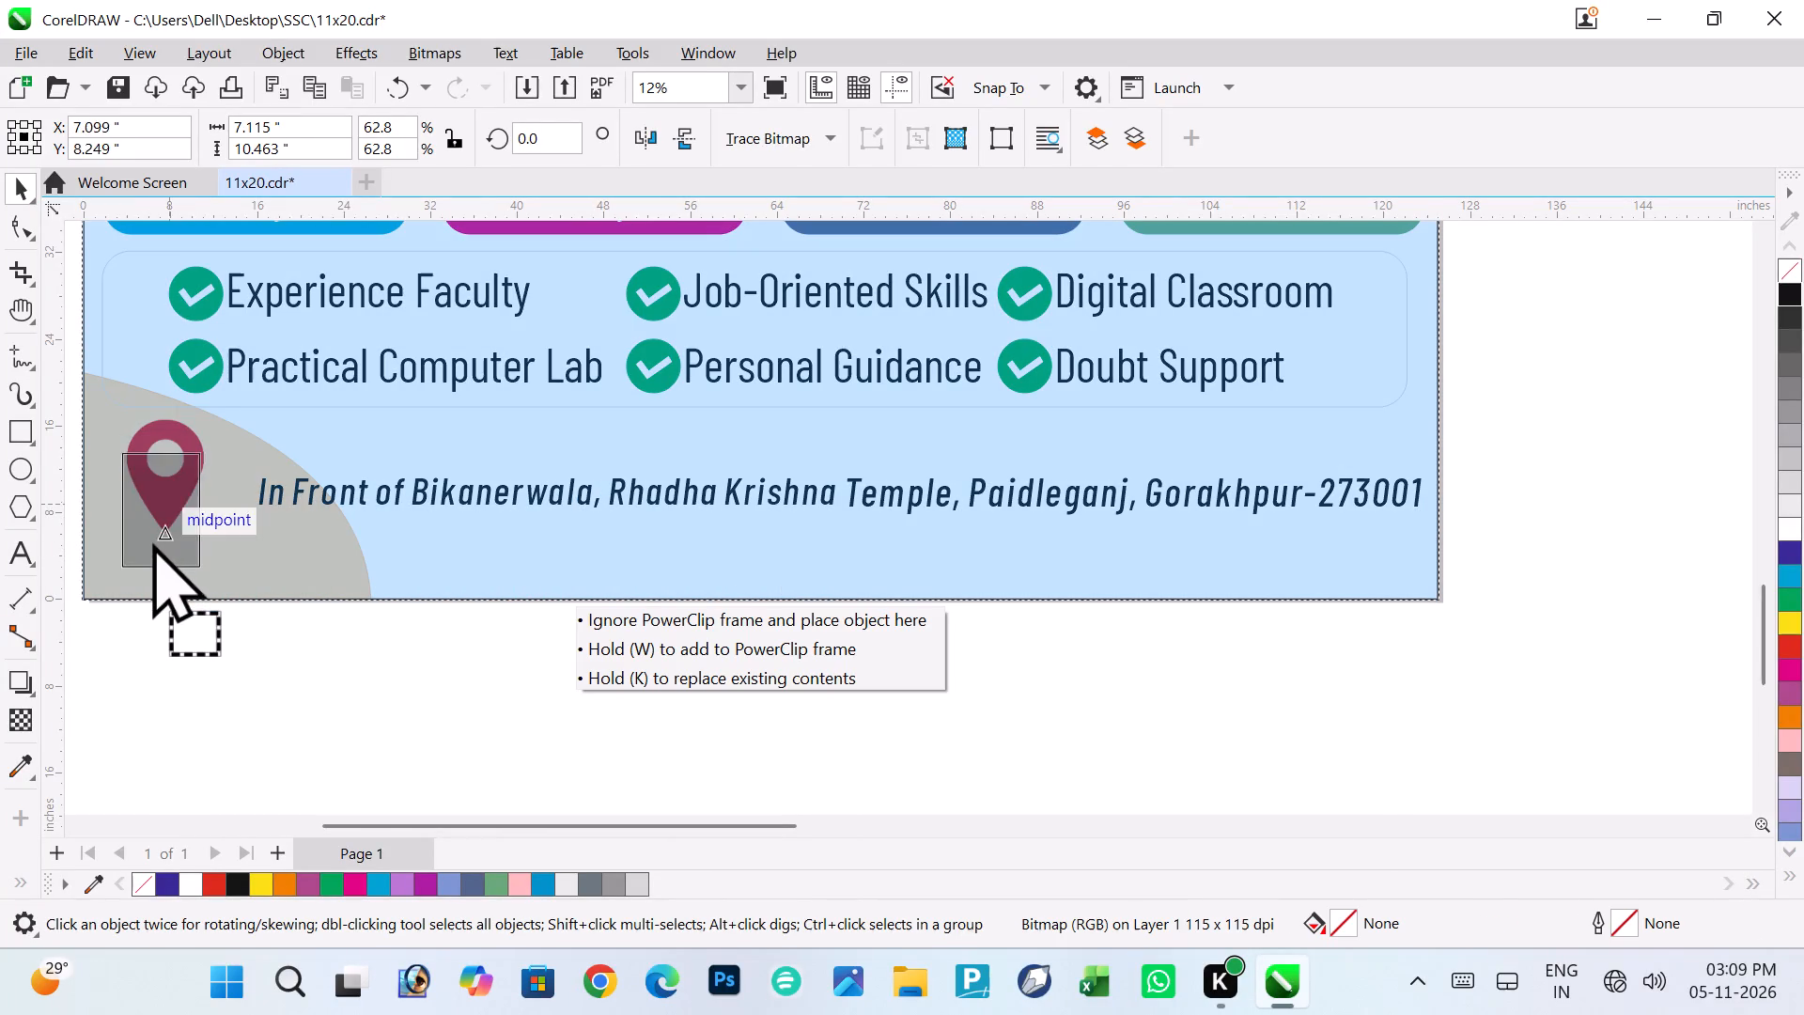
pyautogui.moveTo(152, 541); pyautogui.dragTo(147, 541)
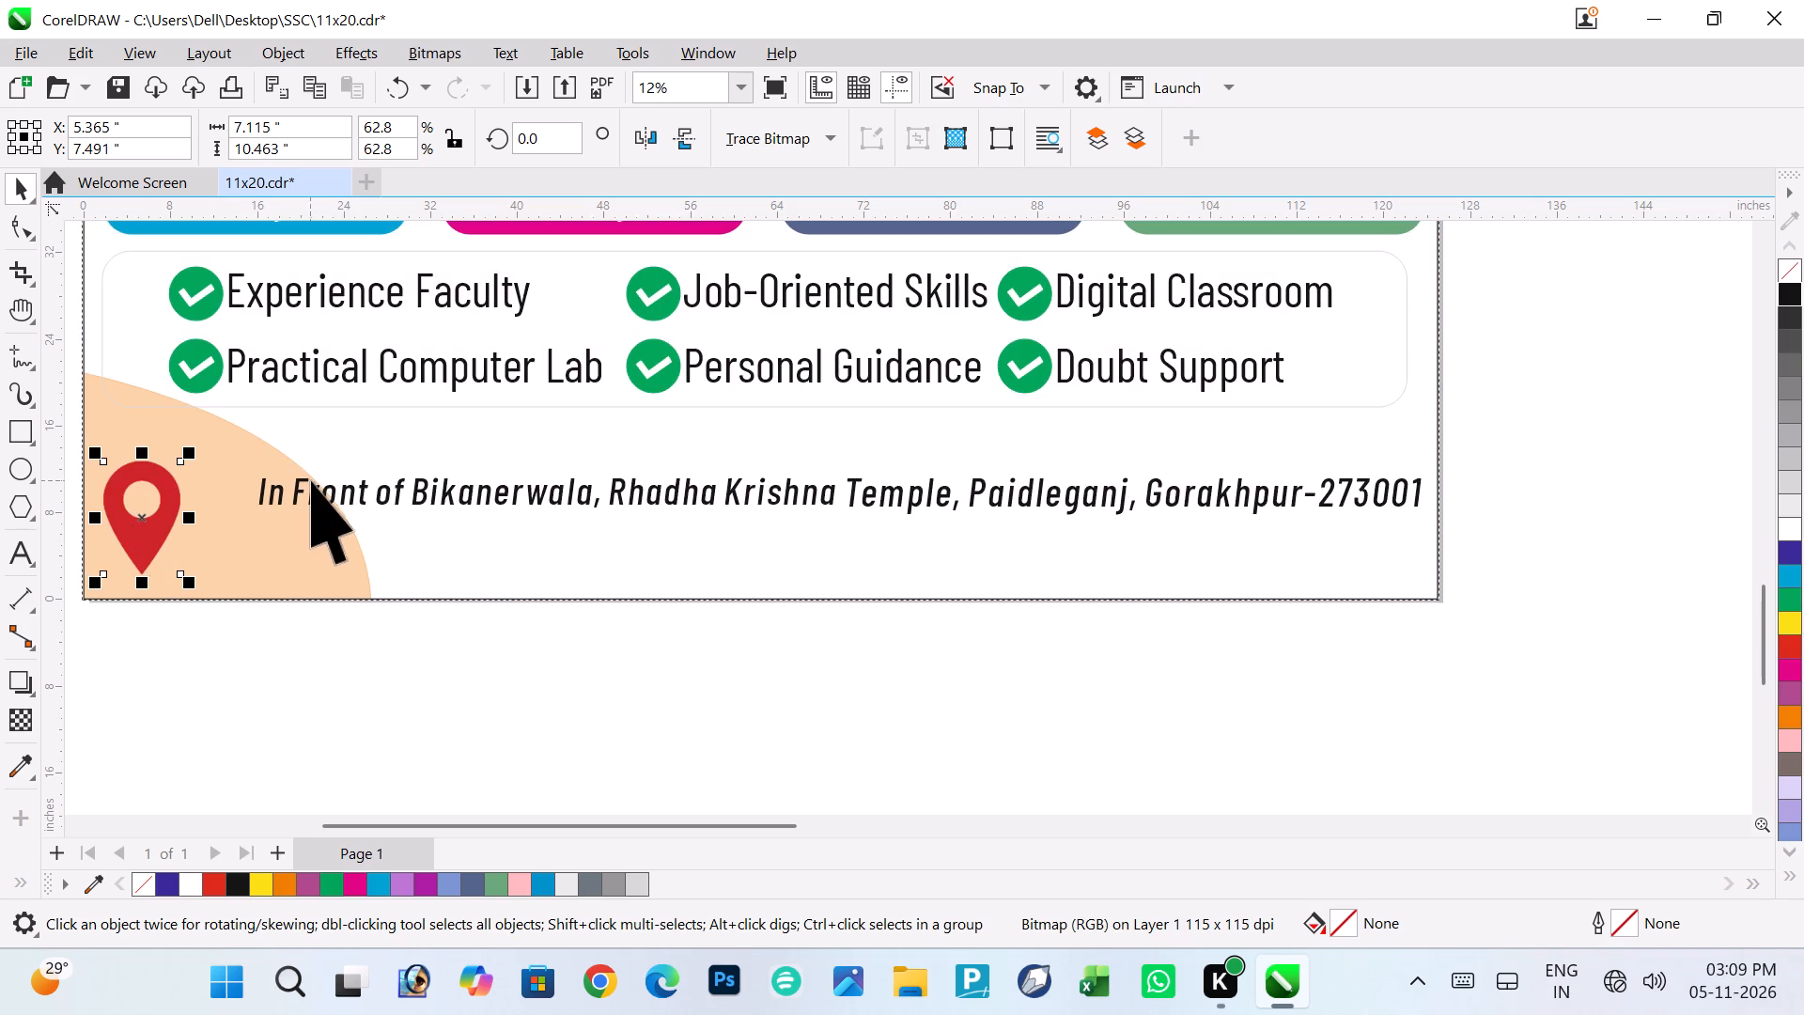
# Move both address texts together beside the smaller location pin, centred at about X 65.7, Y 5.0 inches.
pyautogui.moveTo(1503, 446); pyautogui.dragTo(222, 537)
pyautogui.moveTo(440, 492); pyautogui.dragTo(379, 553)
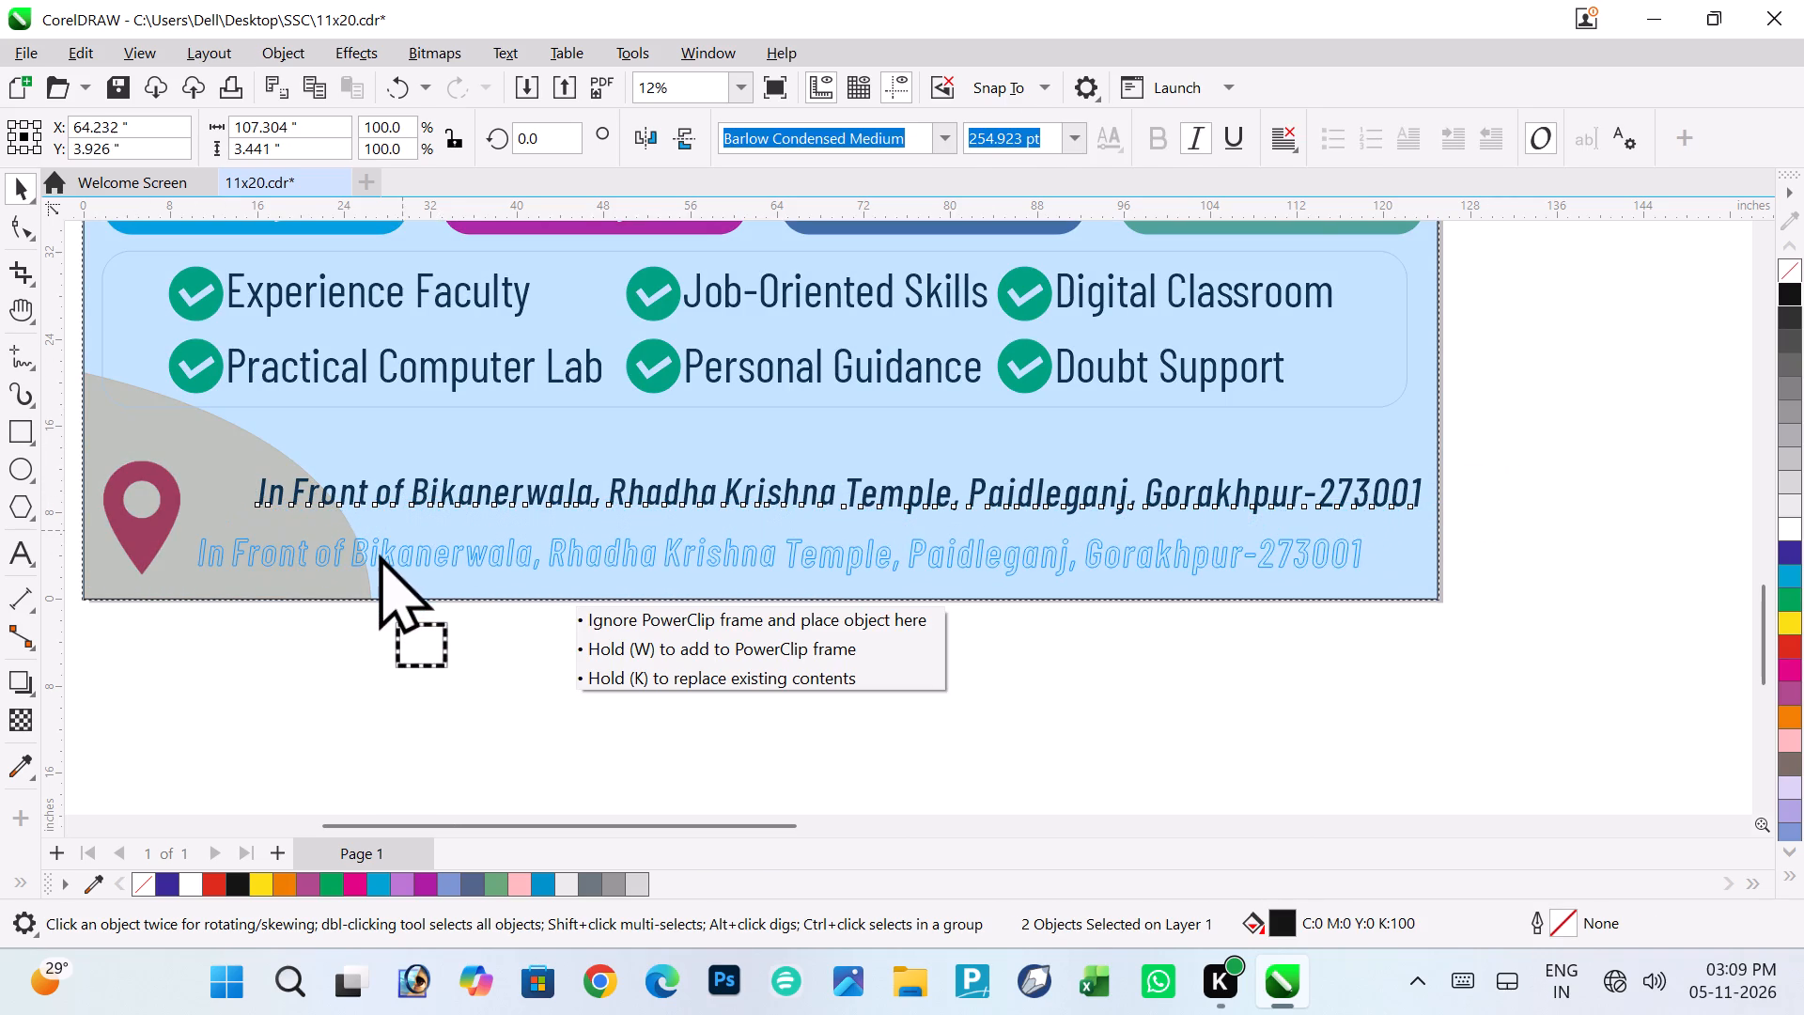
pyautogui.moveTo(379, 553); pyautogui.dragTo(398, 539)
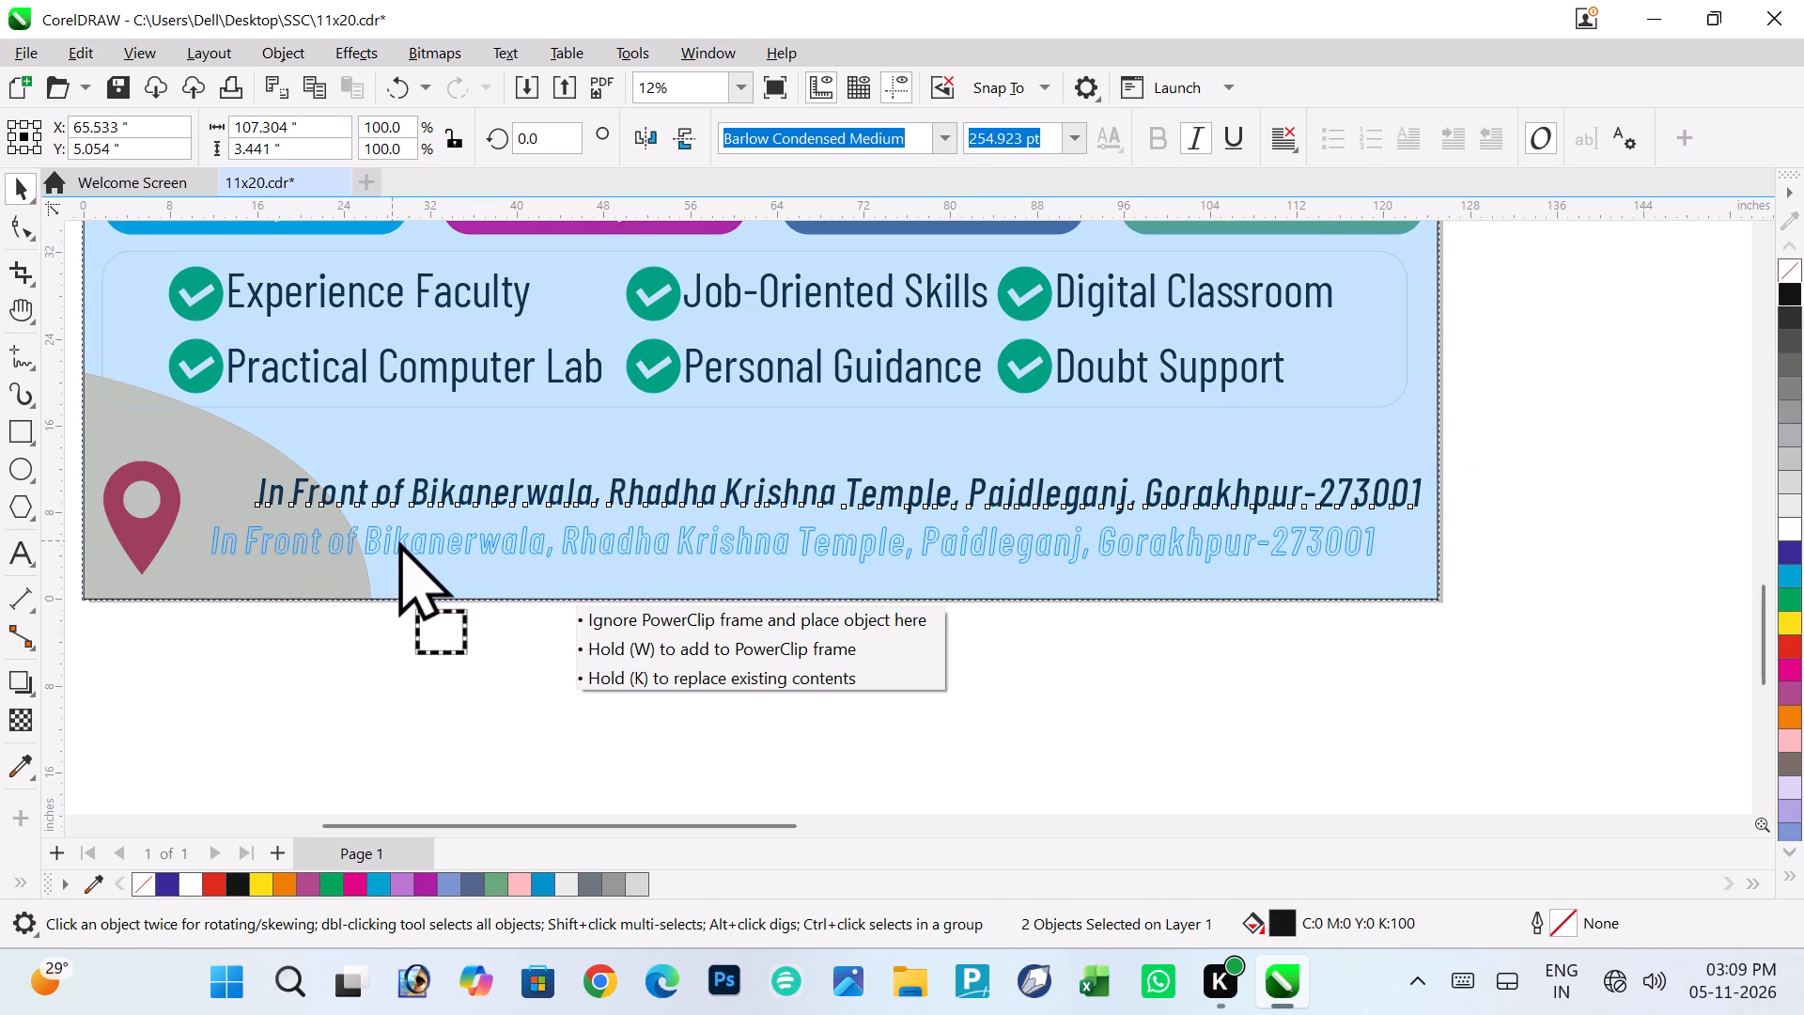
pyautogui.moveTo(398, 539); pyautogui.dragTo(395, 541)
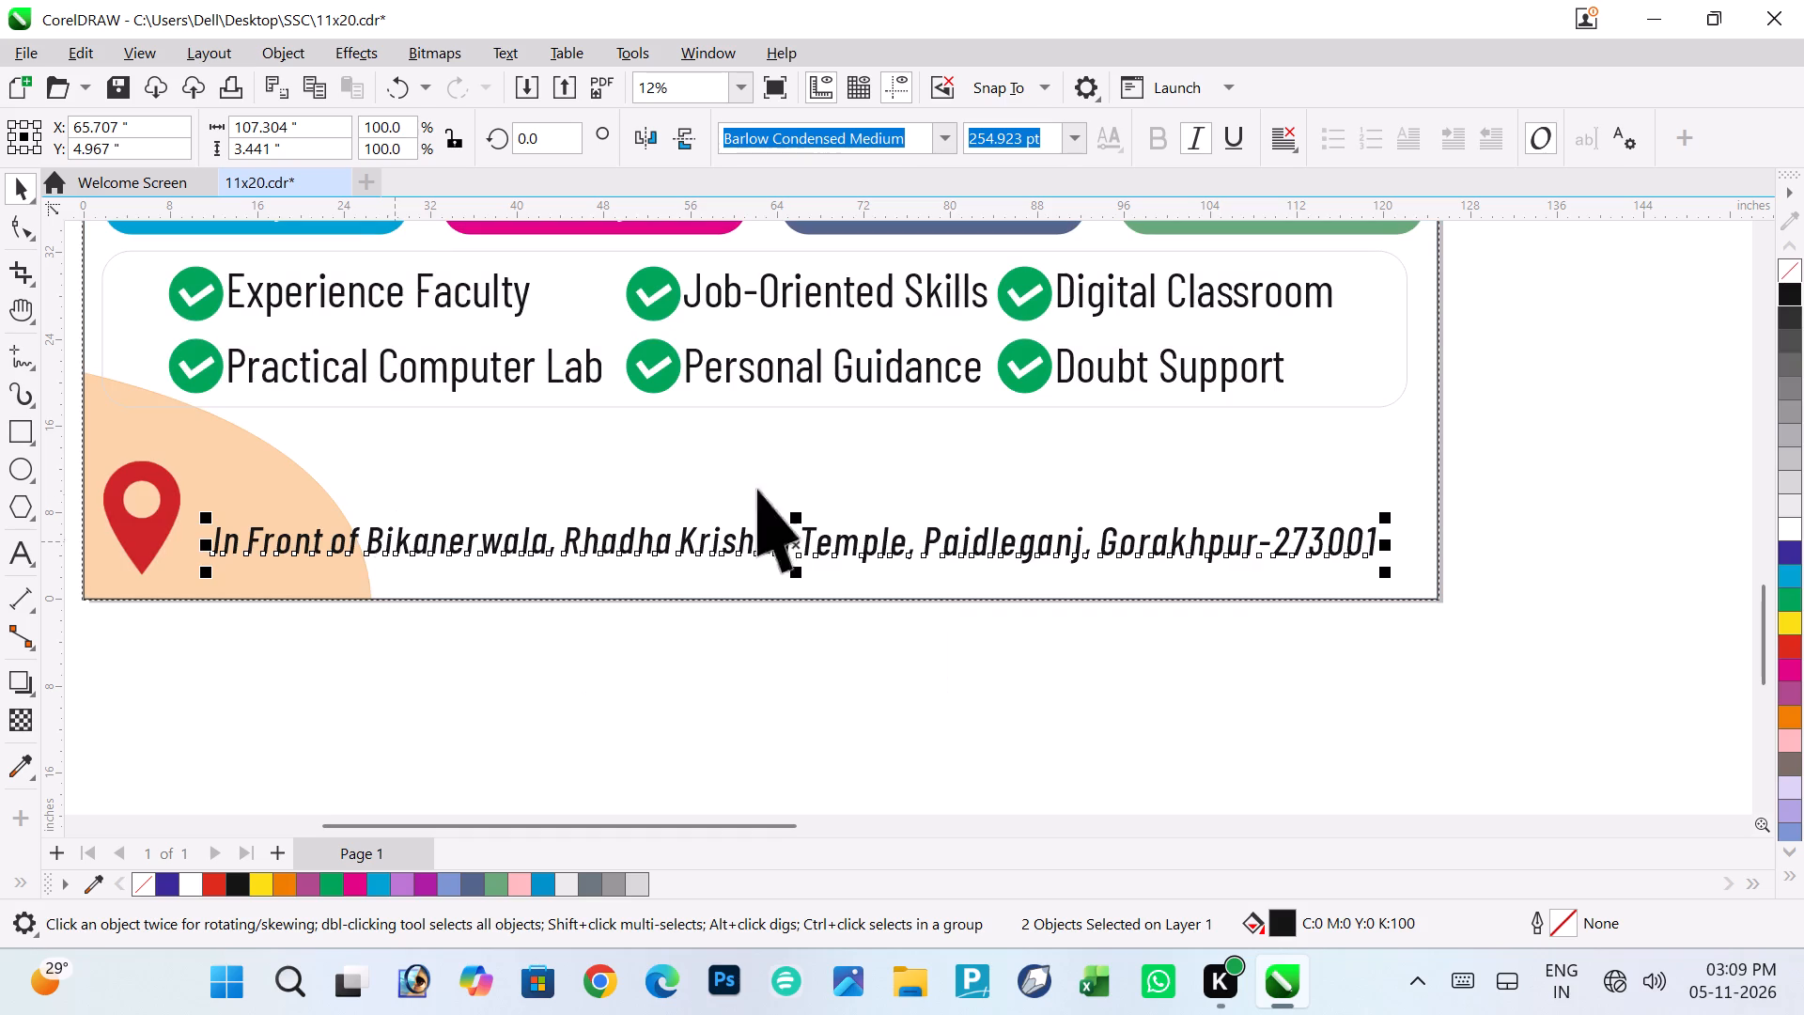
pyautogui.click(1577, 489)
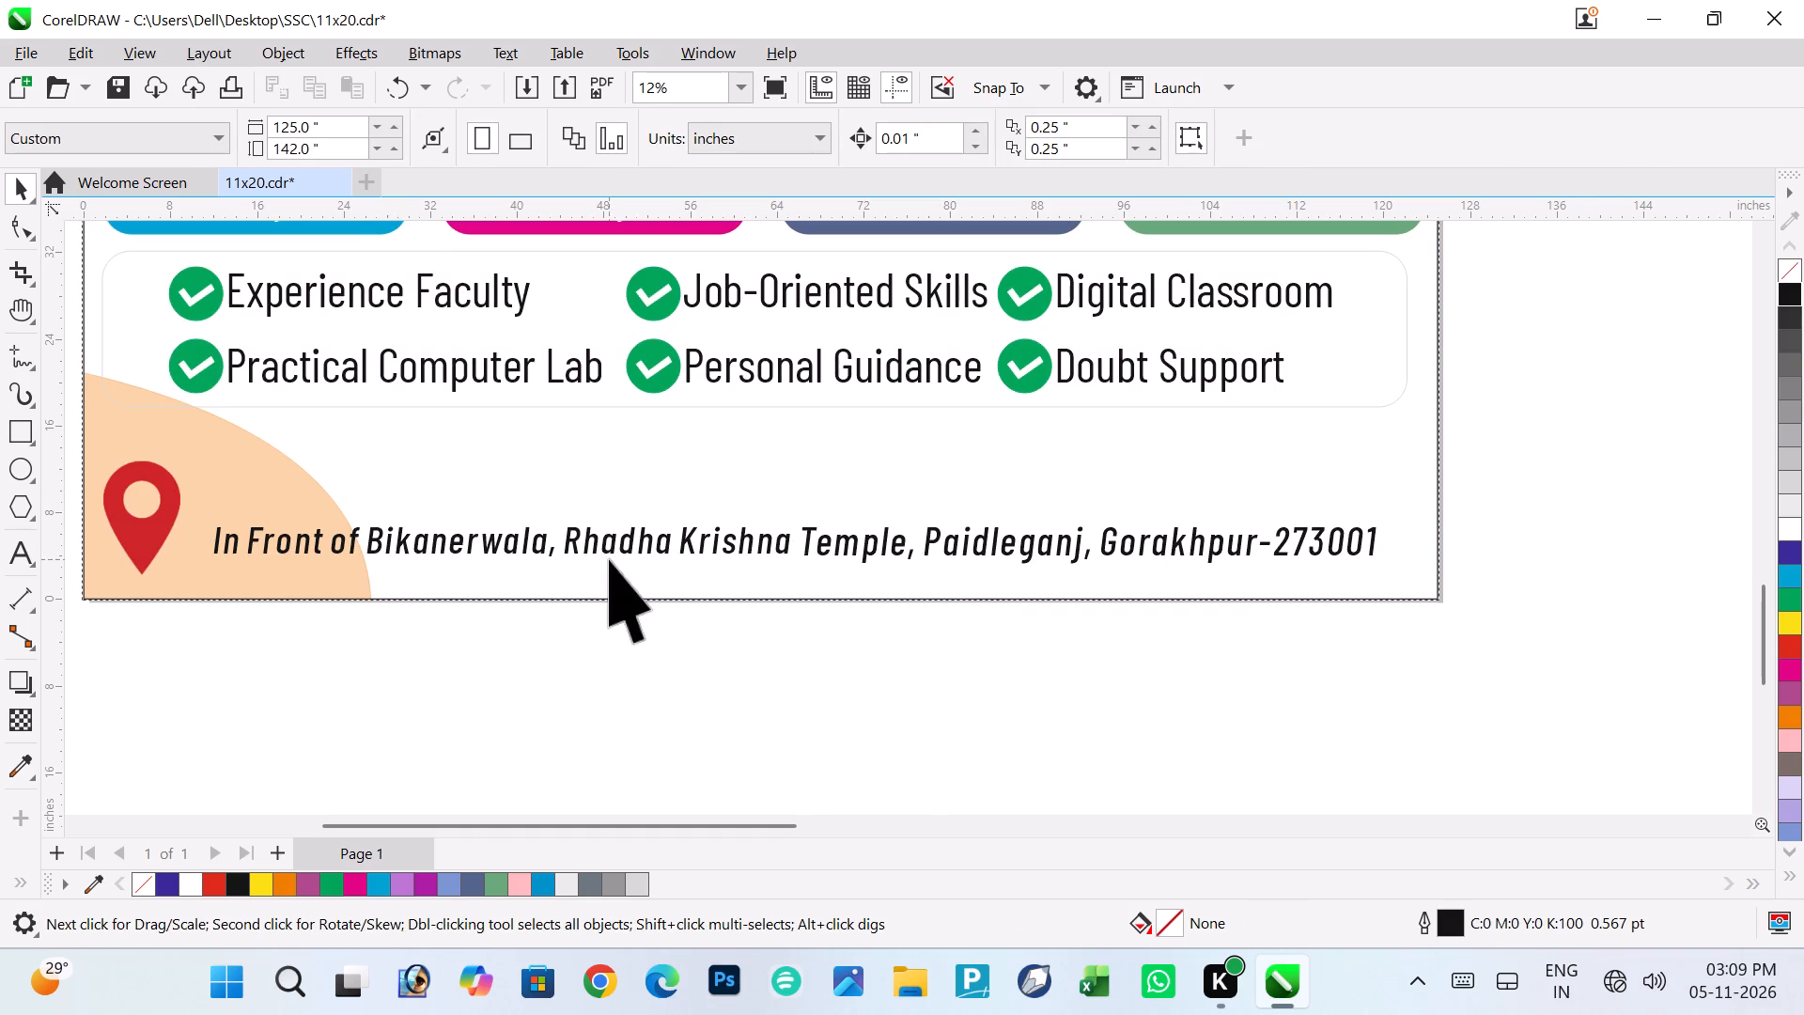
# Draw a rectangle of about 110.9 by 5.7 inches around the single-line address.
pyautogui.click(16, 417)
pyautogui.moveTo(200, 511); pyautogui.dragTo(1398, 576)
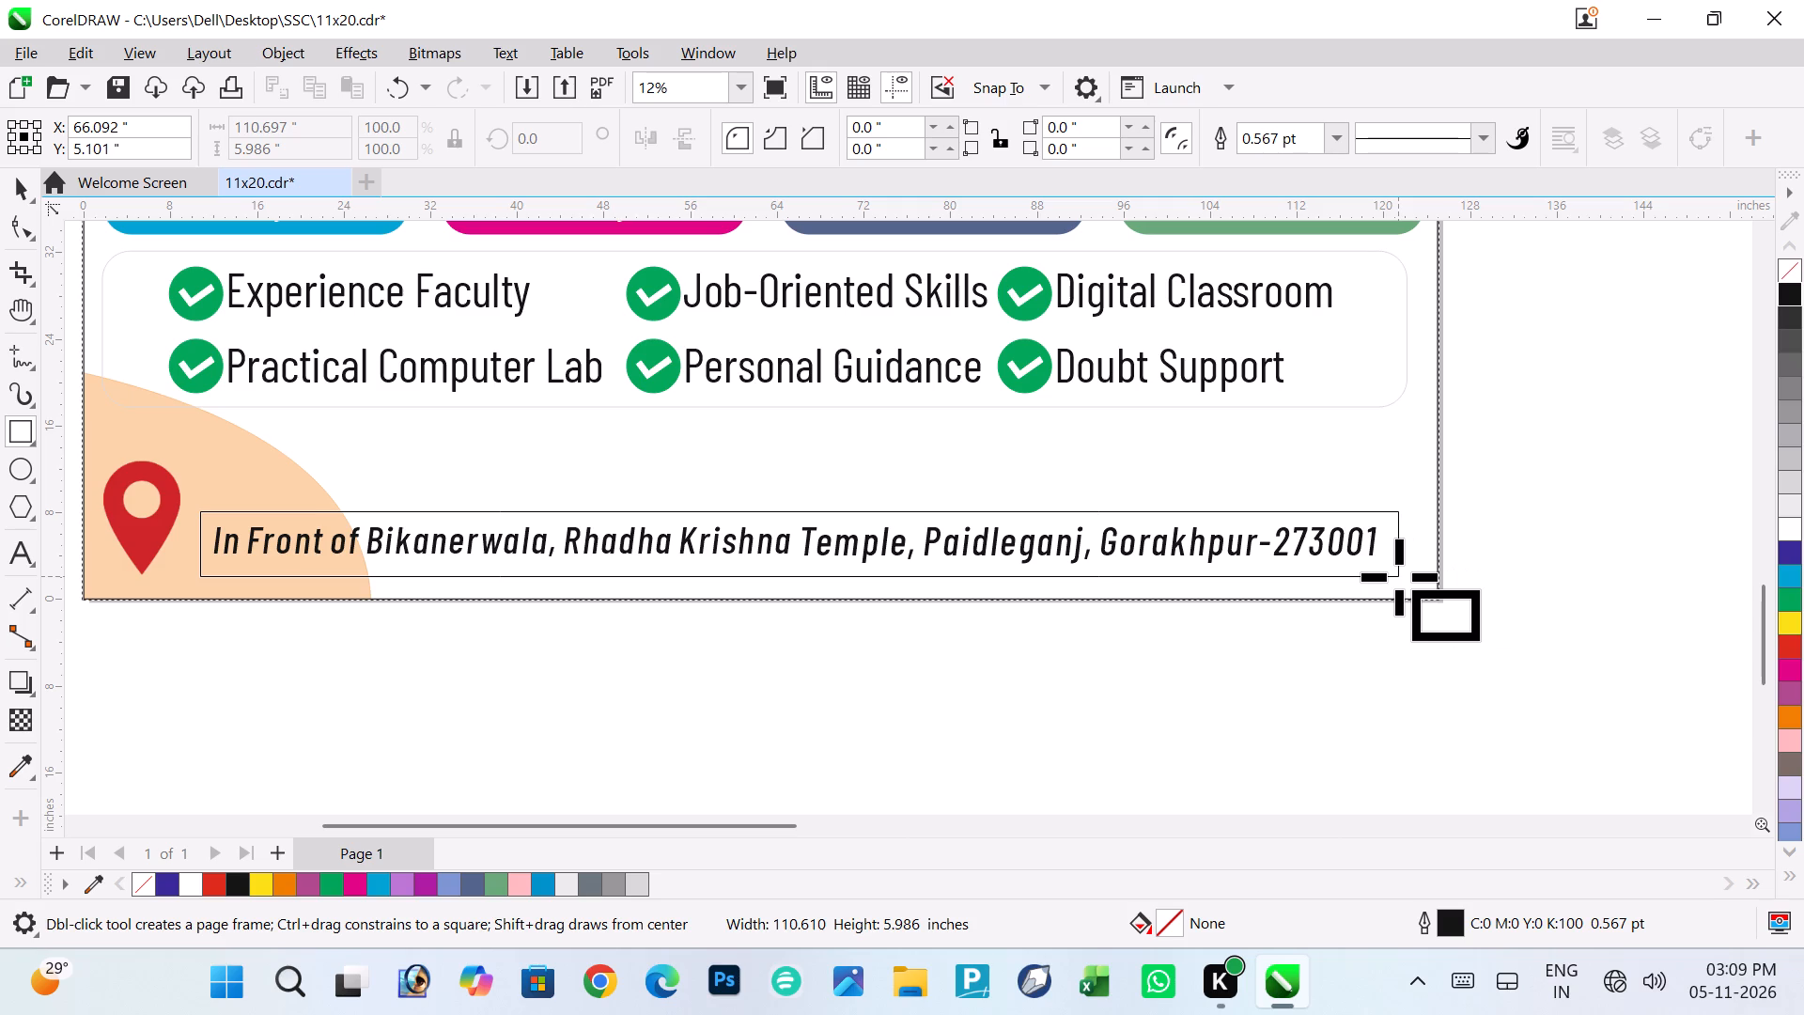
pyautogui.moveTo(1398, 576); pyautogui.dragTo(1401, 575)
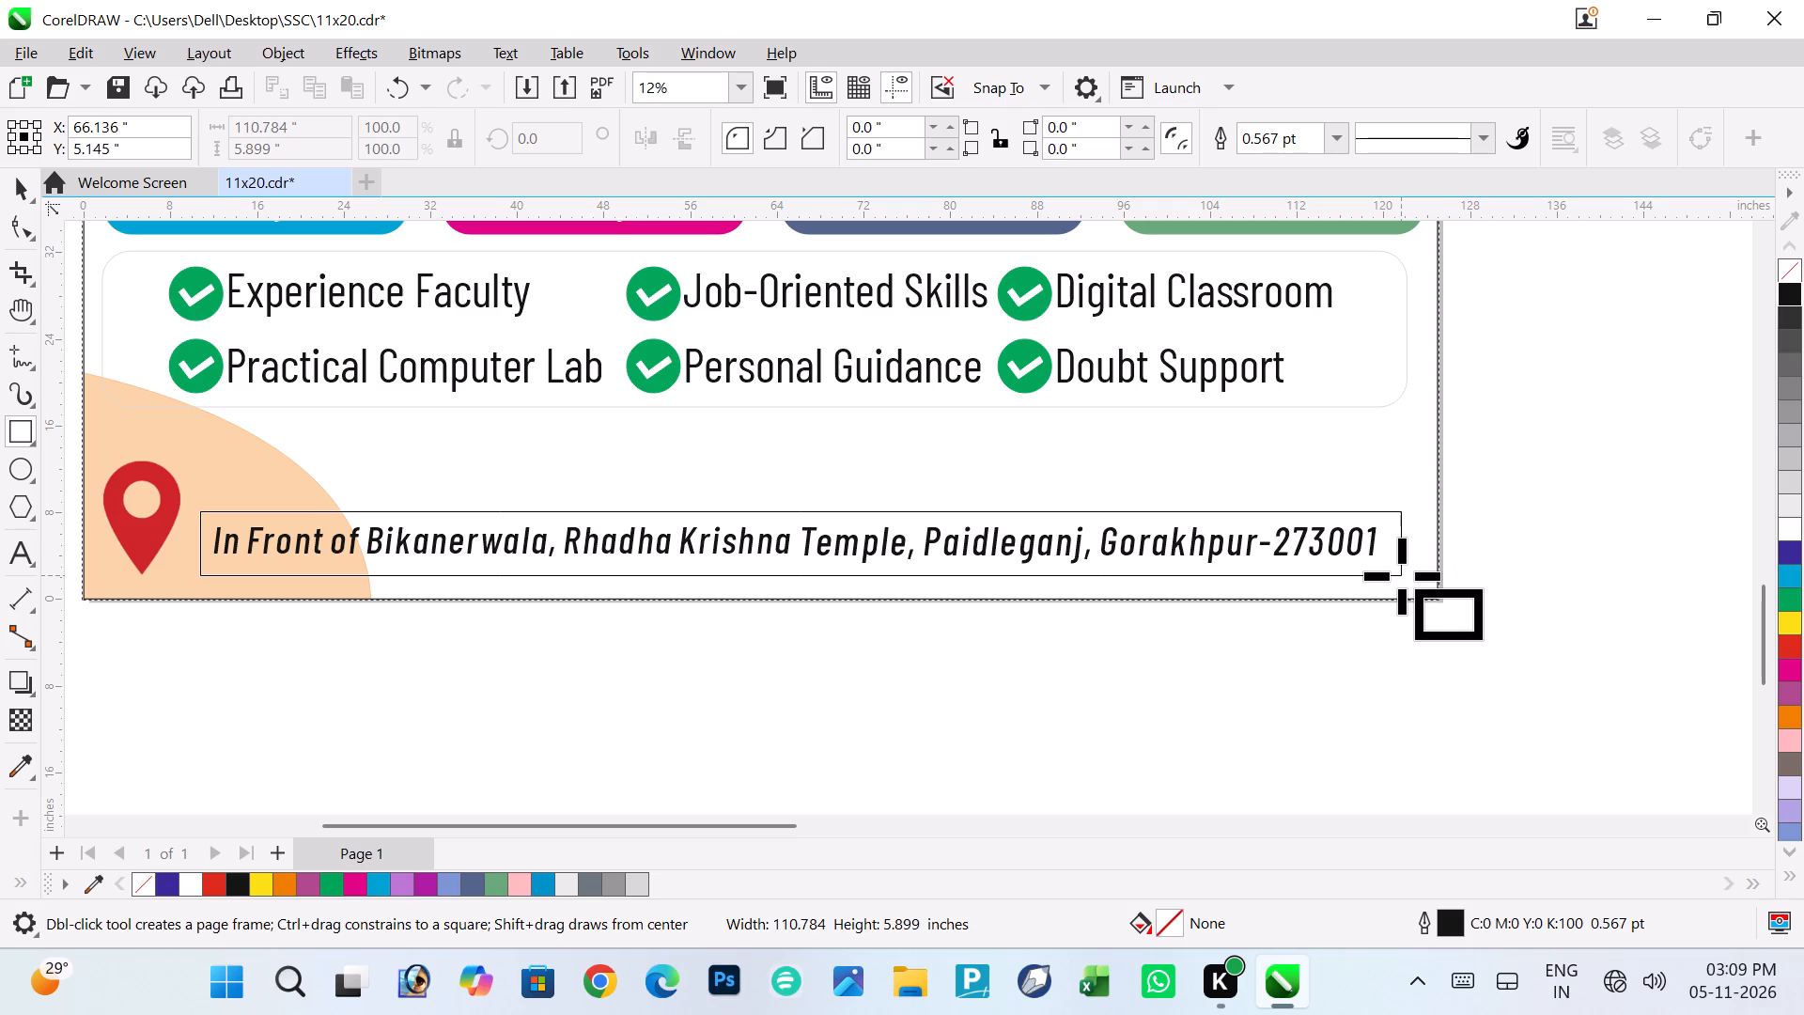
pyautogui.moveTo(1401, 575); pyautogui.dragTo(1401, 573)
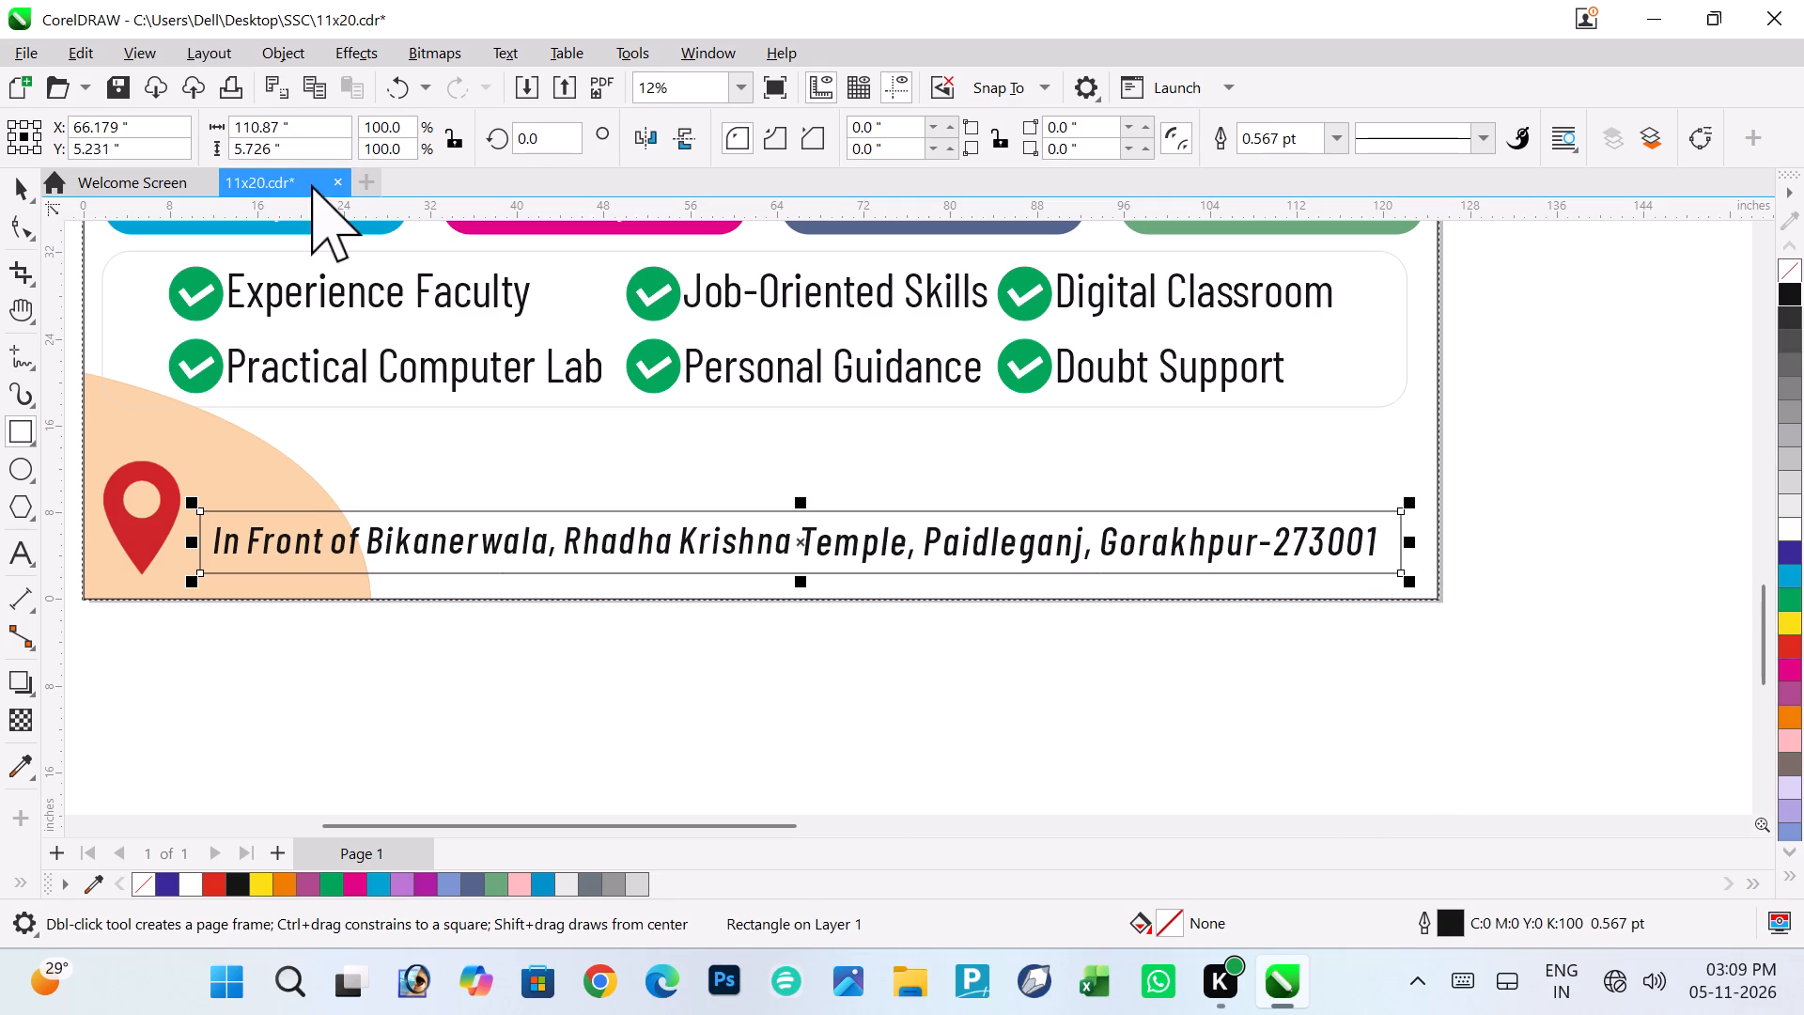
# Round the address rectangle's corners fully to a 2.863-inch radius and nudge the shape up 0.03 inches.
pyautogui.click(30, 227)
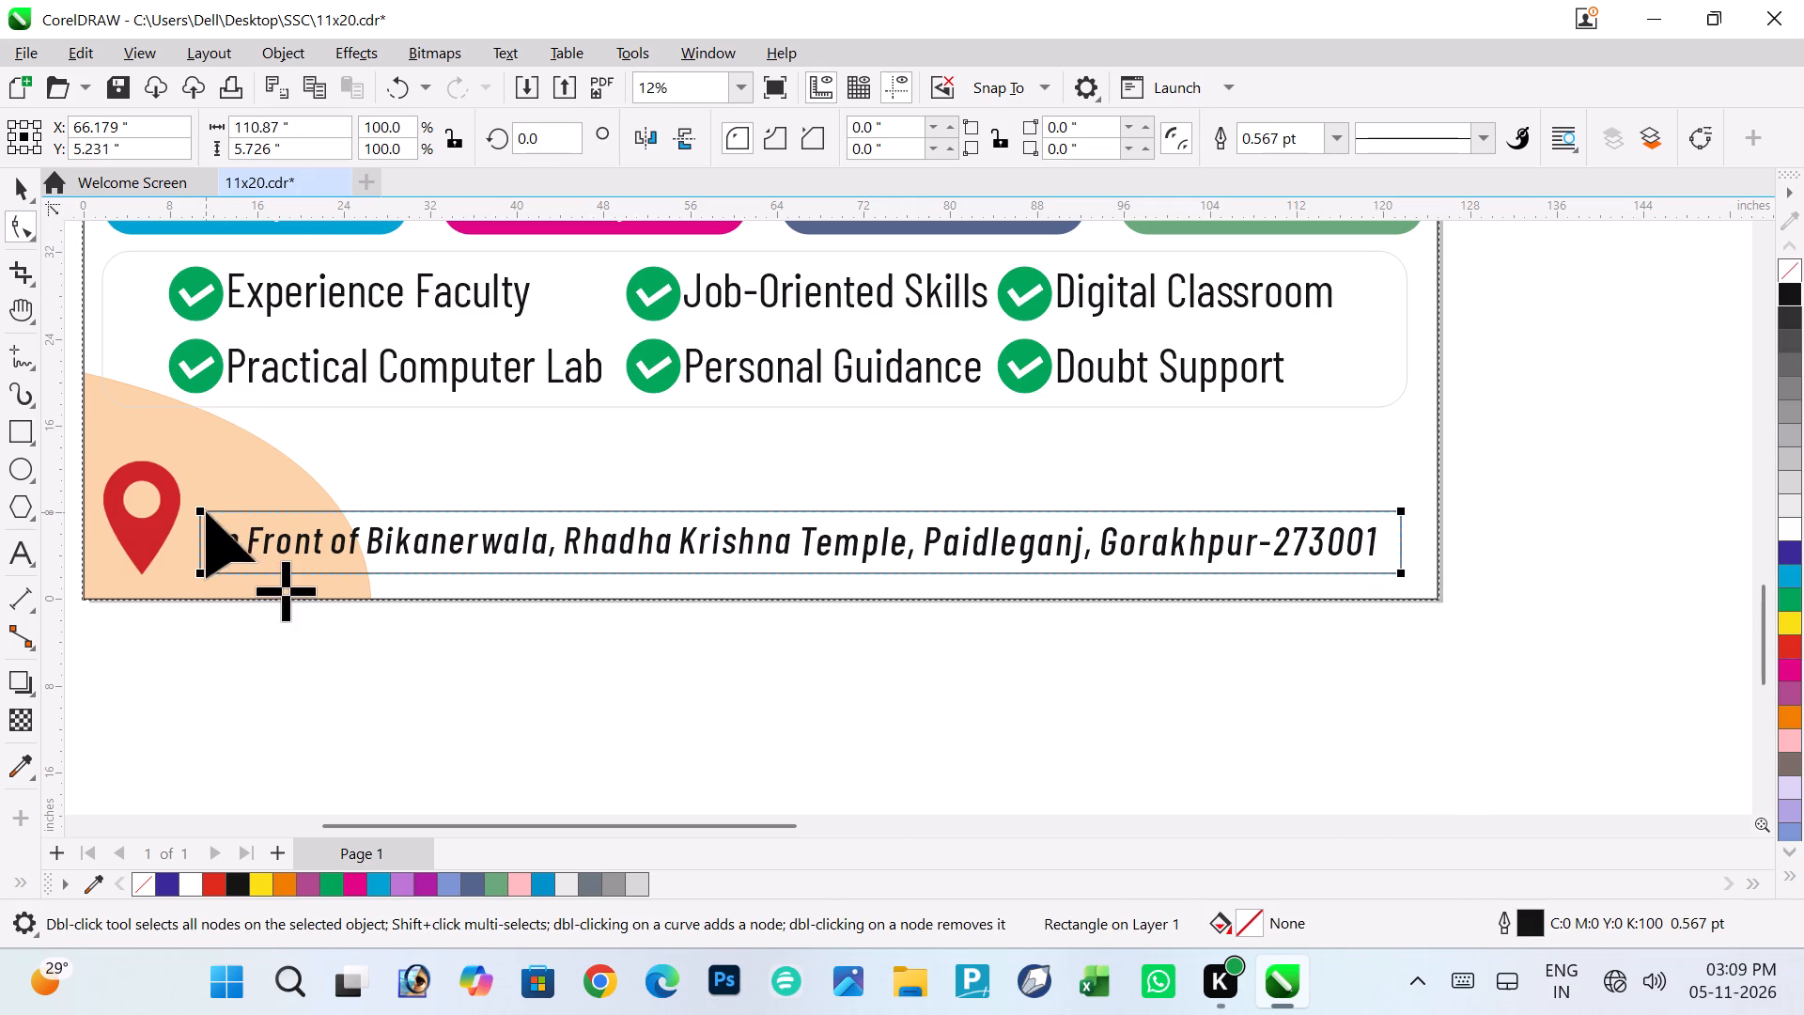
pyautogui.moveTo(206, 507); pyautogui.dragTo(418, 547)
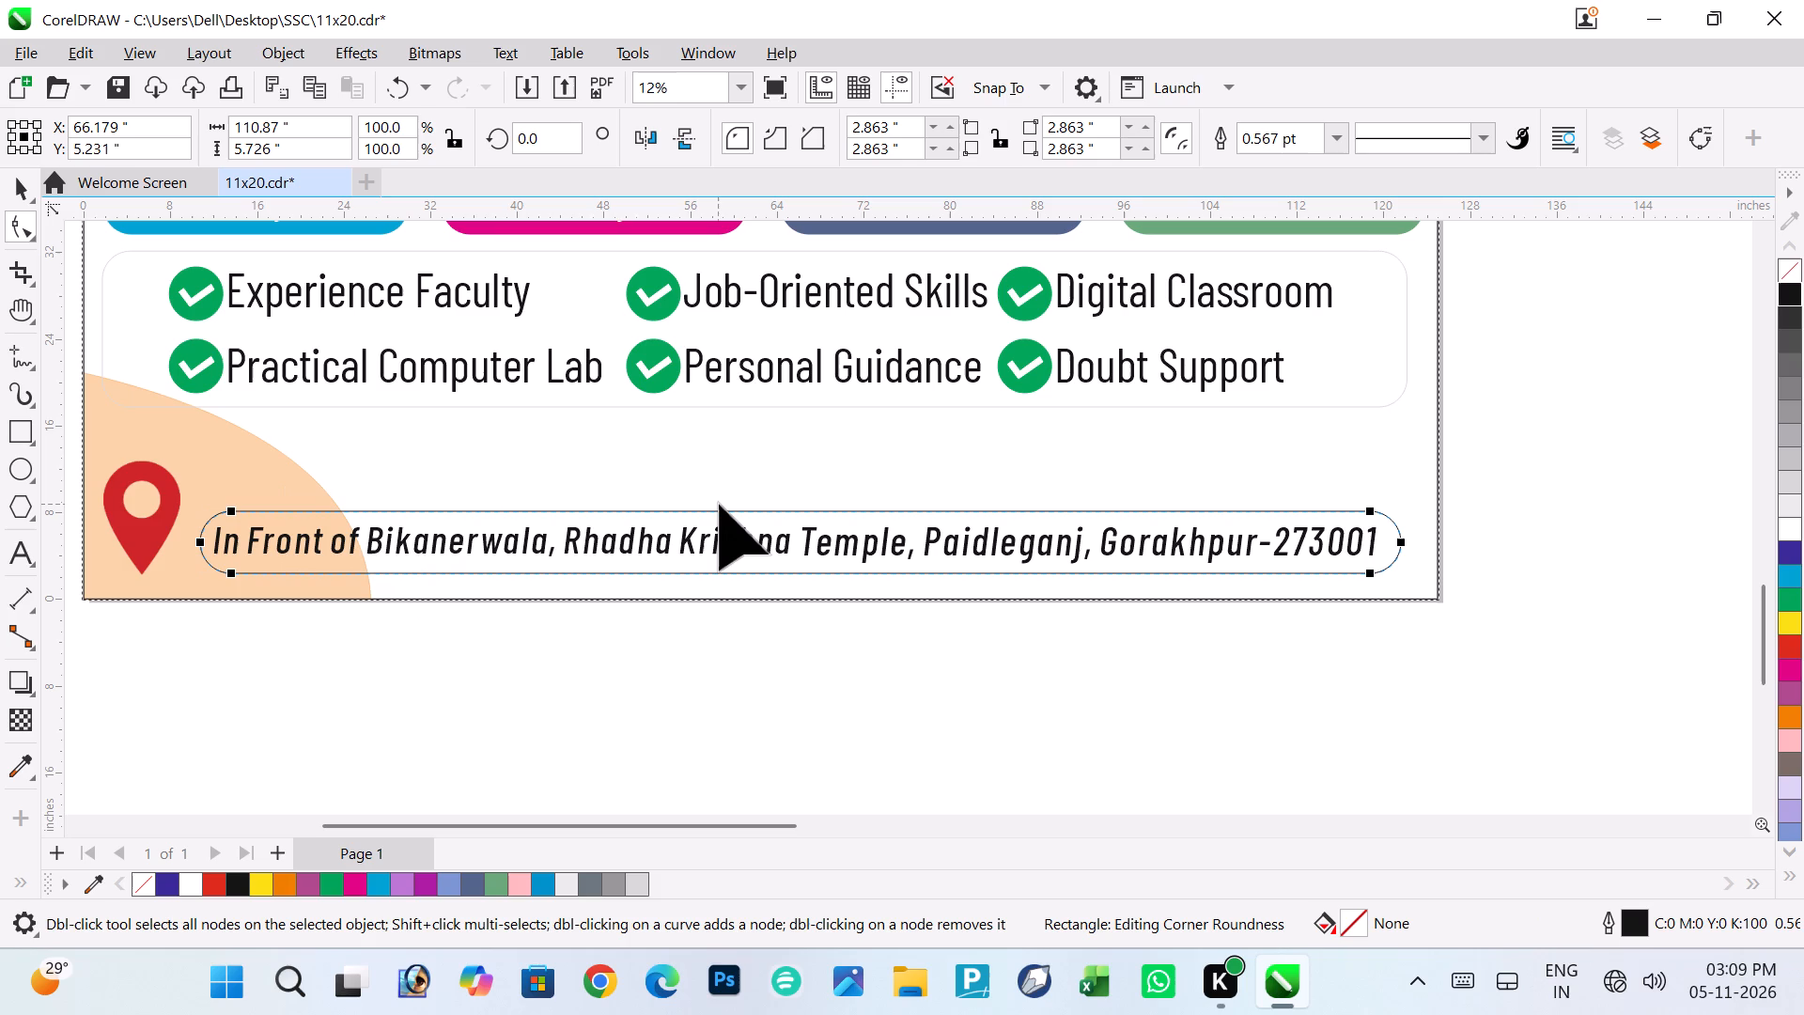
pyautogui.hotkey('ctrl', 'space')
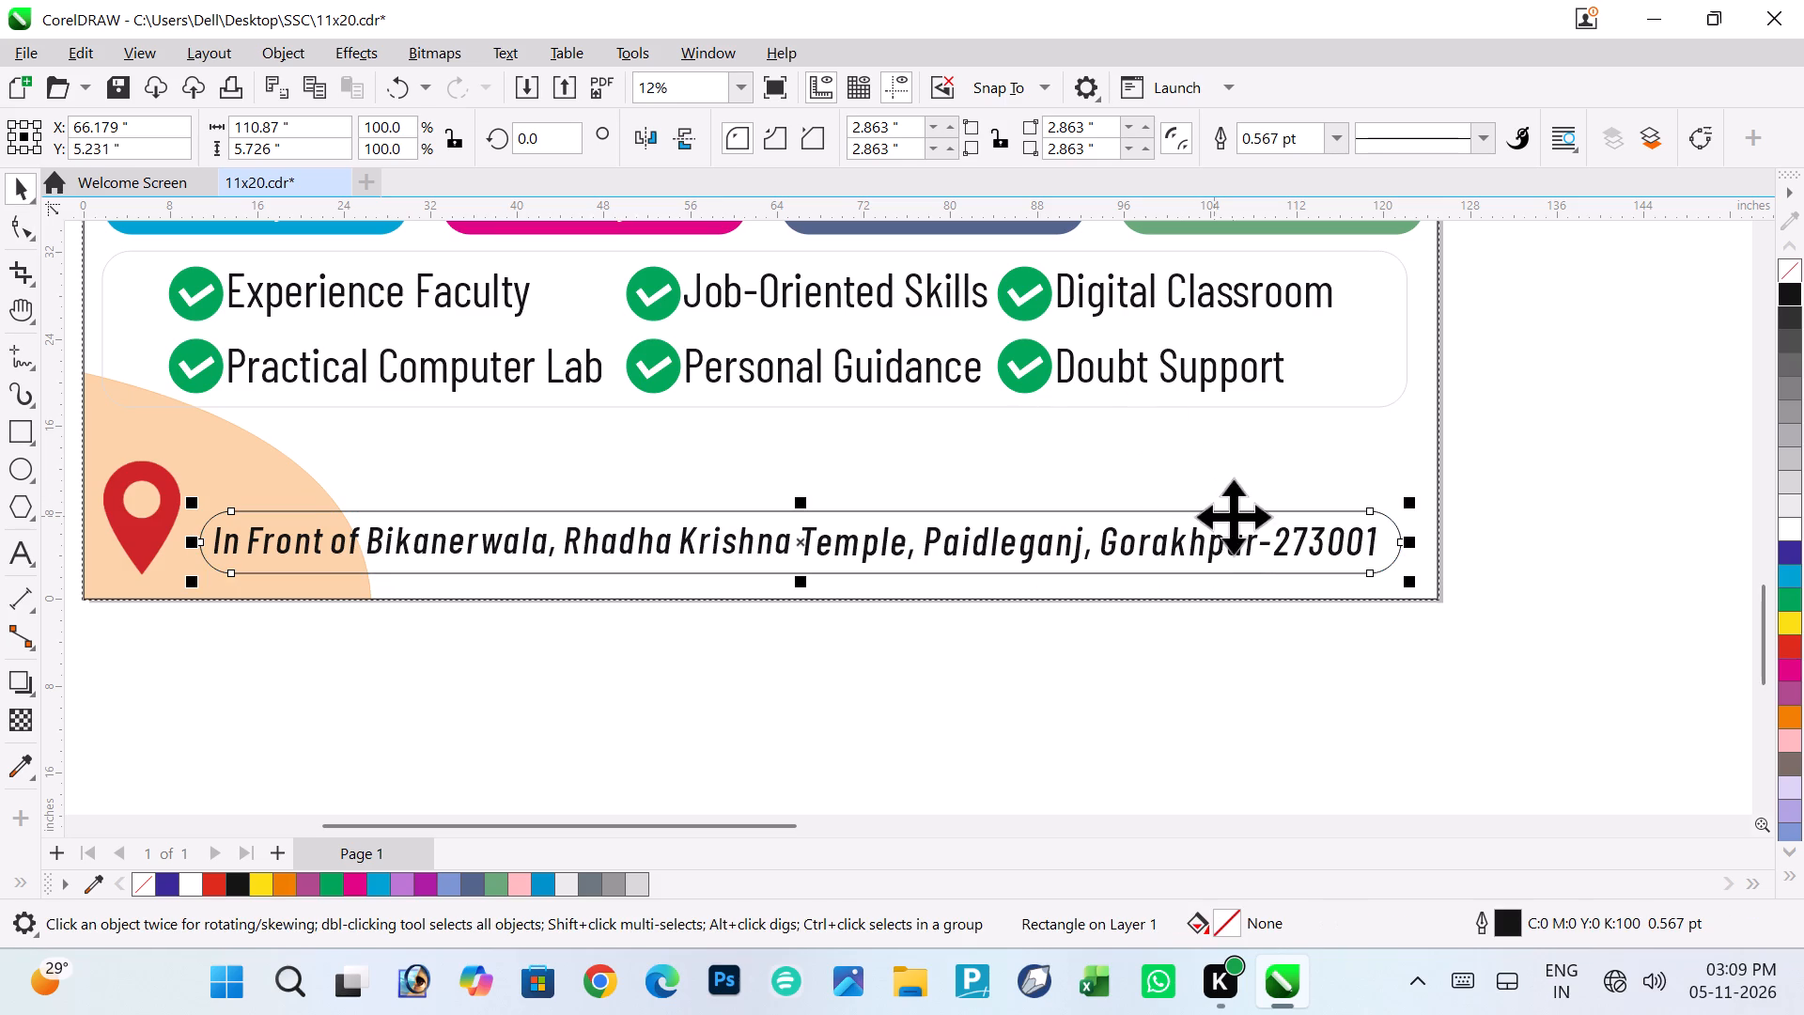
pyautogui.press('Up')
pyautogui.press('Up')
pyautogui.press('Up')
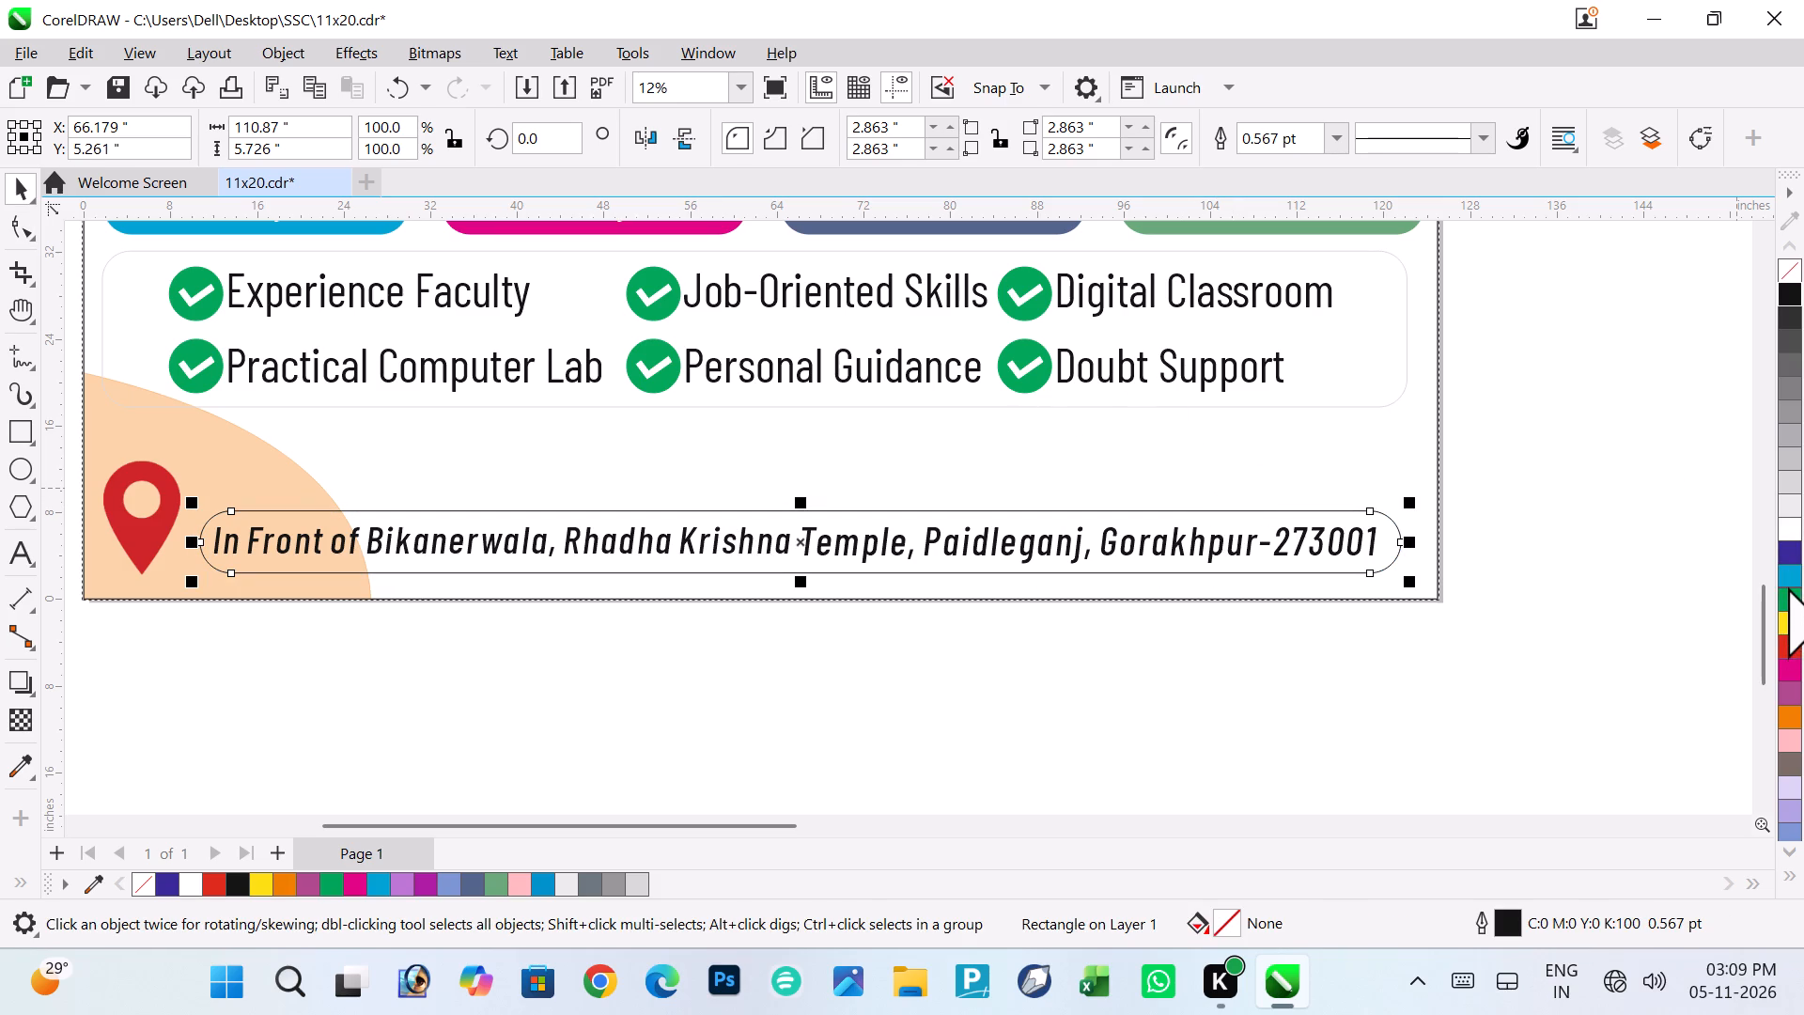
# Give the rounded address bar a blue fill and matching outline, C100 M100 Y0 K0.
pyautogui.click(1787, 557)
pyautogui.rightClick(1787, 557)
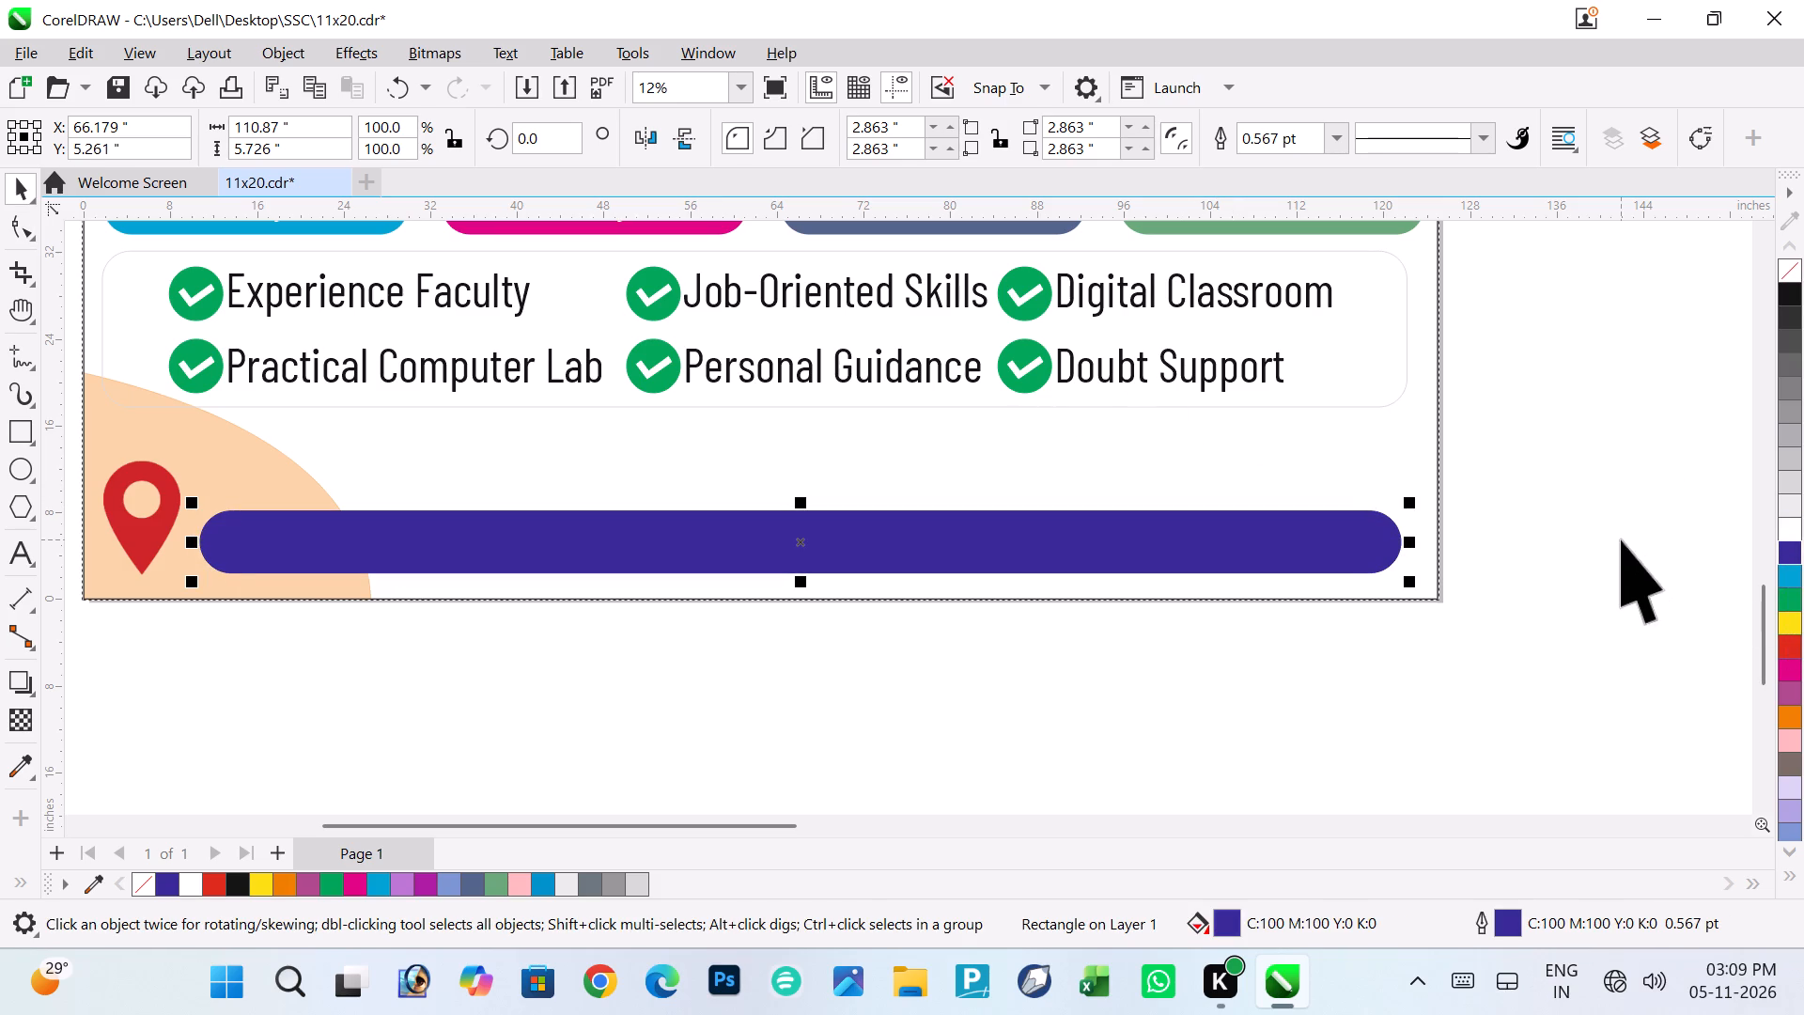
# Send the blue bar backward in the stacking order until it sits behind both address texts.
pyautogui.hotkey('ctrl', 'pagedown')
pyautogui.hotkey('ctrl', 'pagedown')
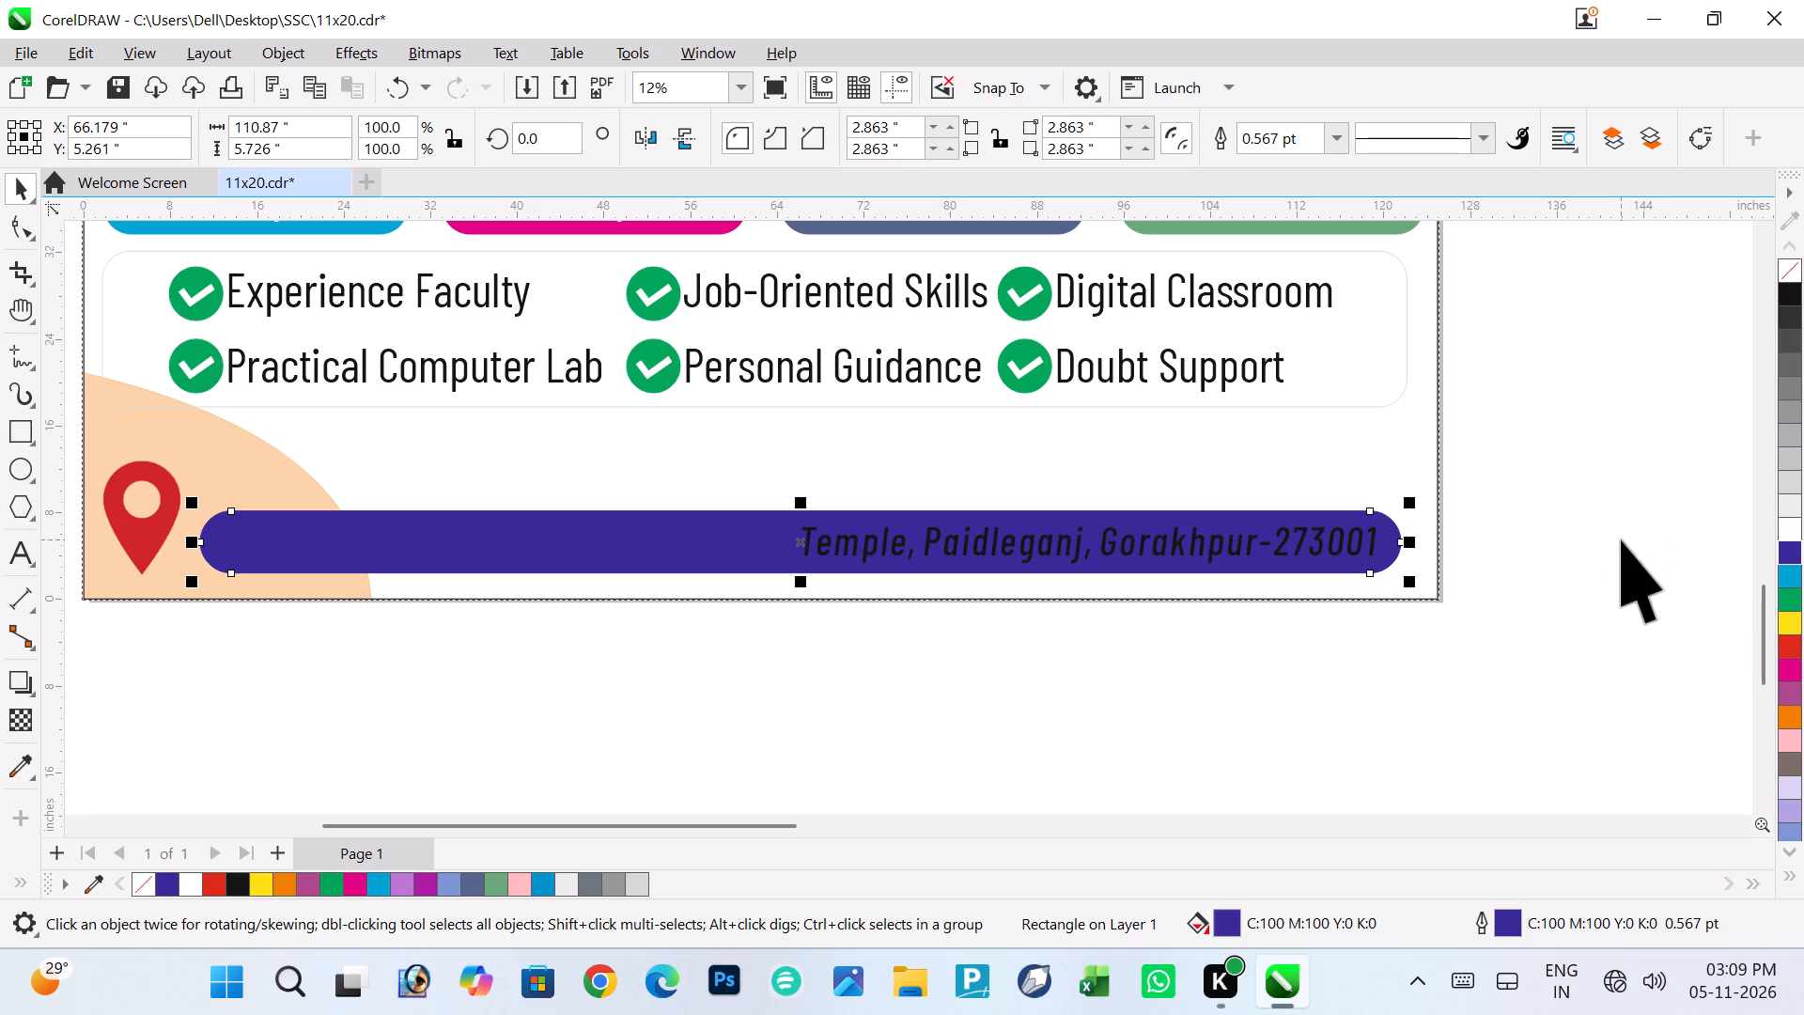
pyautogui.hotkey('ctrl', 'pagedown')
pyautogui.hotkey('ctrl', 'pagedown')
pyautogui.hotkey('ctrl', 'pagedown')
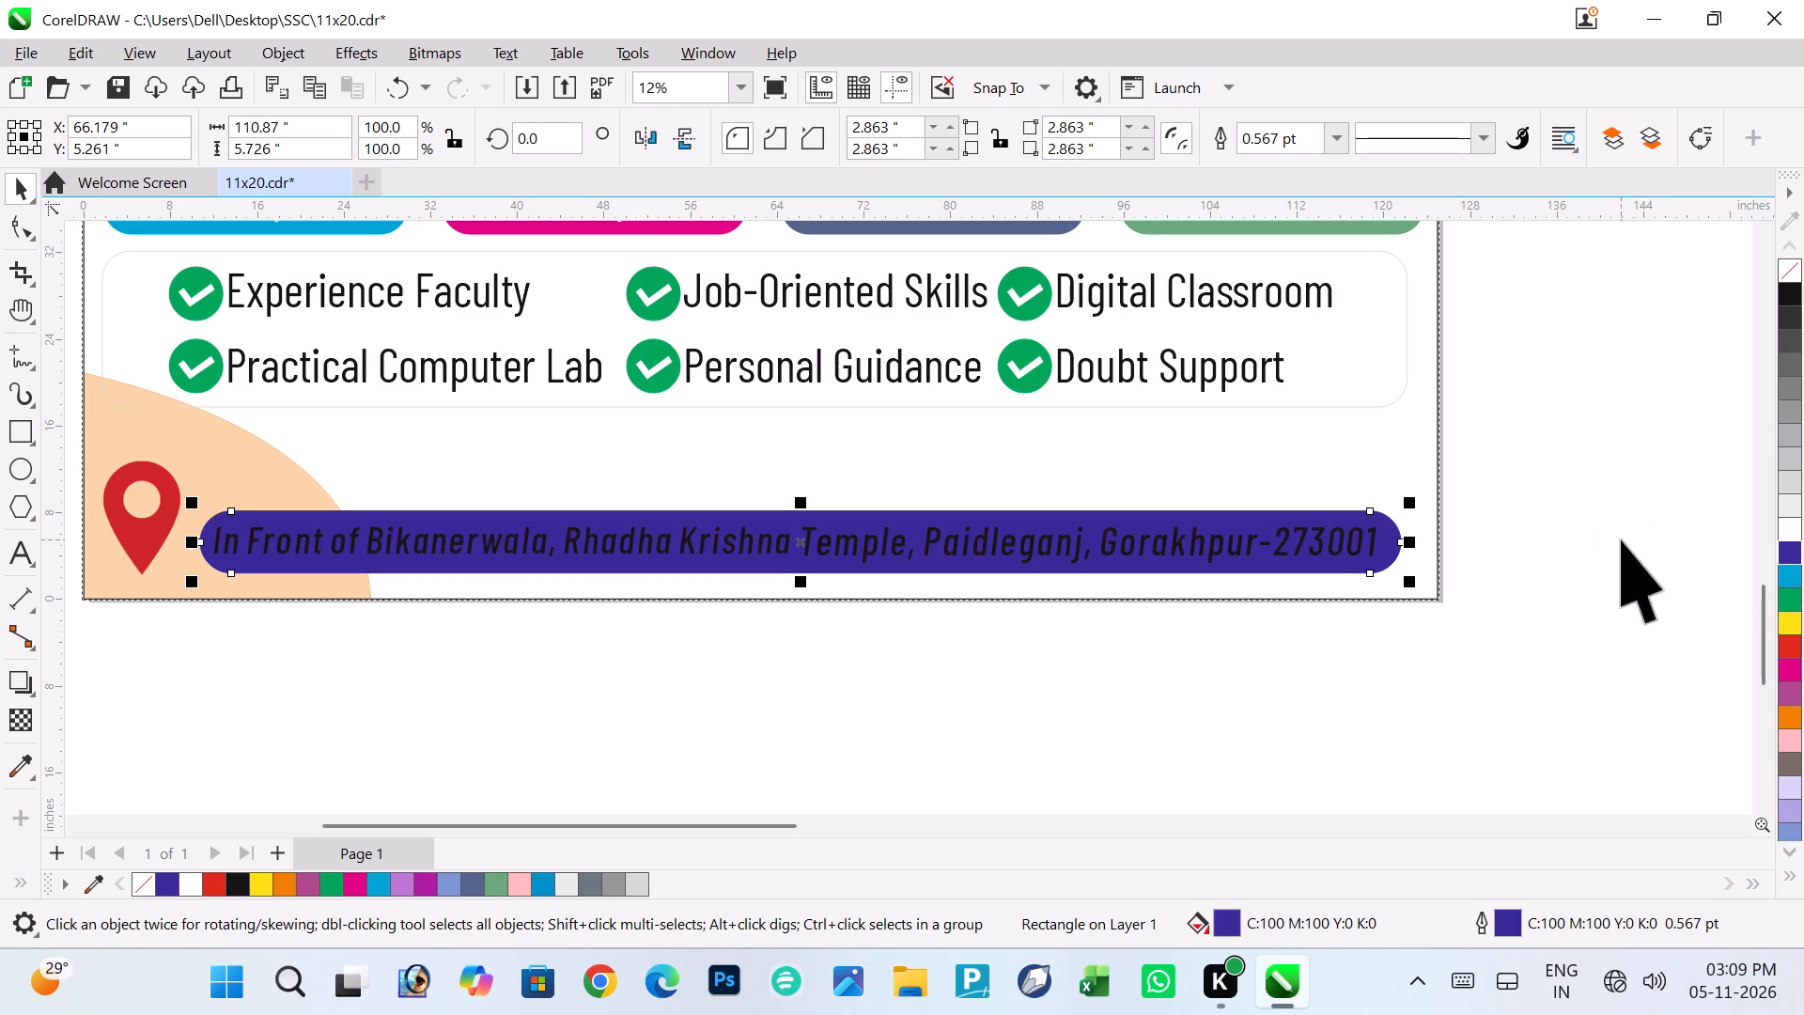
pyautogui.click(1539, 523)
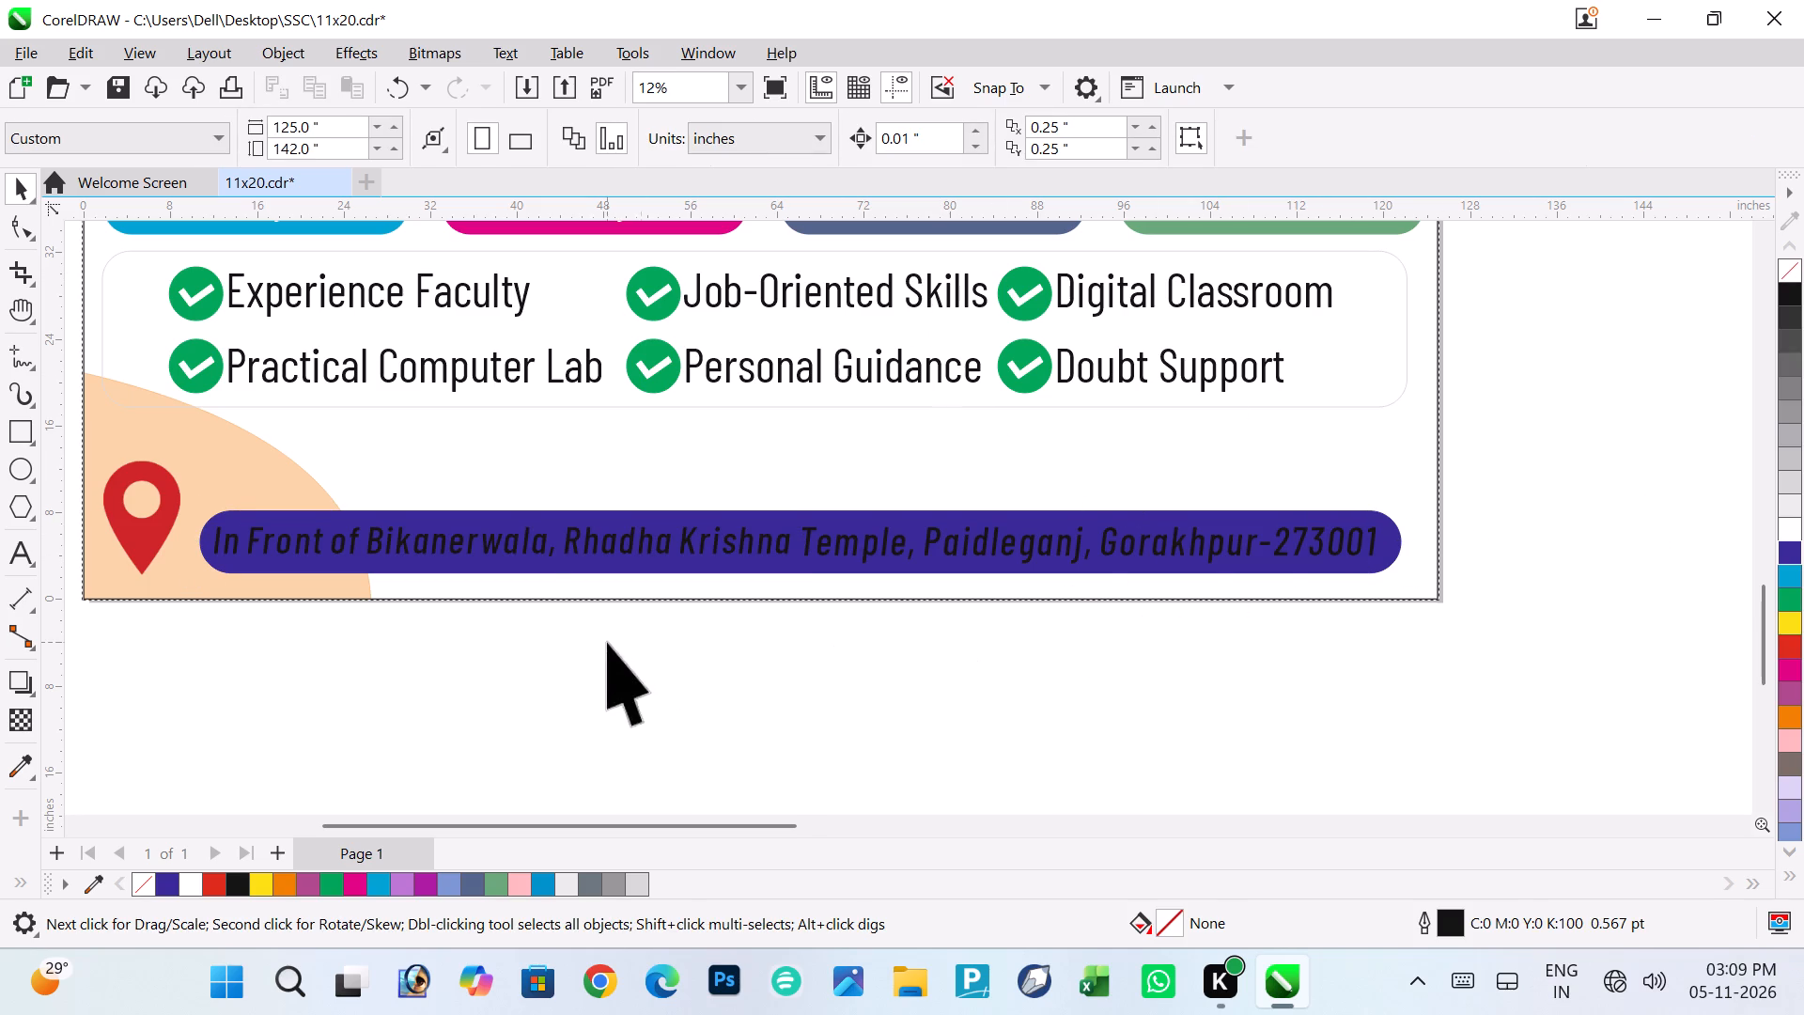
# Recolour both parts of the address text on the blue bar to white.
pyautogui.click(522, 543)
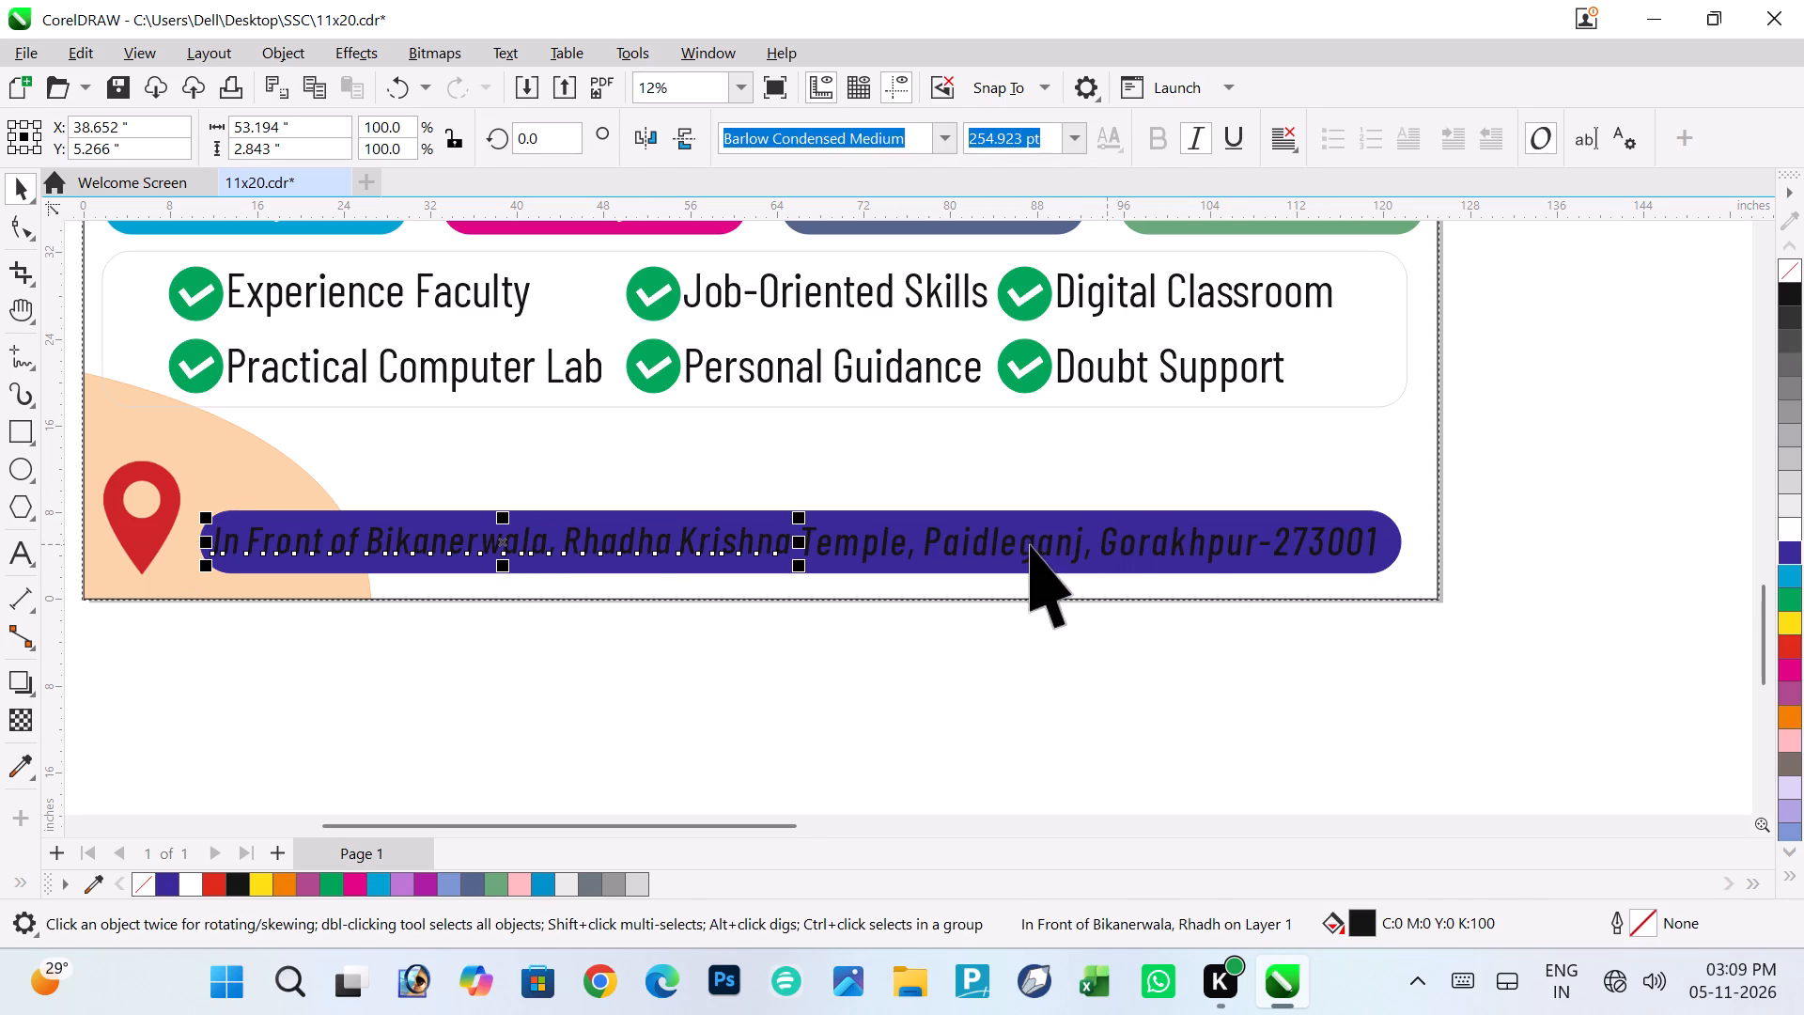
pyautogui.keyDown('shift'); pyautogui.click(1030, 544); pyautogui.keyUp('shift')
pyautogui.click(1790, 530)
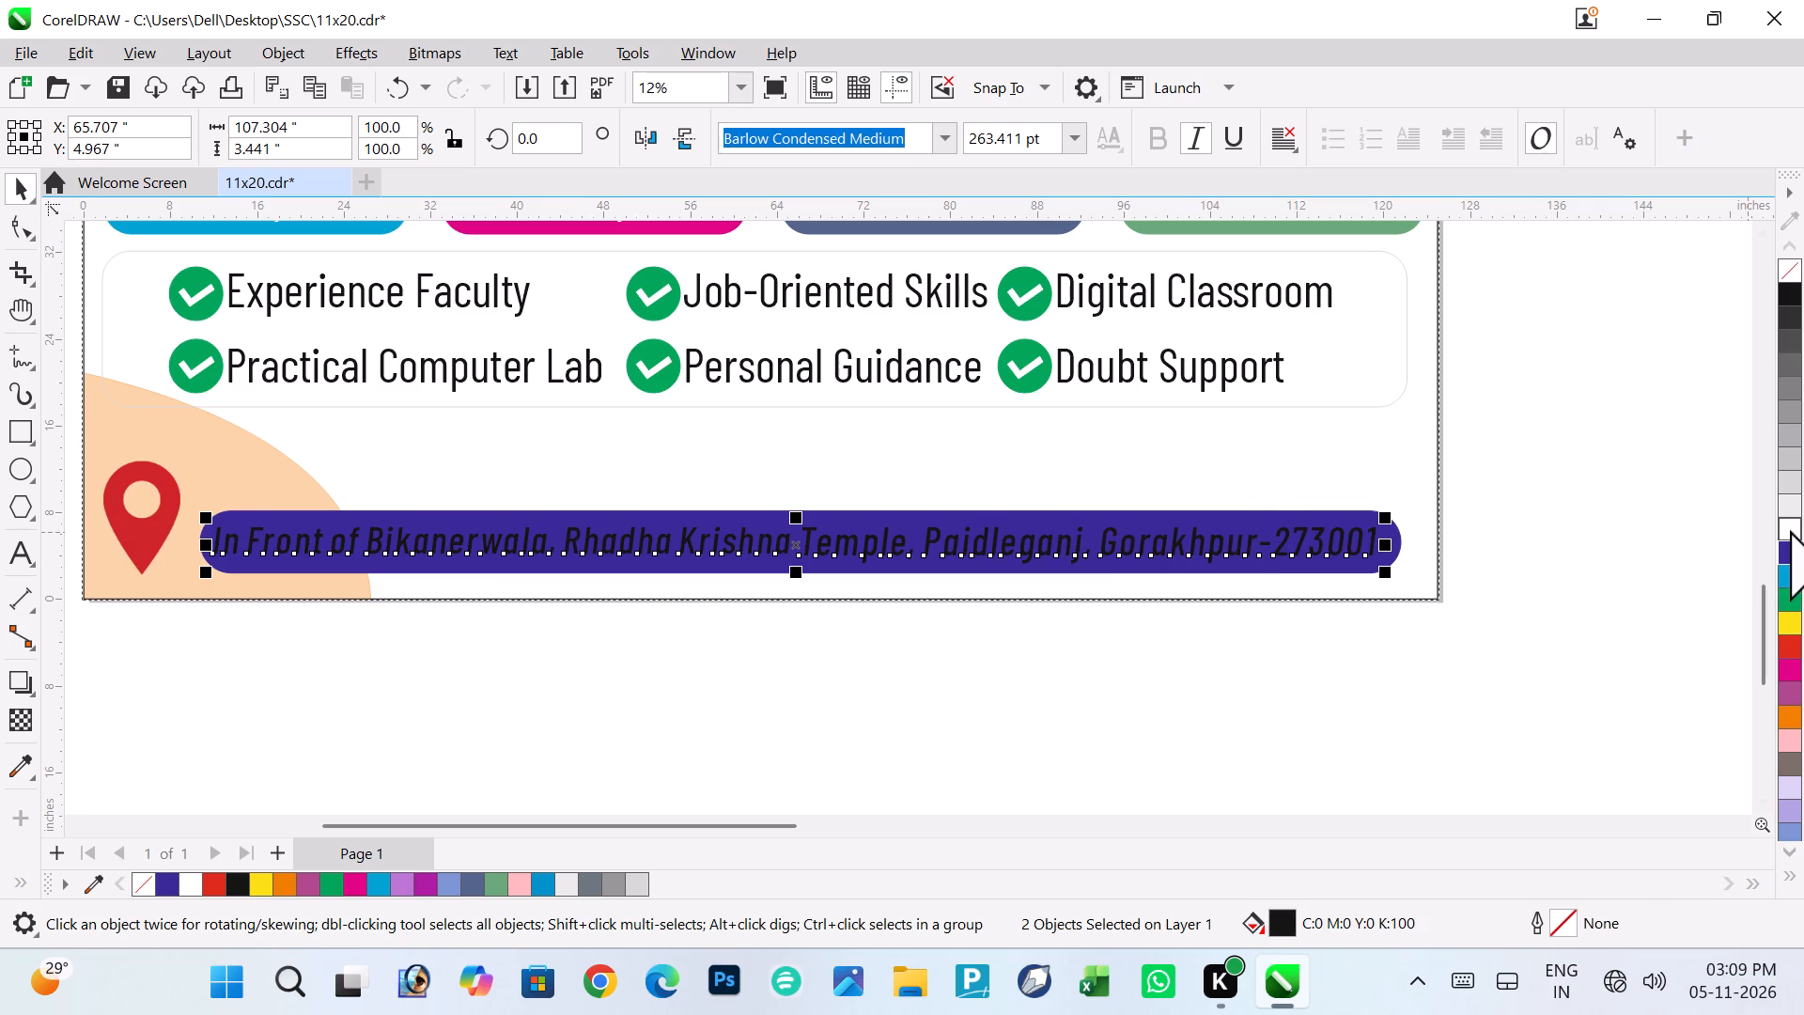
pyautogui.click(1657, 496)
pyautogui.click(758, 693)
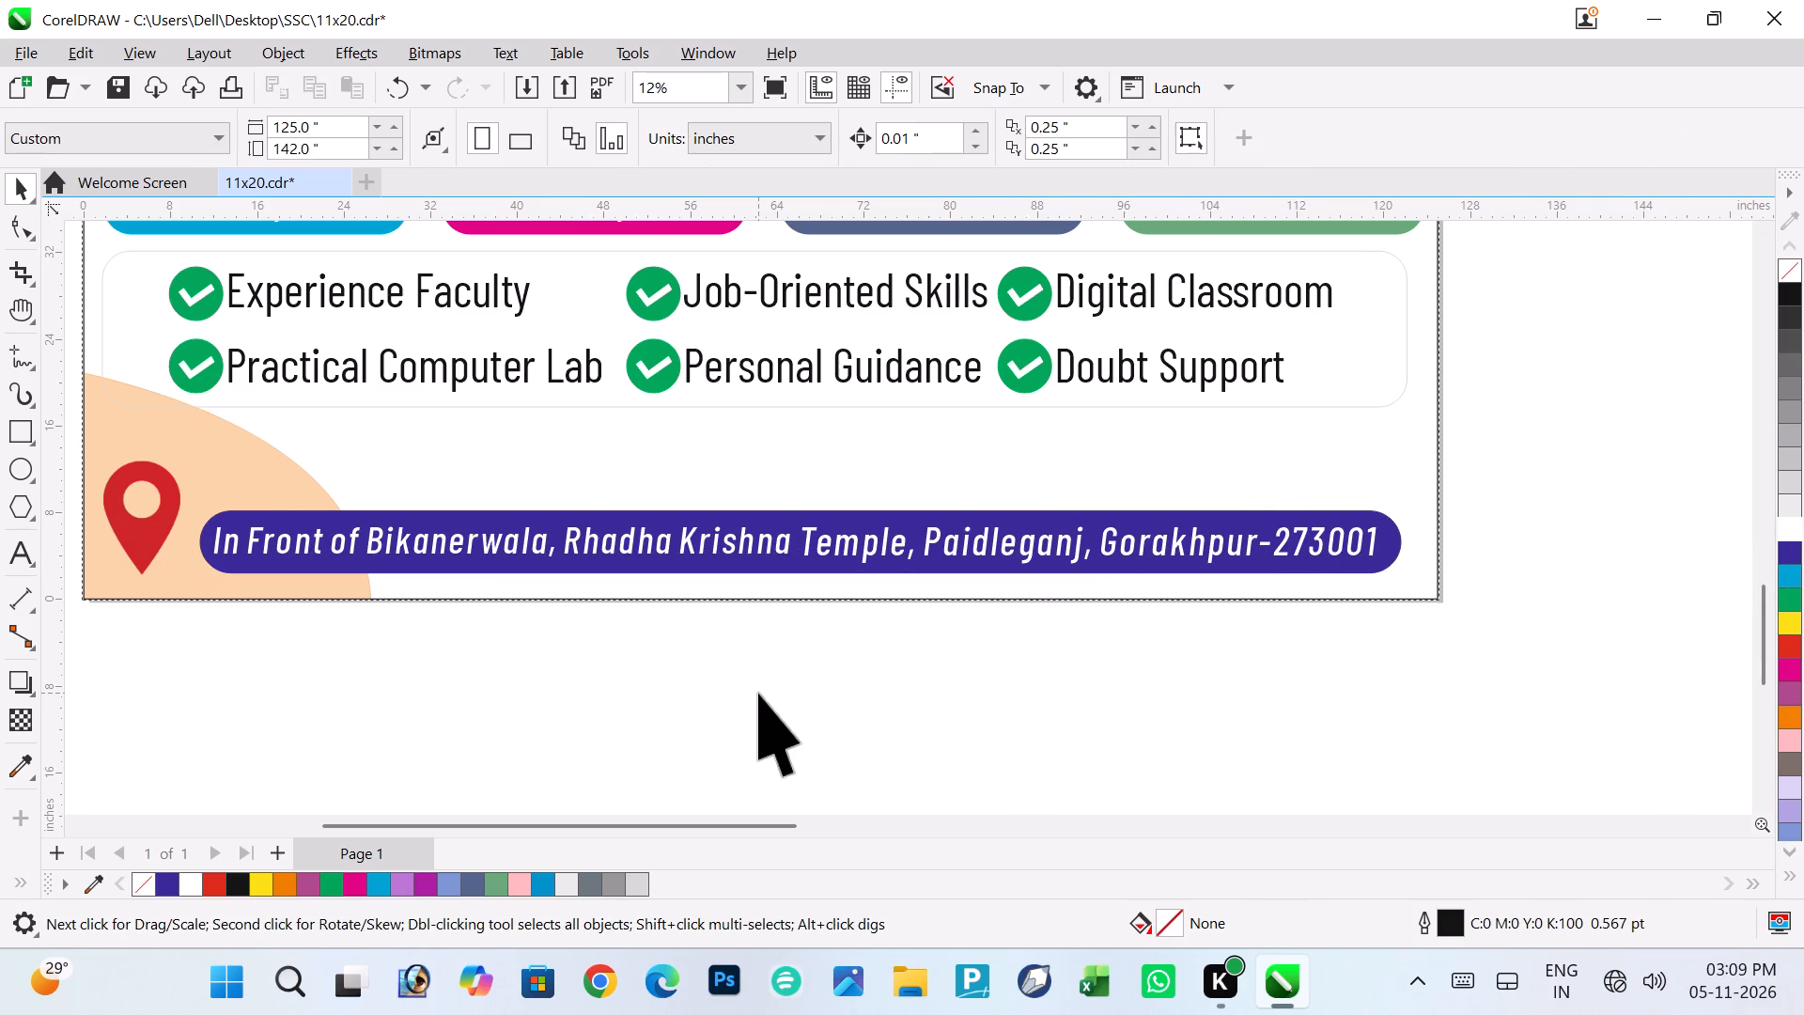
# Duplicate the blue bar with its address texts and place the copy directly above the original, below the checklist.
pyautogui.keyDown('ctrl'); pyautogui.scroll(-1, 758, 693); pyautogui.keyUp('ctrl')
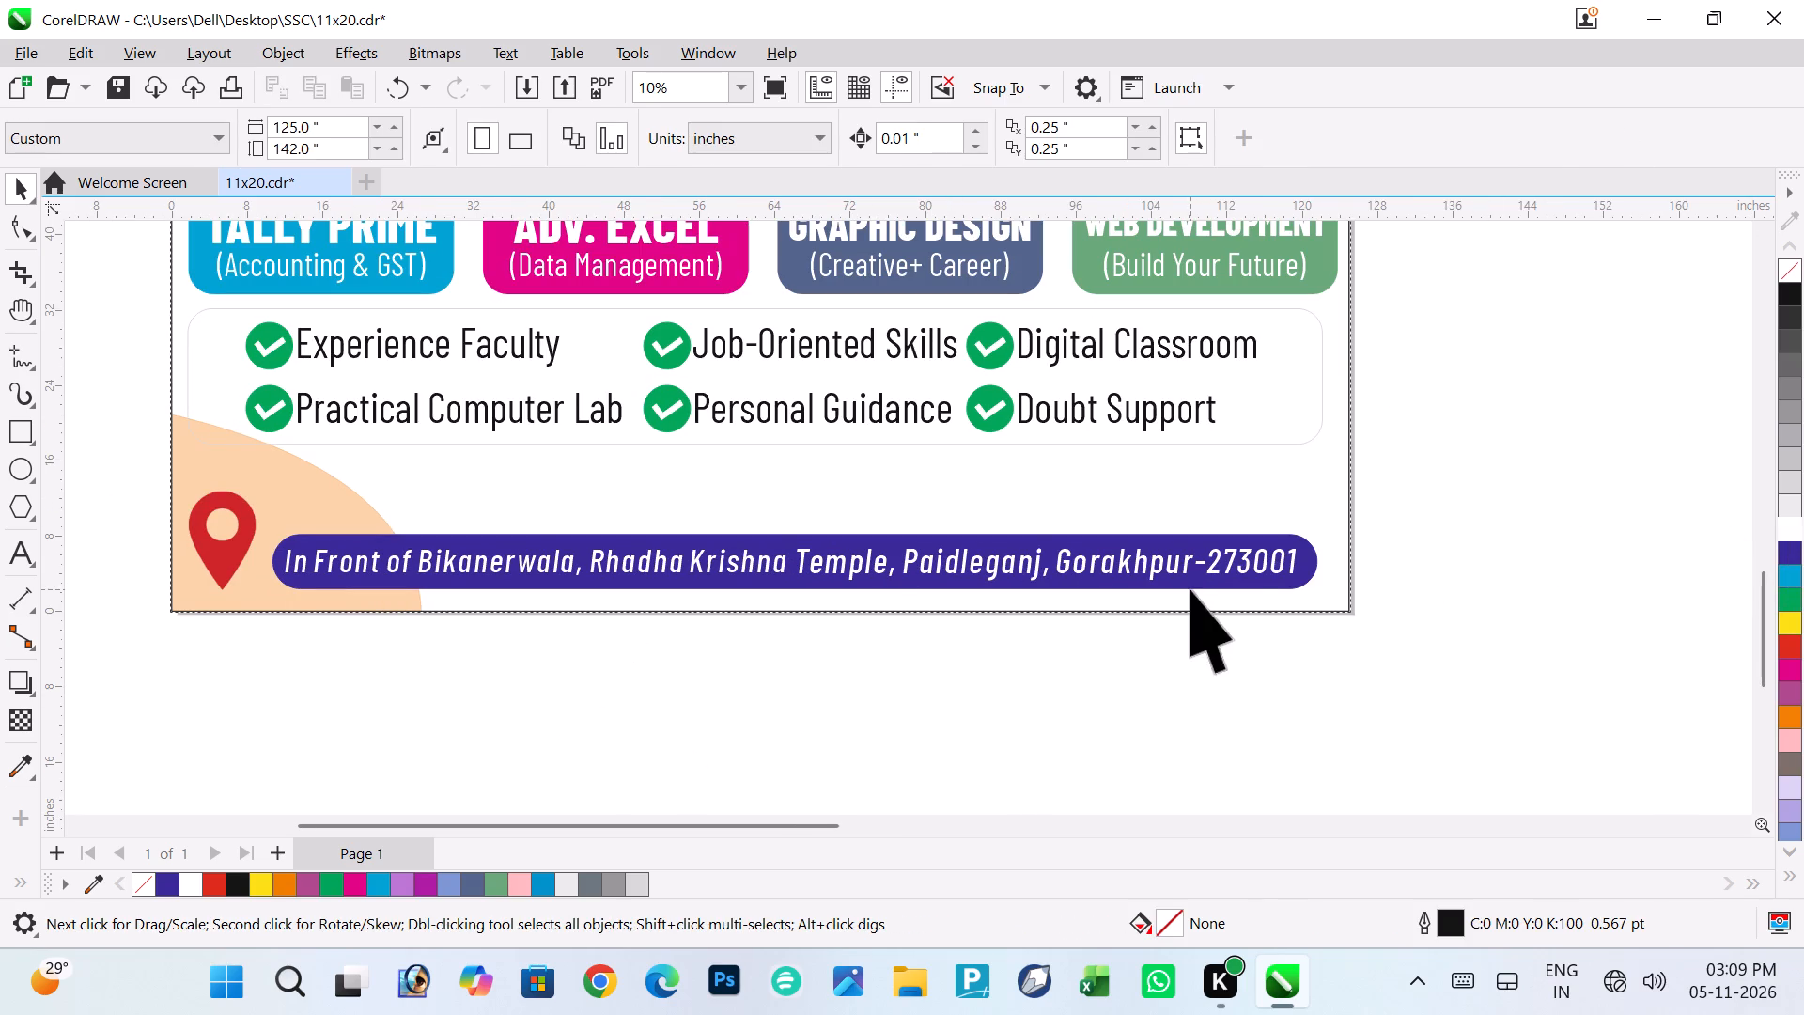
pyautogui.moveTo(1417, 503); pyautogui.dragTo(332, 651)
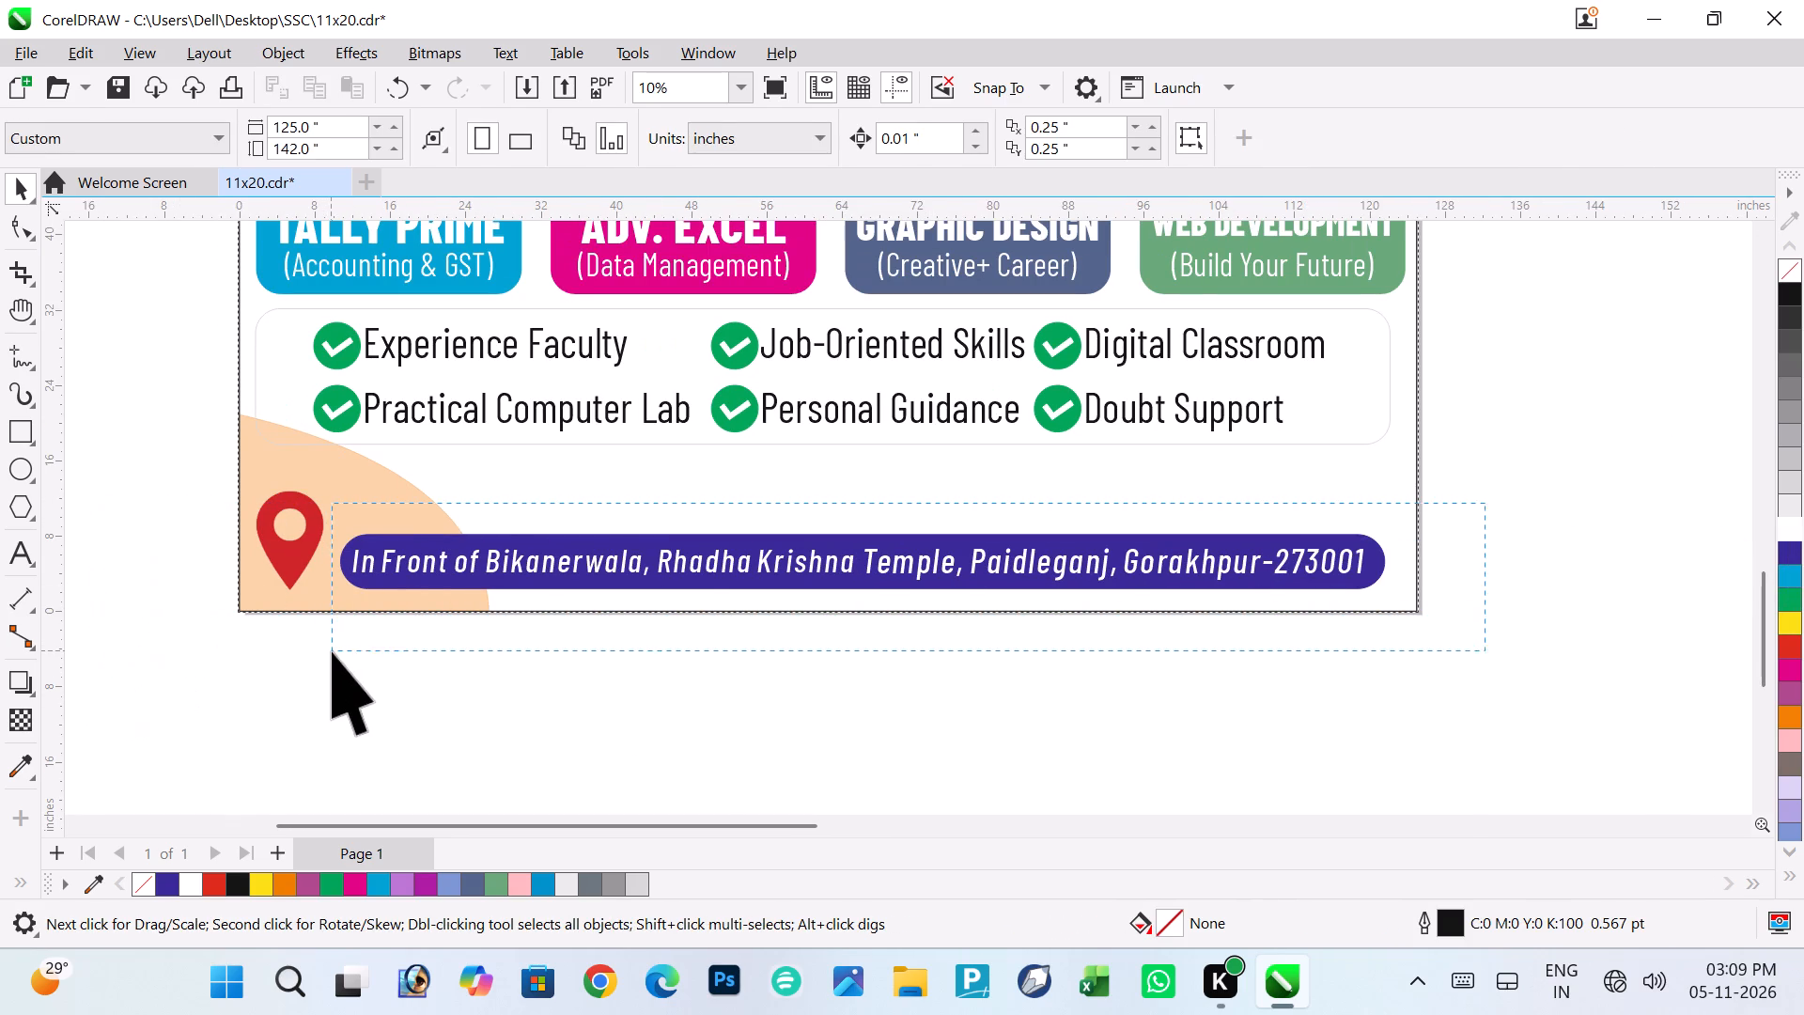
pyautogui.moveTo(332, 651); pyautogui.dragTo(332, 652)
pyautogui.hotkey('ctrl', 'd')
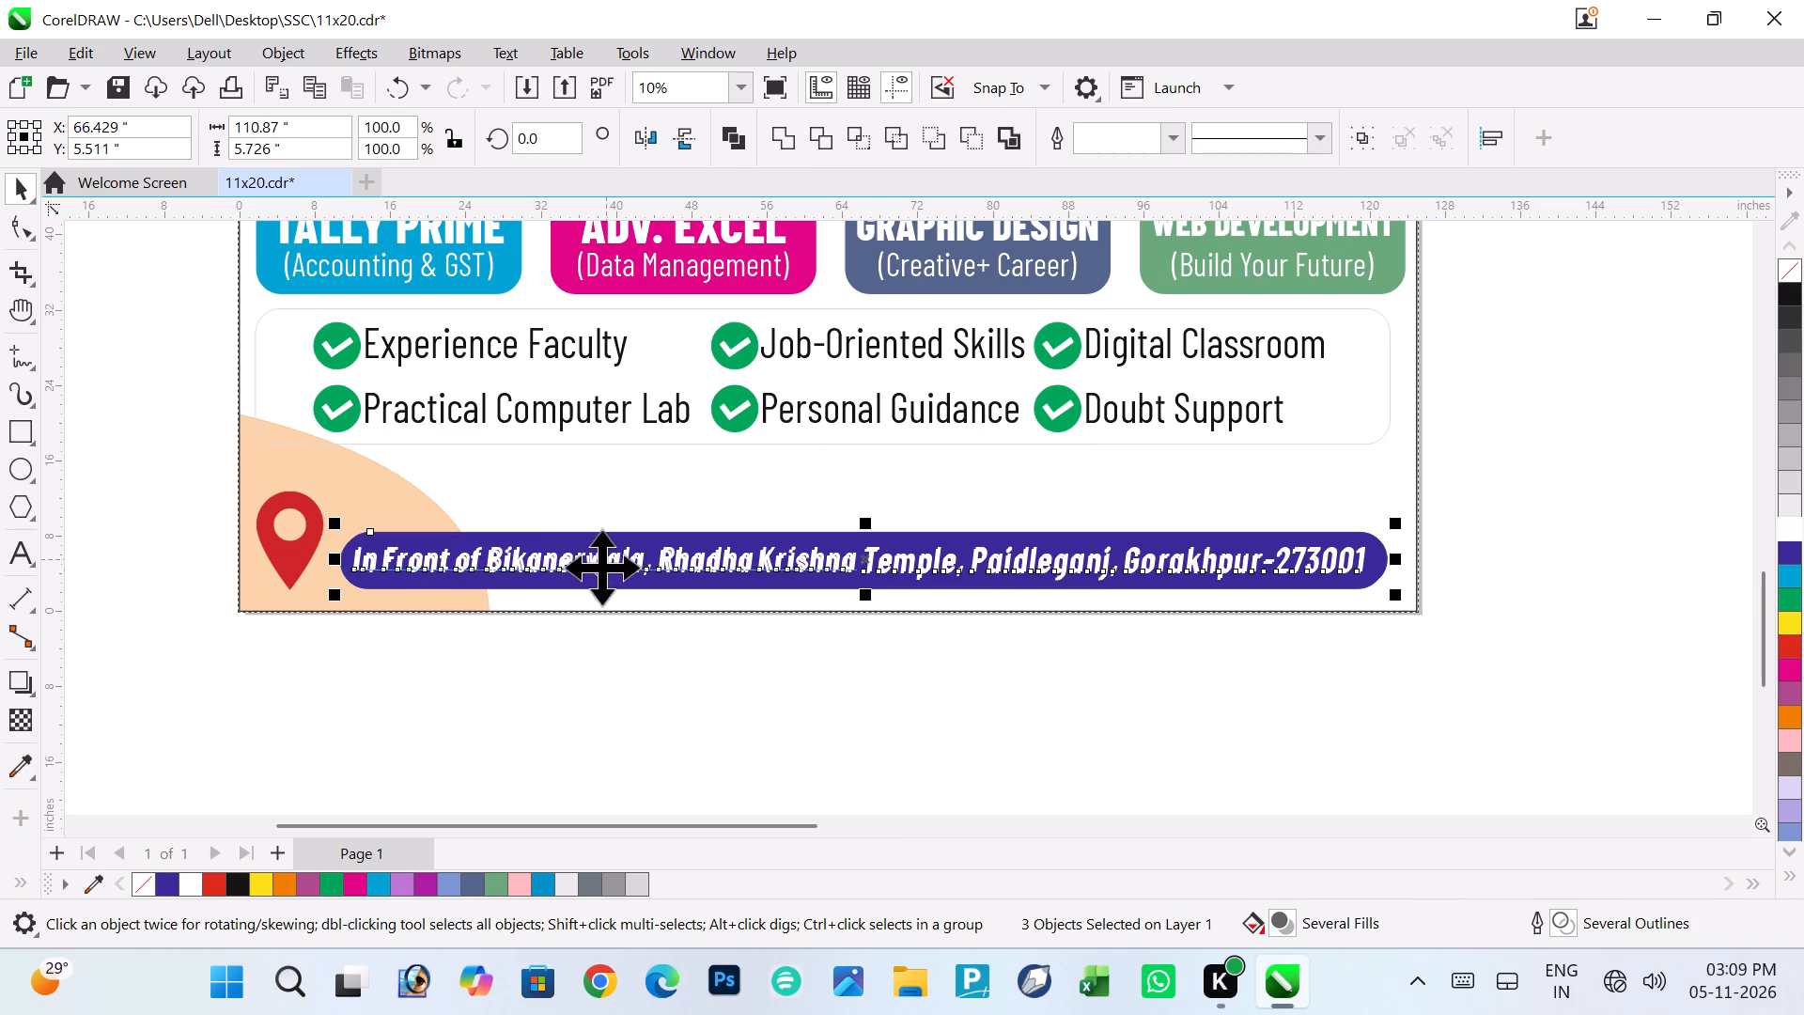
pyautogui.moveTo(601, 567); pyautogui.dragTo(606, 509)
pyautogui.click(1532, 562)
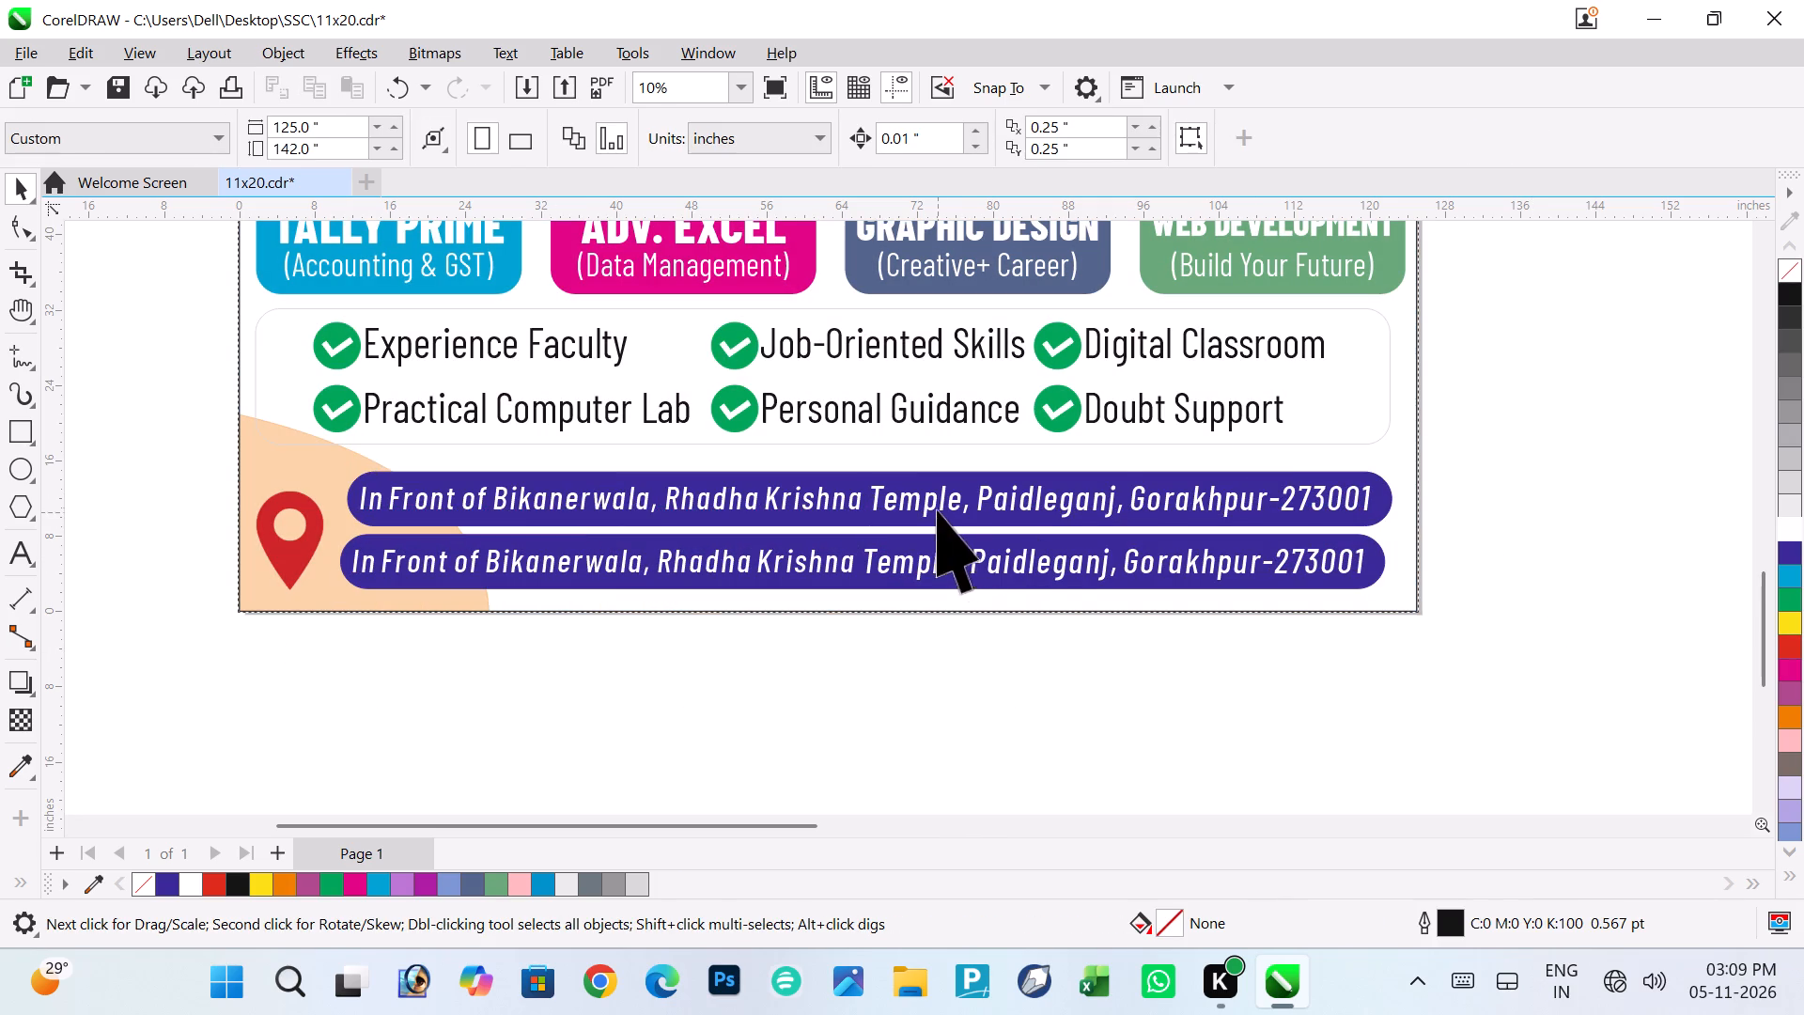
# Delete the first part of the address text from the upper, duplicated blue bar.
pyautogui.click(933, 503)
pyautogui.click(803, 504)
pyautogui.press('Delete')
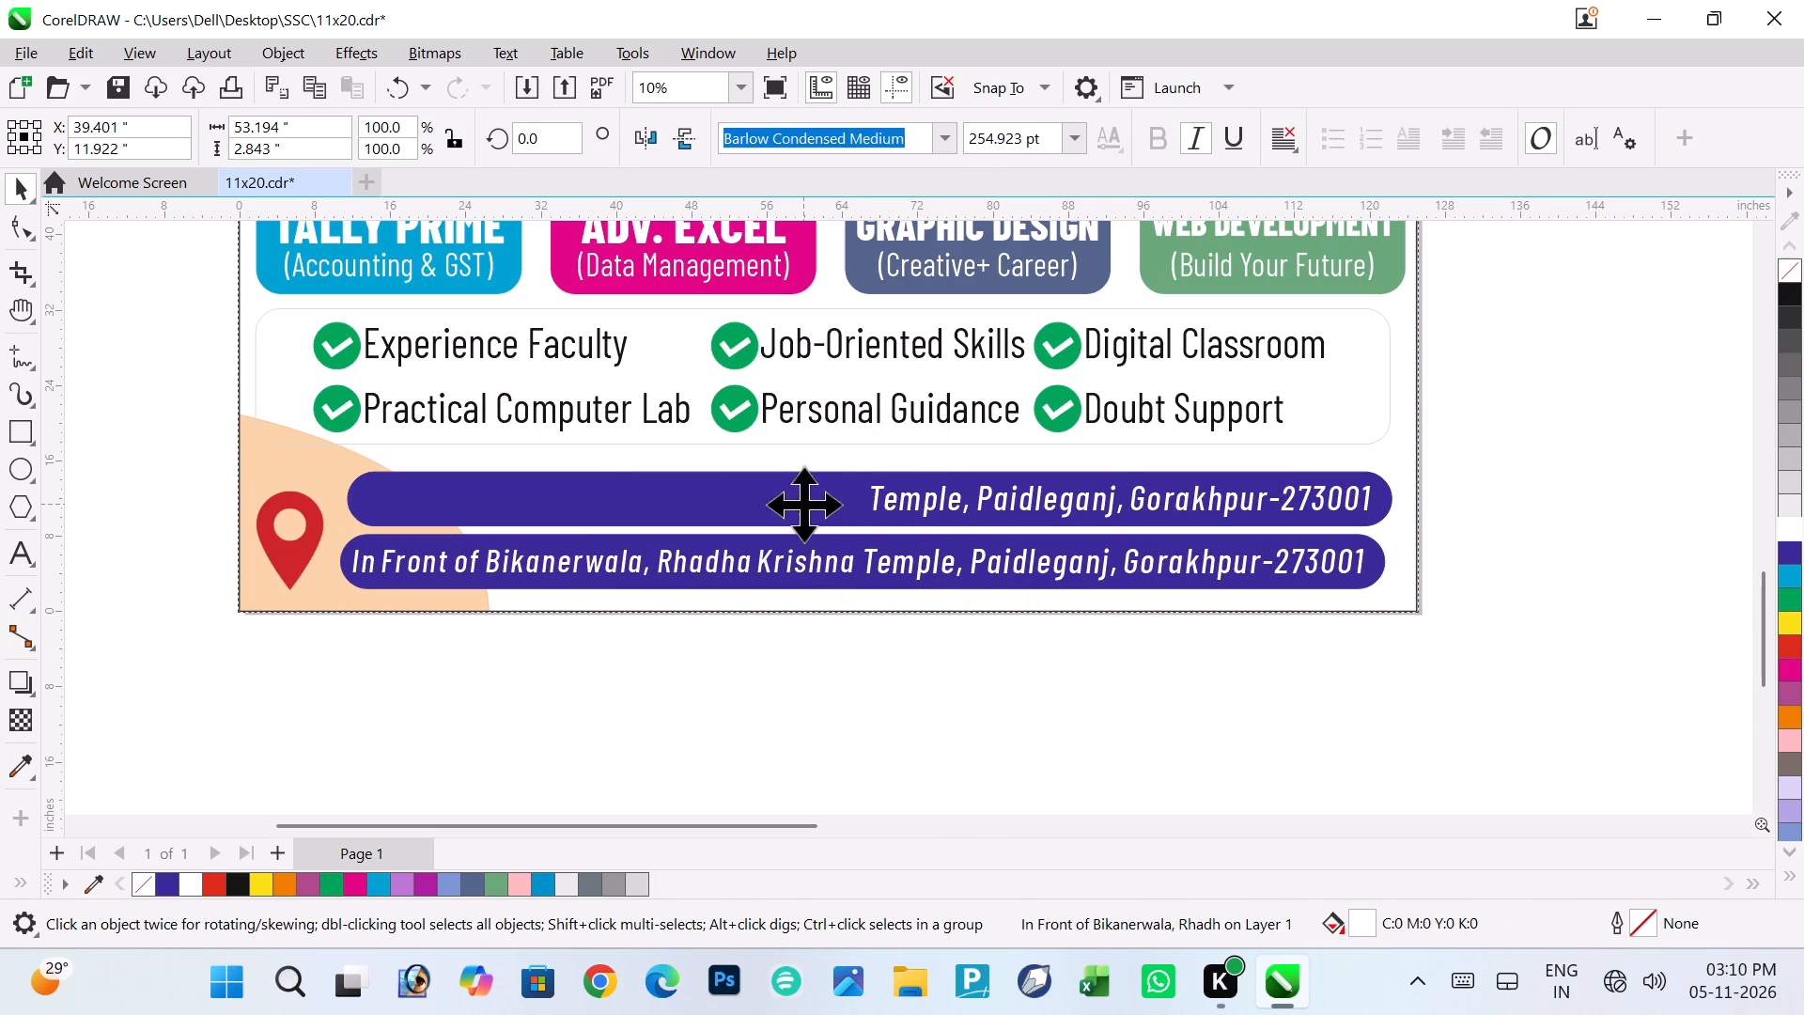
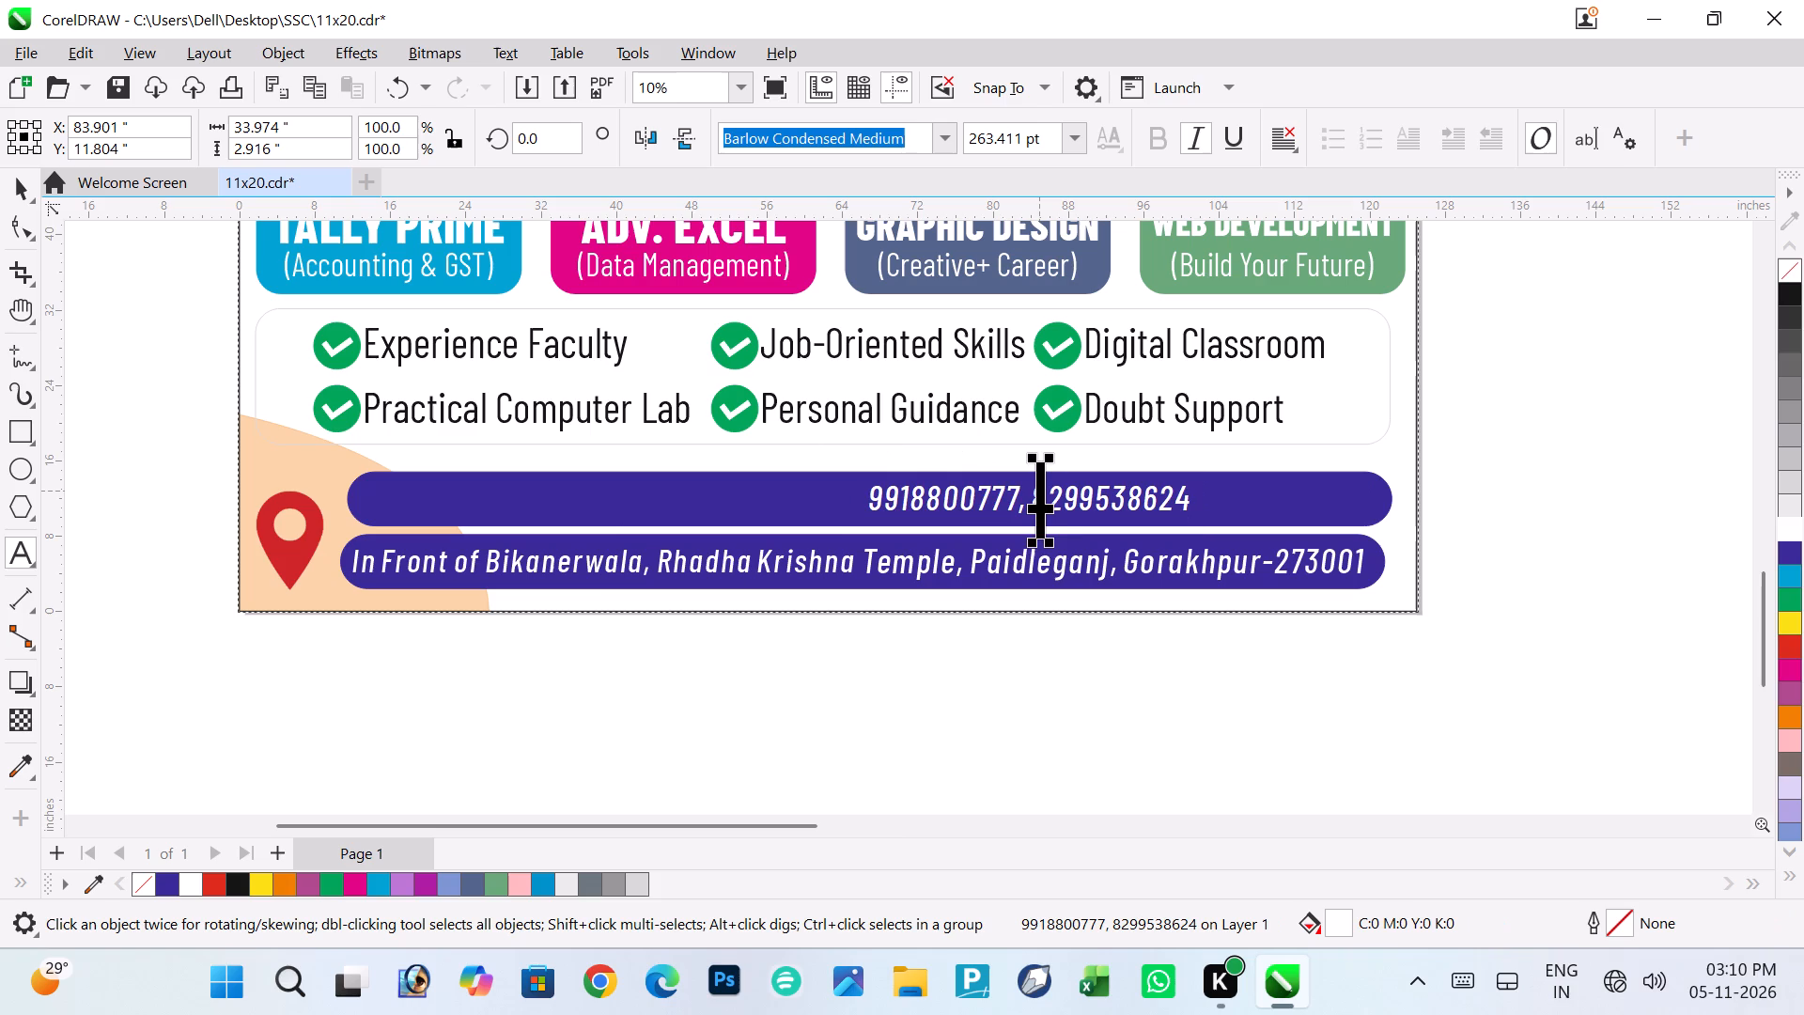
# Move the white phone-number text to the far right end of the upper blue bar, vertically centred on it.
pyautogui.hotkey('ctrl', 'space')
pyautogui.moveTo(1039, 491); pyautogui.dragTo(1173, 489)
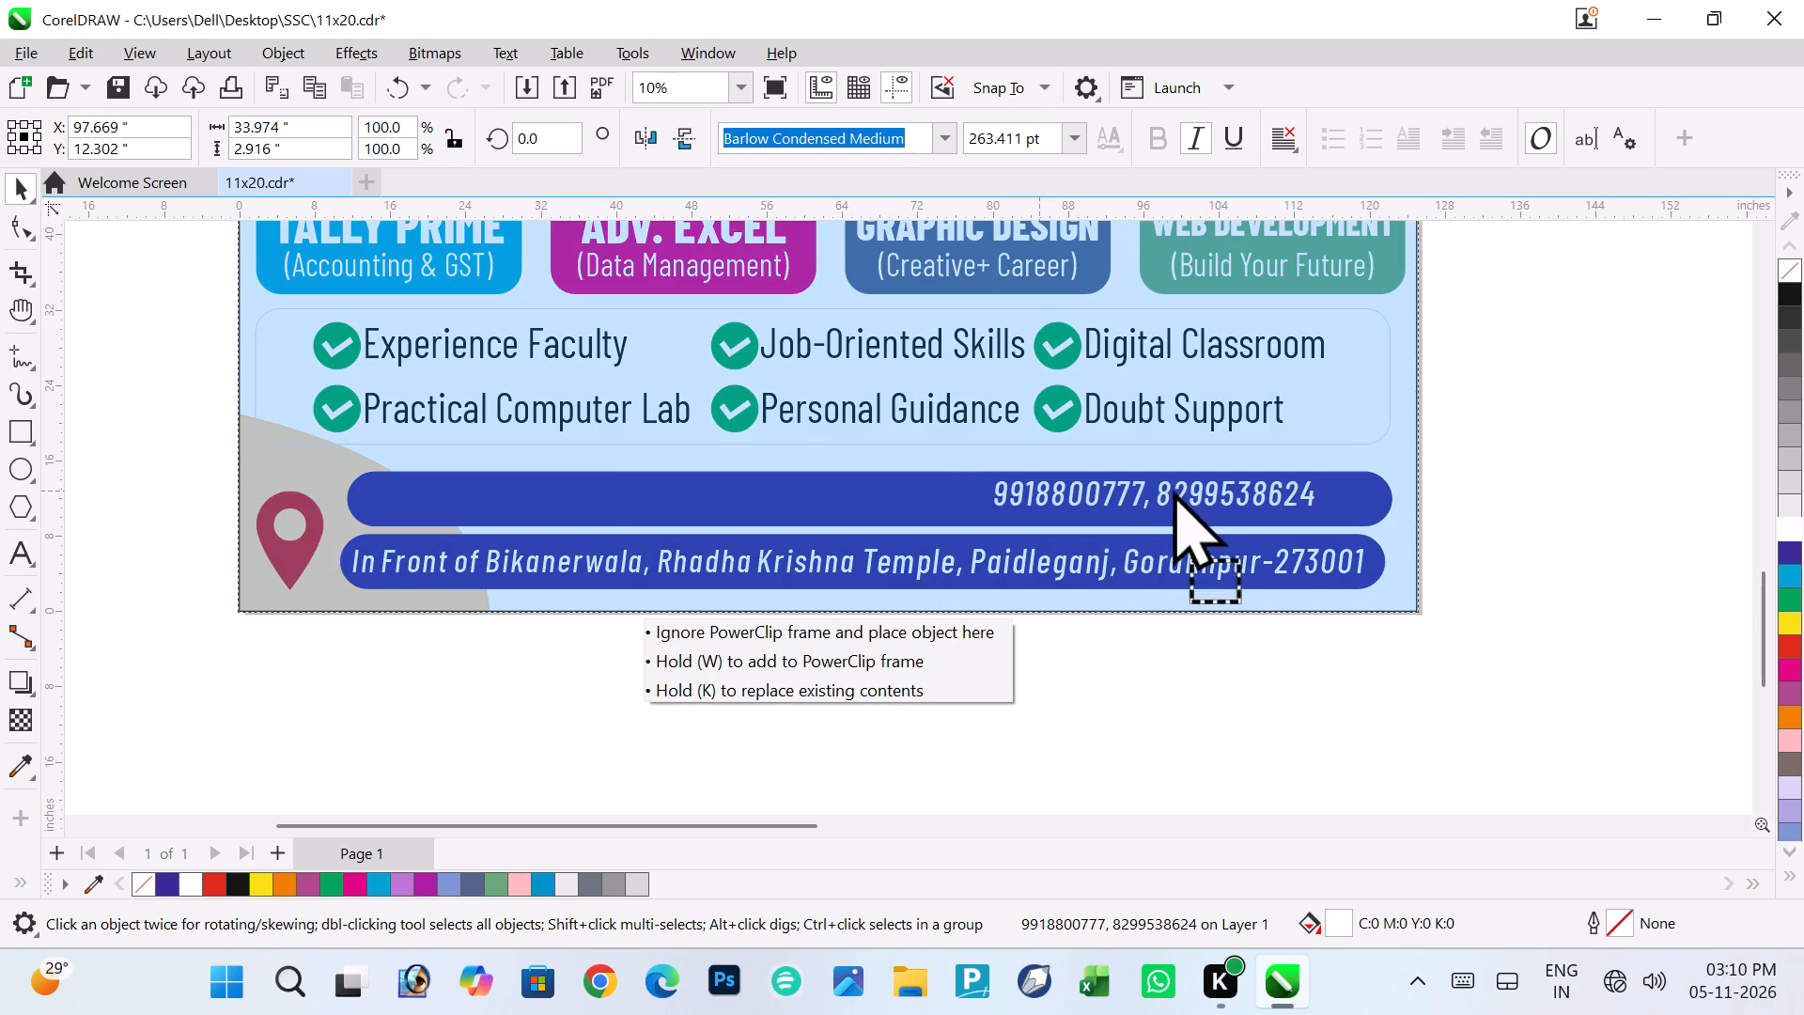
pyautogui.moveTo(1173, 489); pyautogui.dragTo(1221, 492)
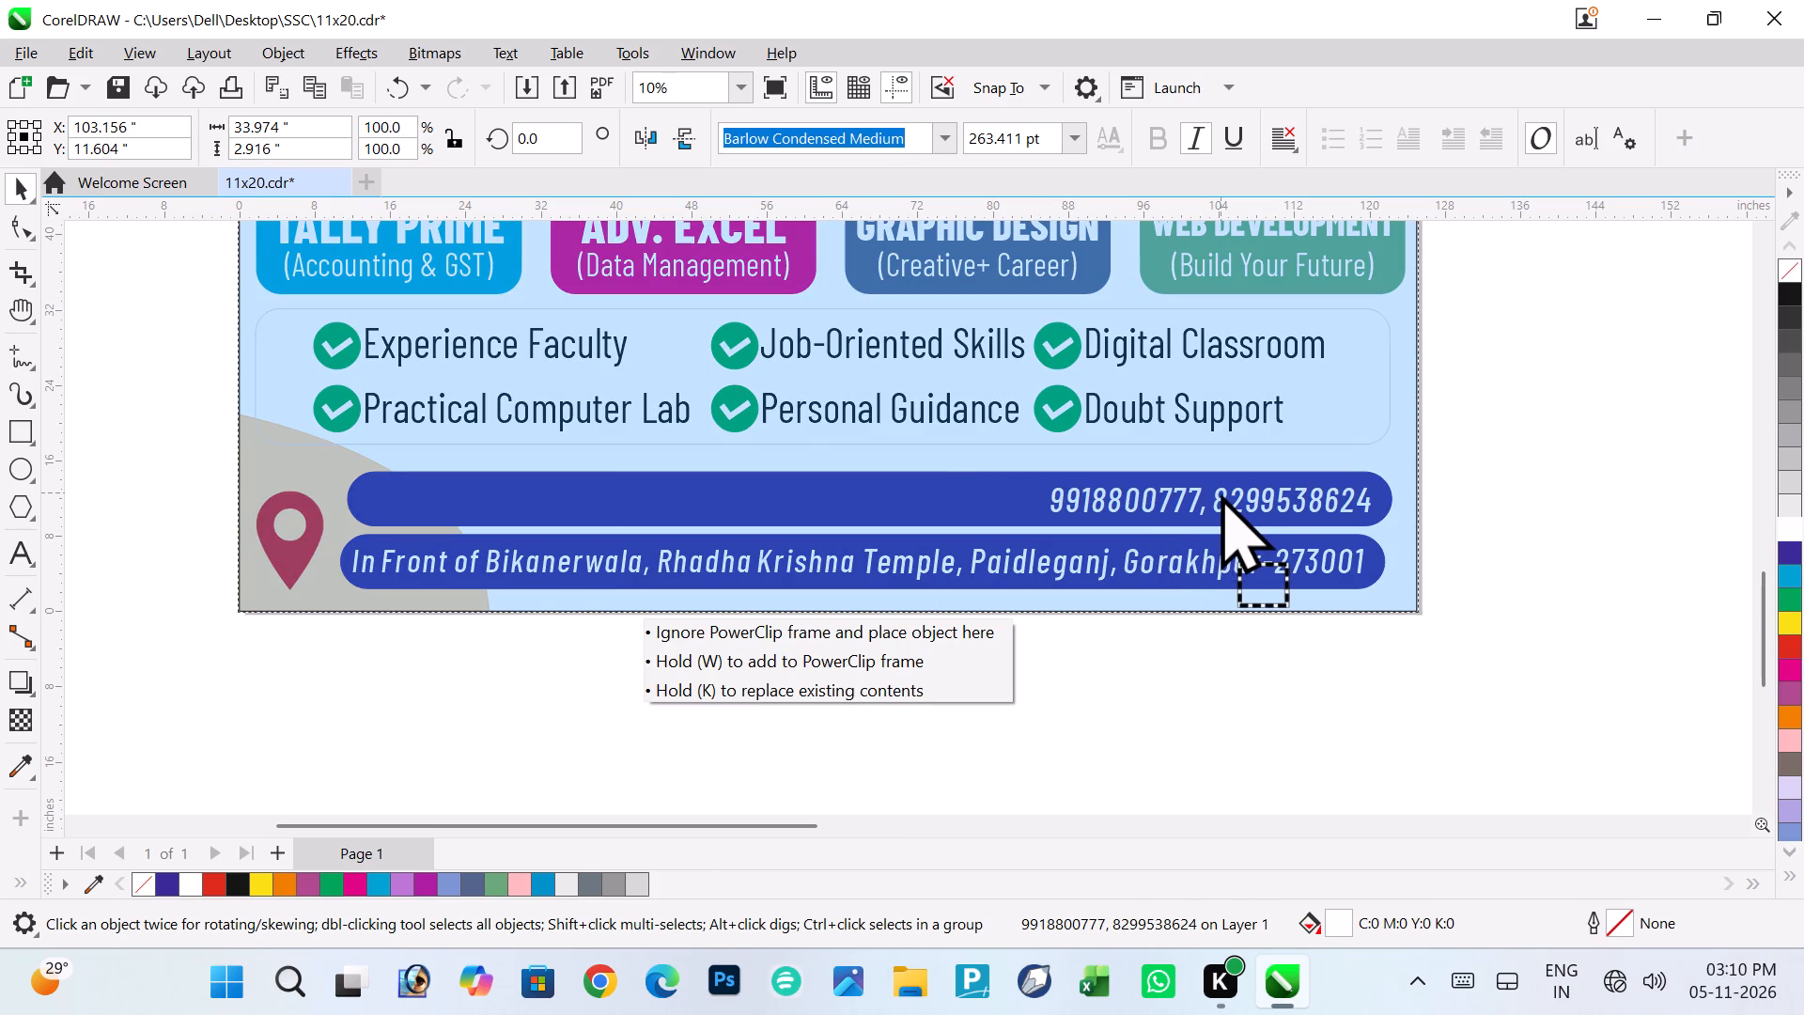
pyautogui.moveTo(1221, 492); pyautogui.dragTo(1222, 492)
pyautogui.click(1441, 470)
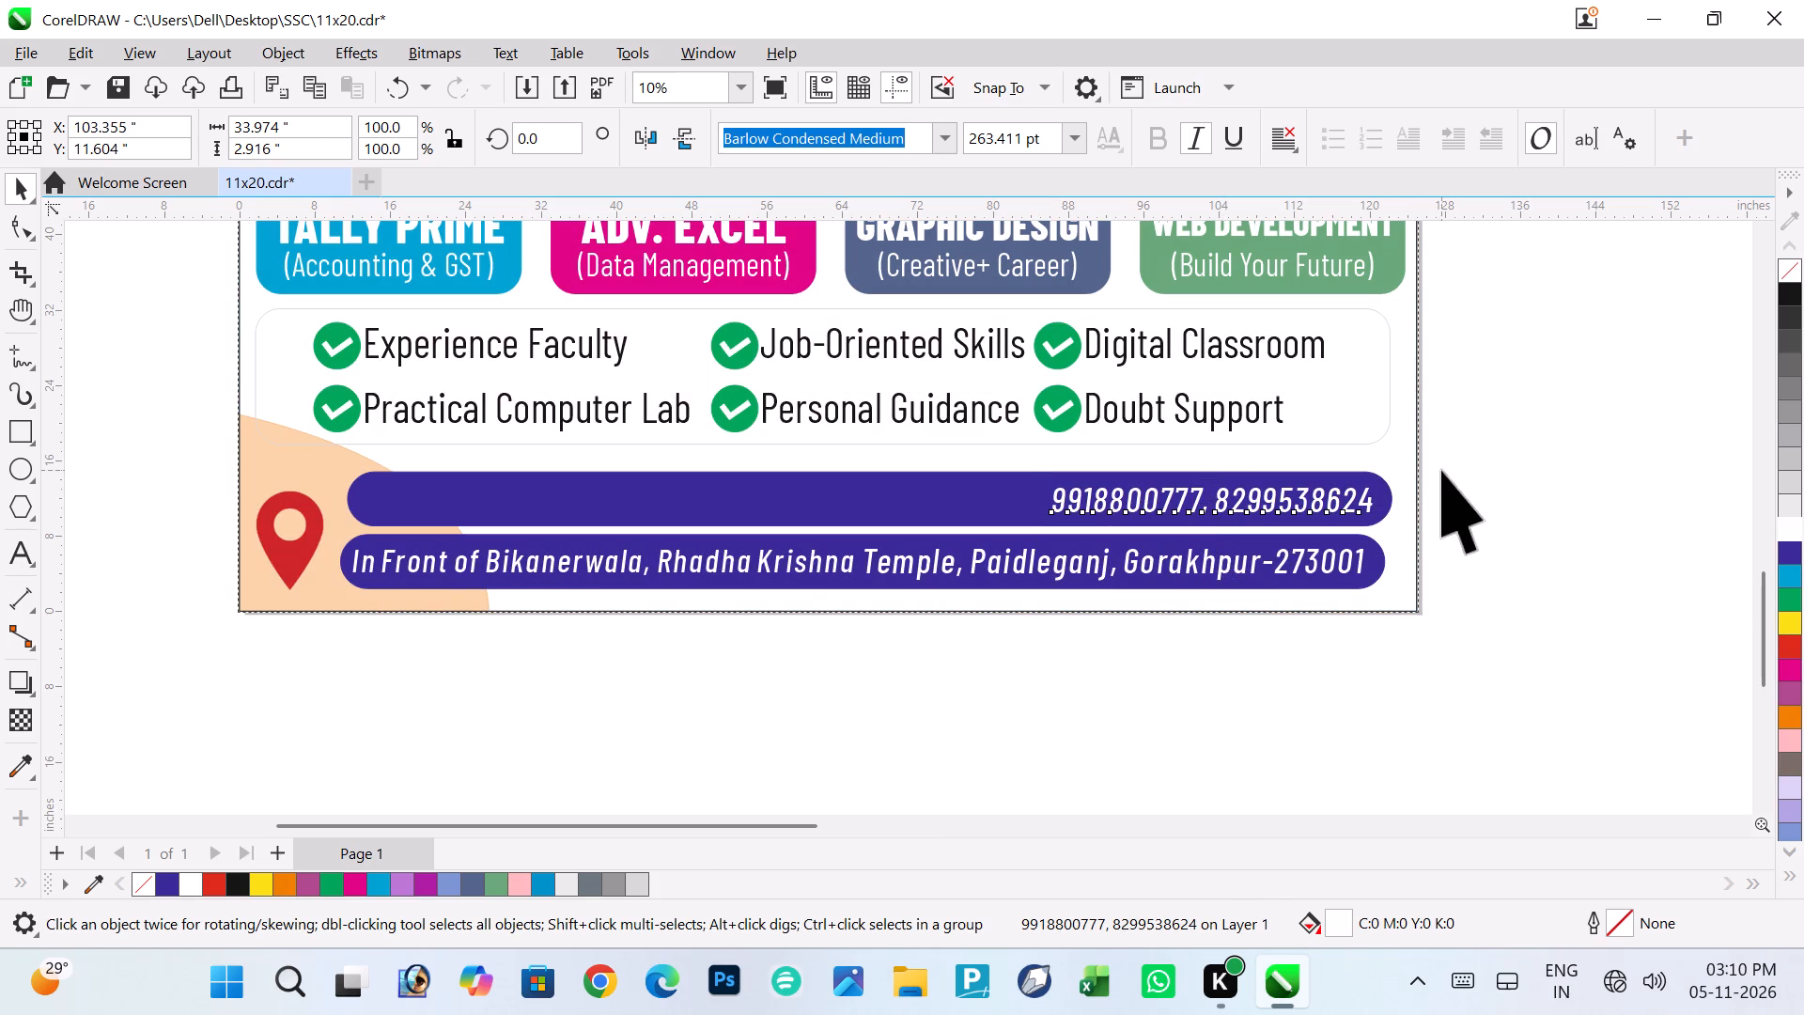
pyautogui.click(101, 332)
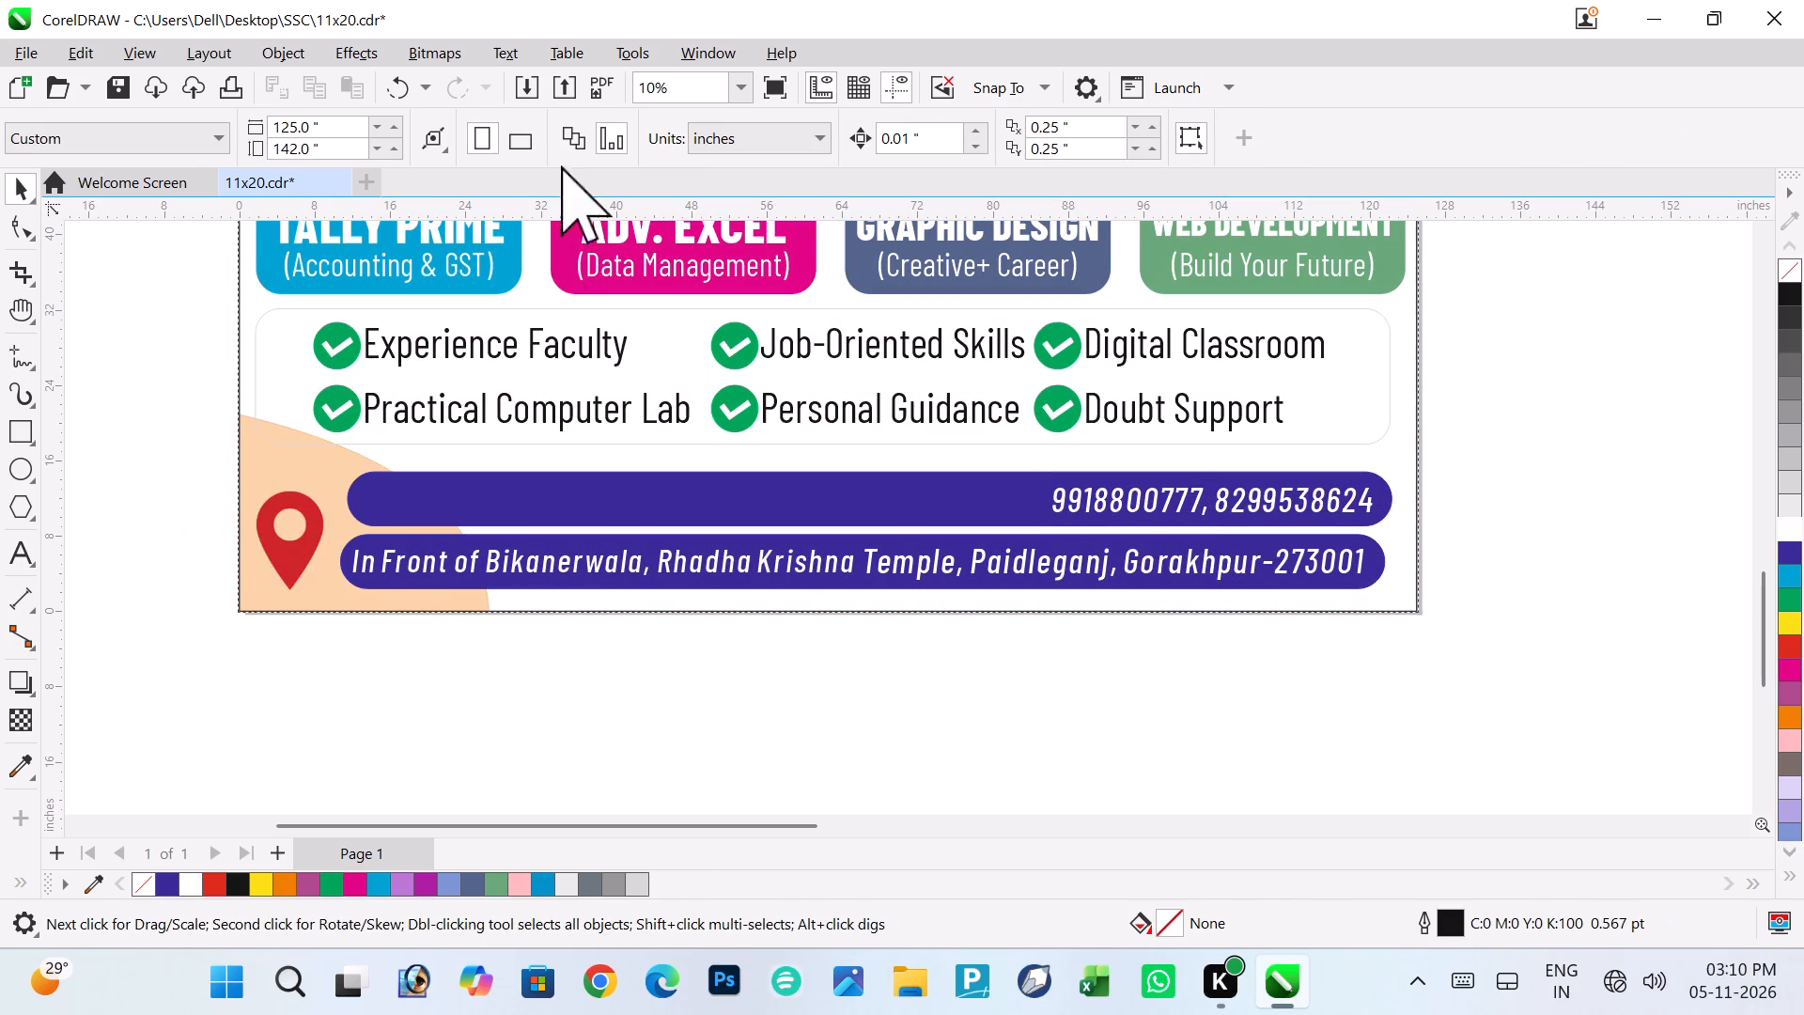
pyautogui.click(146, 371)
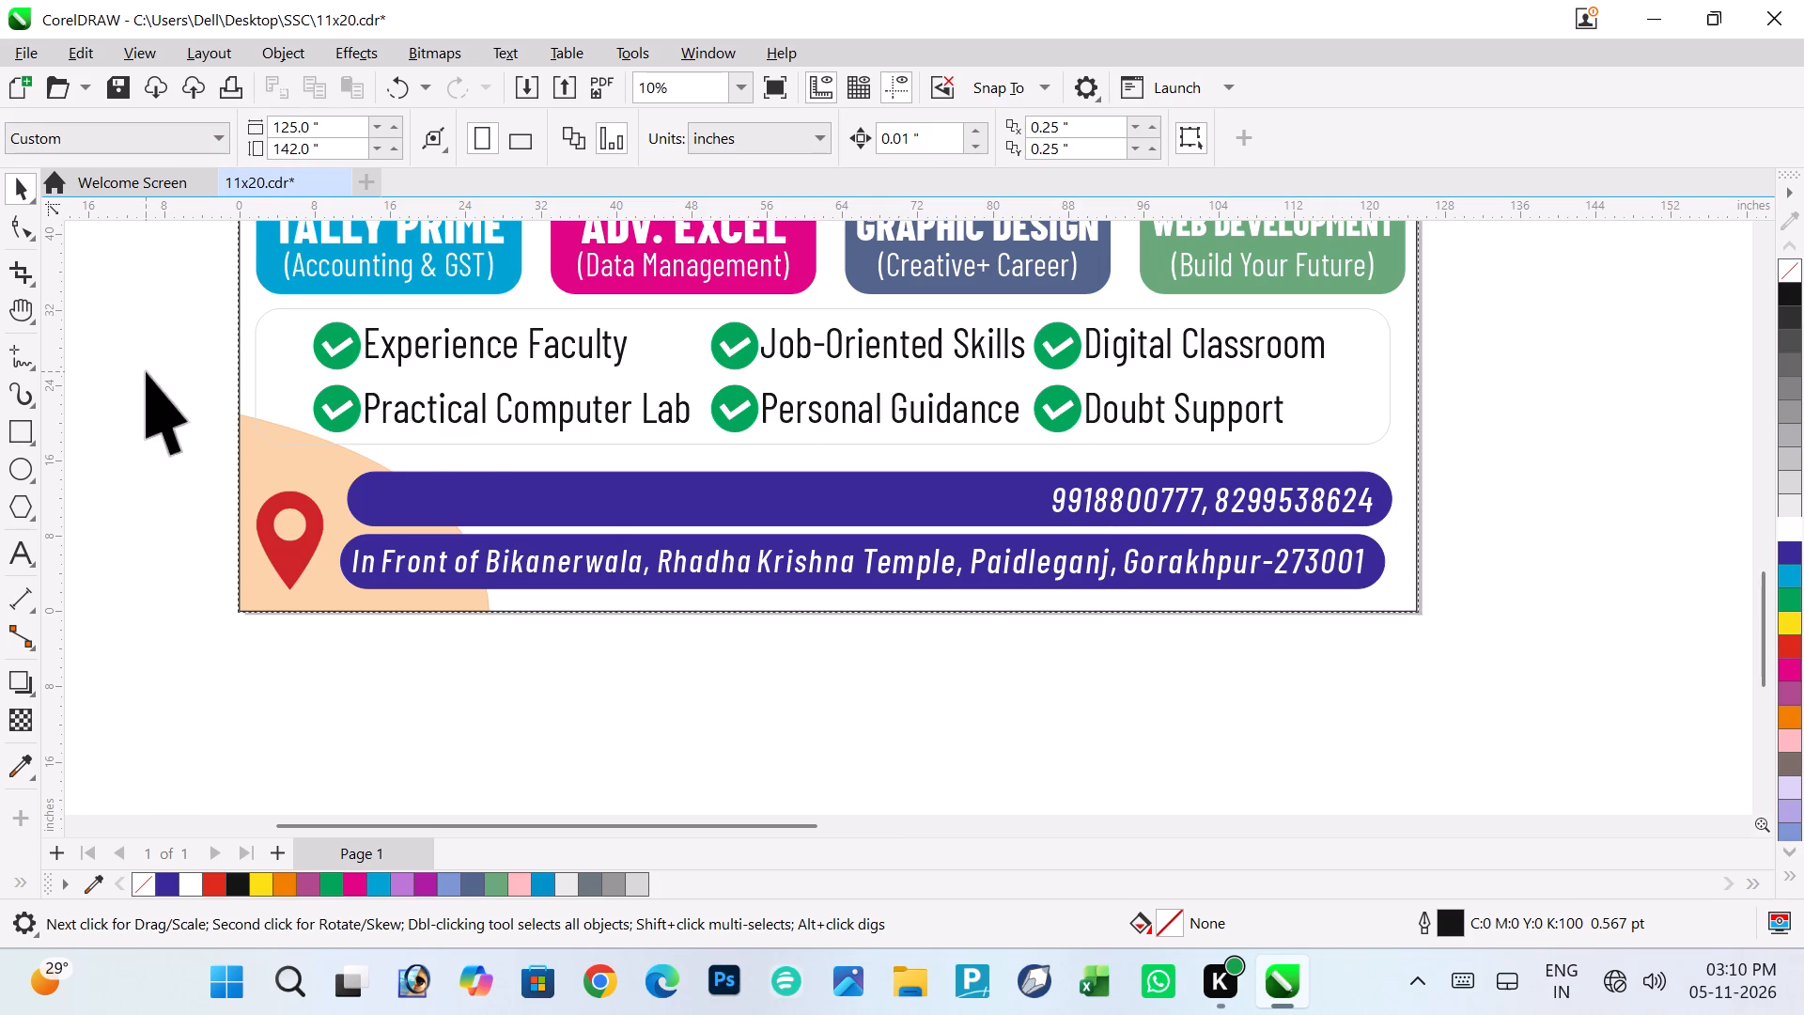
# Shorten the upper blue bar from its left end to about 42.9 inches wide, so it just surrounds the phone numbers.
pyautogui.click(490, 472)
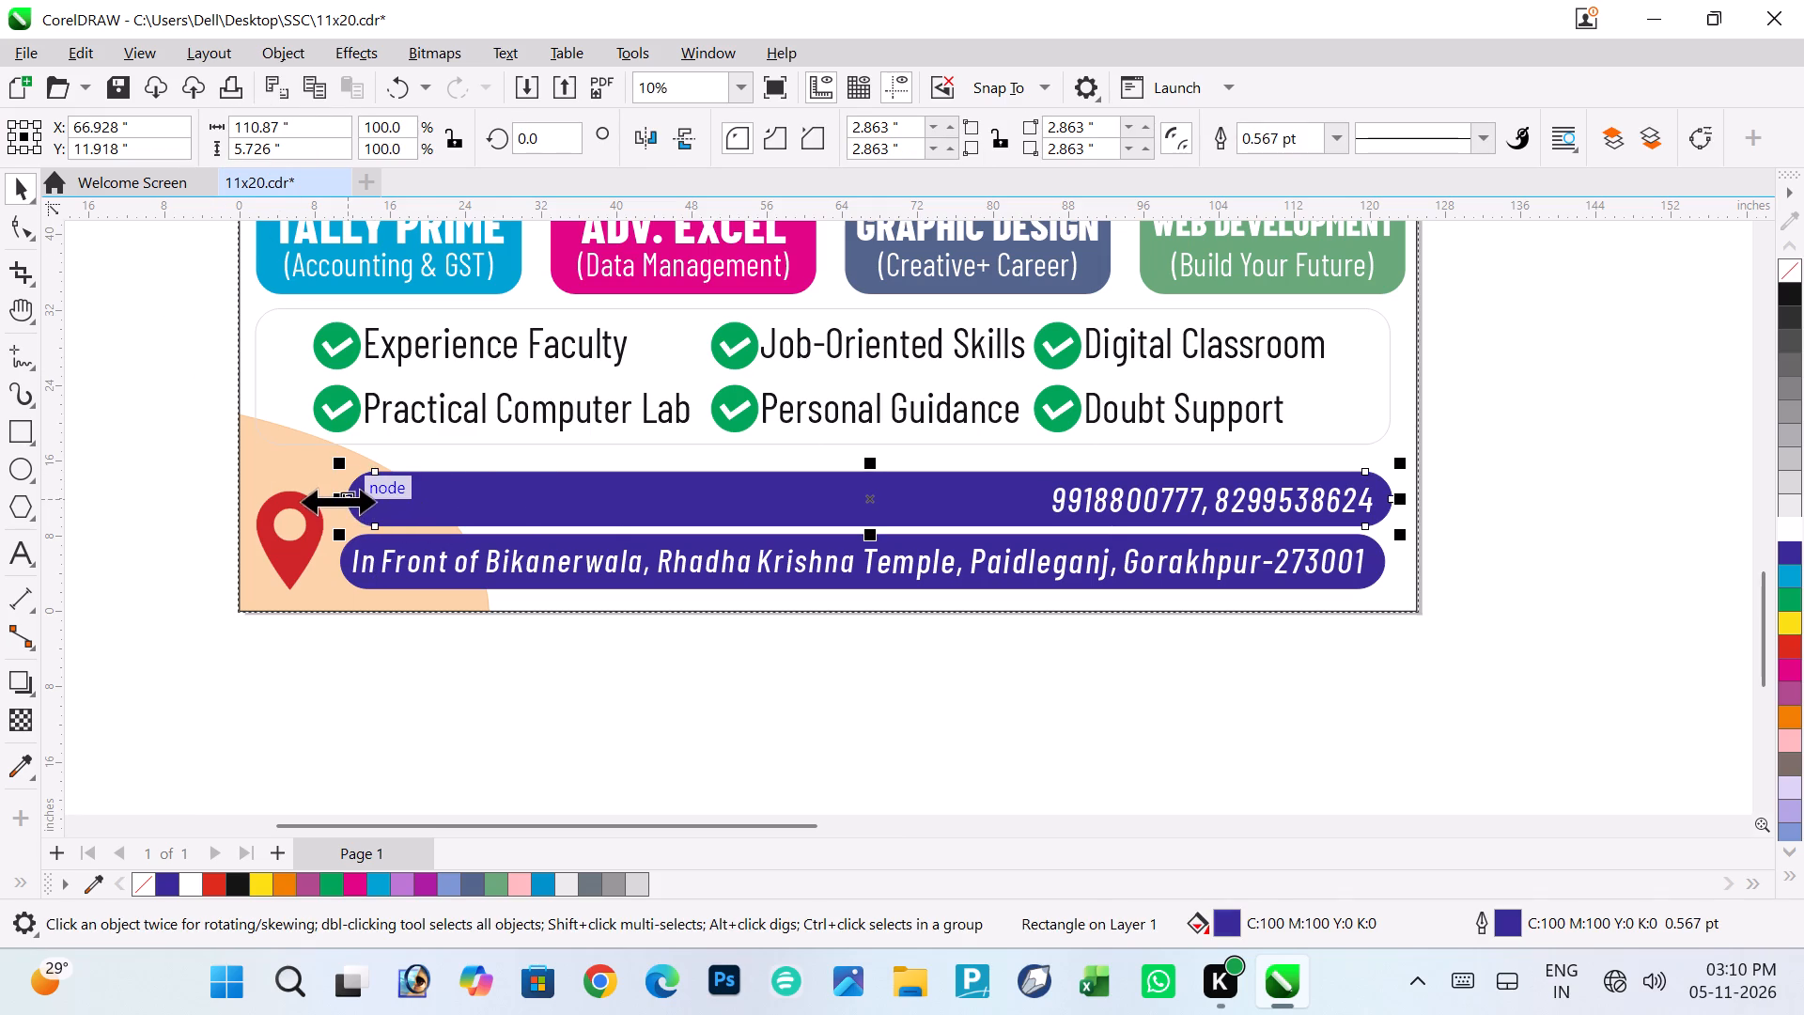
pyautogui.moveTo(337, 501); pyautogui.dragTo(919, 486)
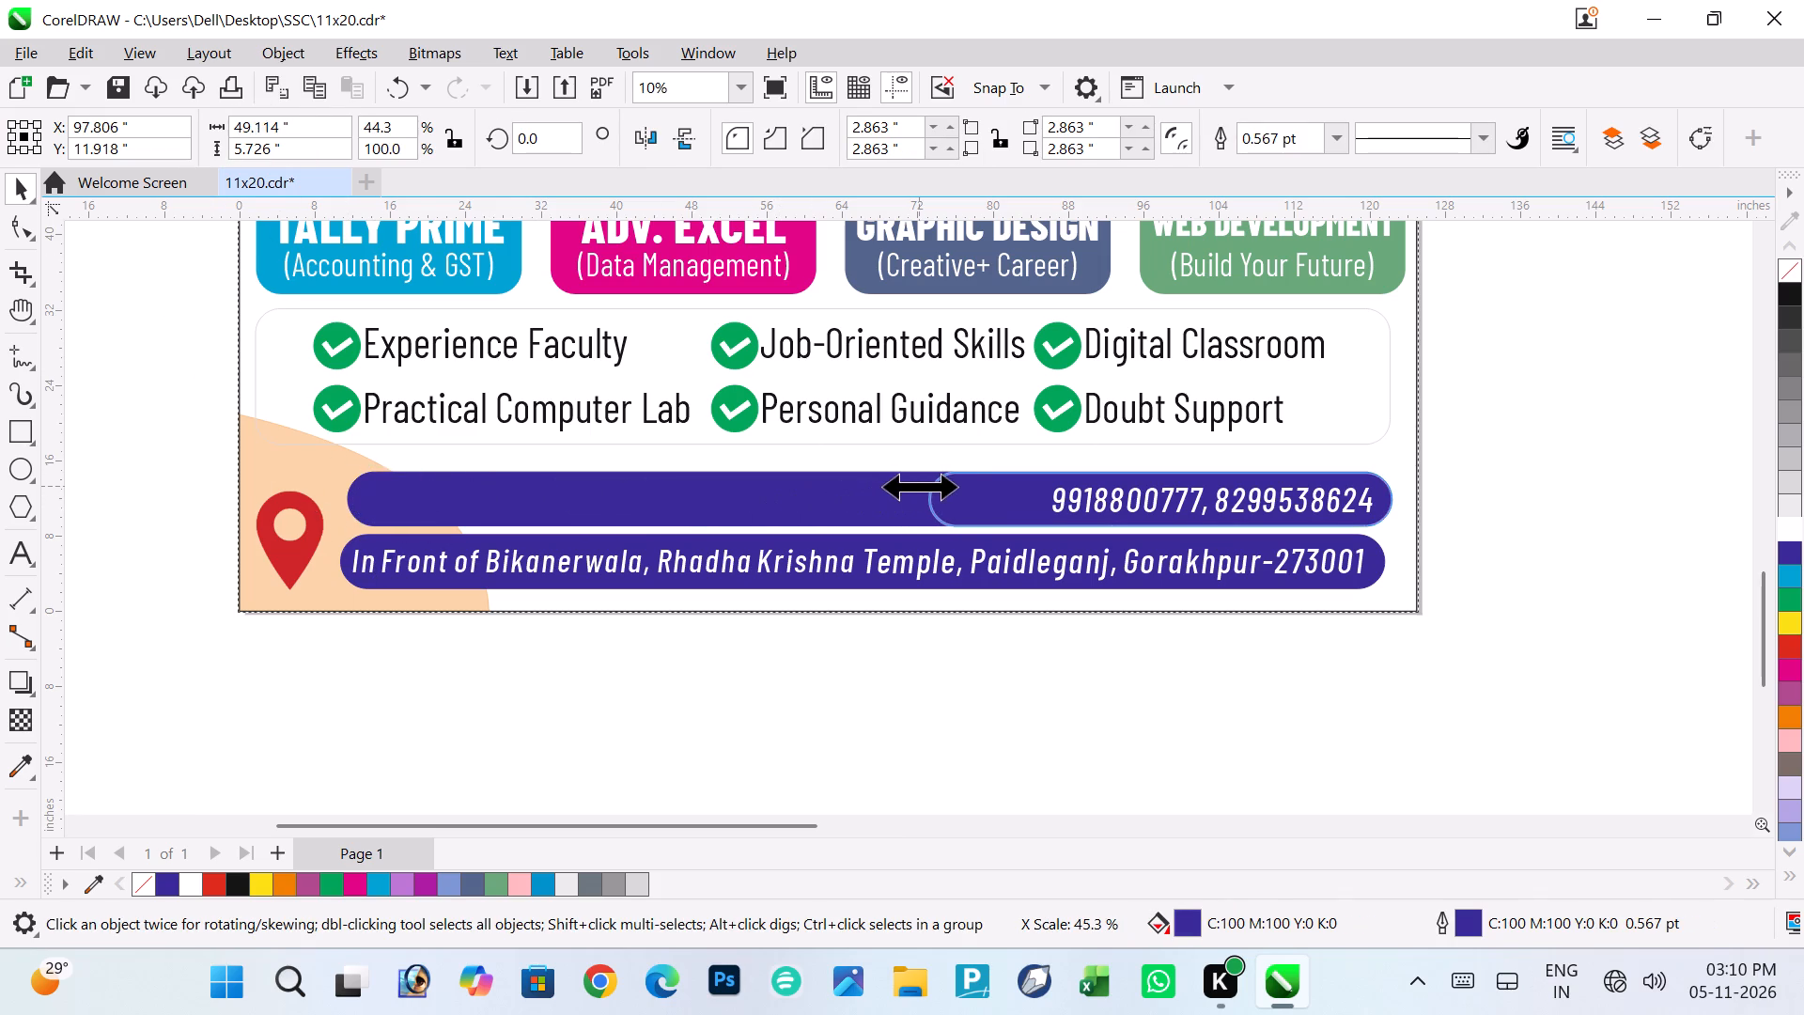
pyautogui.moveTo(919, 486); pyautogui.dragTo(977, 491)
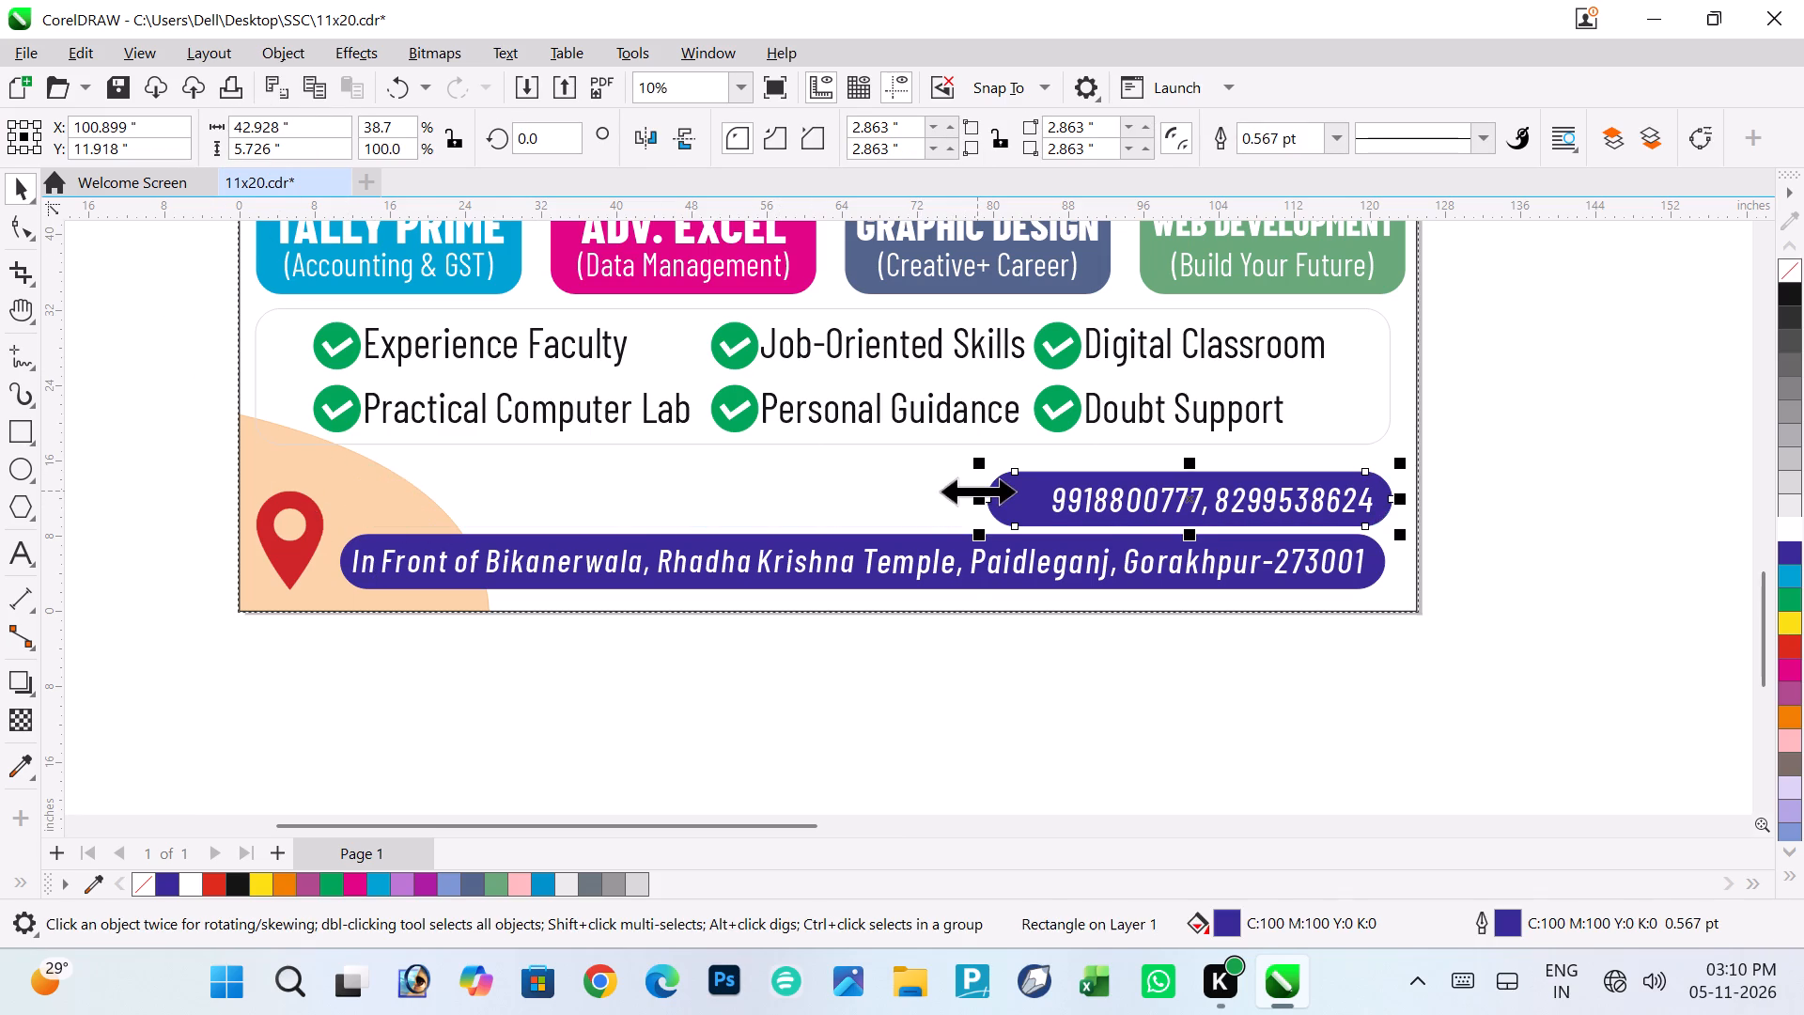
pyautogui.click(1584, 547)
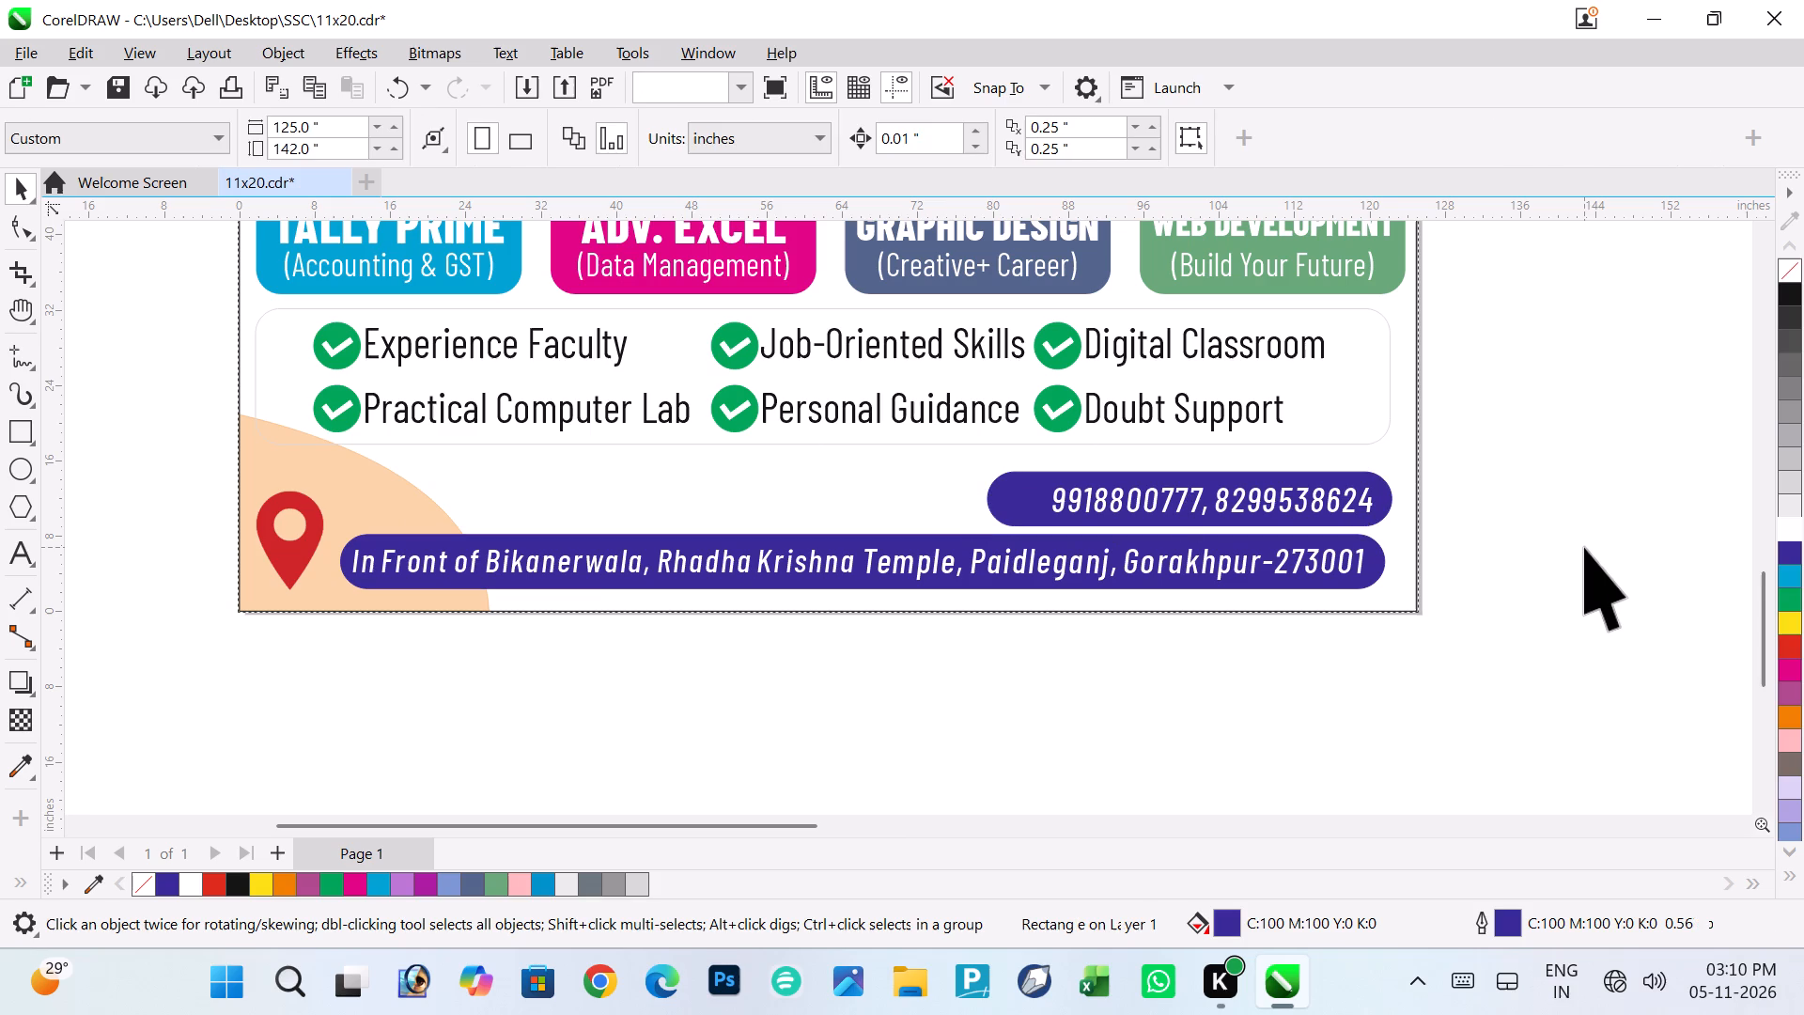
pyautogui.click(1584, 547)
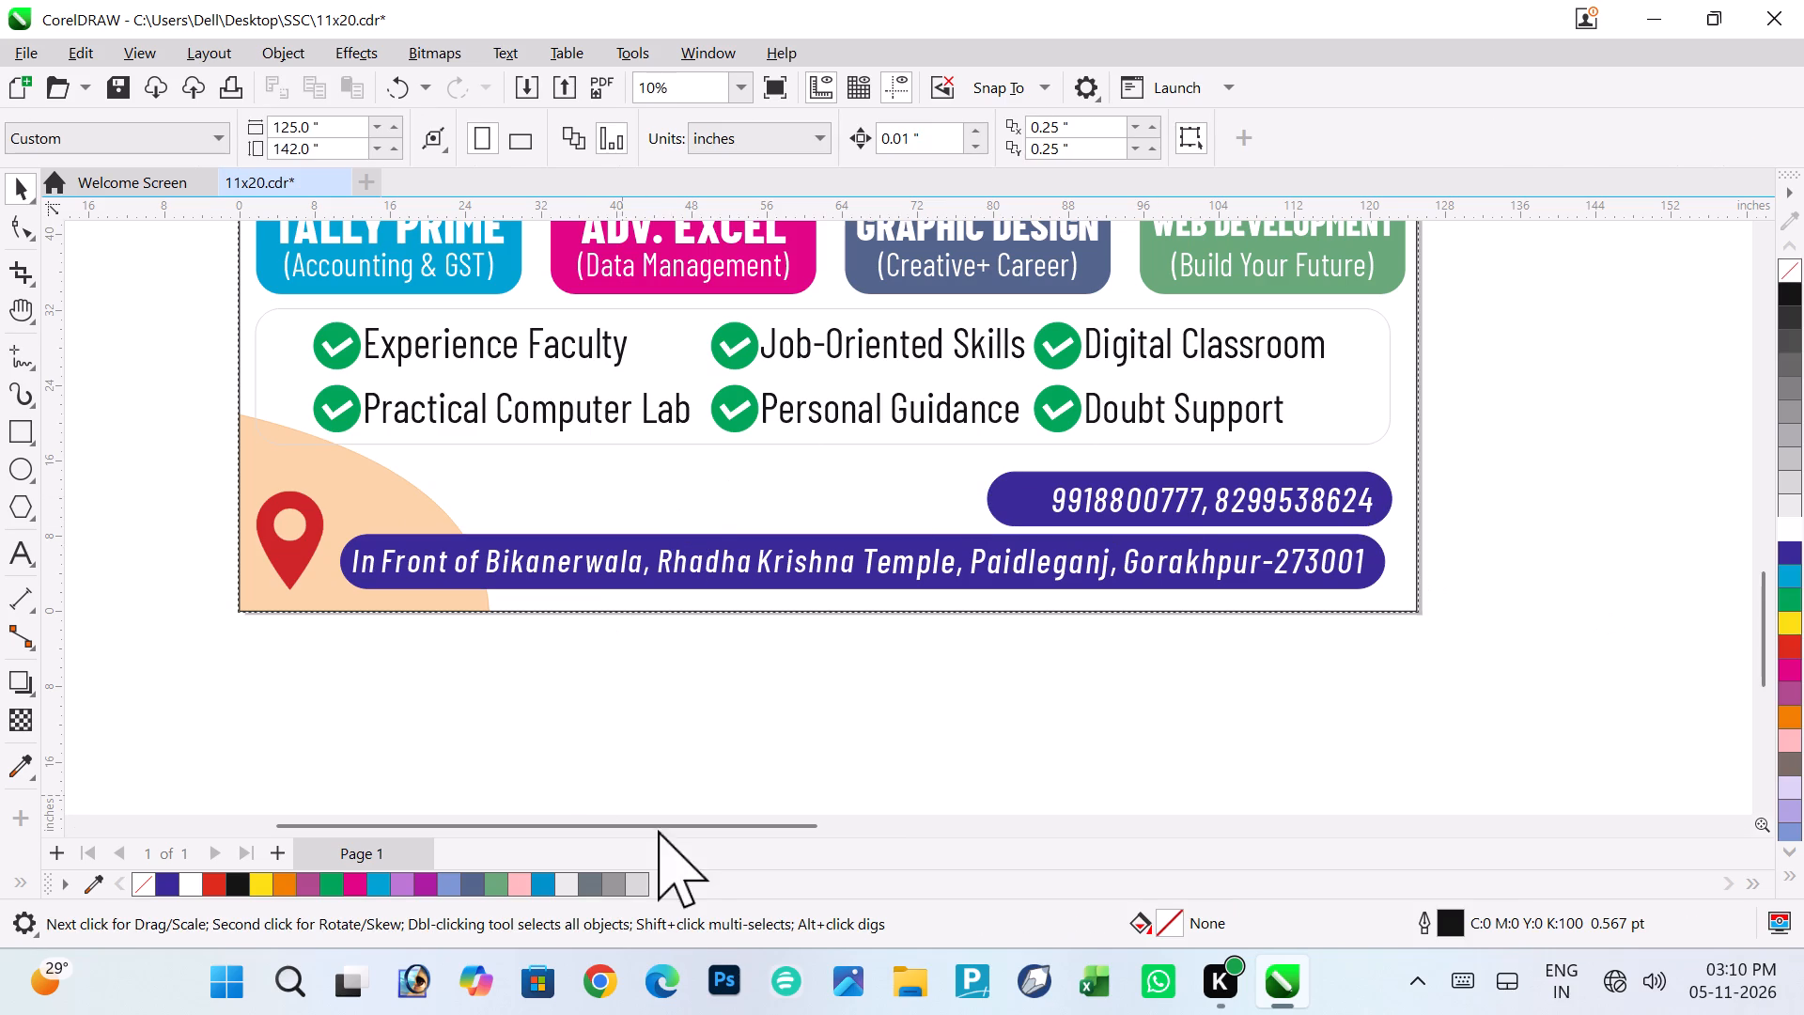
# Switch to Google Chrome with the first user profile and search Google for CALL LOGO.
pyautogui.click(607, 971)
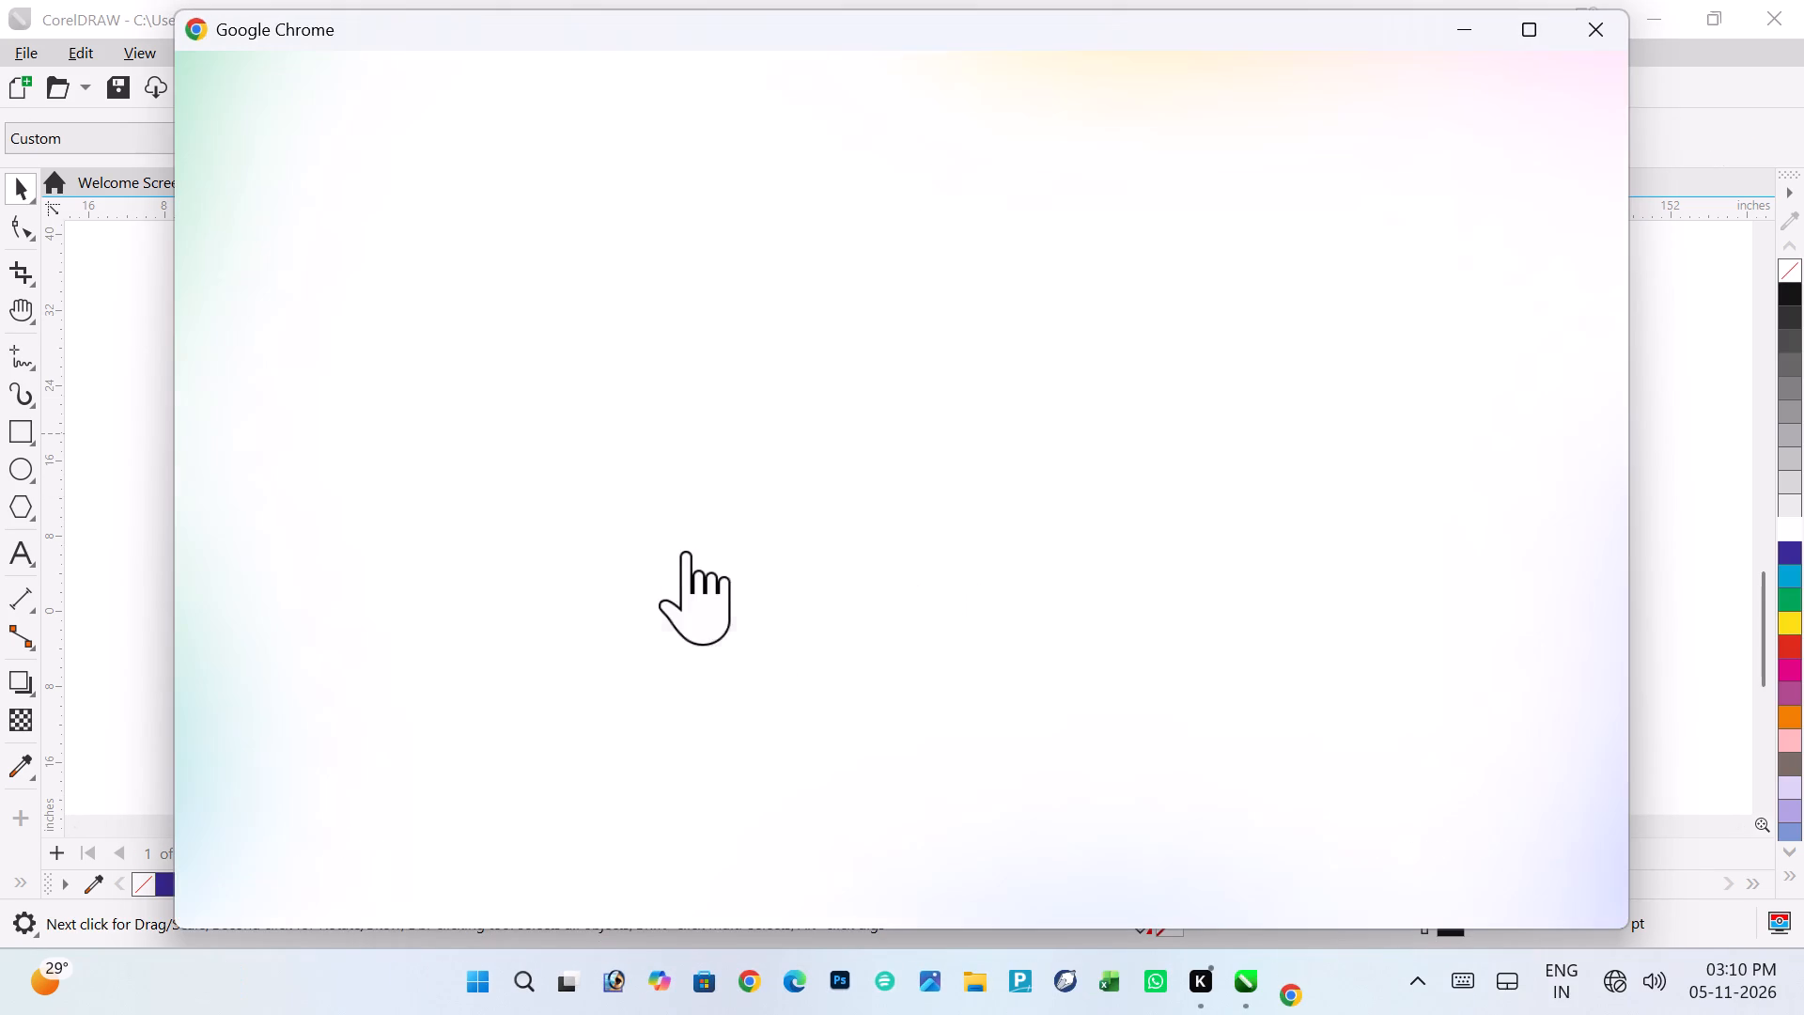
pyautogui.click(506, 579)
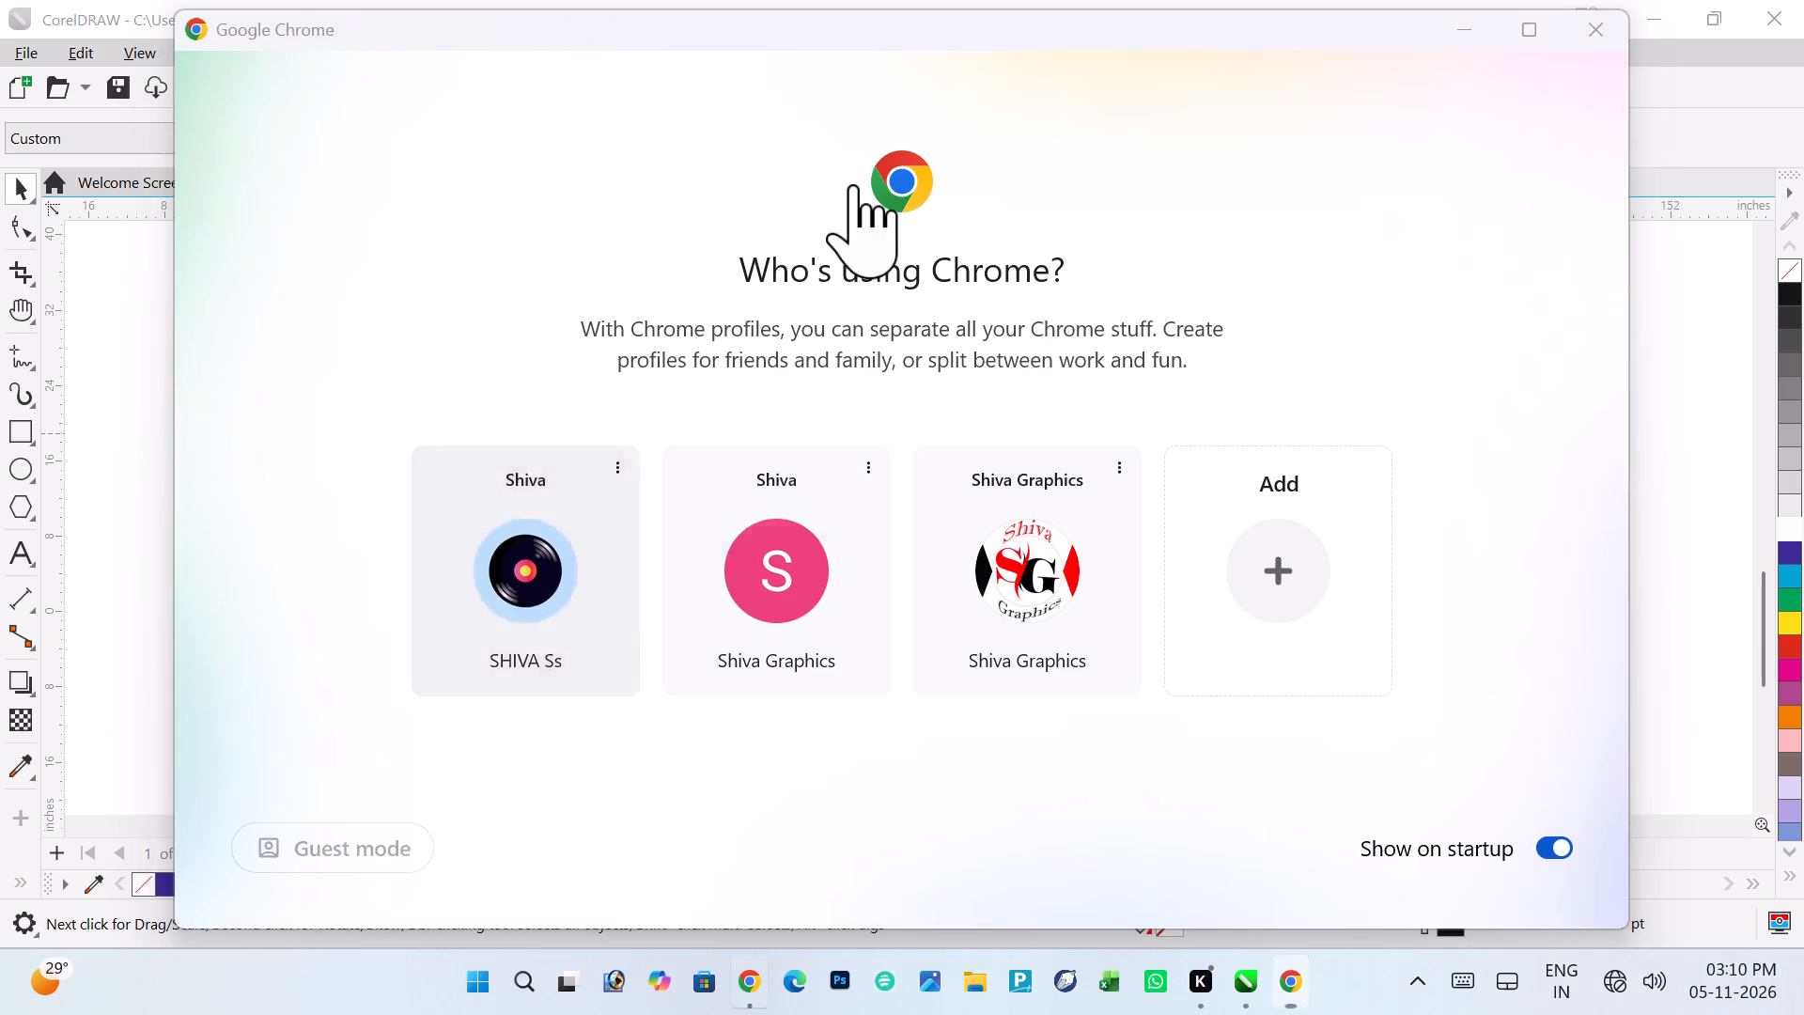
pyautogui.click(541, 543)
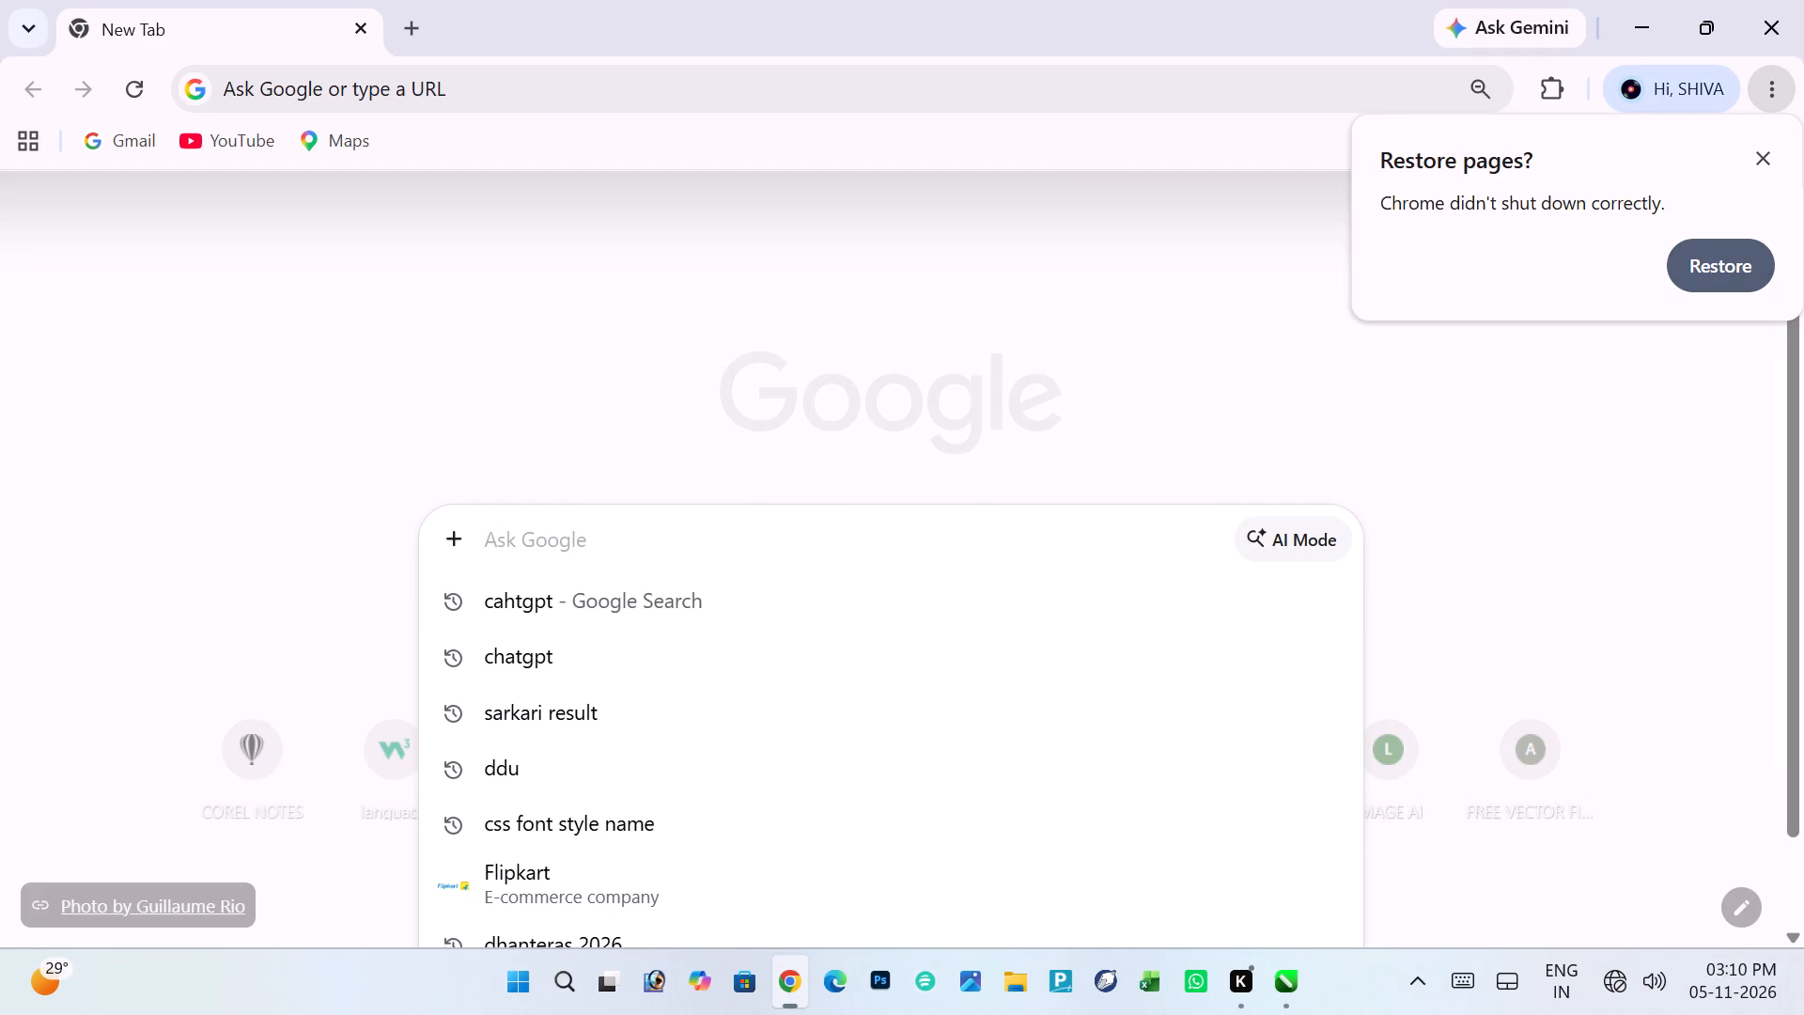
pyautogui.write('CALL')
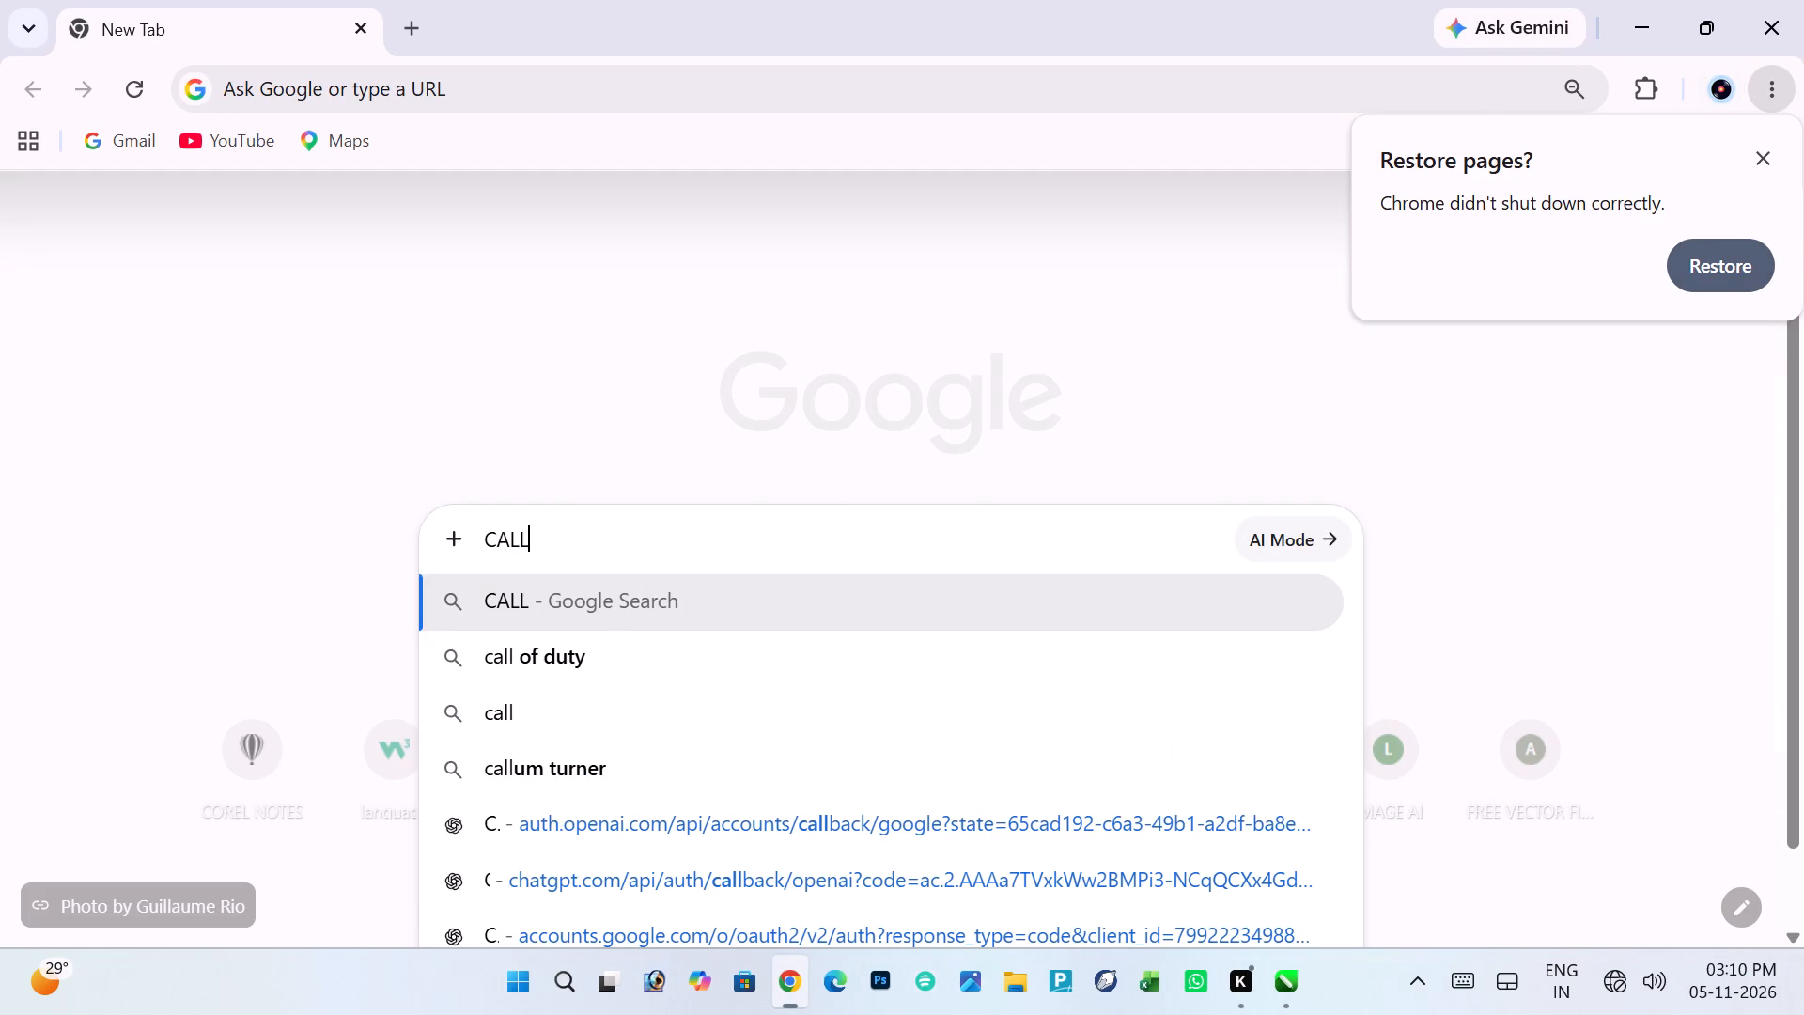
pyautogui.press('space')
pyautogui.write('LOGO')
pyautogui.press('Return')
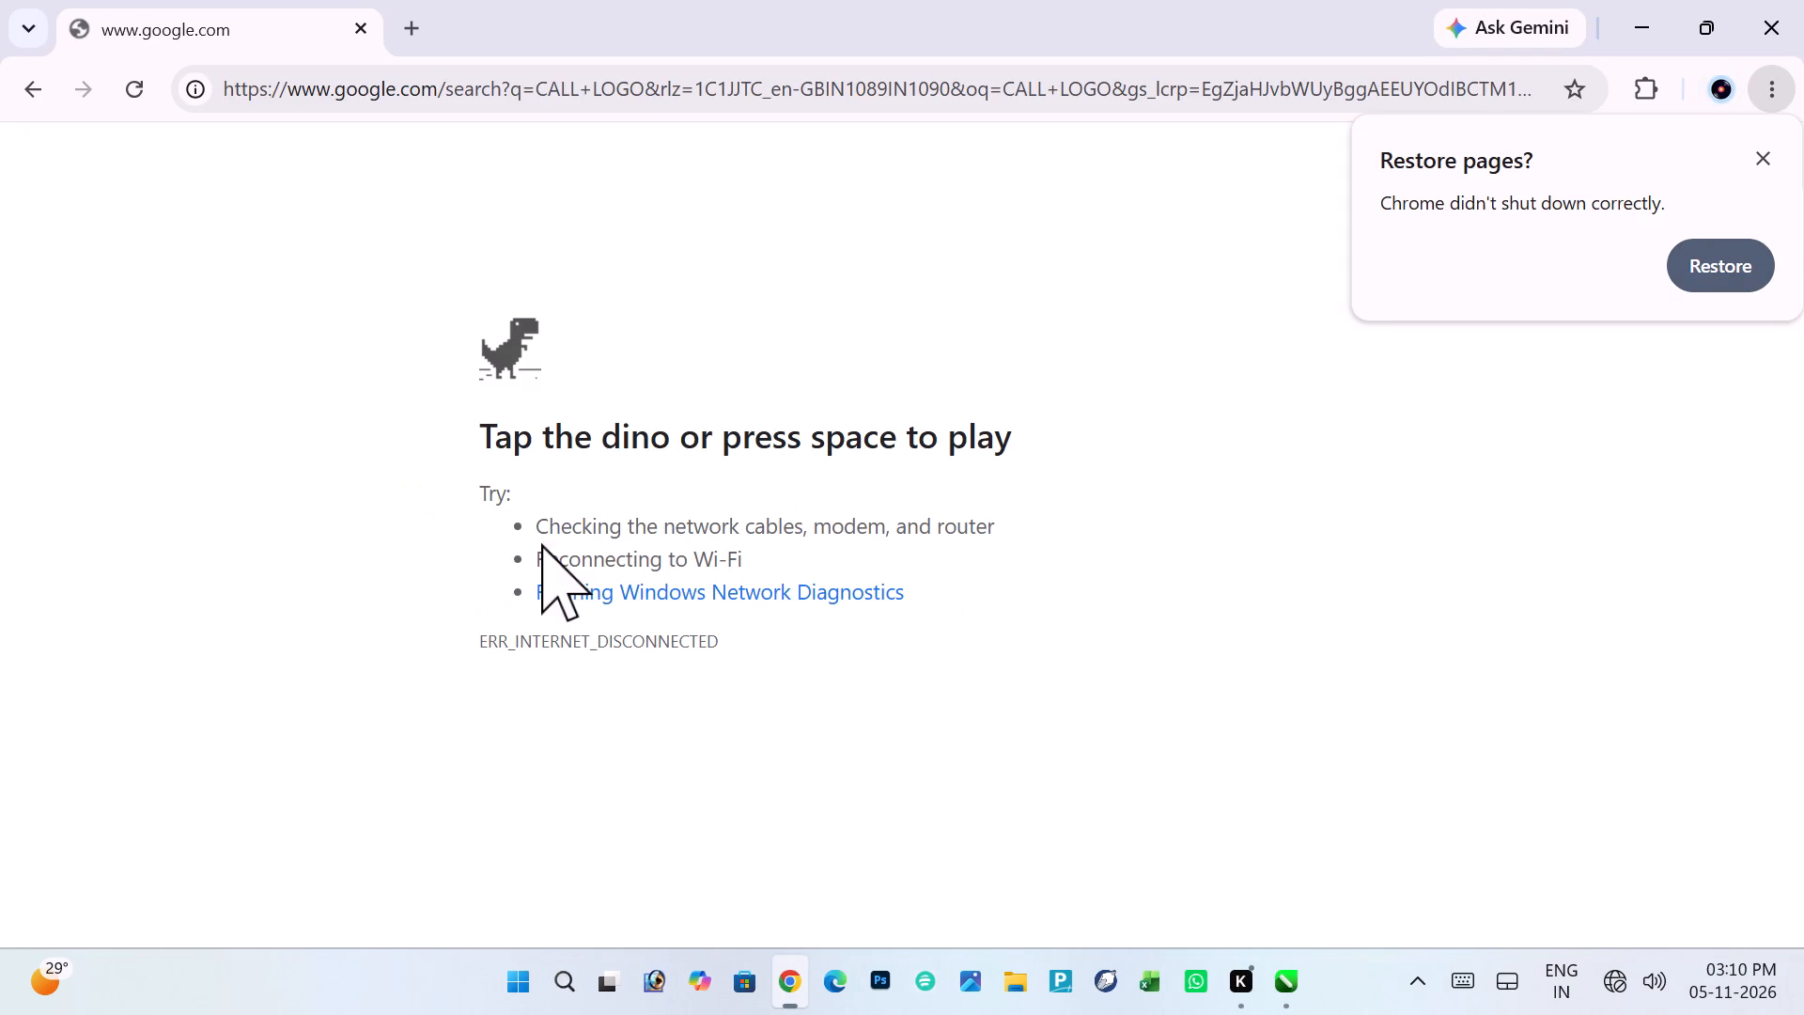
# Connect the computer to the sure success4G WiFi network.
pyautogui.click(1602, 979)
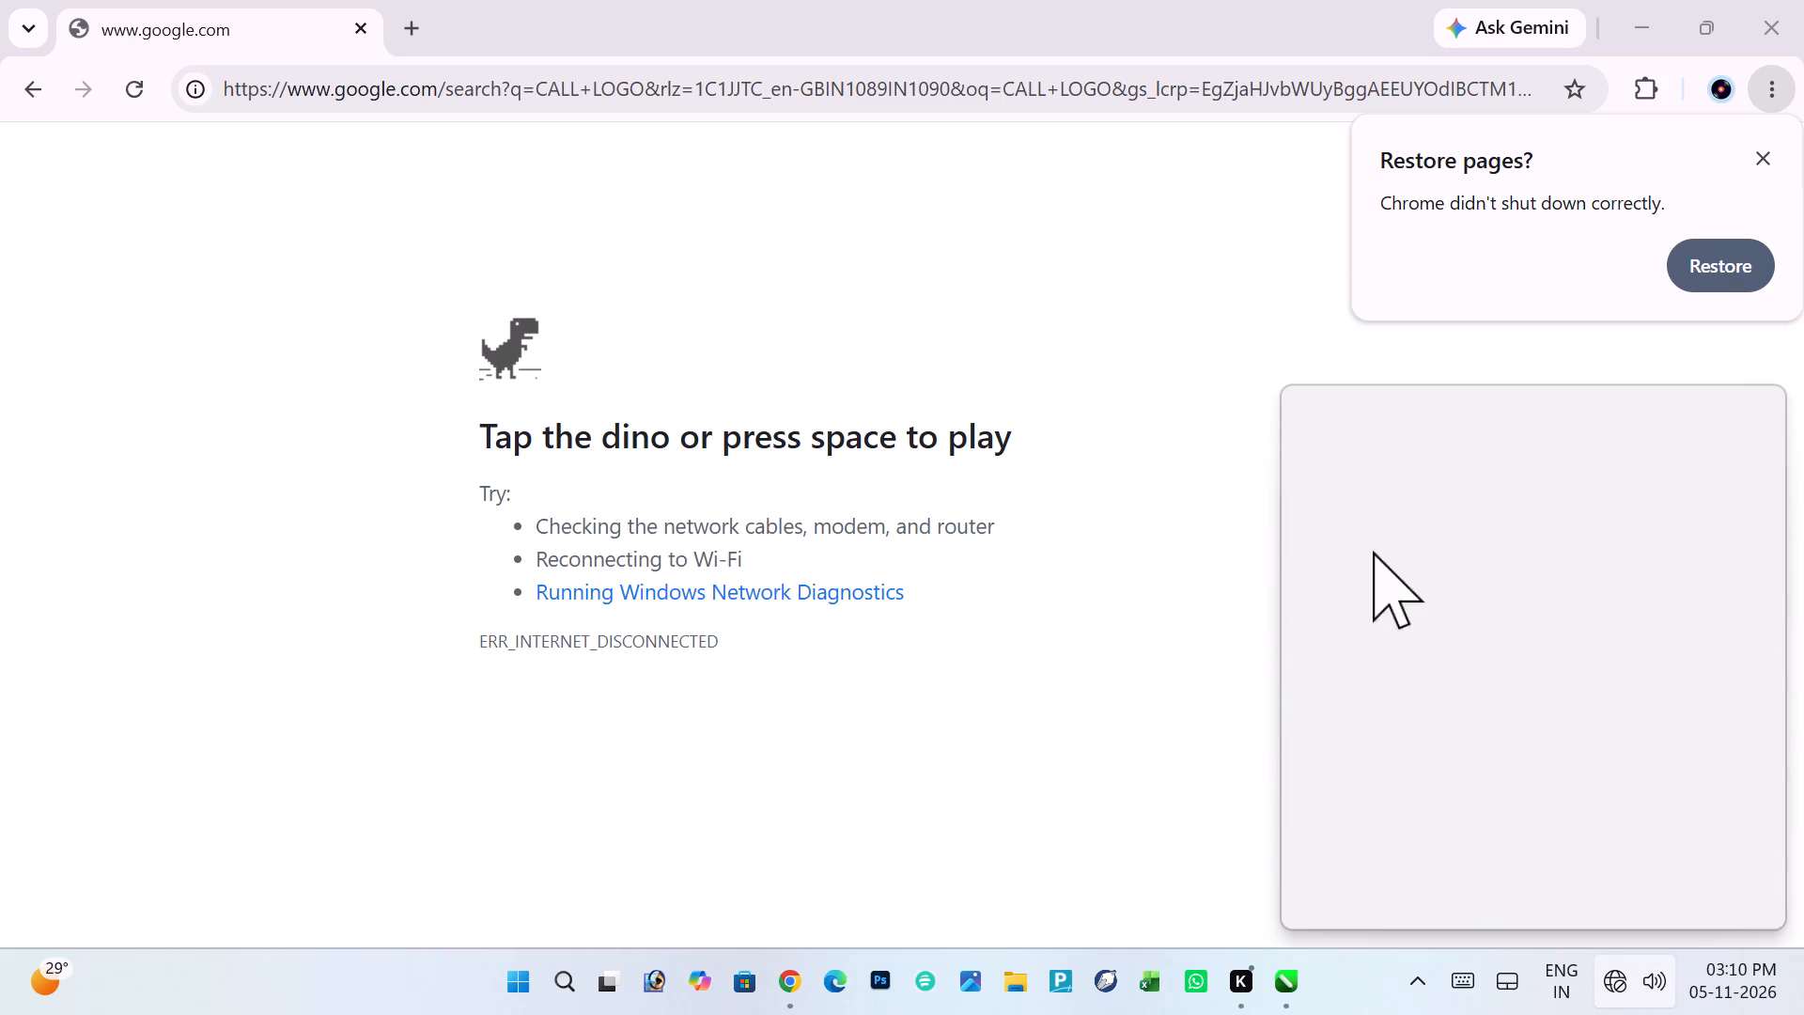
pyautogui.click(1337, 459)
pyautogui.click(1409, 453)
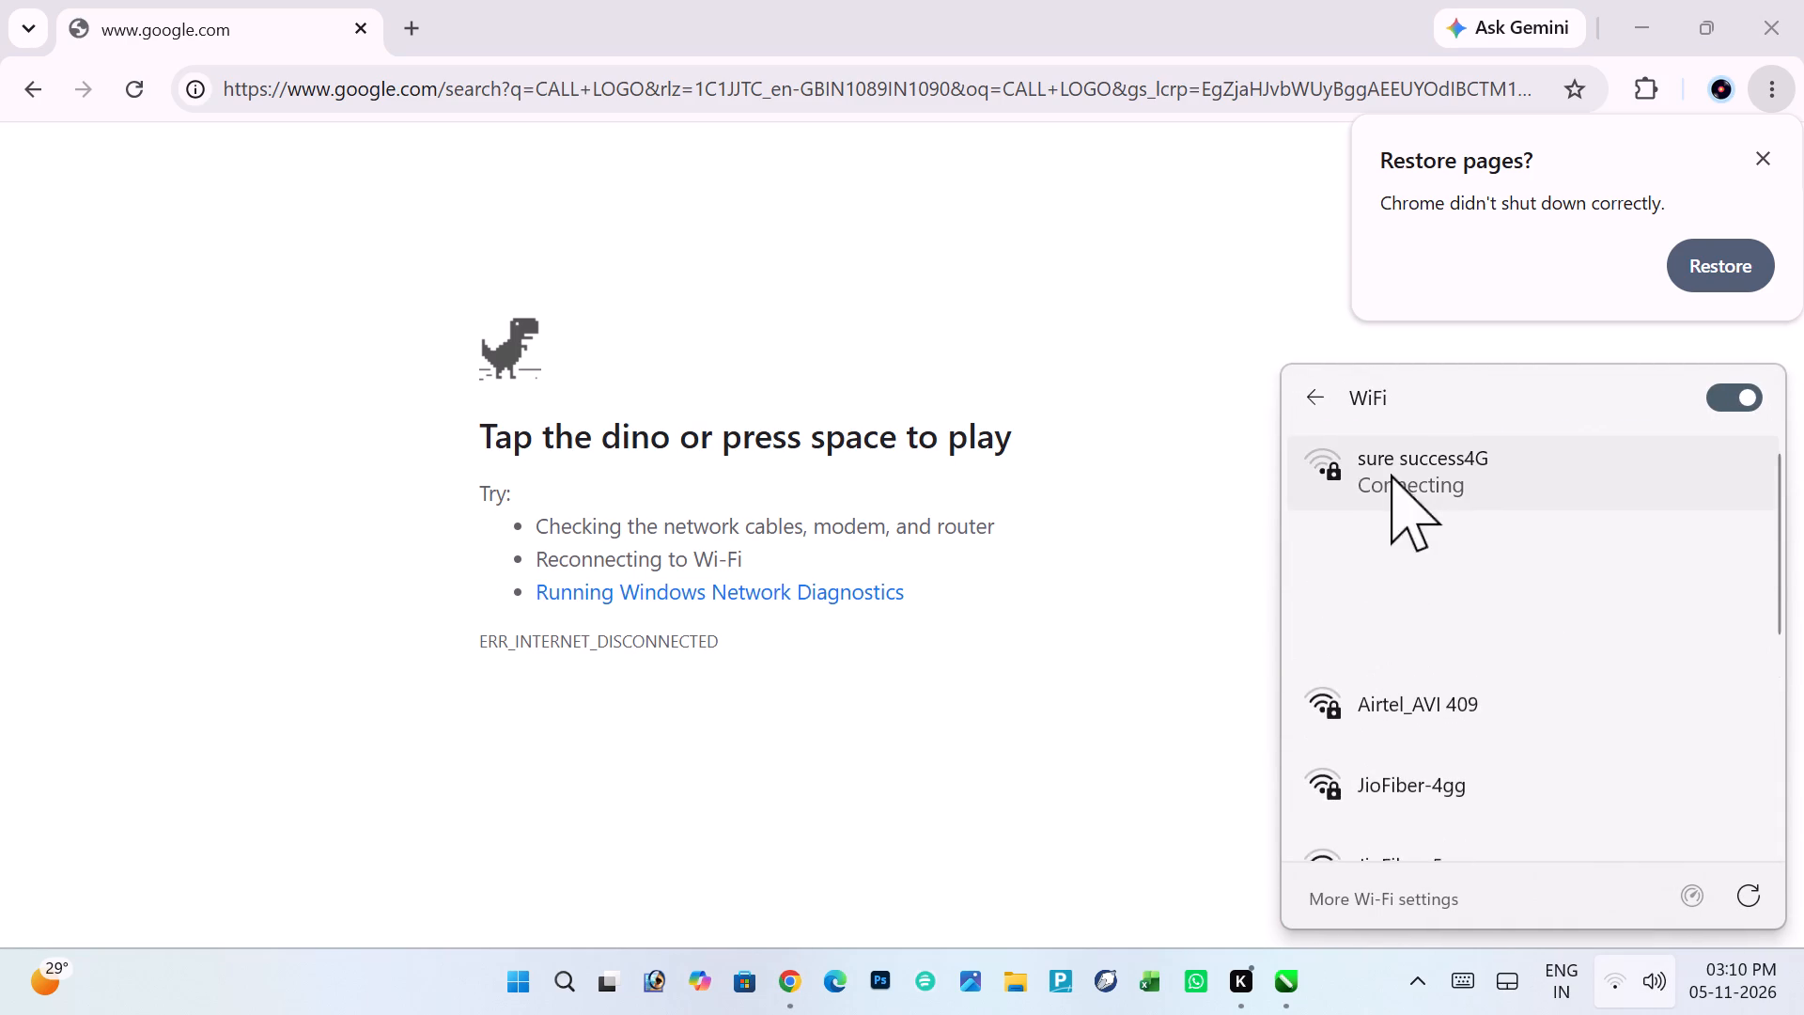
pyautogui.click(1214, 461)
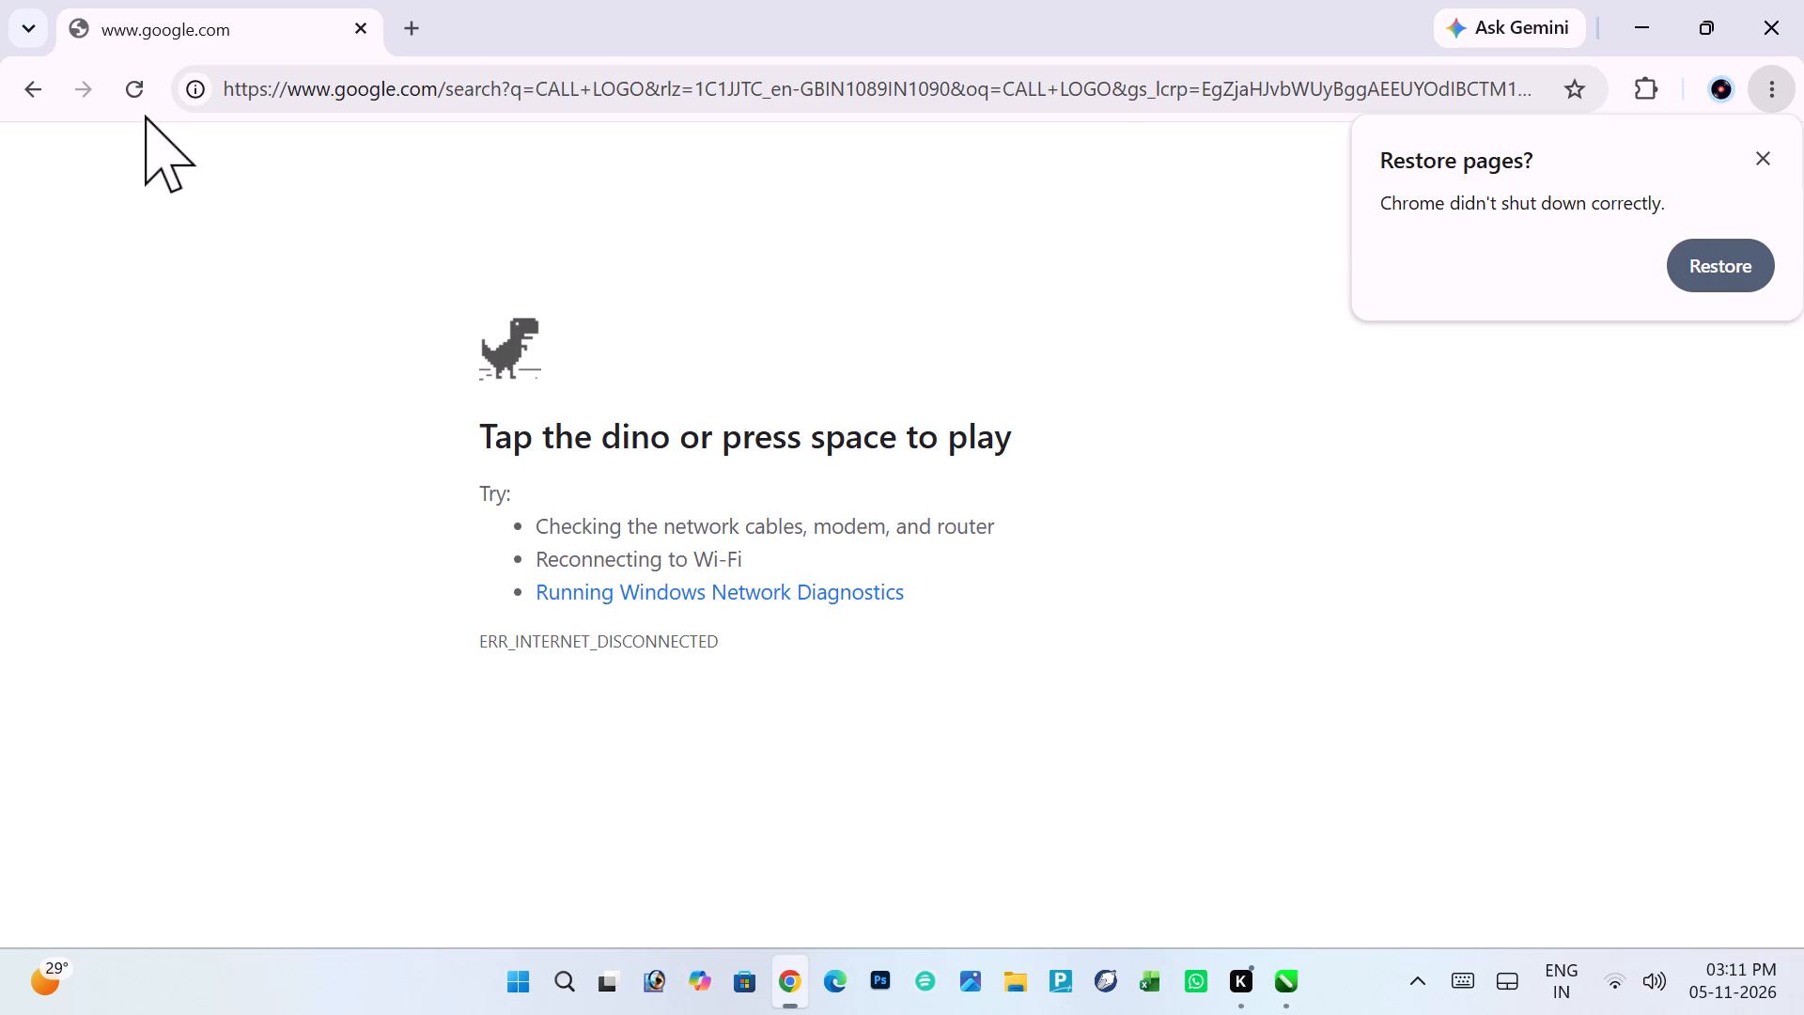
# Reload the CALL LOGO search and show its image results.
pyautogui.click(125, 87)
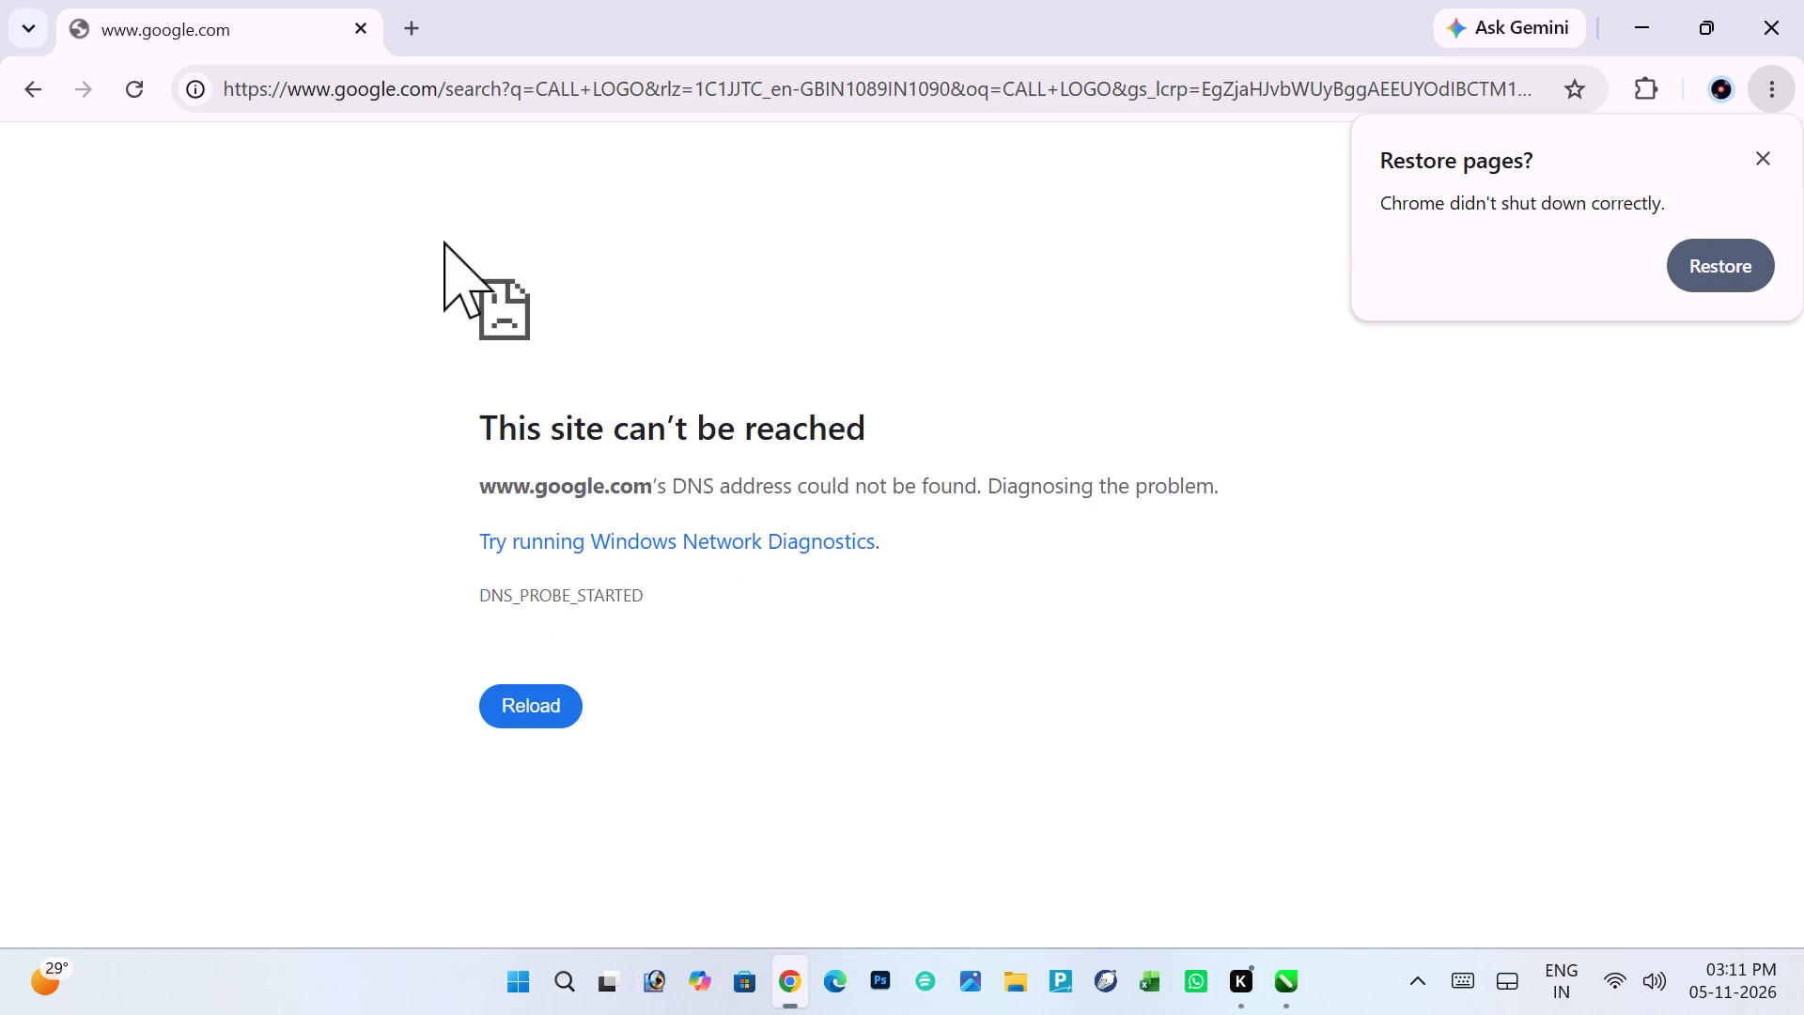
pyautogui.click(526, 701)
pyautogui.click(541, 695)
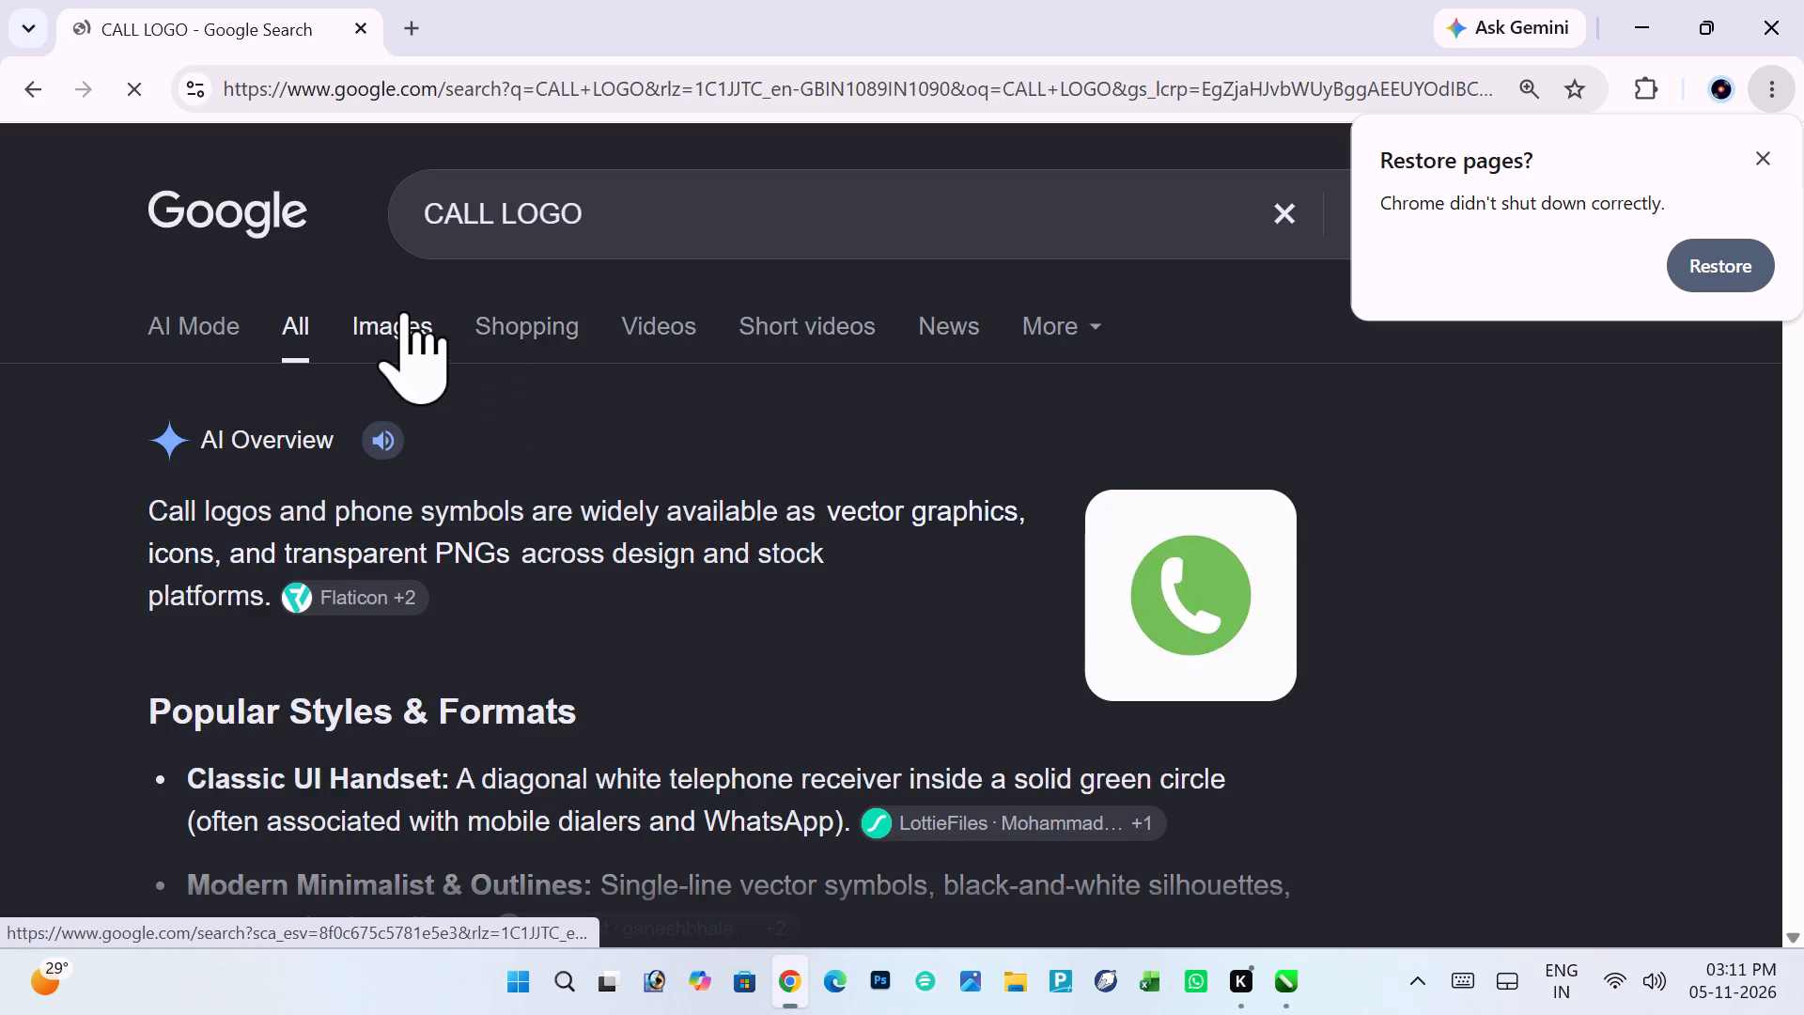
pyautogui.click(403, 311)
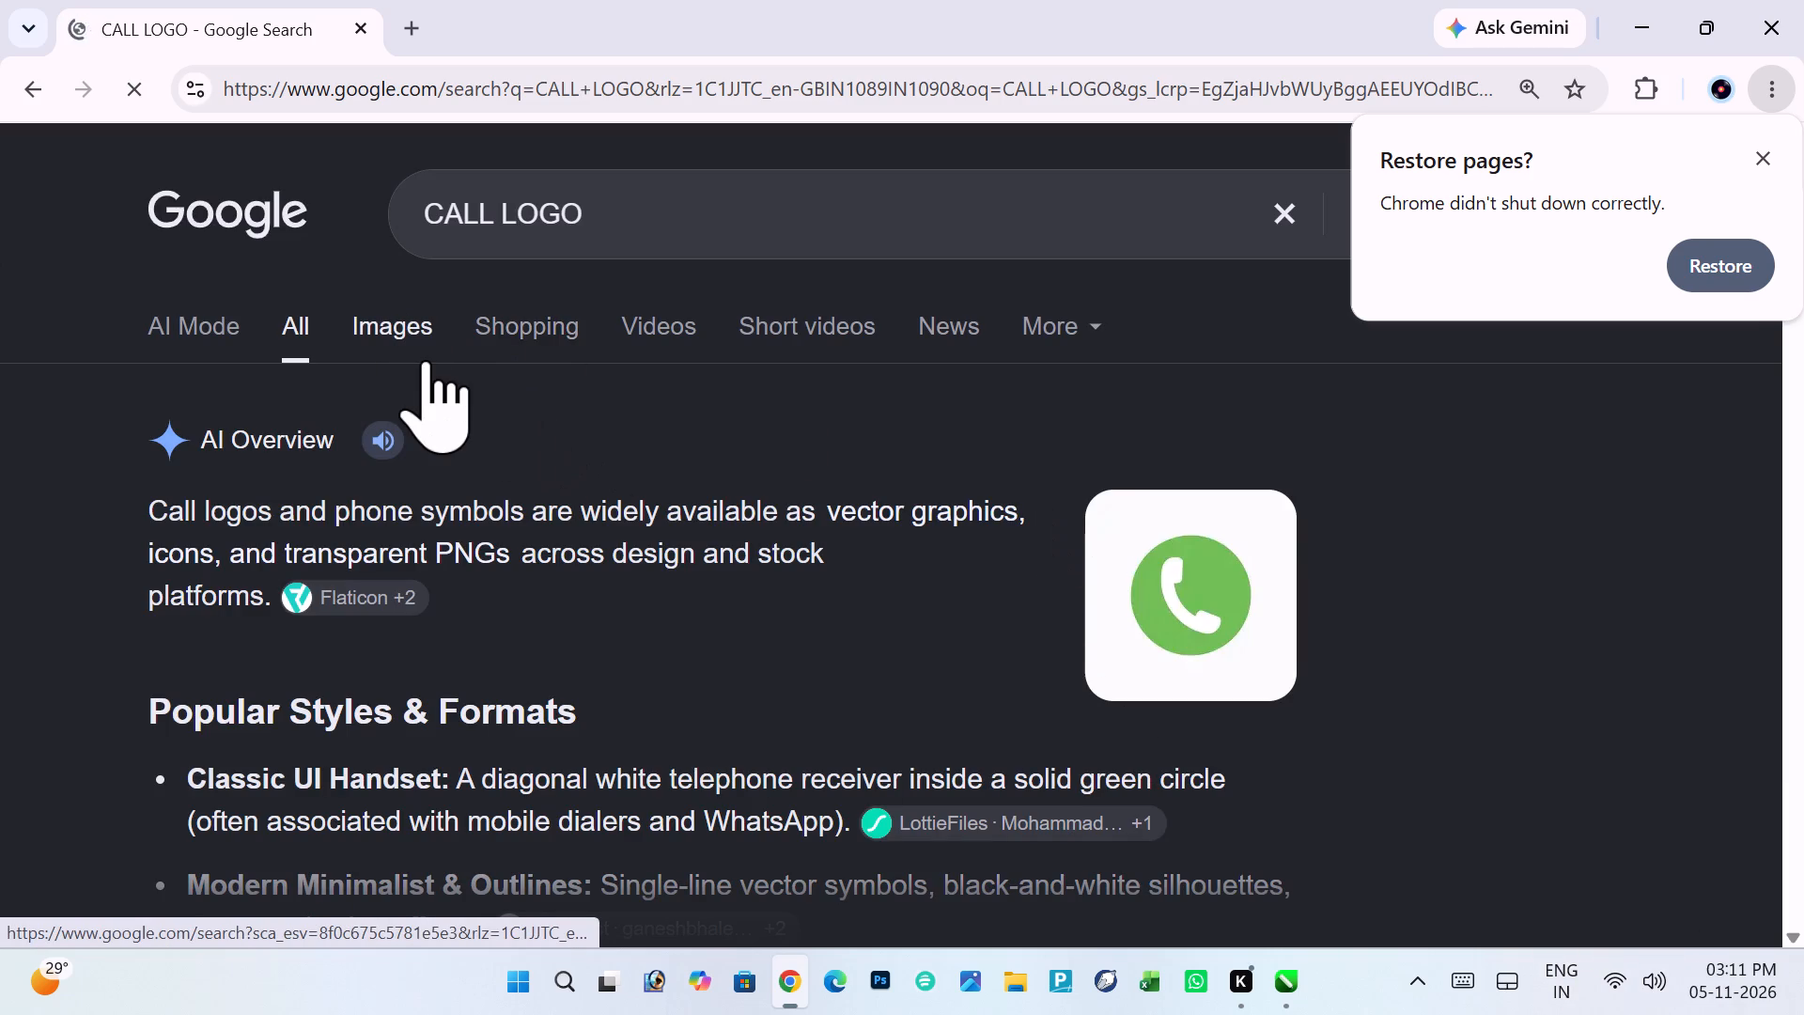
# Browse the call logo images for a suitable phone icon and open the PNGitem page of the orange telephone icon.
pyautogui.scroll(-1, 711, 651)
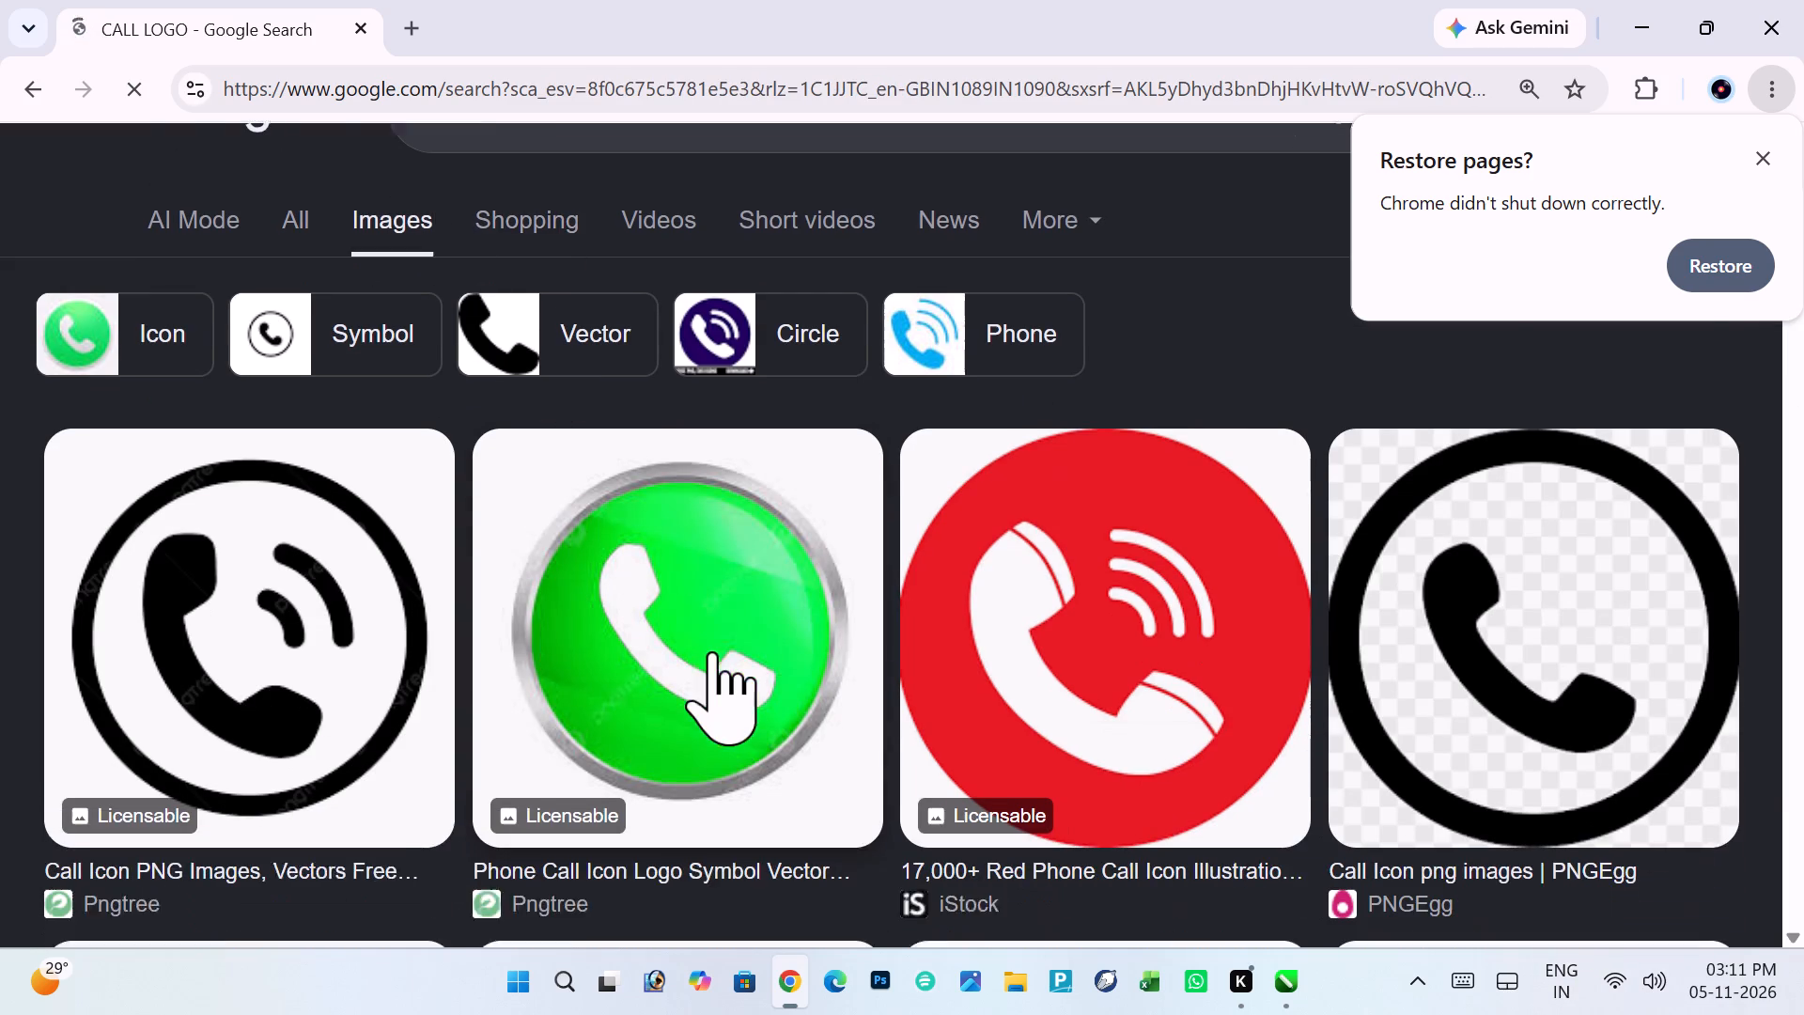
pyautogui.scroll(-3, 711, 651)
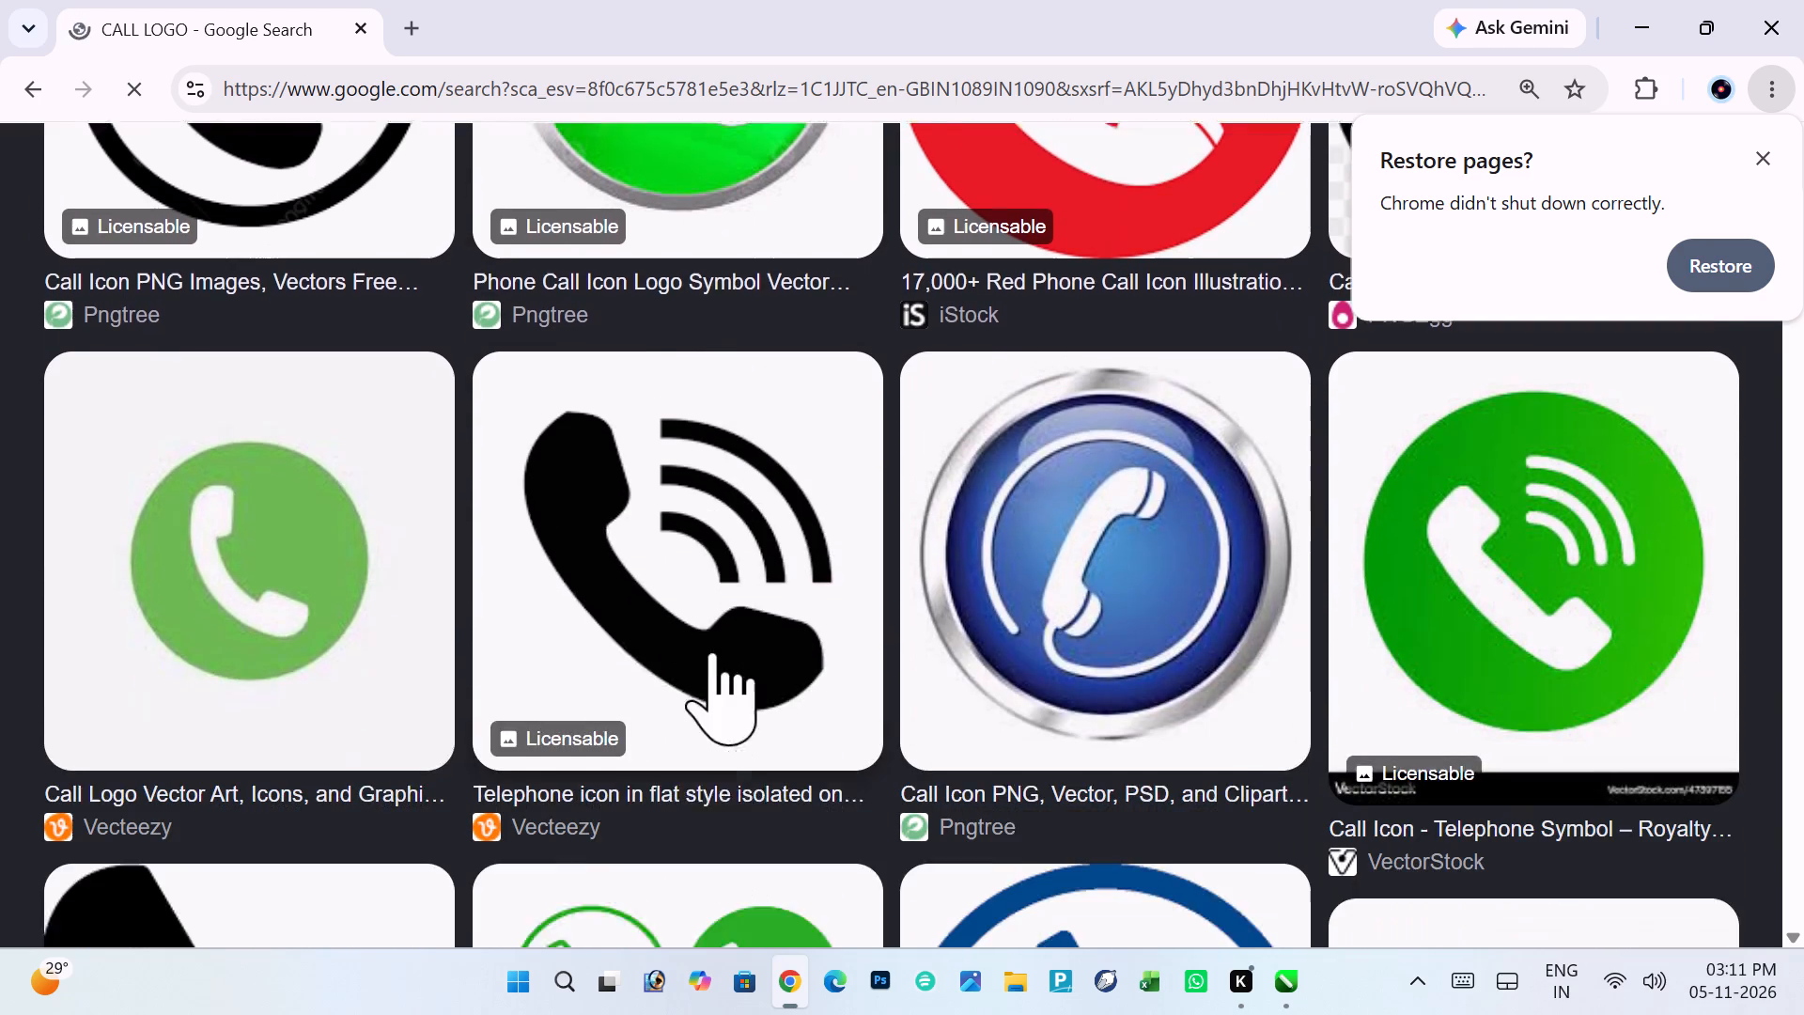
pyautogui.scroll(-5, 711, 651)
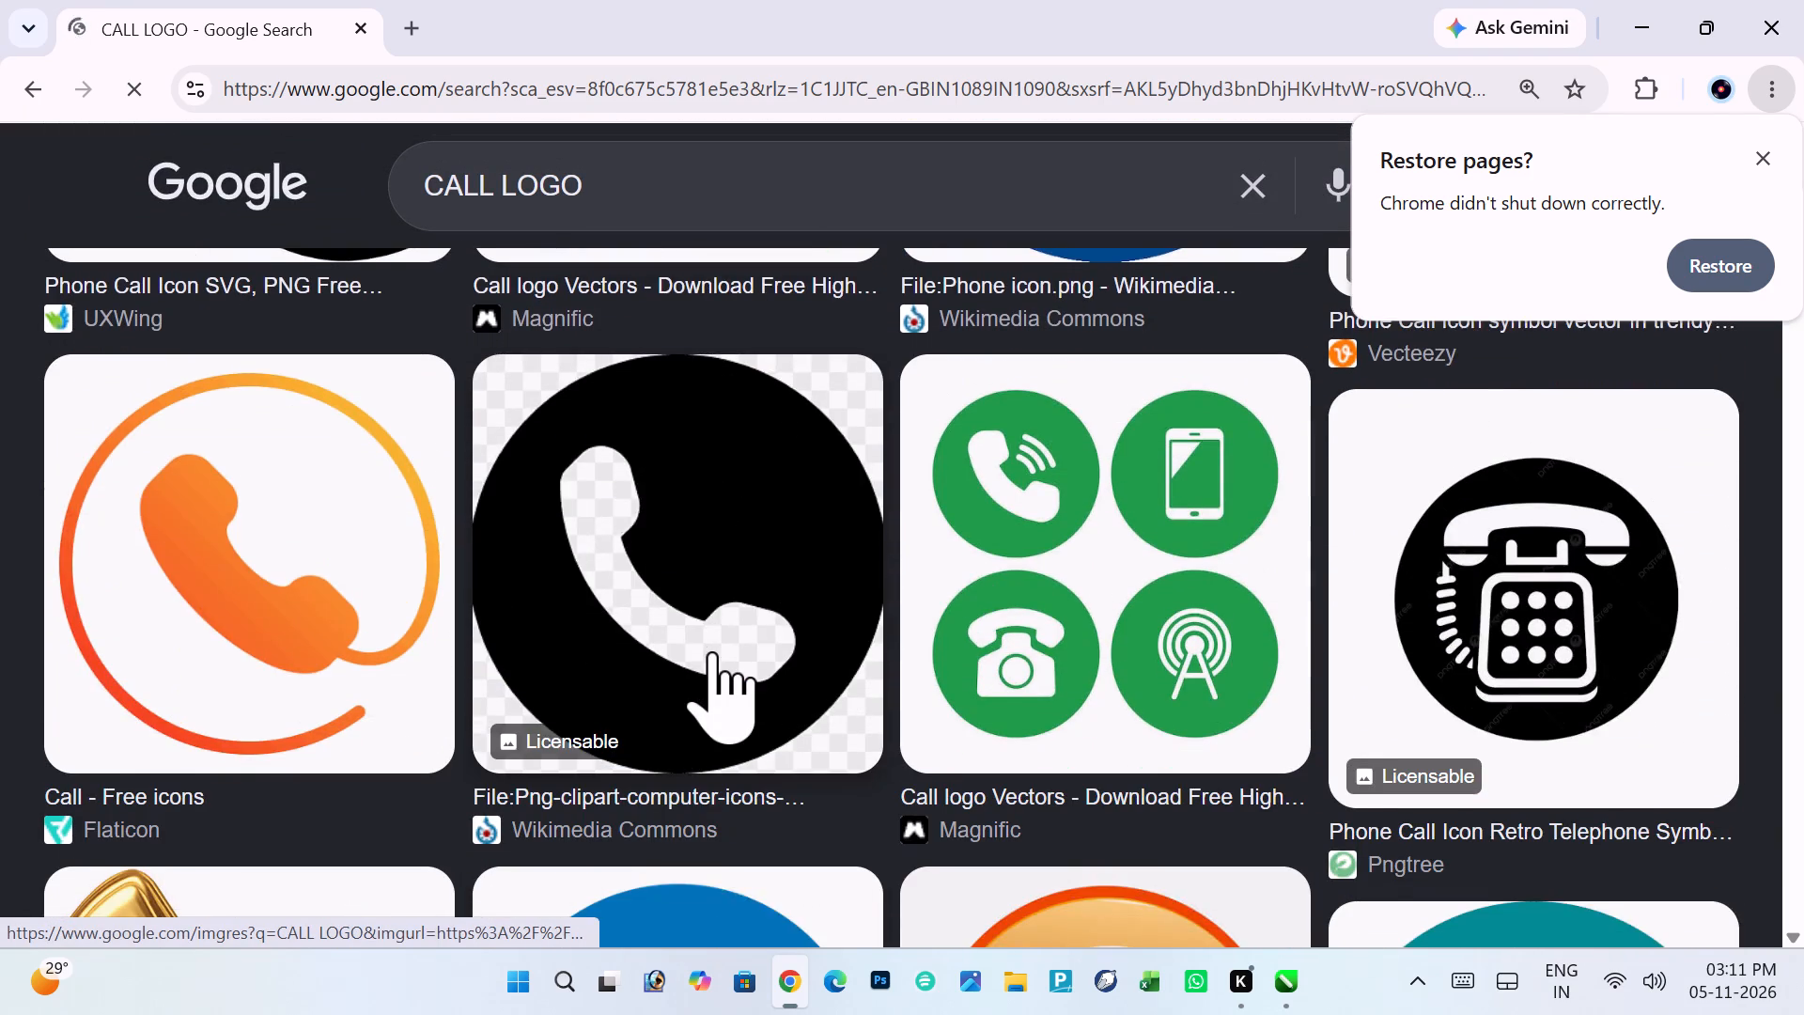
pyautogui.scroll(-3, 711, 651)
pyautogui.click(752, 555)
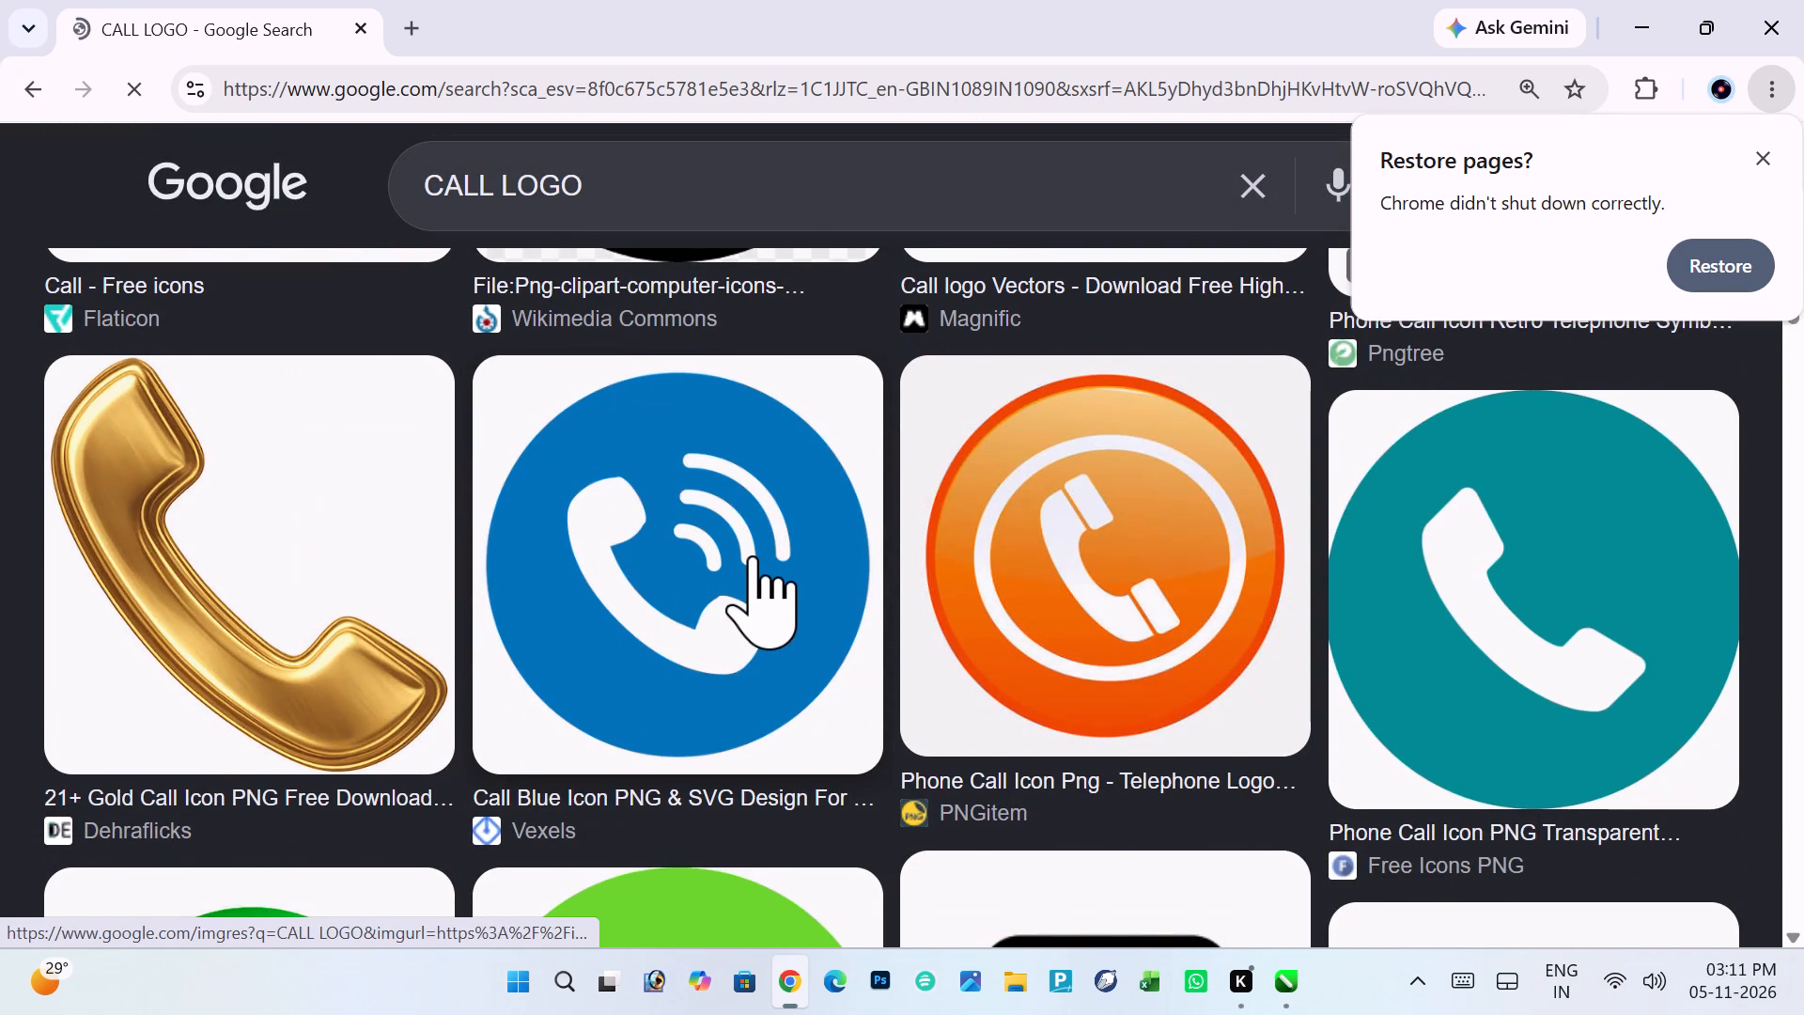
pyautogui.scroll(-2, 752, 555)
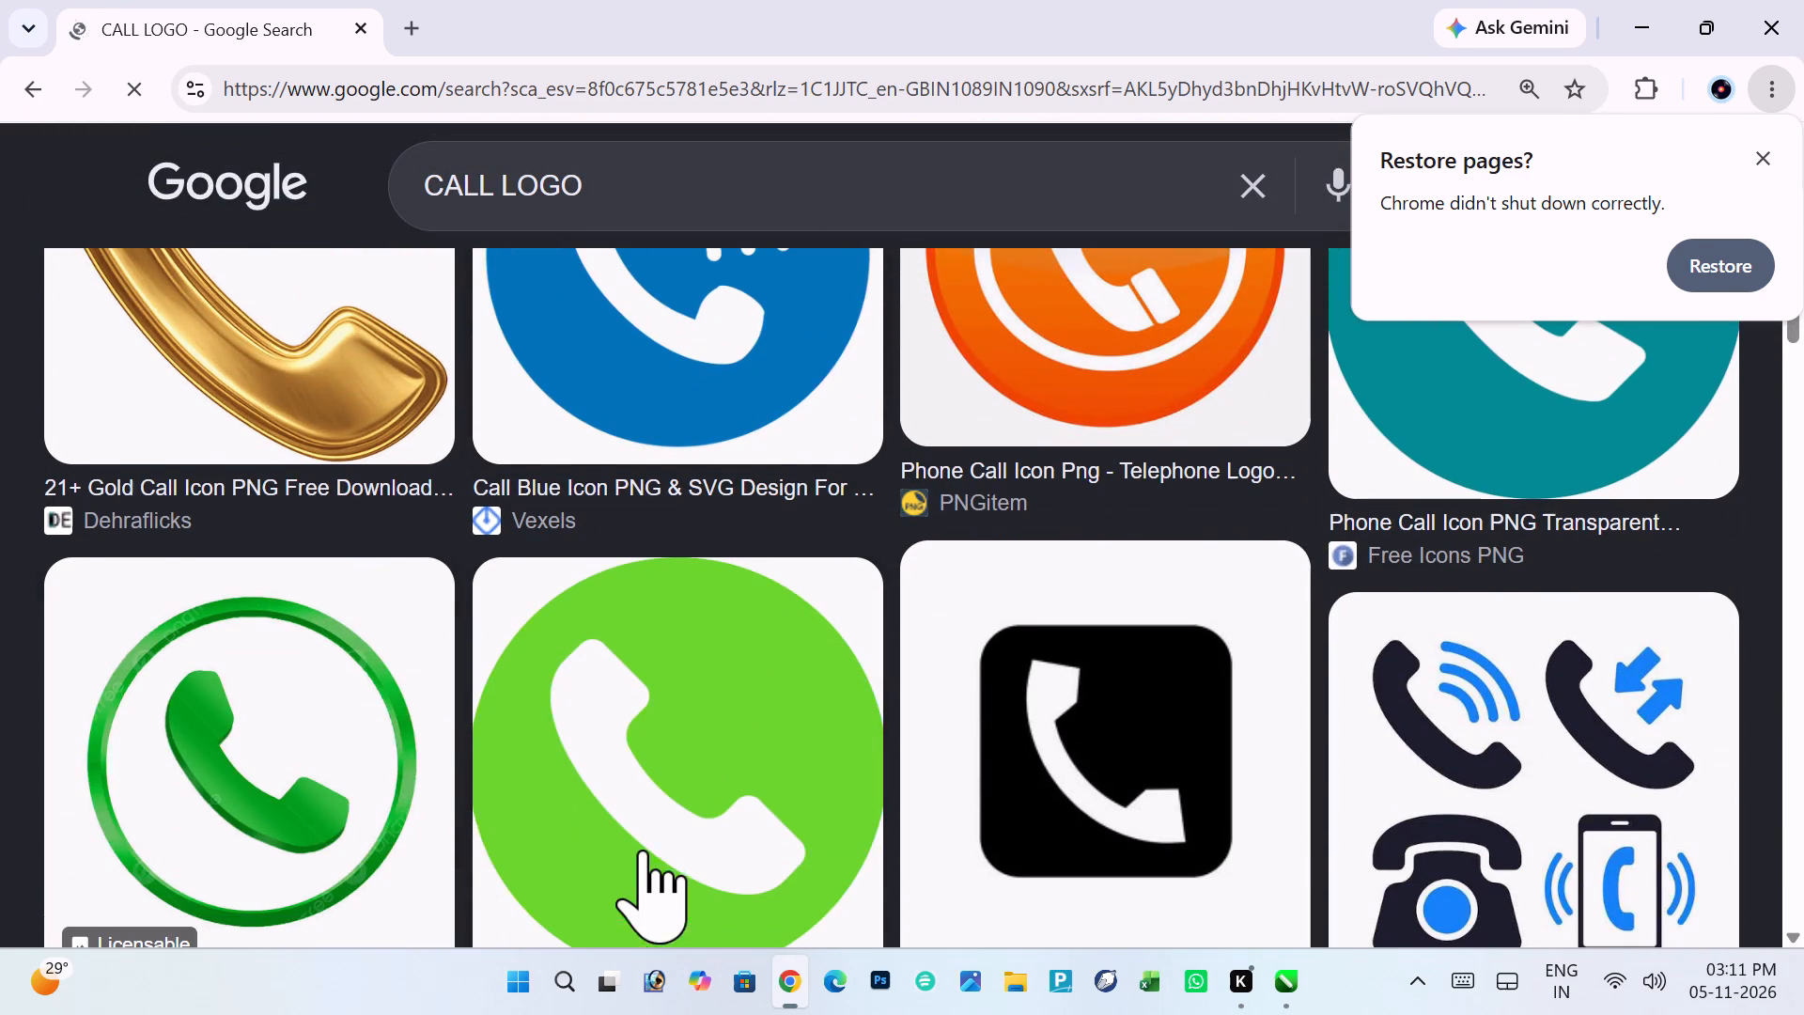
pyautogui.scroll(-3, 657, 874)
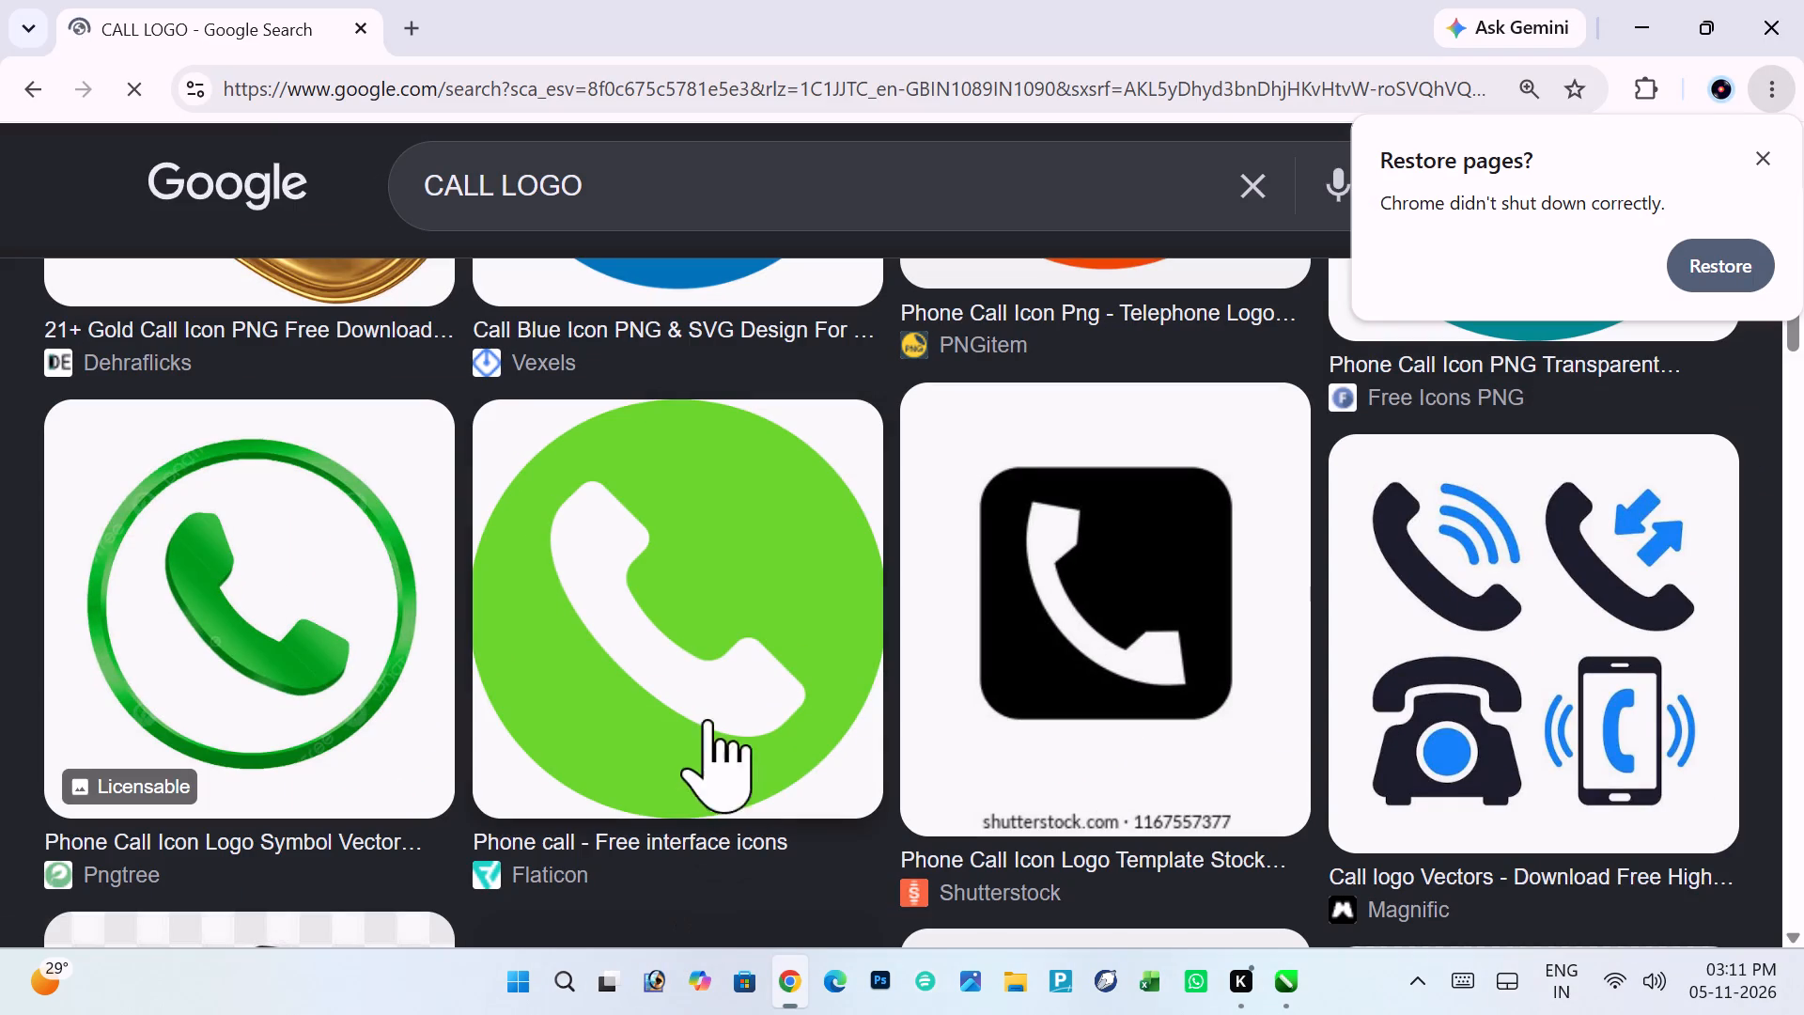
pyautogui.click(695, 681)
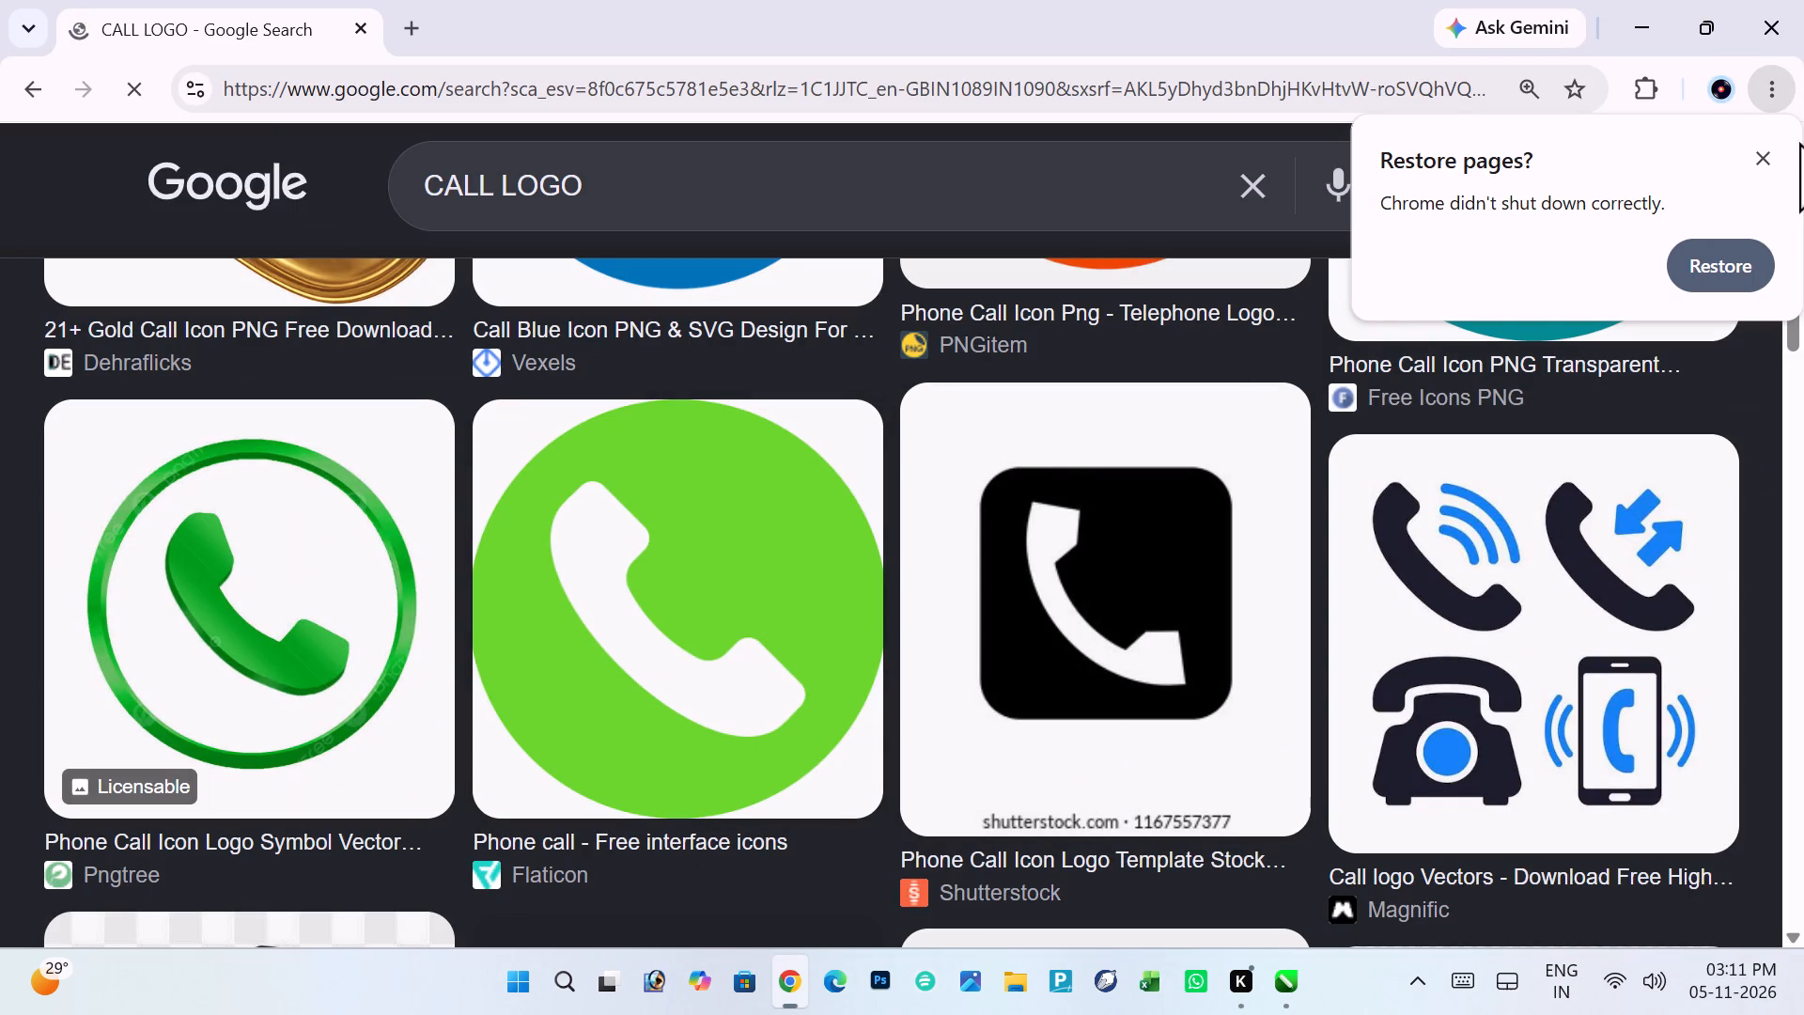
pyautogui.click(1770, 150)
pyautogui.scroll(1, 832, 536)
pyautogui.click(707, 617)
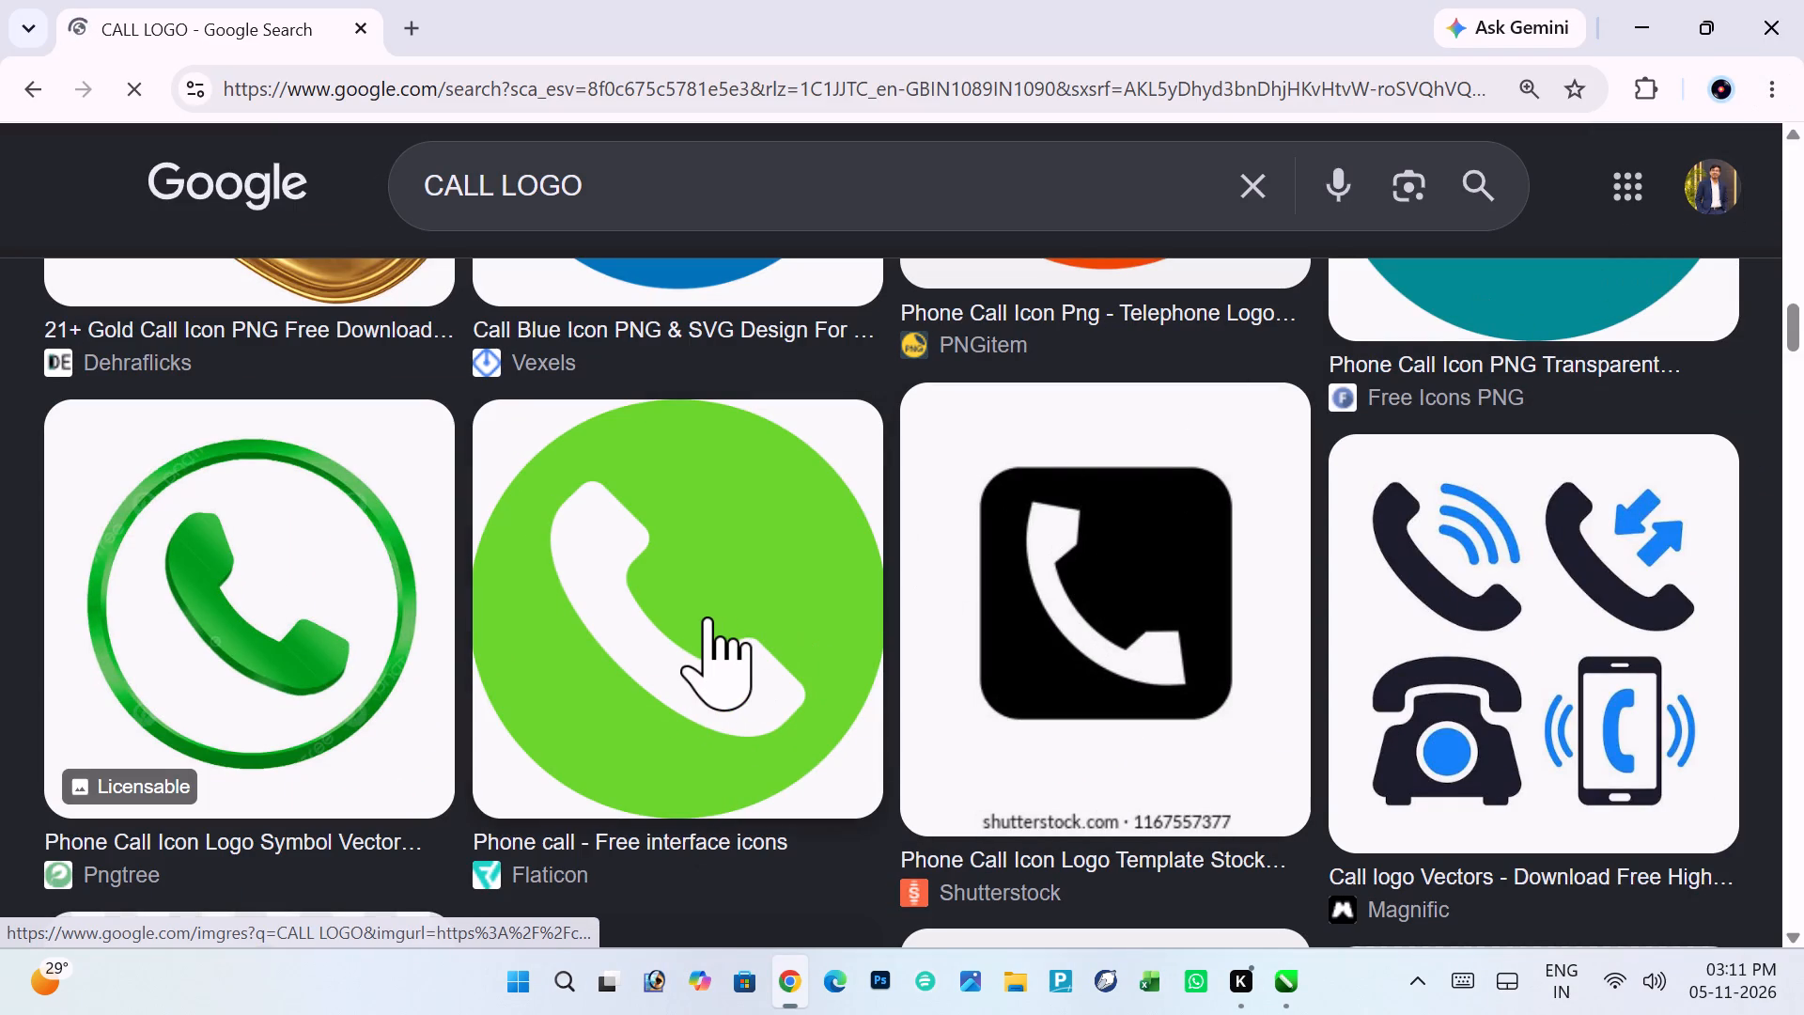
pyautogui.click(1006, 329)
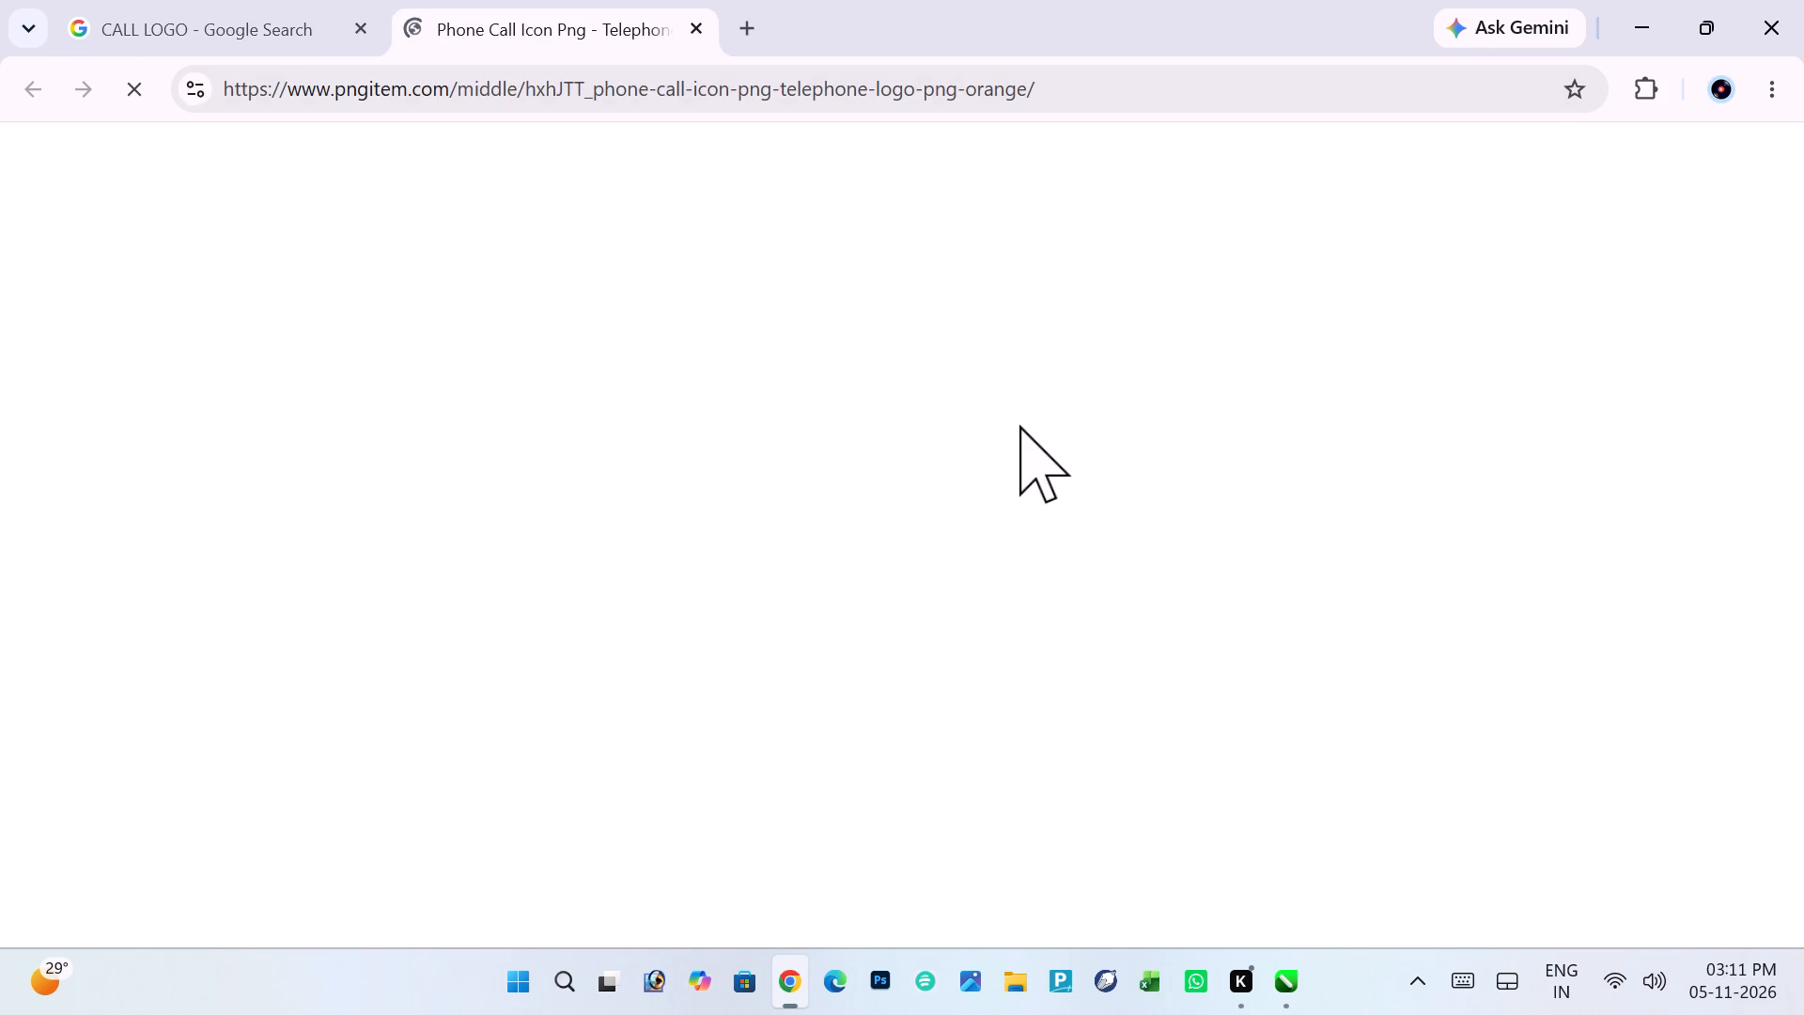
# Switch back to the 11x20.cdr poster in CorelDRAW.
pyautogui.hotkey('alt', 'Tab')
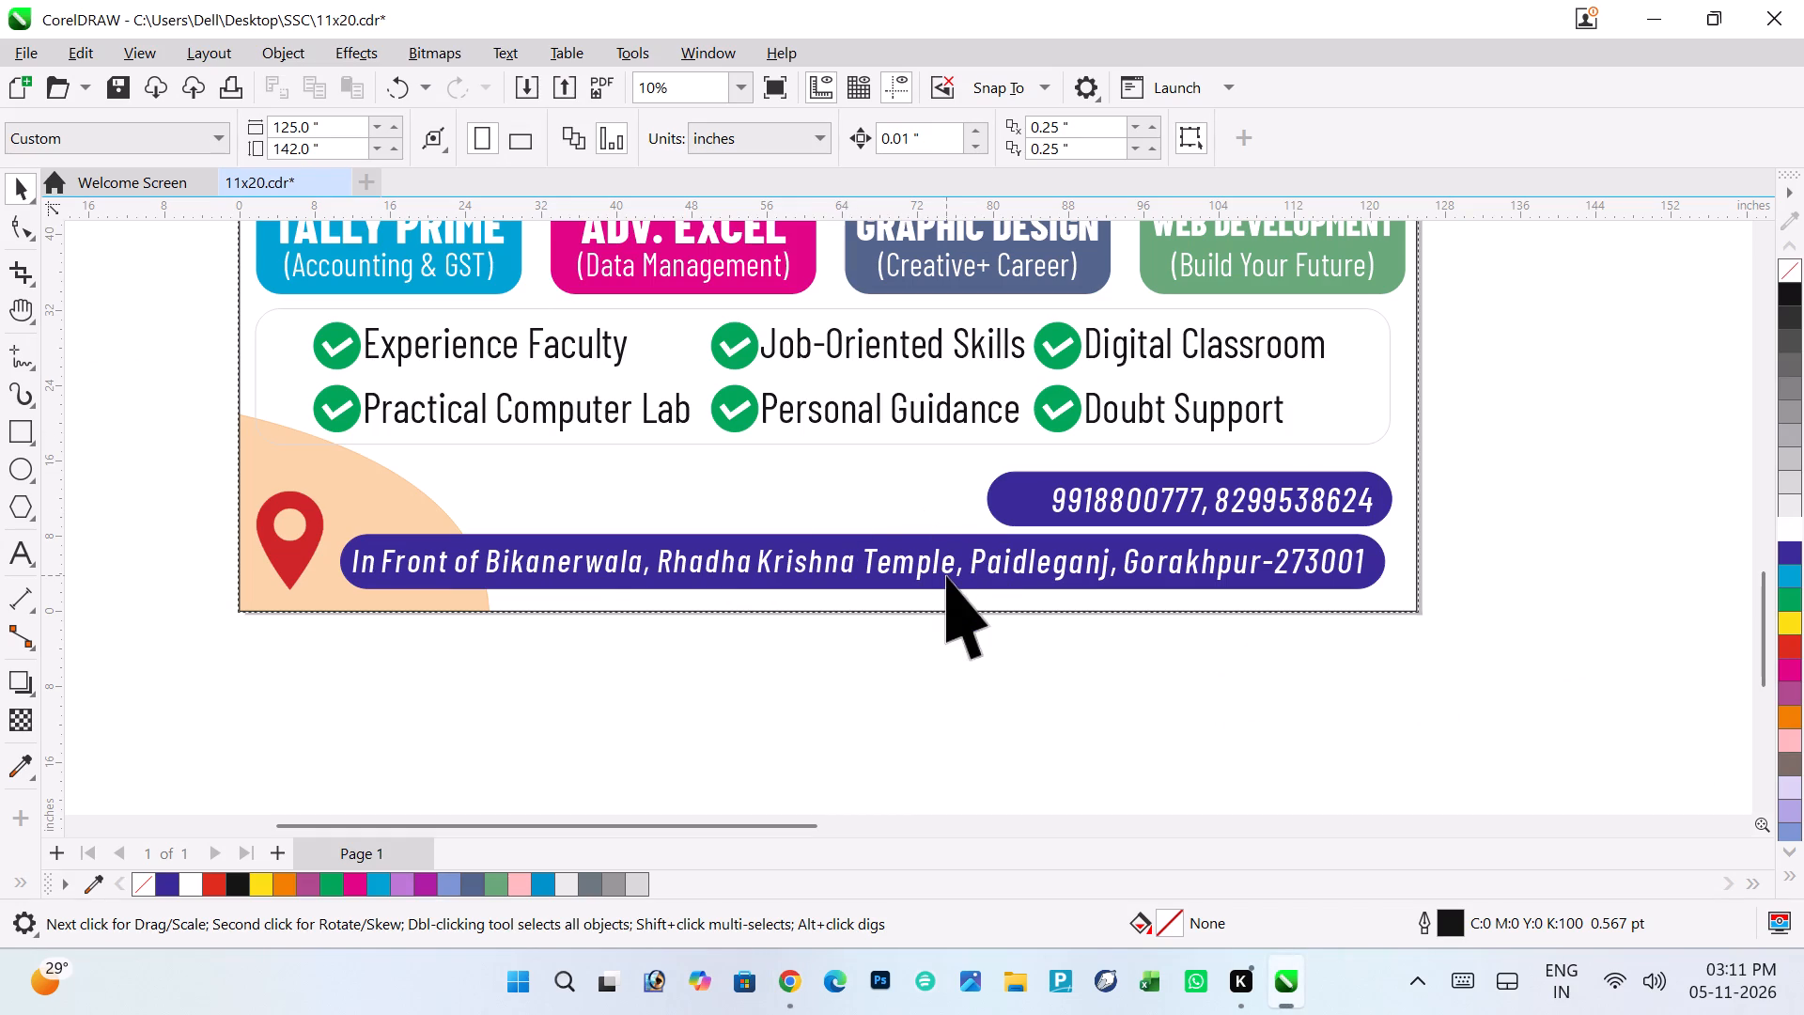
# In CorelDRAW, import the green call icon pngwing.com (29) and place it beside the poster at about 37.5 inches square.
pyautogui.press('F4')
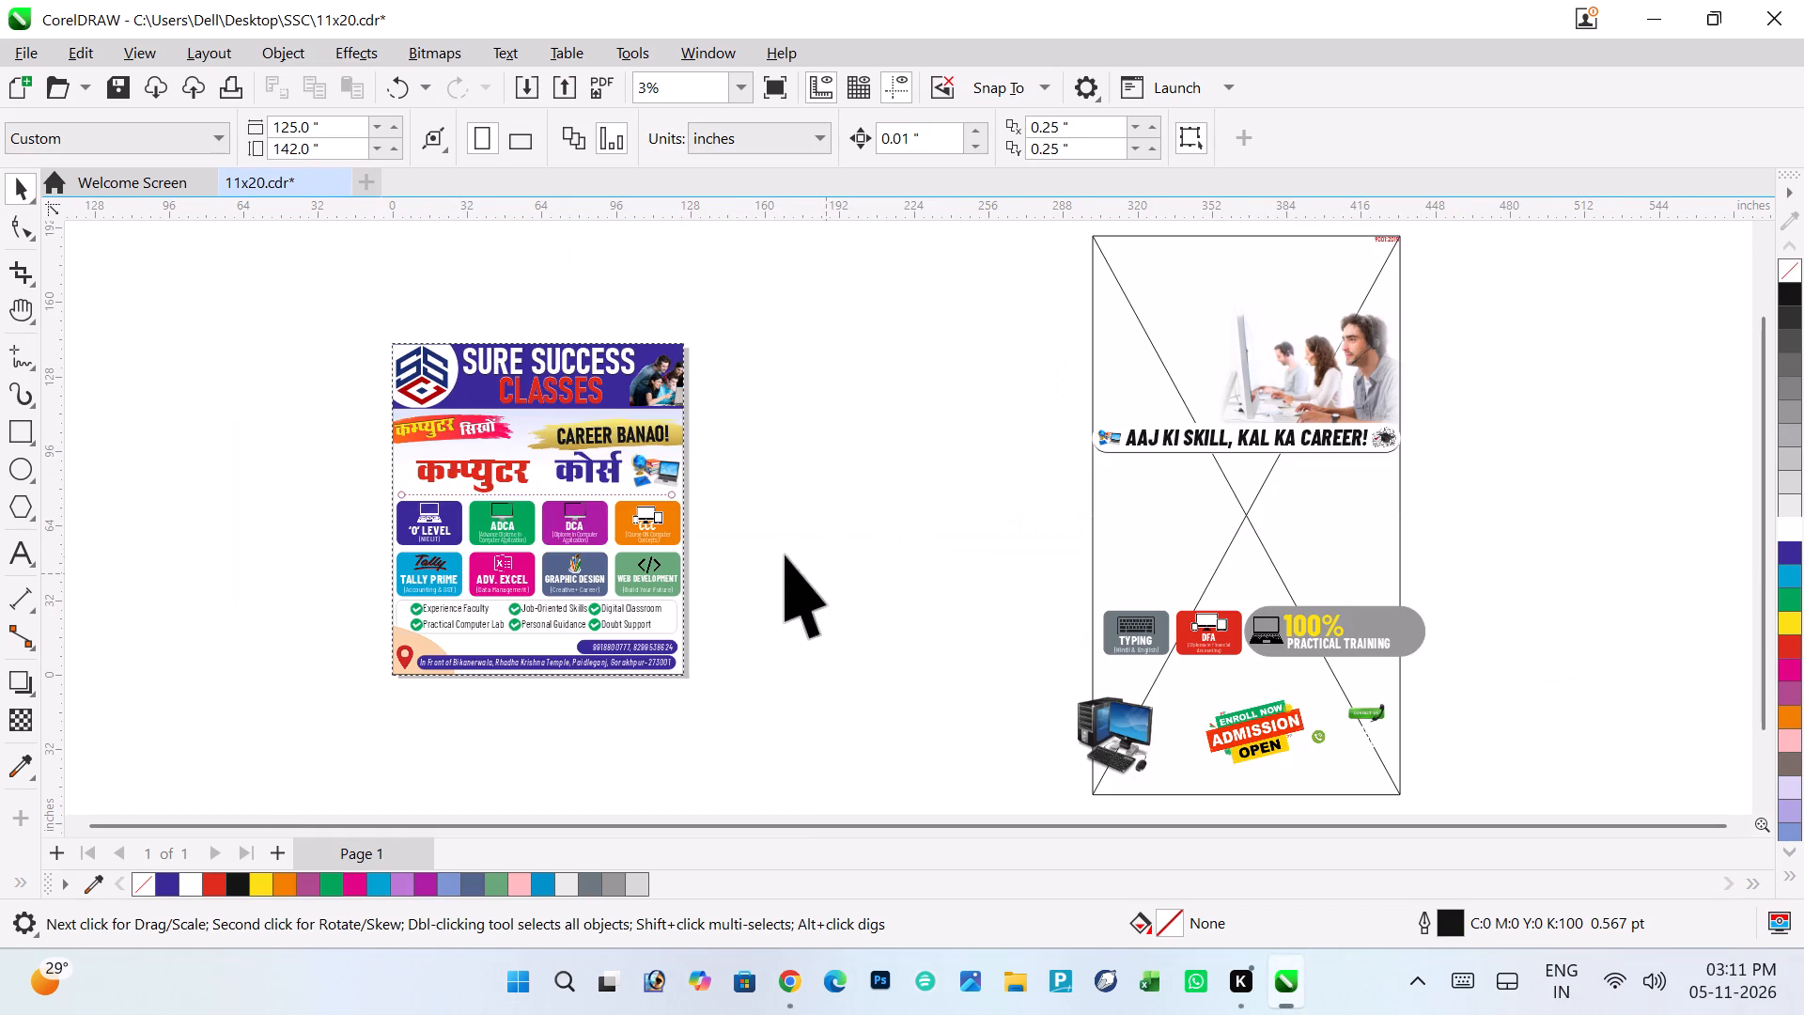
pyautogui.click(780, 549)
pyautogui.hotkey('ctrl', 'i')
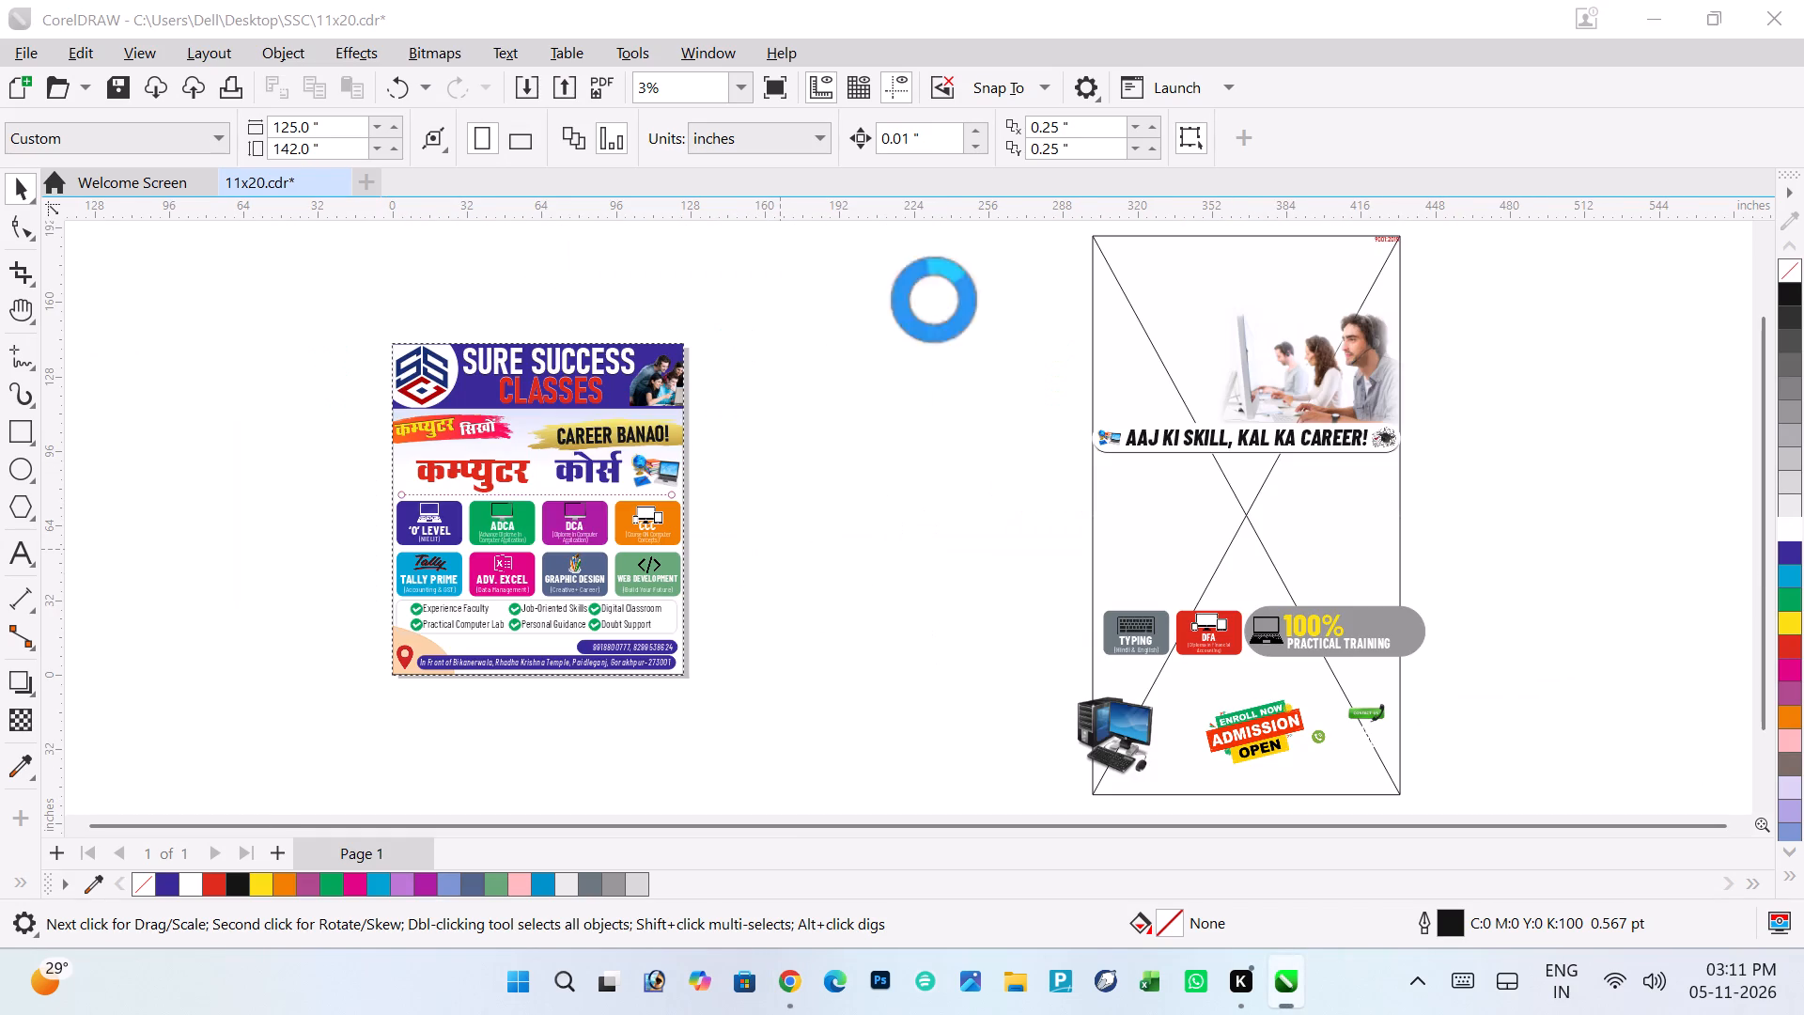
pyautogui.scroll(-1, 936, 503)
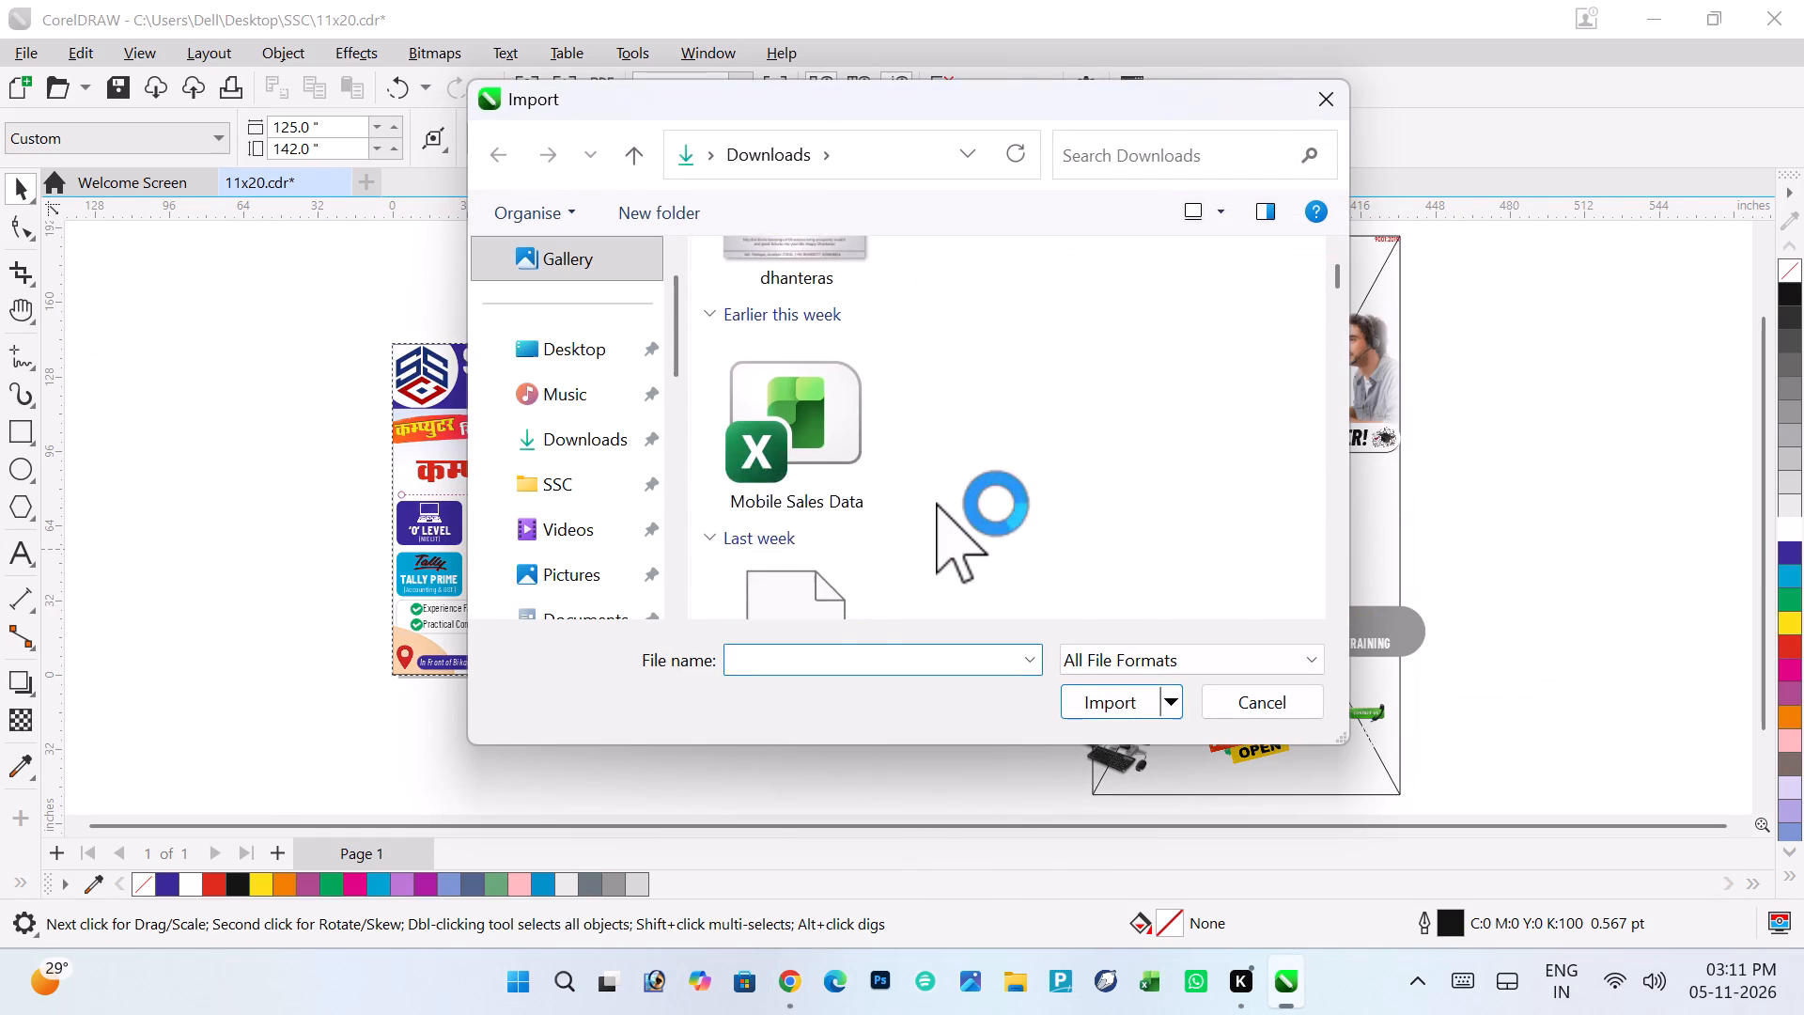
pyautogui.scroll(-3, 936, 503)
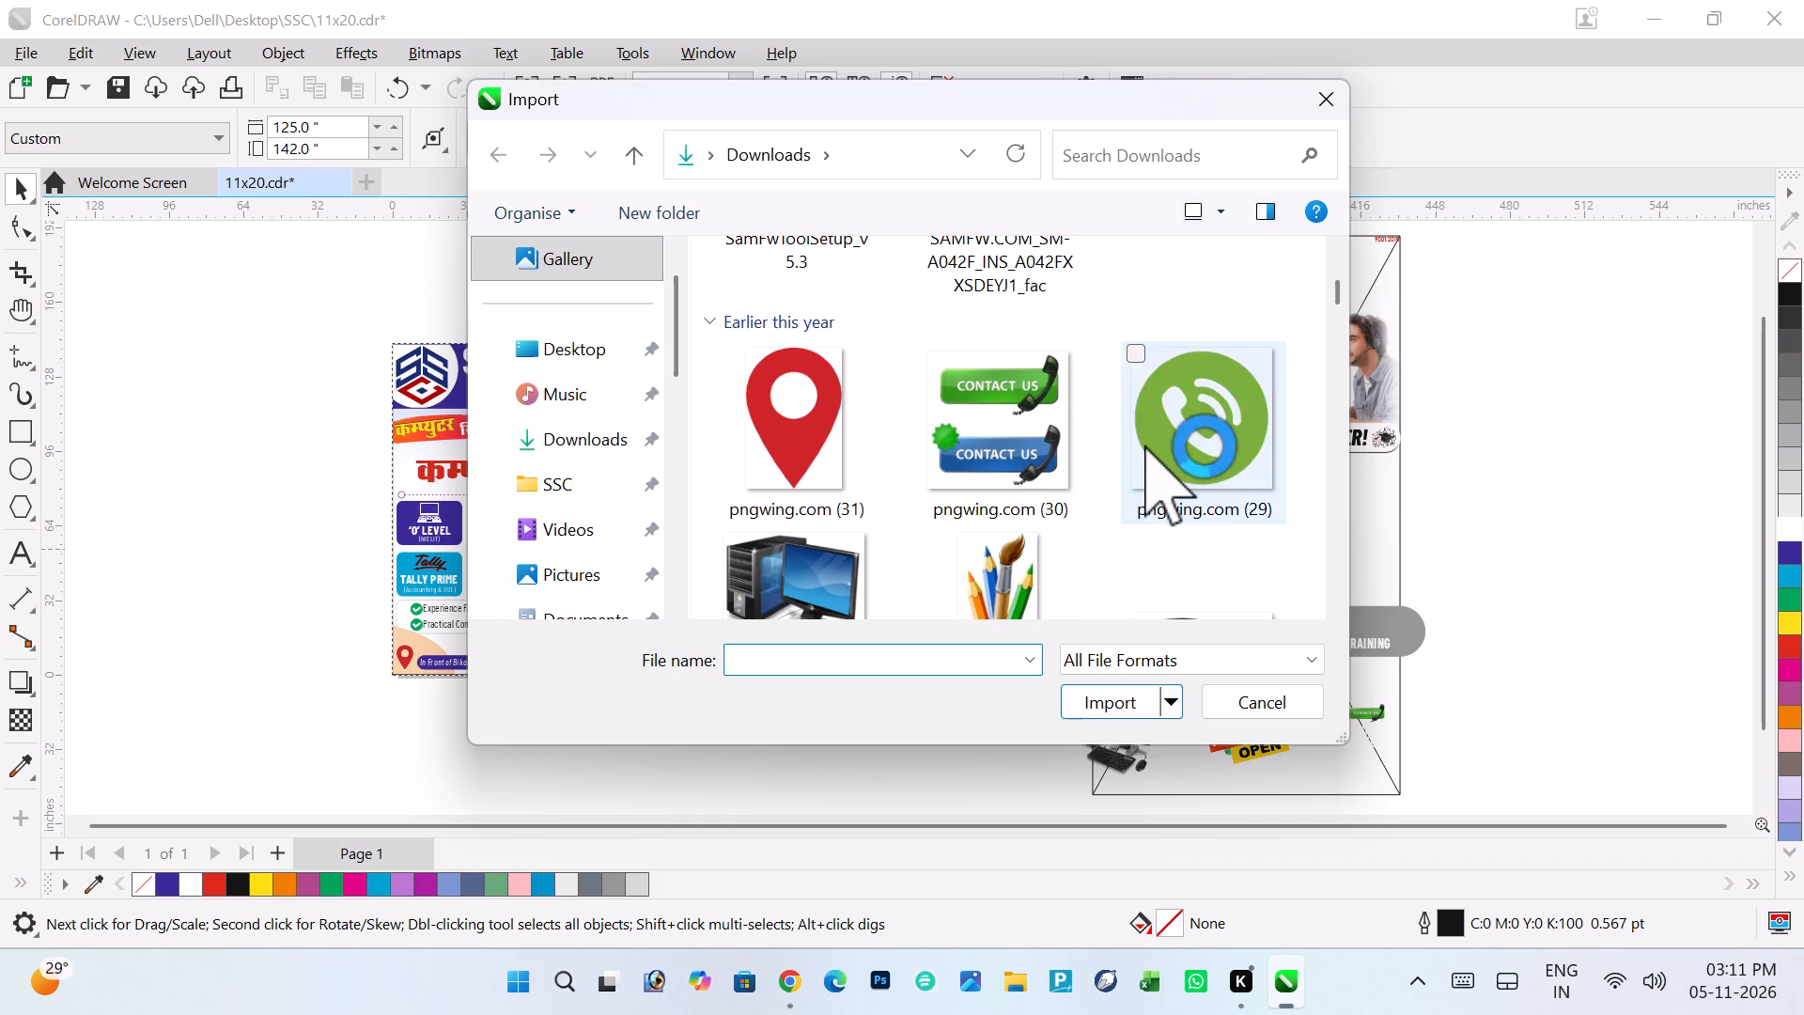
pyautogui.doubleClick(1144, 445)
pyautogui.moveTo(738, 429); pyautogui.dragTo(889, 517)
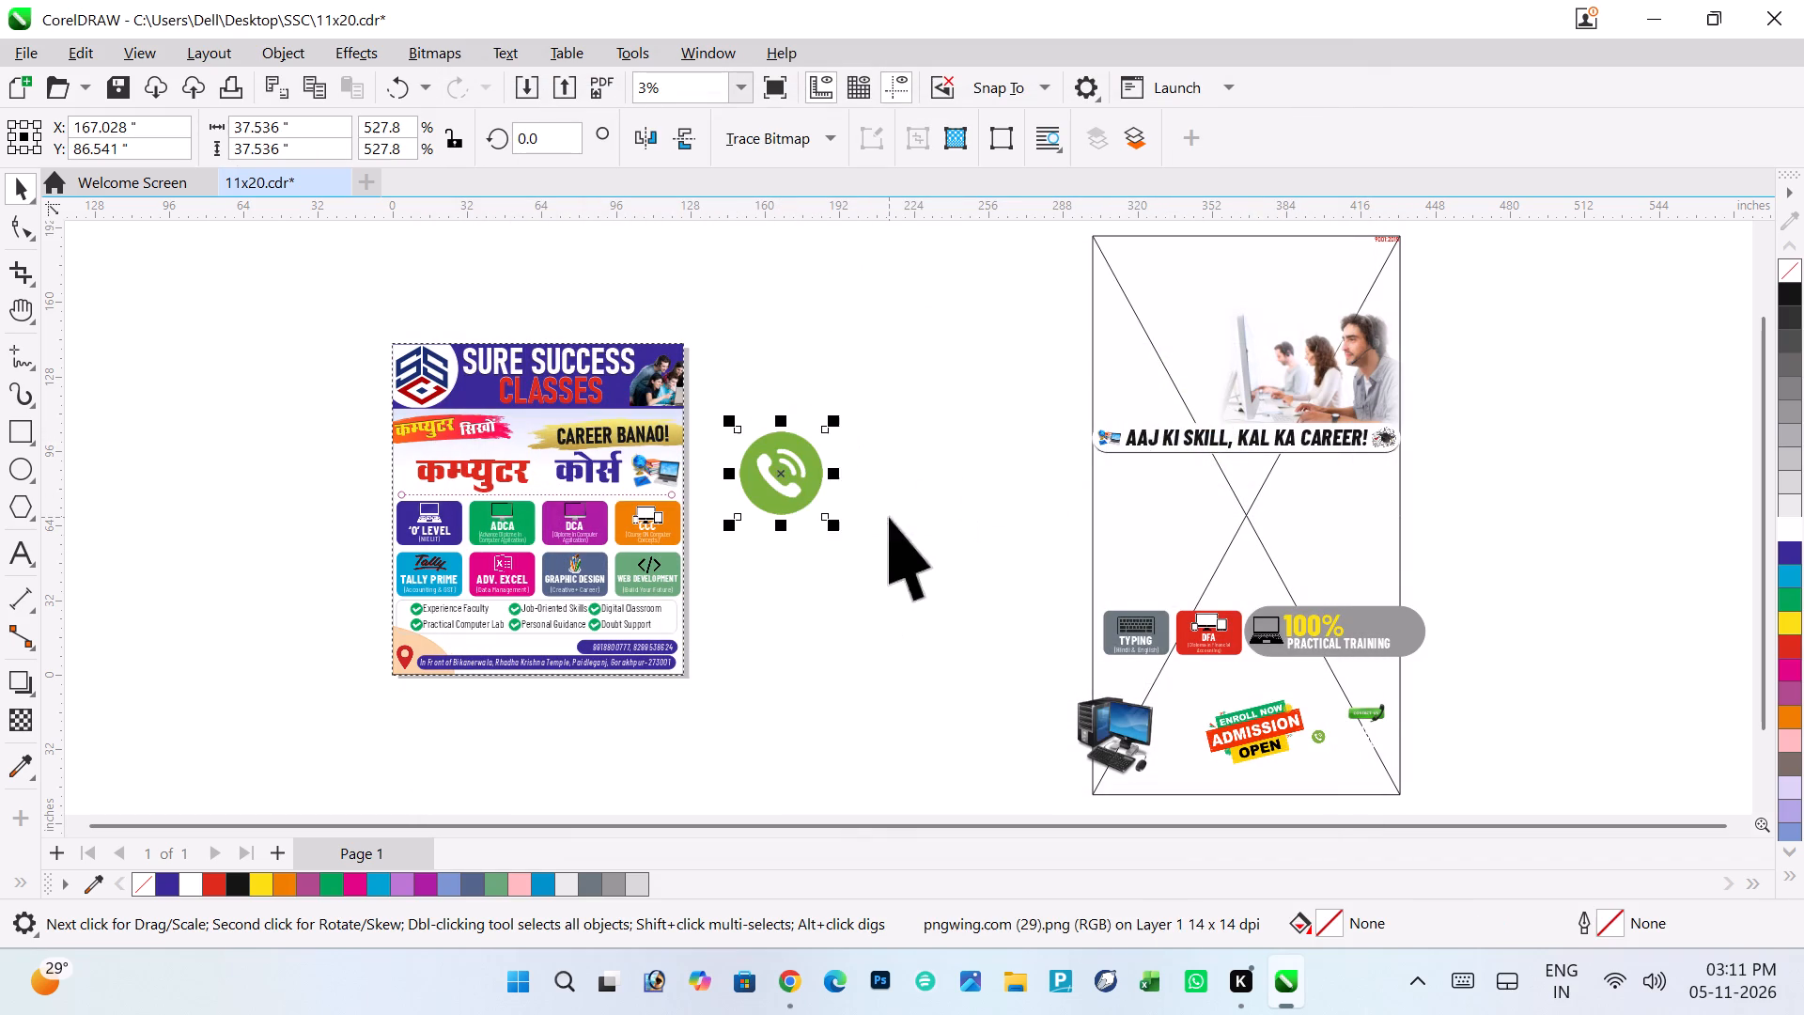
# Bring the green call icon onto the poster at the phone-number bar and shrink it to about 5.1 inches square.
pyautogui.keyDown('ctrl'); pyautogui.scroll(2, 788, 476); pyautogui.keyUp('ctrl')
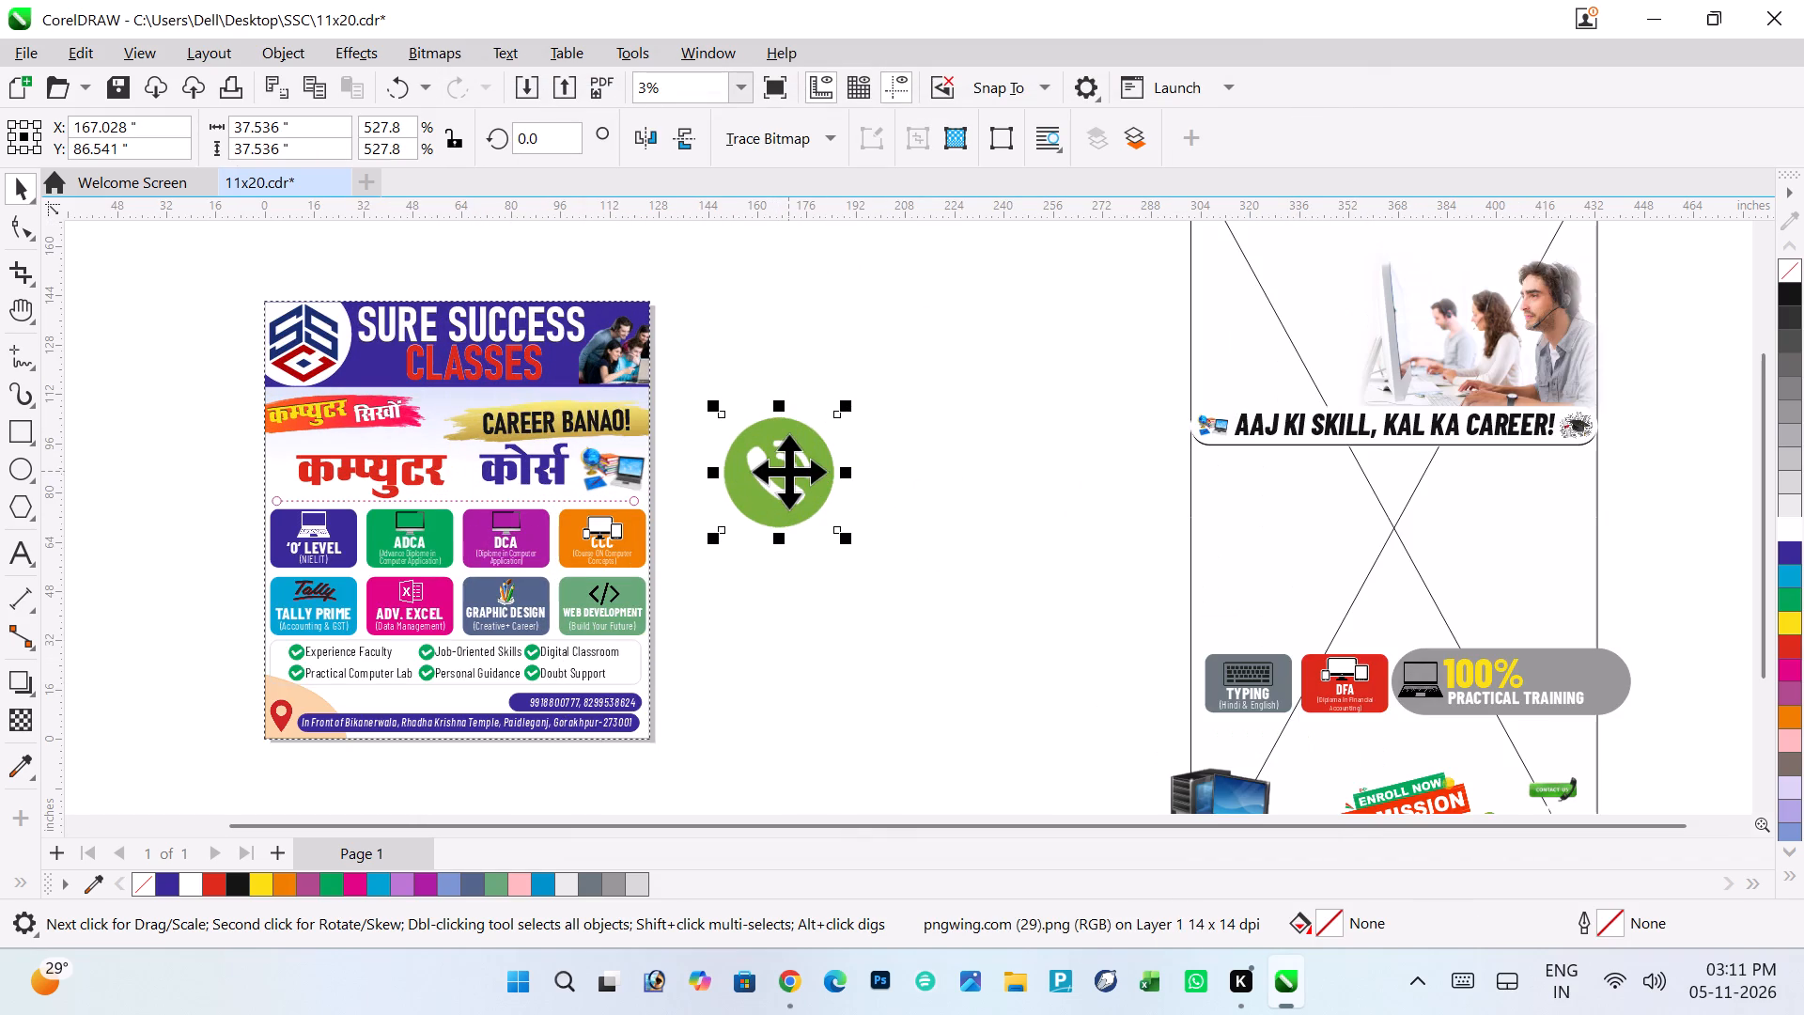
pyautogui.moveTo(788, 471); pyautogui.dragTo(544, 702)
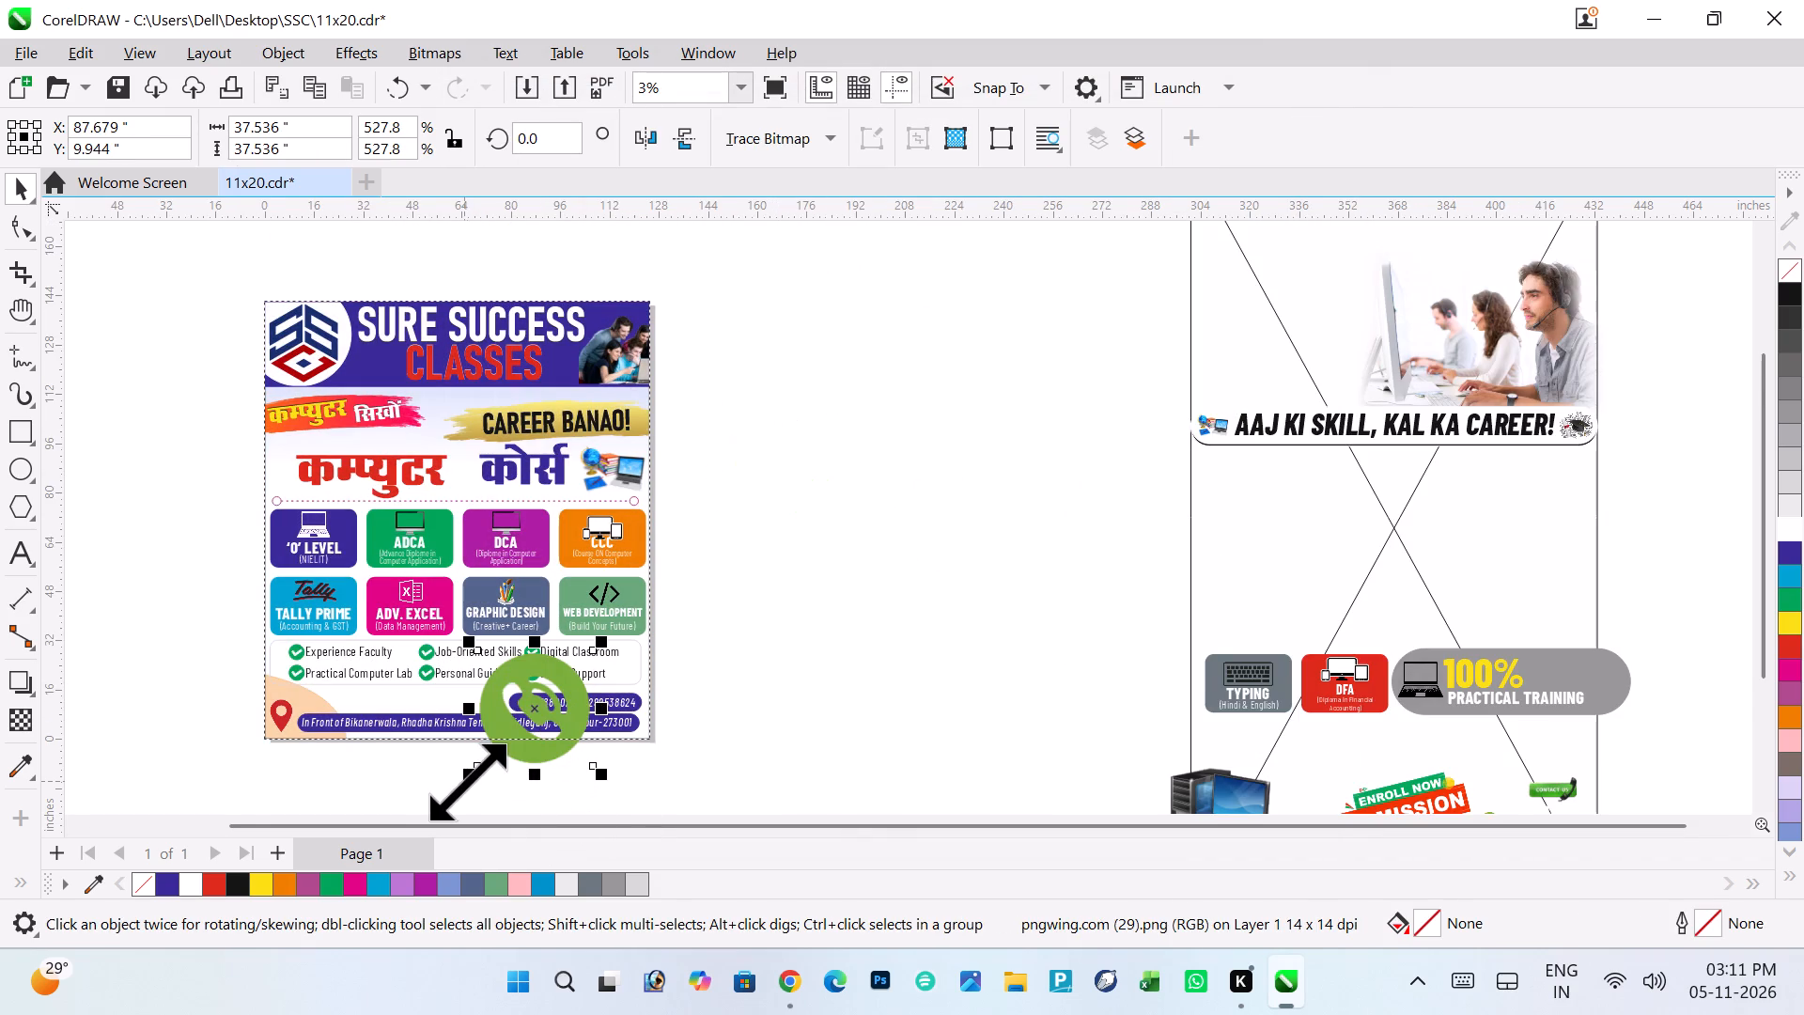
pyautogui.keyDown('ctrl'); pyautogui.scroll(9, 467, 781); pyautogui.keyUp('ctrl')
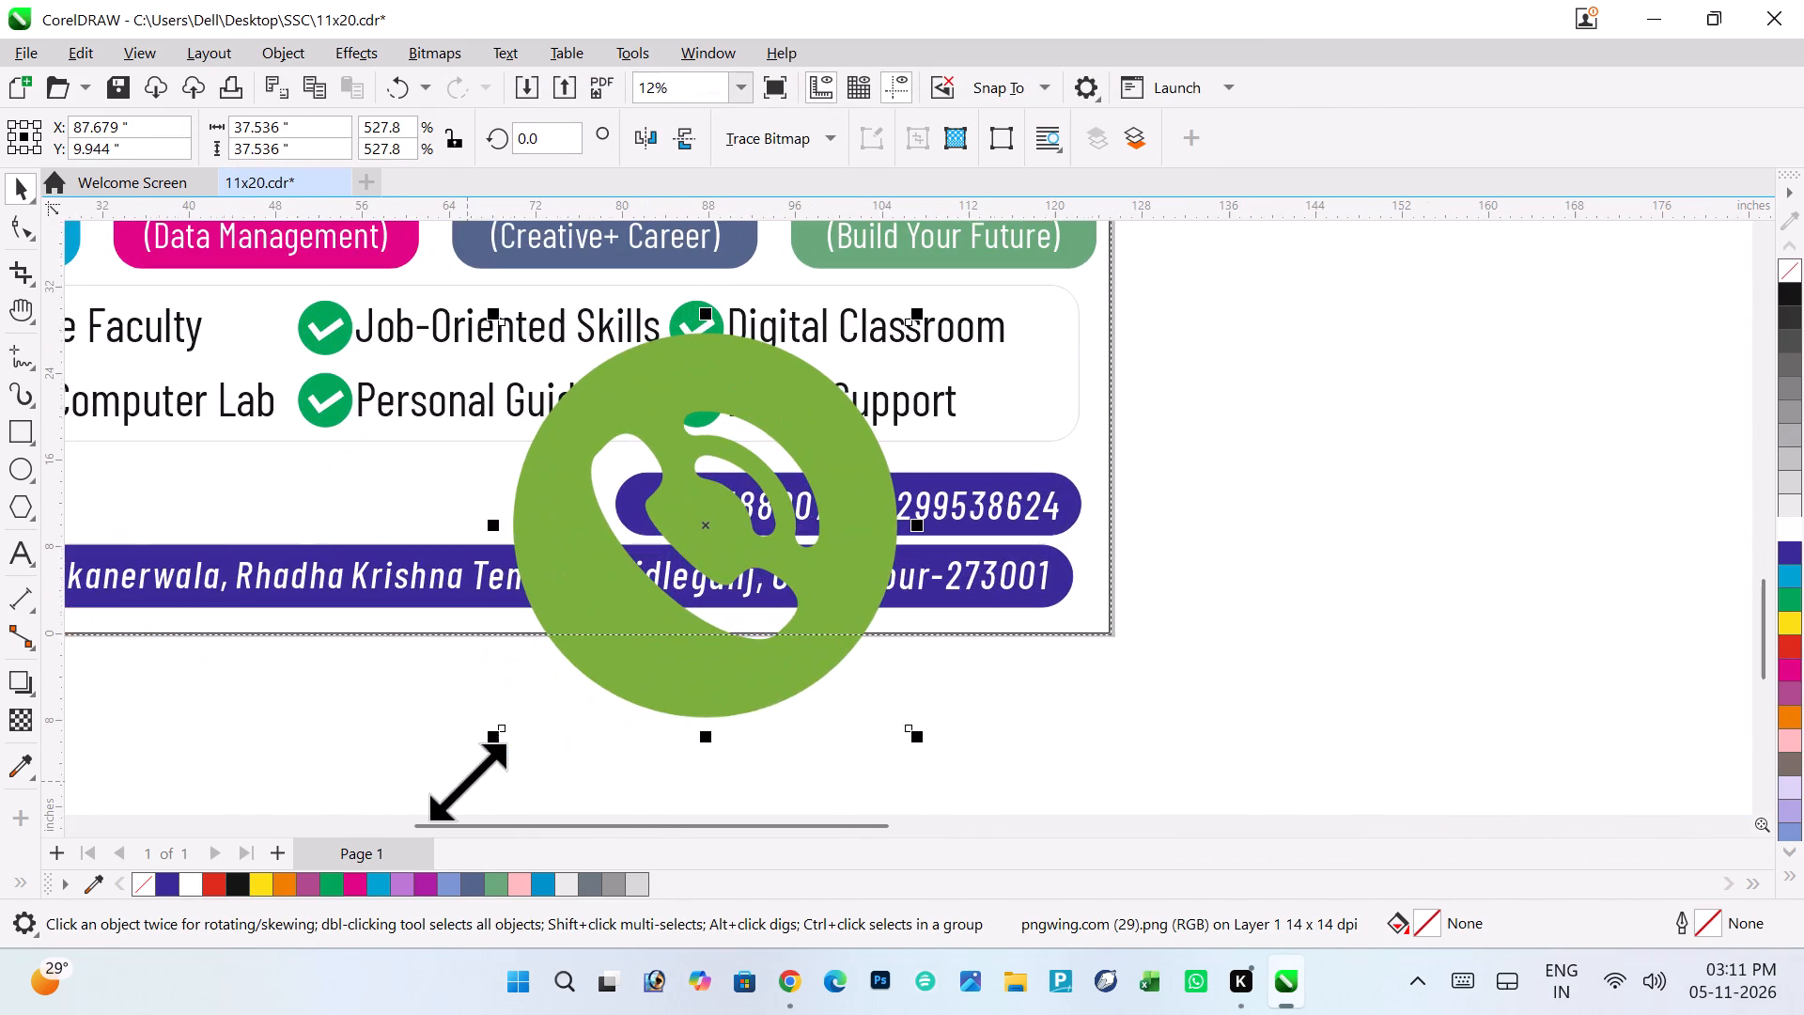
pyautogui.moveTo(918, 737); pyautogui.dragTo(604, 467)
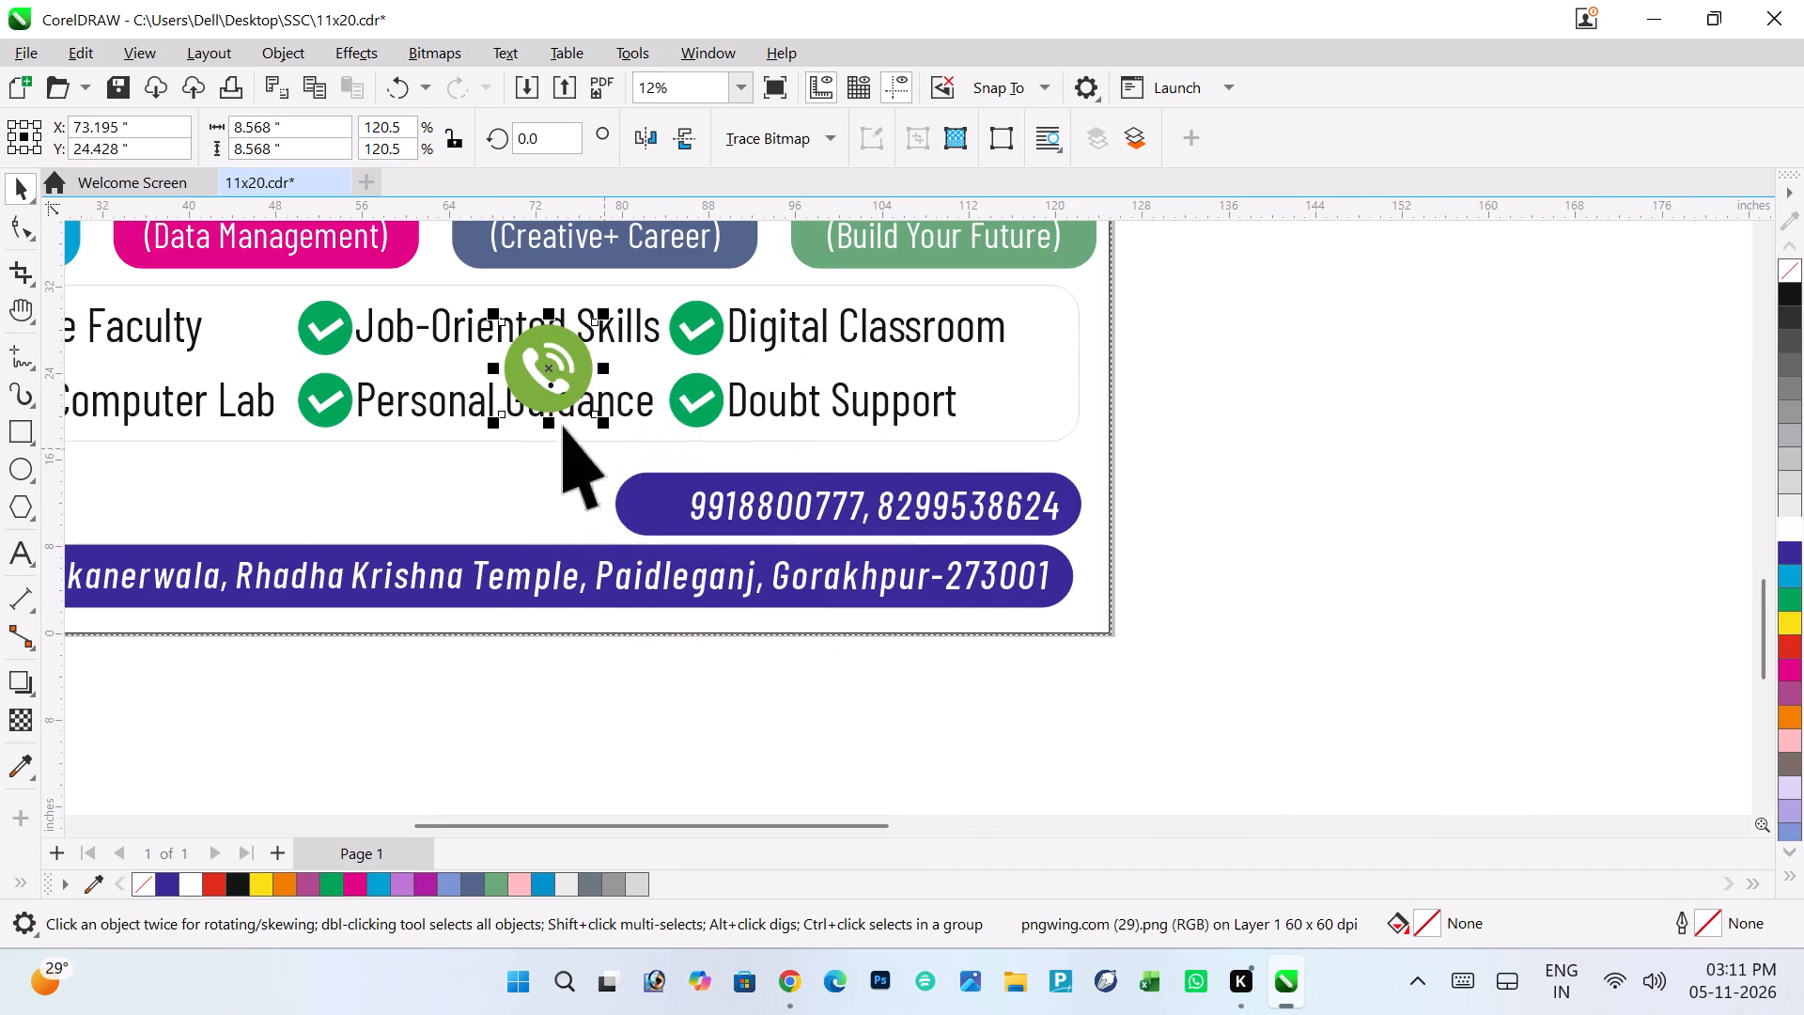
pyautogui.moveTo(543, 384); pyautogui.dragTo(655, 512)
pyautogui.keyDown('ctrl'); pyautogui.scroll(3, 655, 512); pyautogui.keyUp('ctrl')
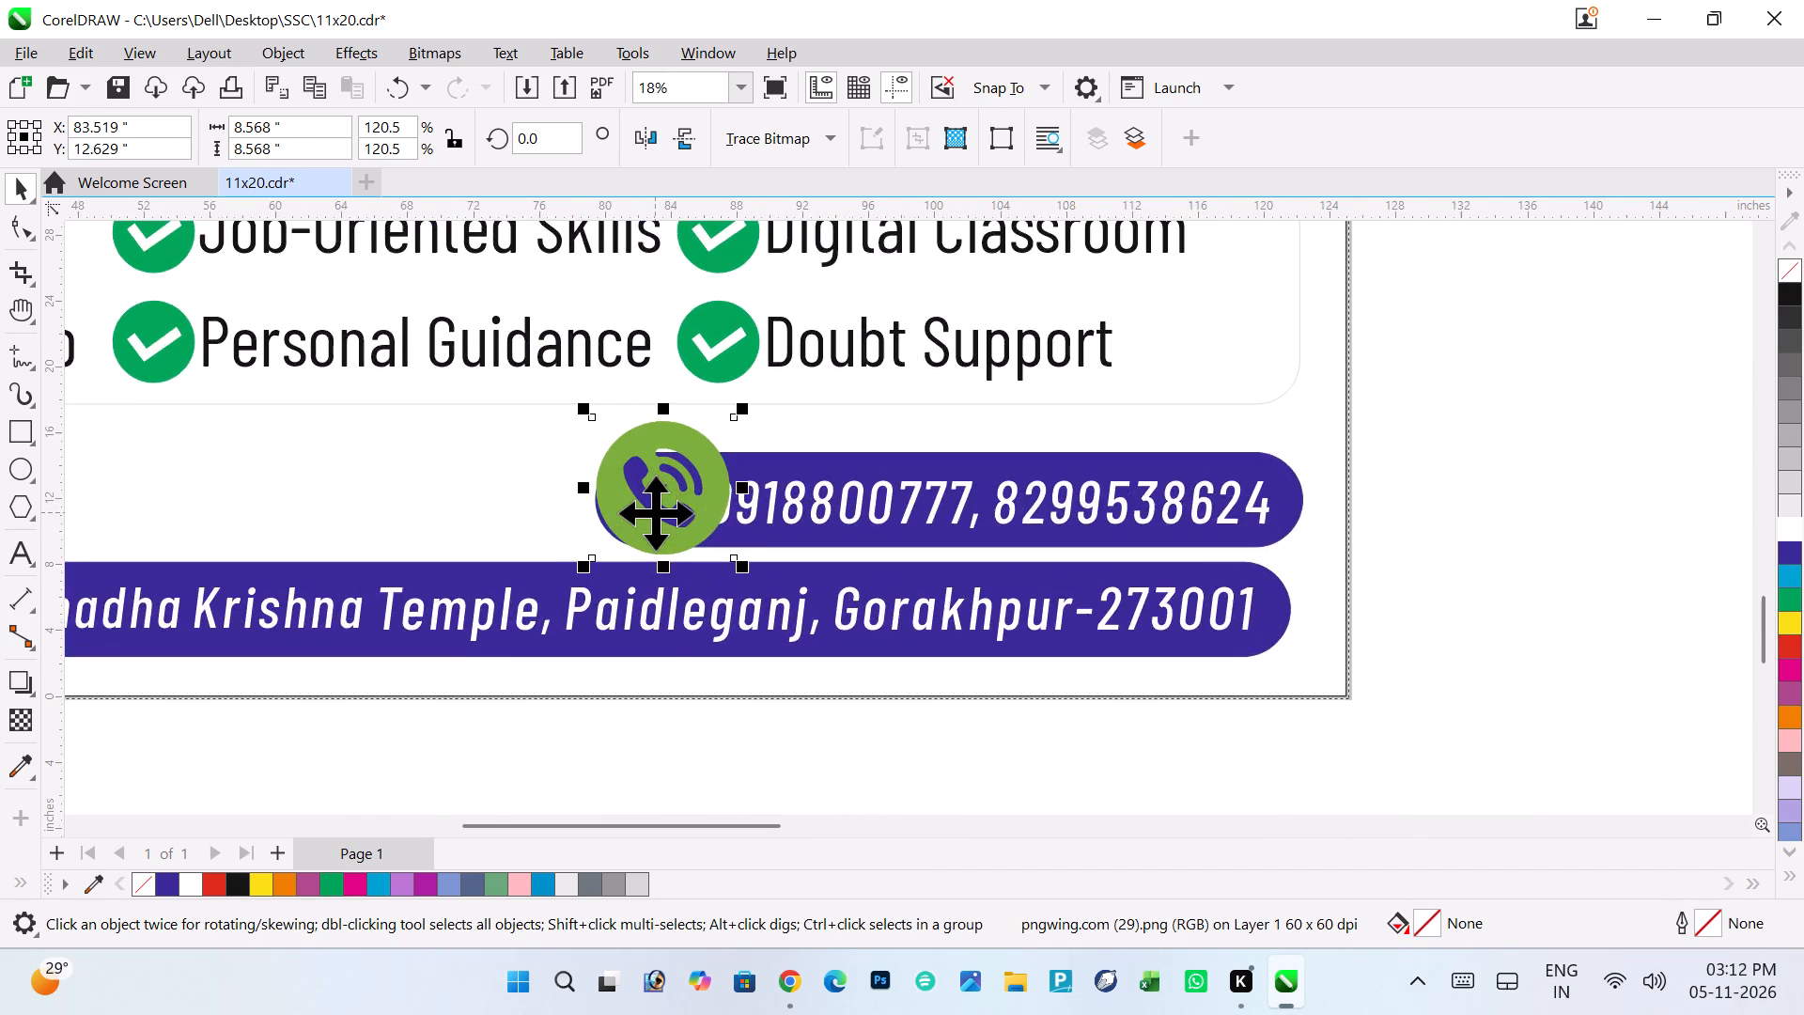
pyautogui.keyDown('ctrl'); pyautogui.scroll(7, 655, 512); pyautogui.keyUp('ctrl')
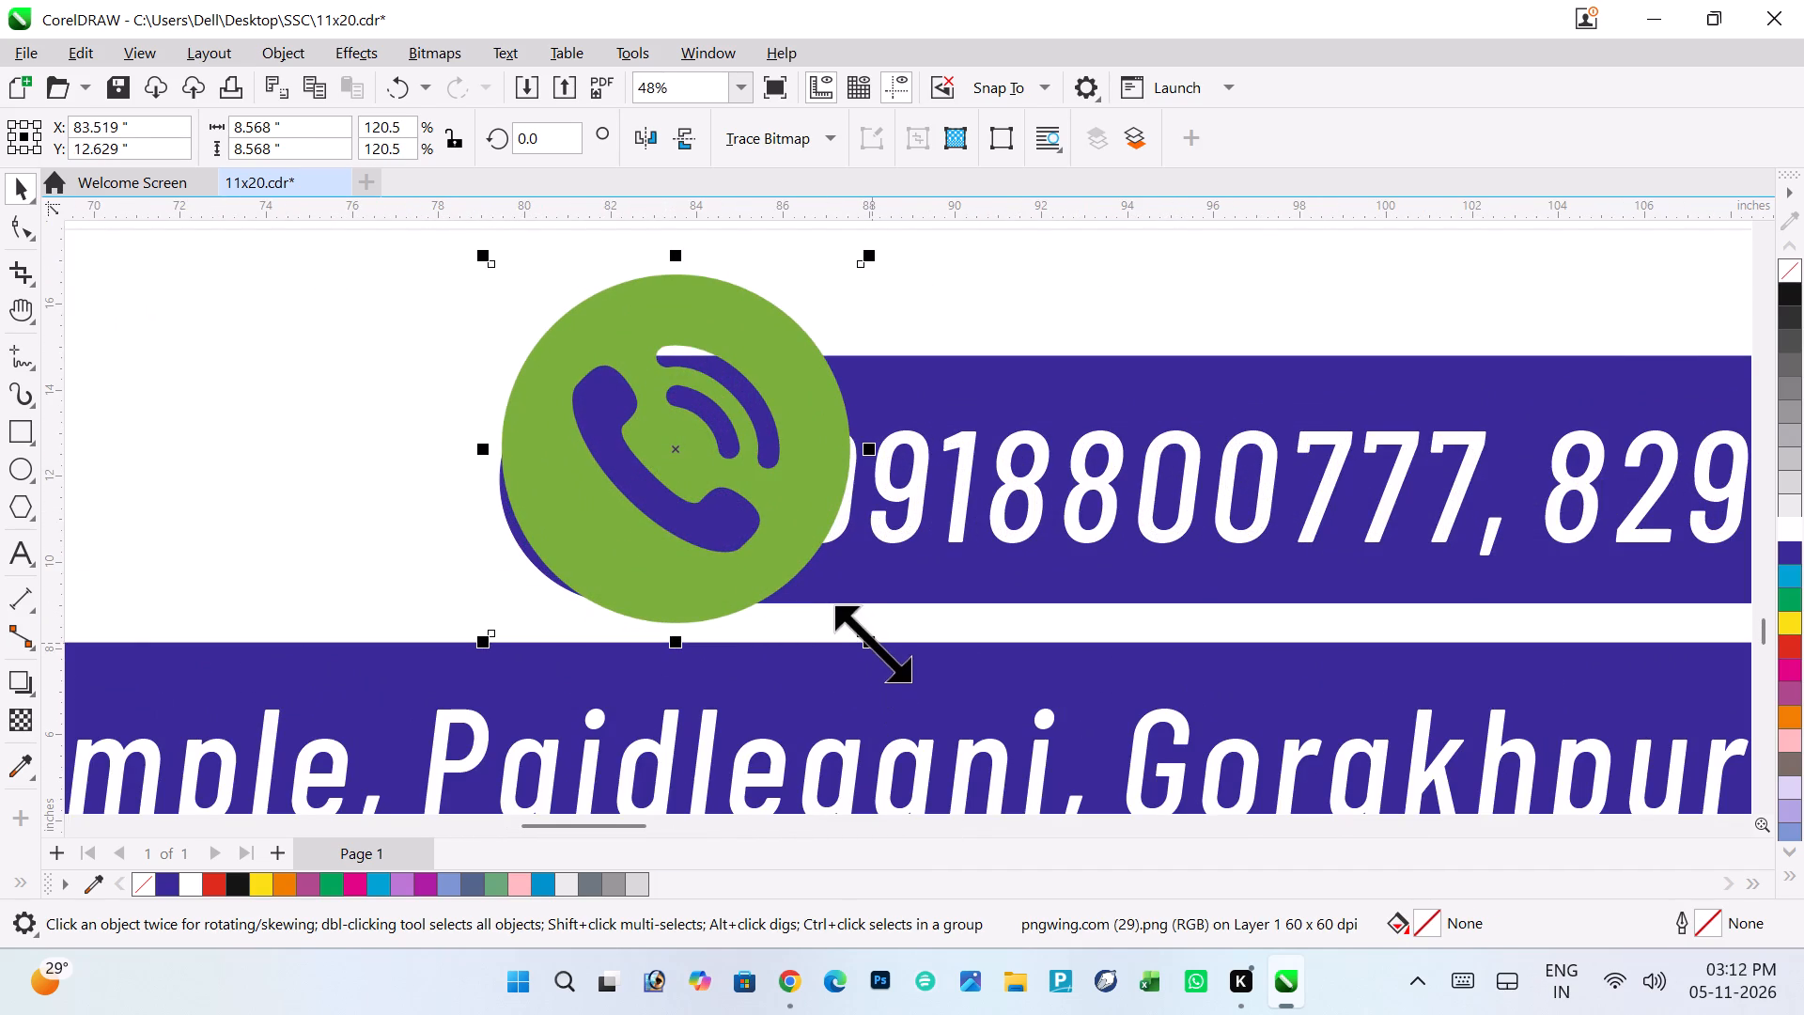
pyautogui.moveTo(872, 643); pyautogui.dragTo(722, 515)
# Fit the call icon inside the rounded left end of the phone-number bar, nudging it up slightly to centre it.
pyautogui.moveTo(640, 375); pyautogui.dragTo(710, 433)
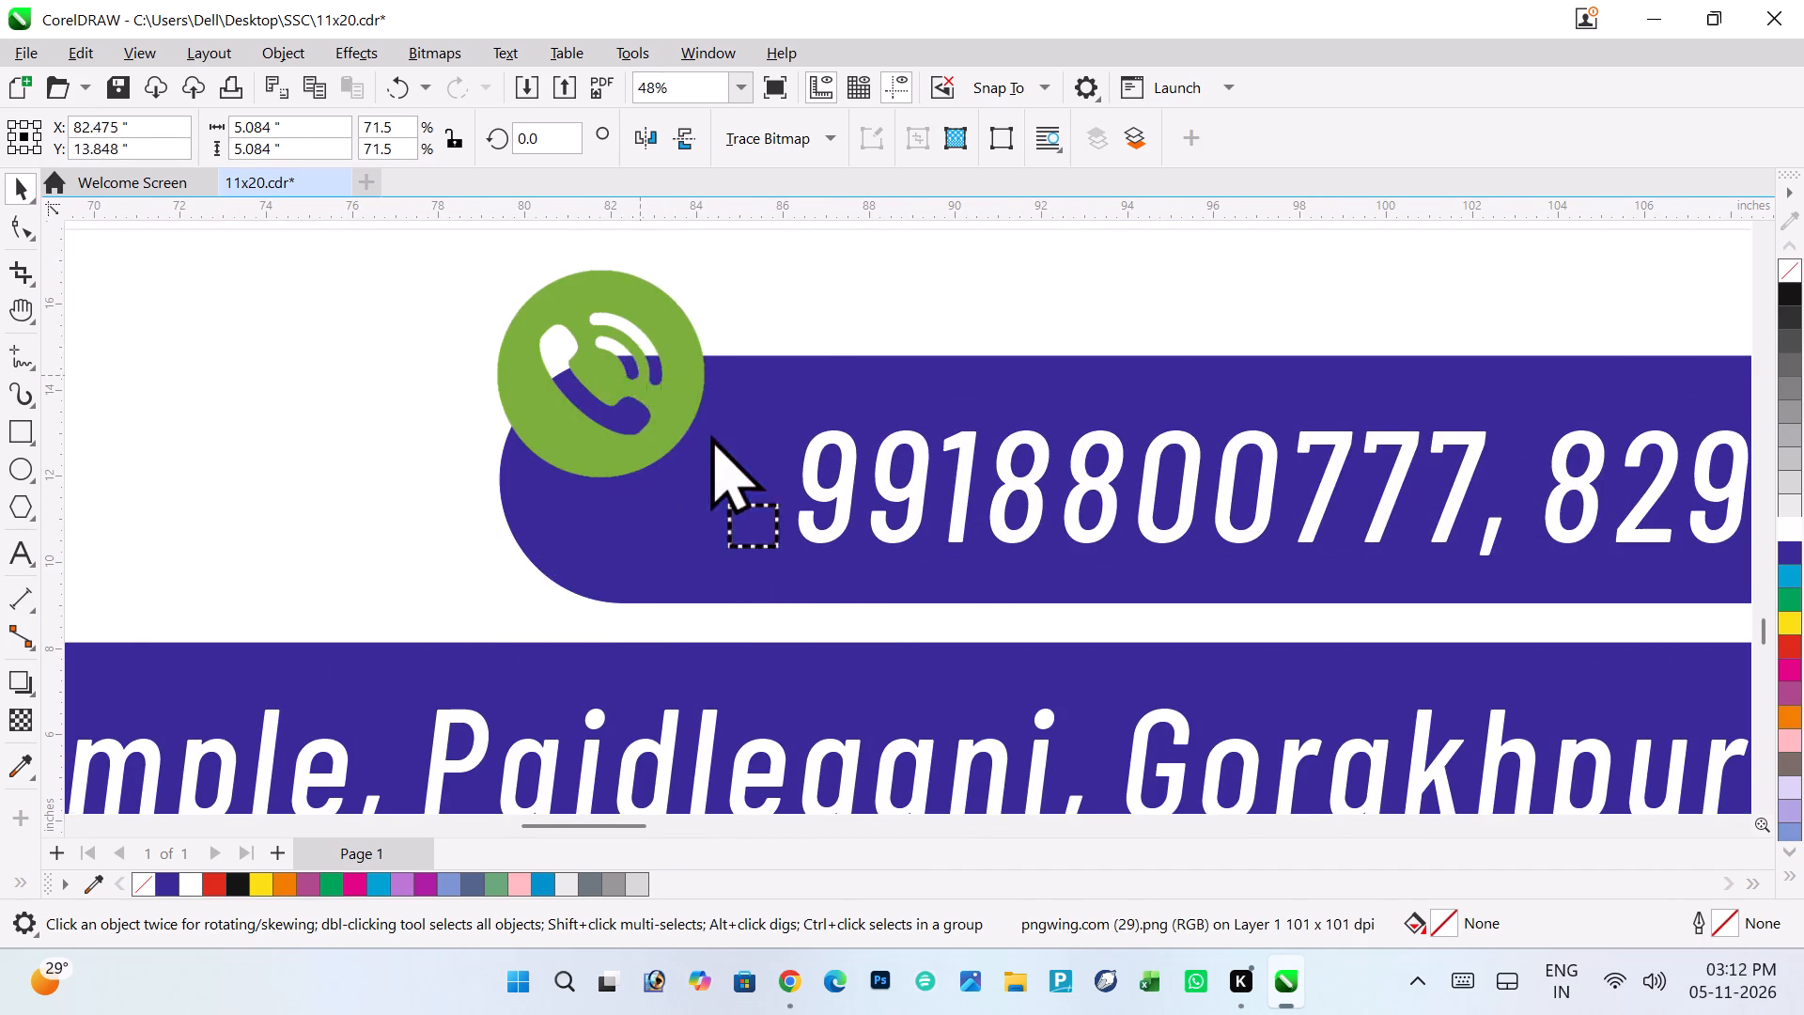
pyautogui.moveTo(710, 433); pyautogui.dragTo(718, 499)
pyautogui.moveTo(718, 499); pyautogui.dragTo(689, 479)
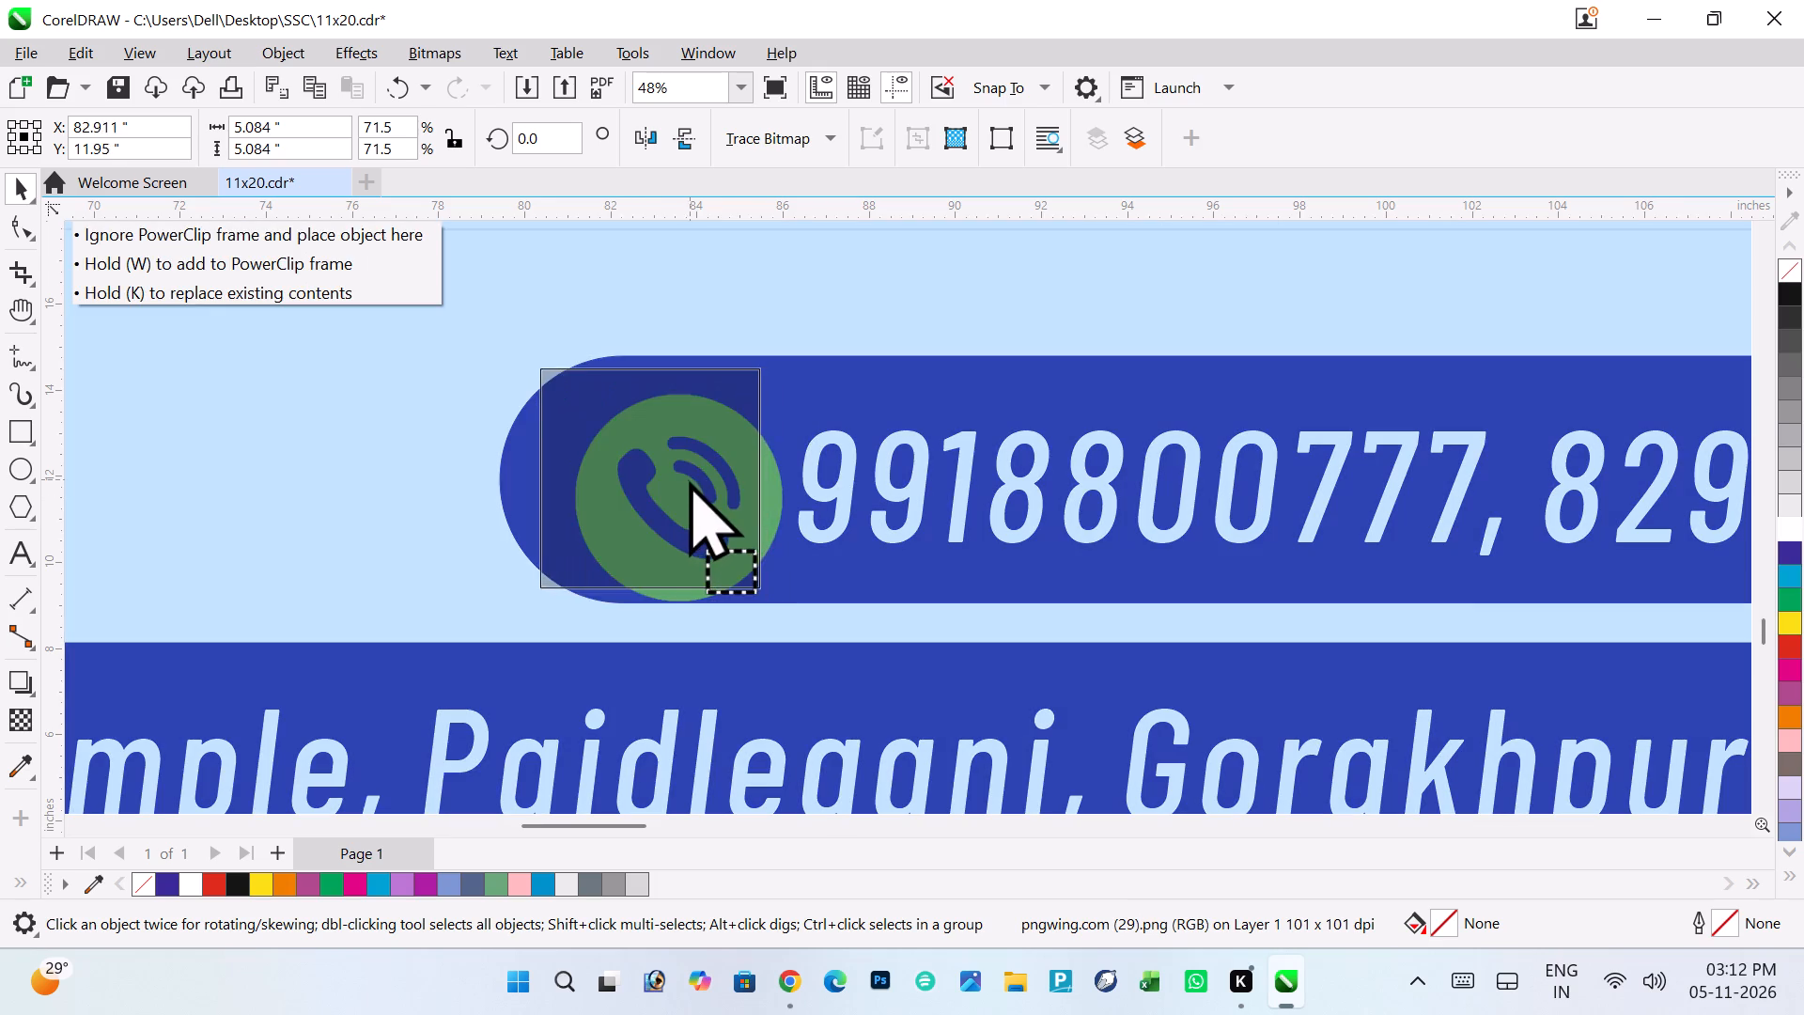
pyautogui.moveTo(689, 479); pyautogui.dragTo(688, 478)
pyautogui.moveTo(688, 478); pyautogui.dragTo(668, 478)
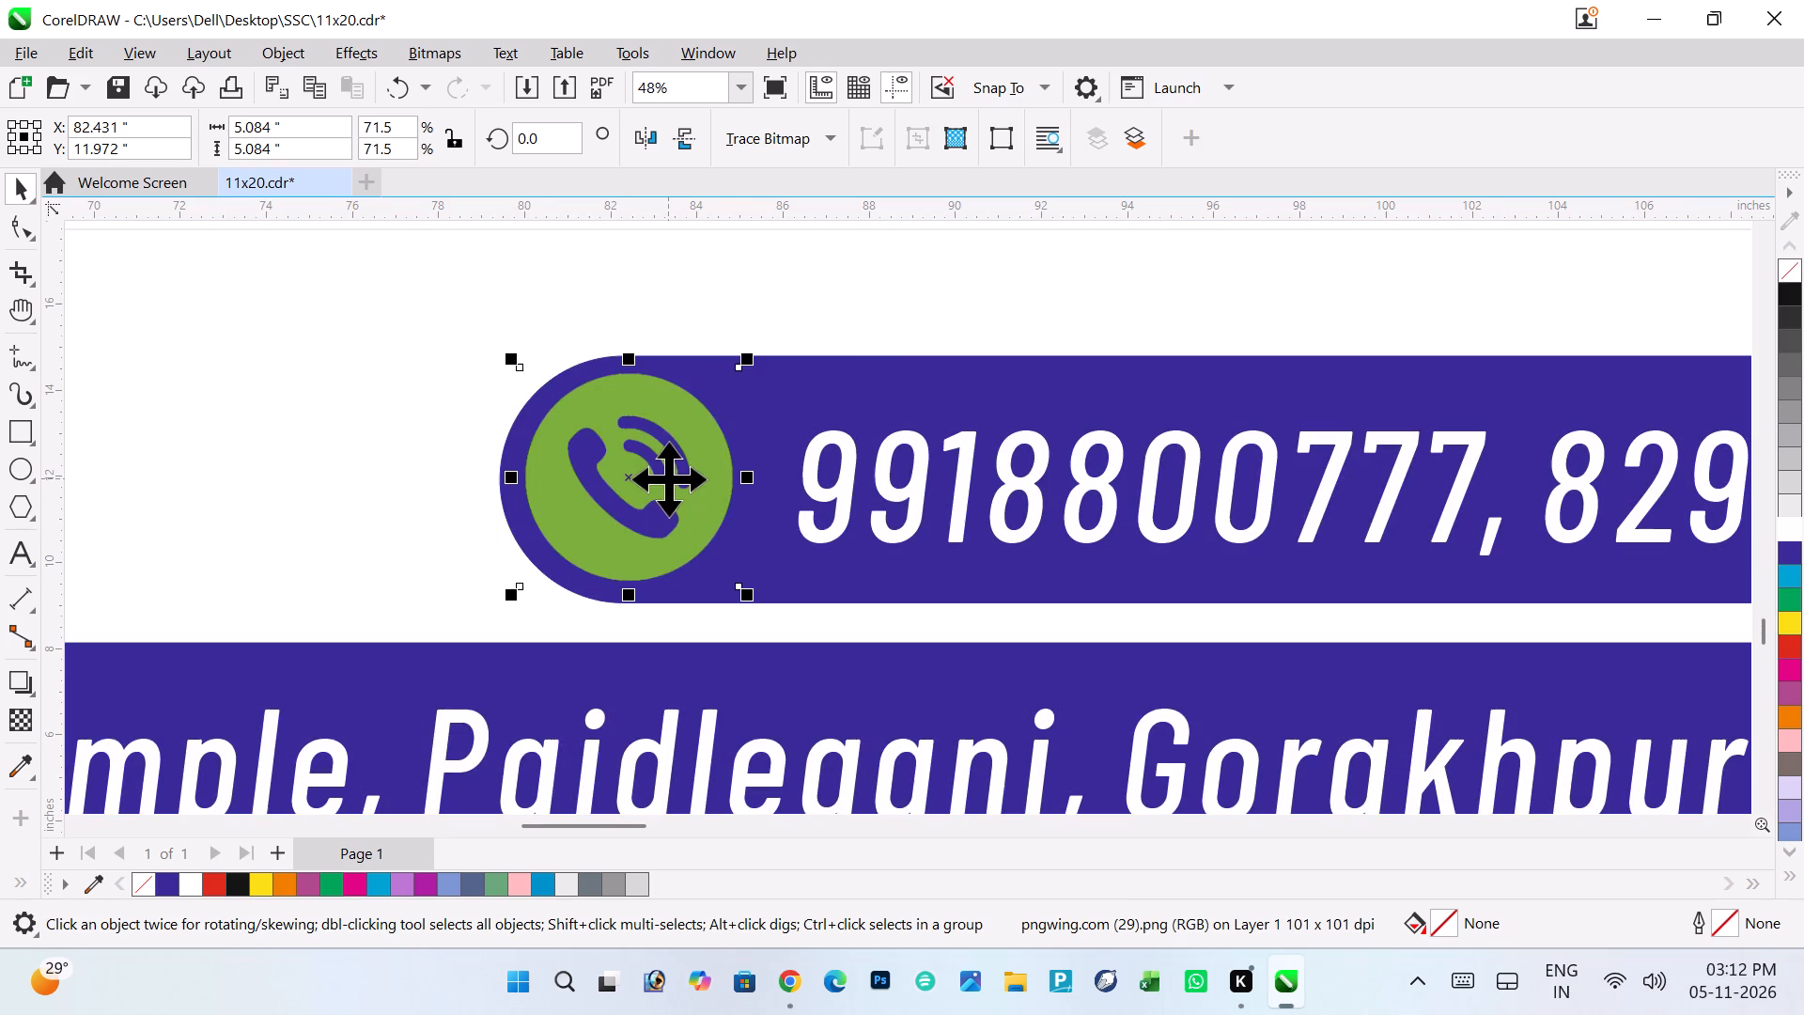
pyautogui.click(668, 478)
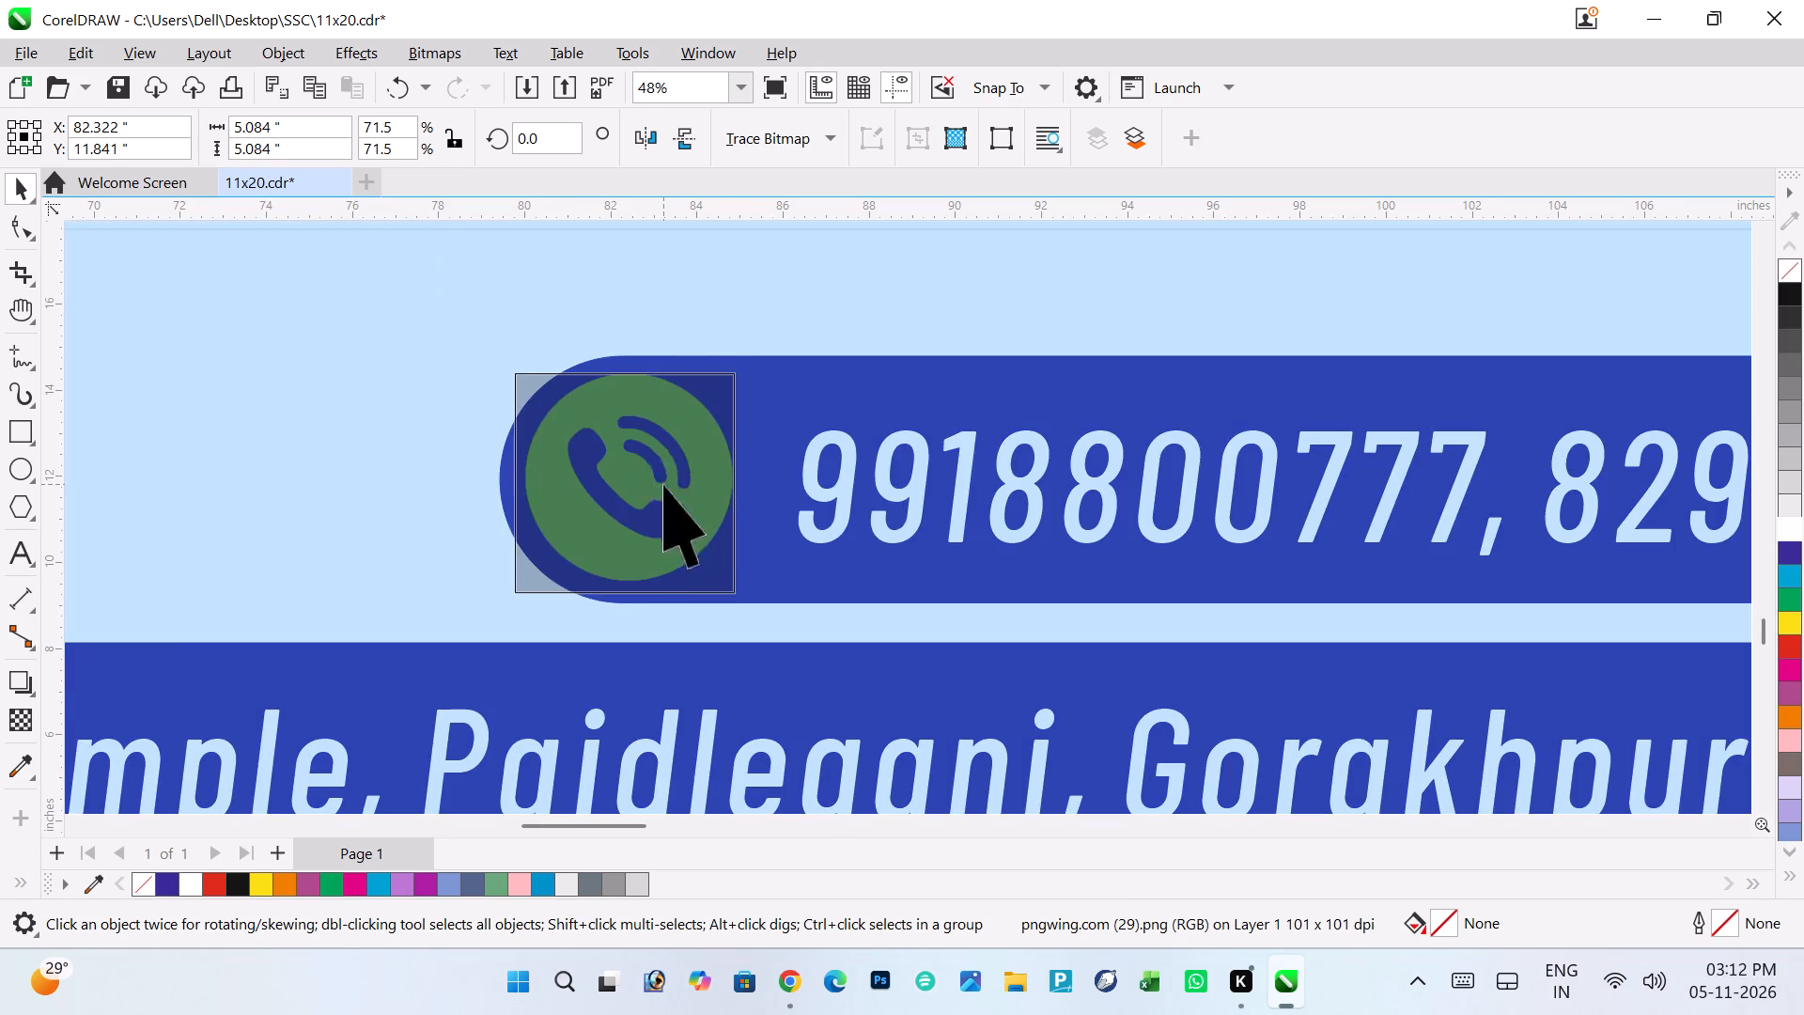
pyautogui.press('Up')
pyautogui.press('Up')
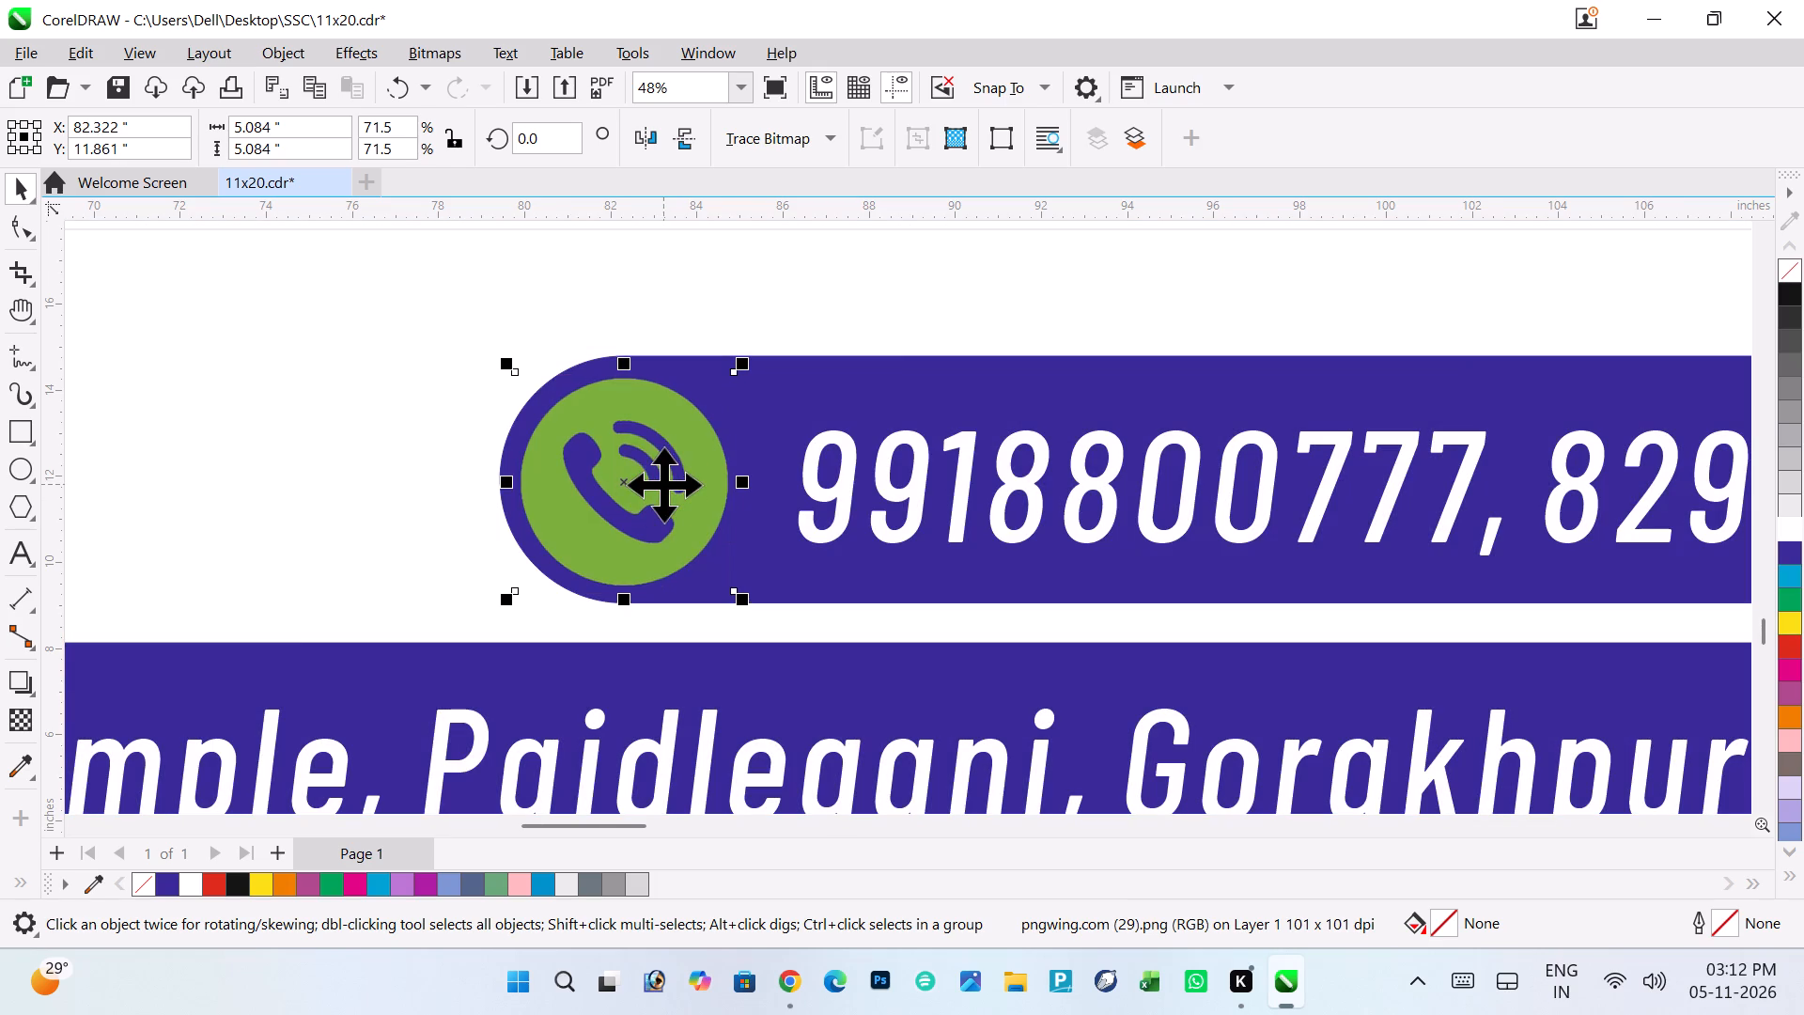
pyautogui.press('Up')
pyautogui.press('Up')
pyautogui.press('F4')
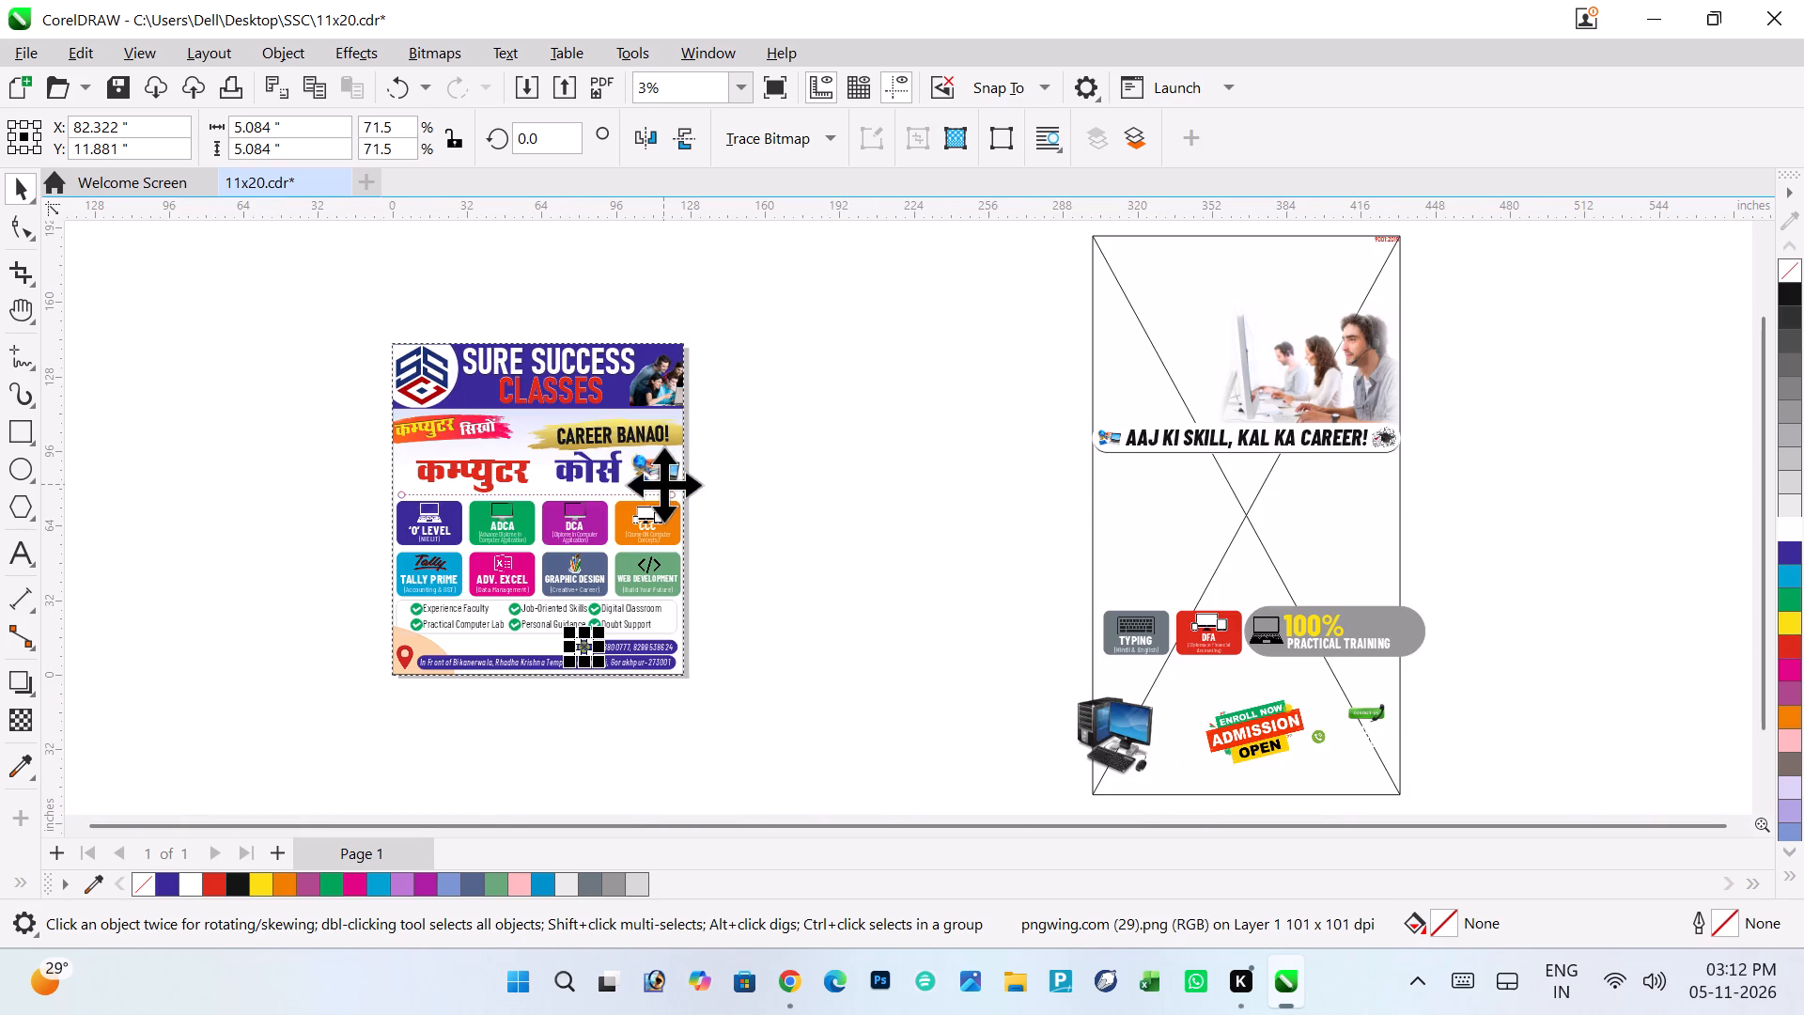
pyautogui.click(908, 453)
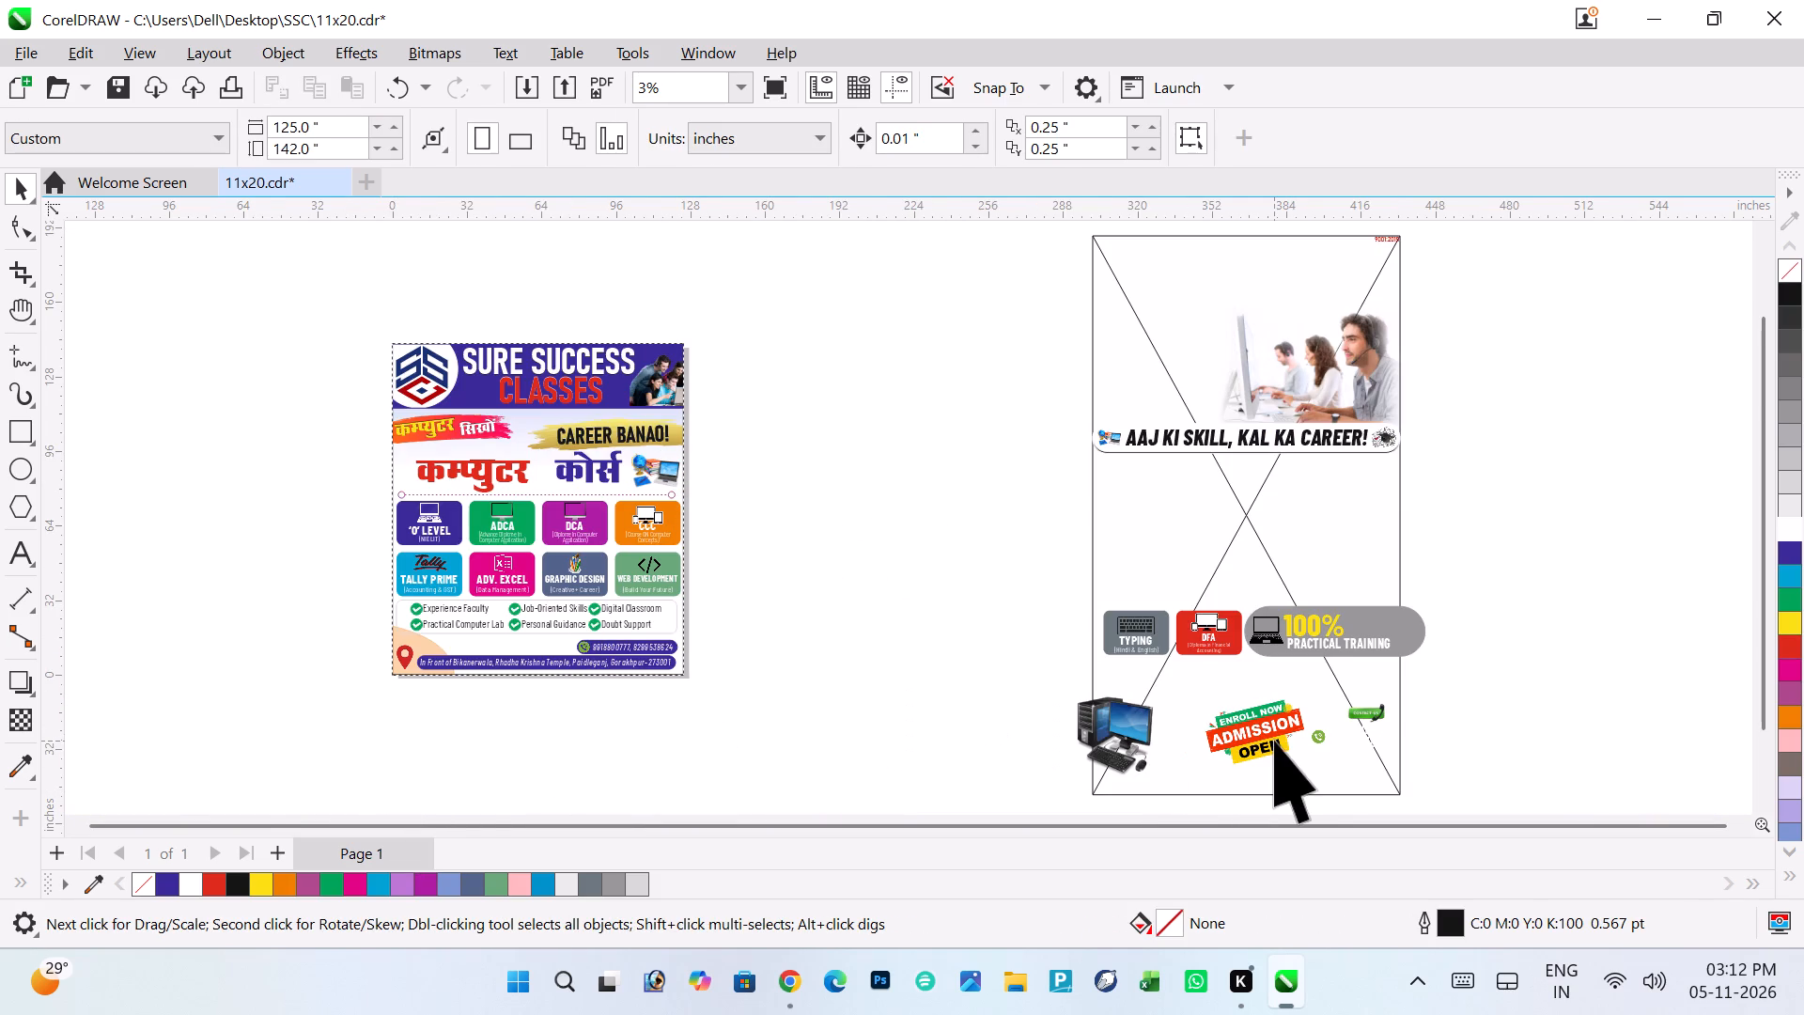
# Move the green CONTACT US graphic from the spare artwork onto the poster's bottom area, just above the address bar.
pyautogui.keyDown('ctrl'); pyautogui.scroll(4, 1274, 740); pyautogui.keyUp('ctrl')
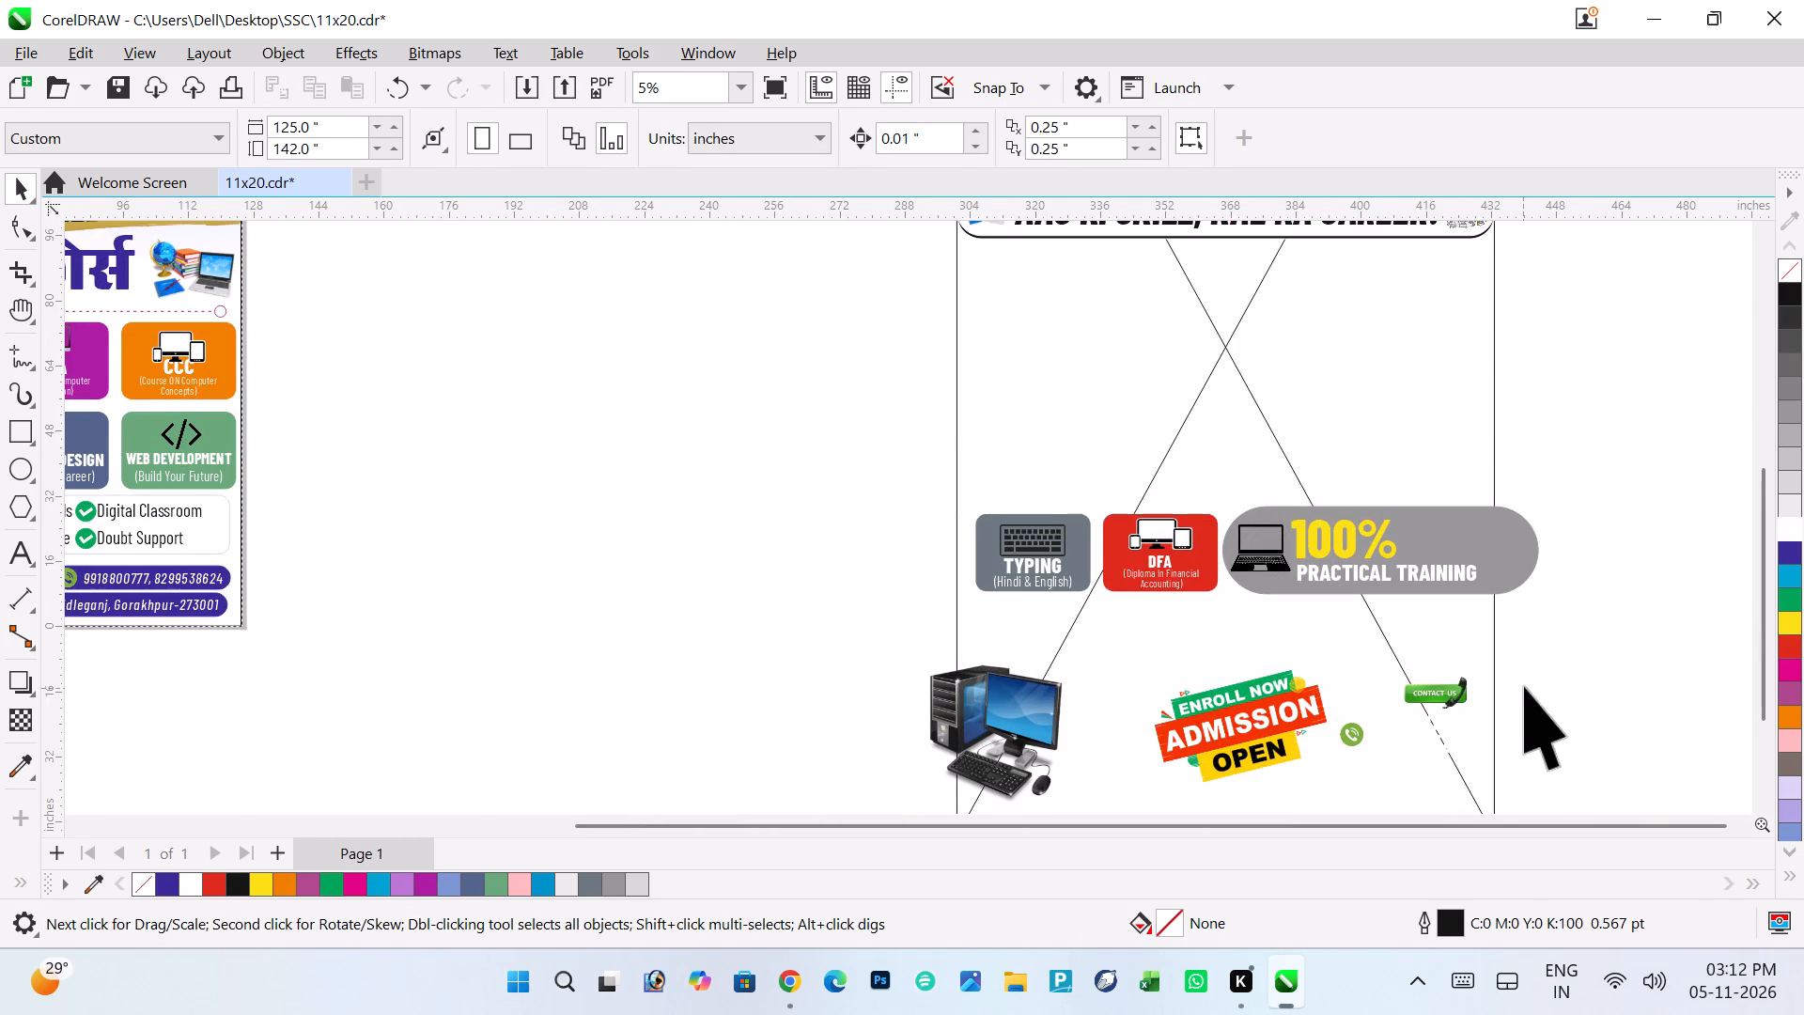
pyautogui.click(1437, 696)
pyautogui.moveTo(1454, 692); pyautogui.dragTo(312, 540)
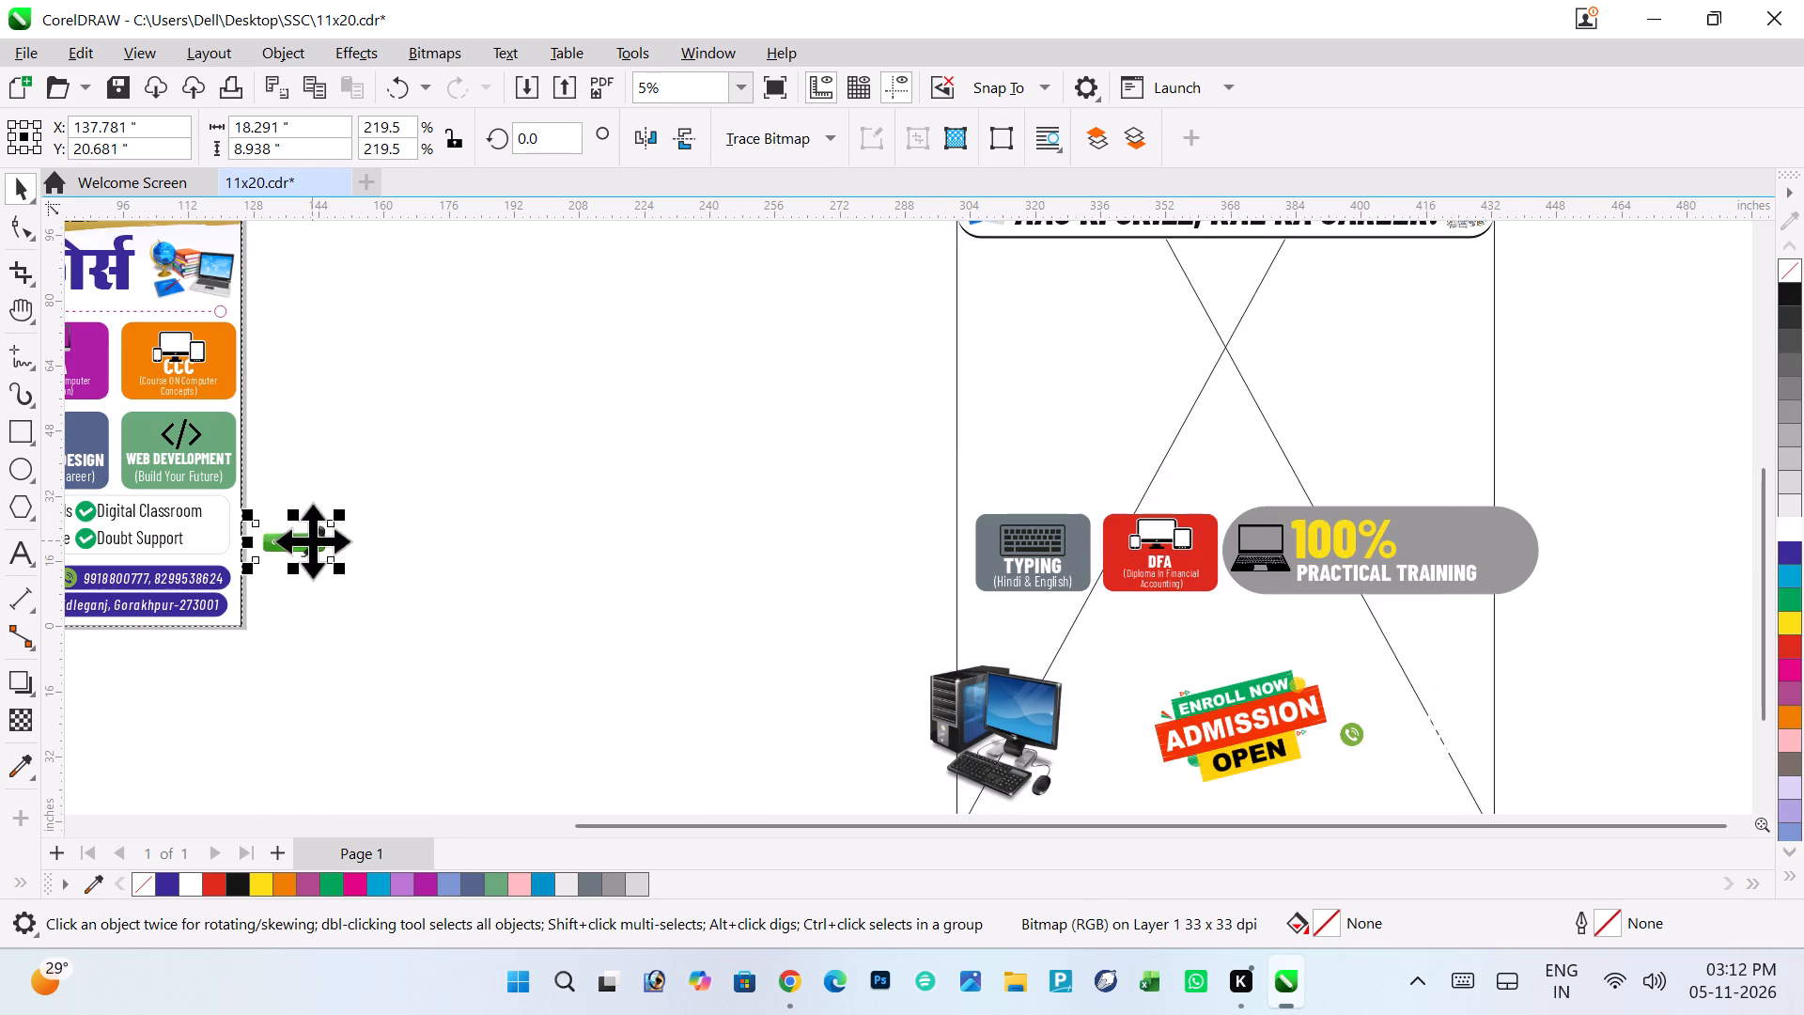
pyautogui.hscroll(3, 312, 540)
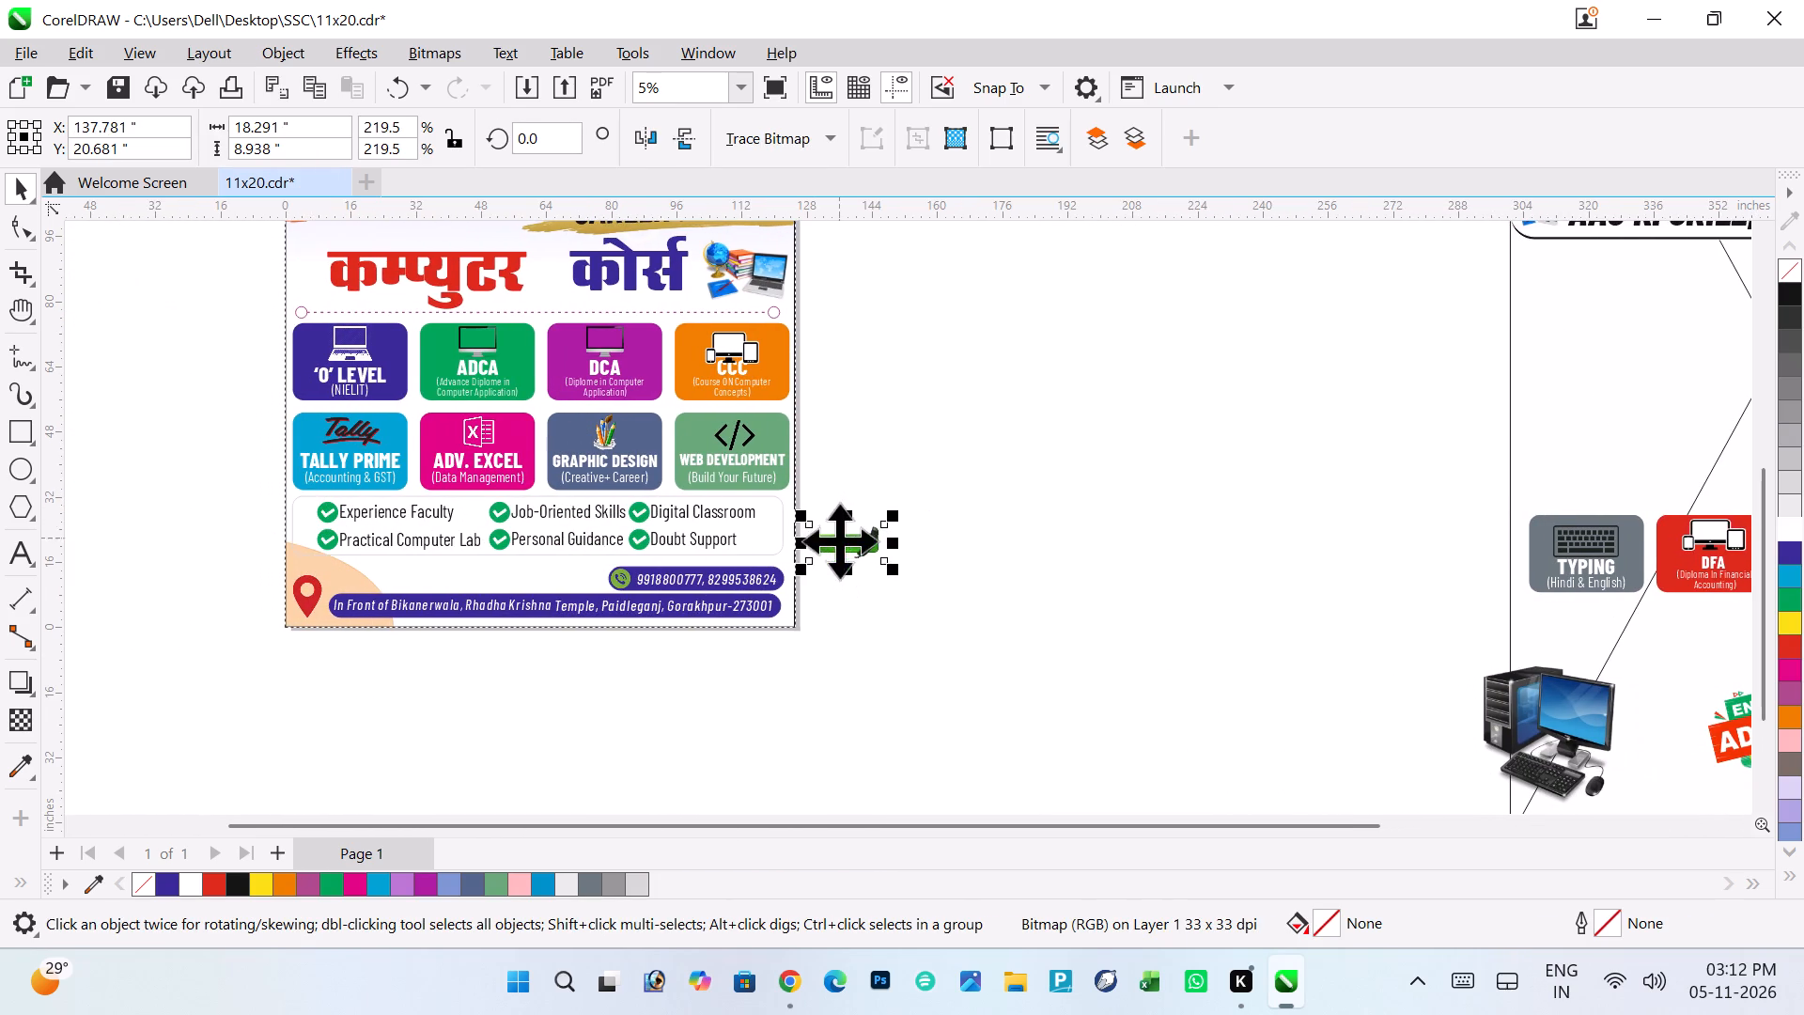
pyautogui.moveTo(839, 540); pyautogui.dragTo(462, 570)
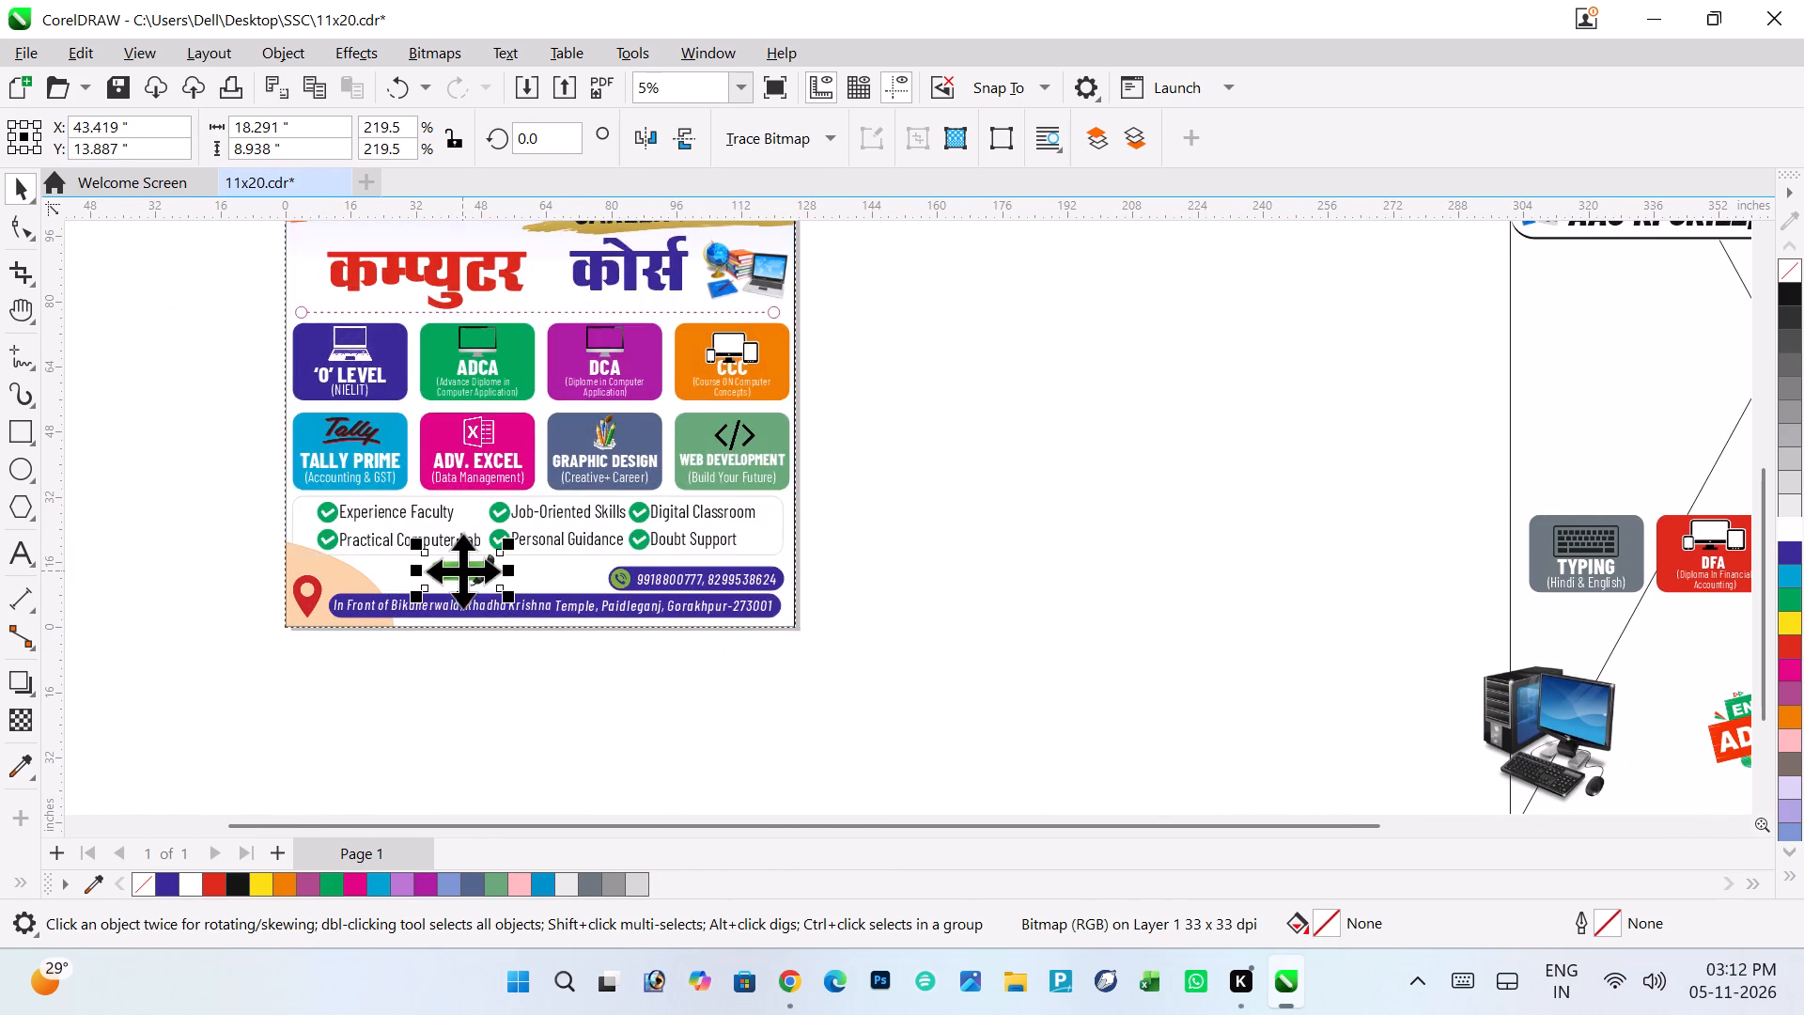
# Move the CONTACT US graphic above the red location pin and shrink it to about 15.3 by 7.5 inches.
pyautogui.keyDown('ctrl'); pyautogui.scroll(8, 462, 570); pyautogui.keyUp('ctrl')
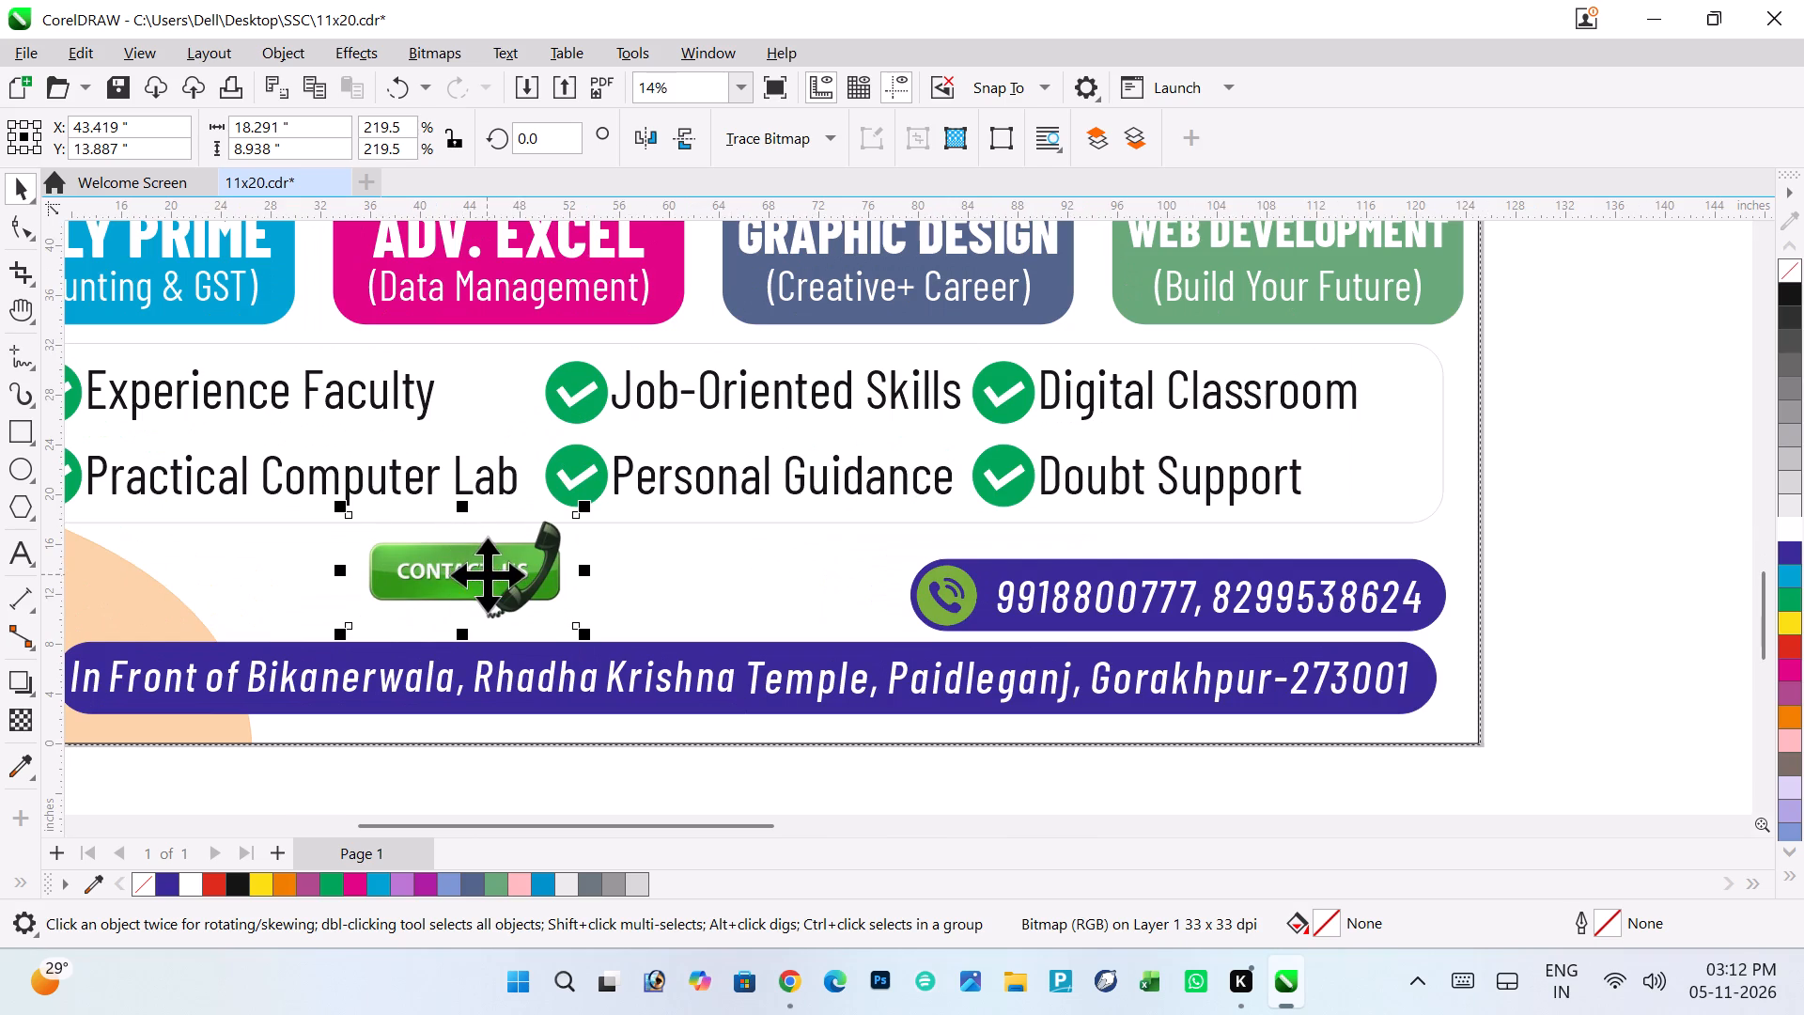
pyautogui.moveTo(487, 574); pyautogui.dragTo(214, 594)
pyautogui.hscroll(3, 214, 594)
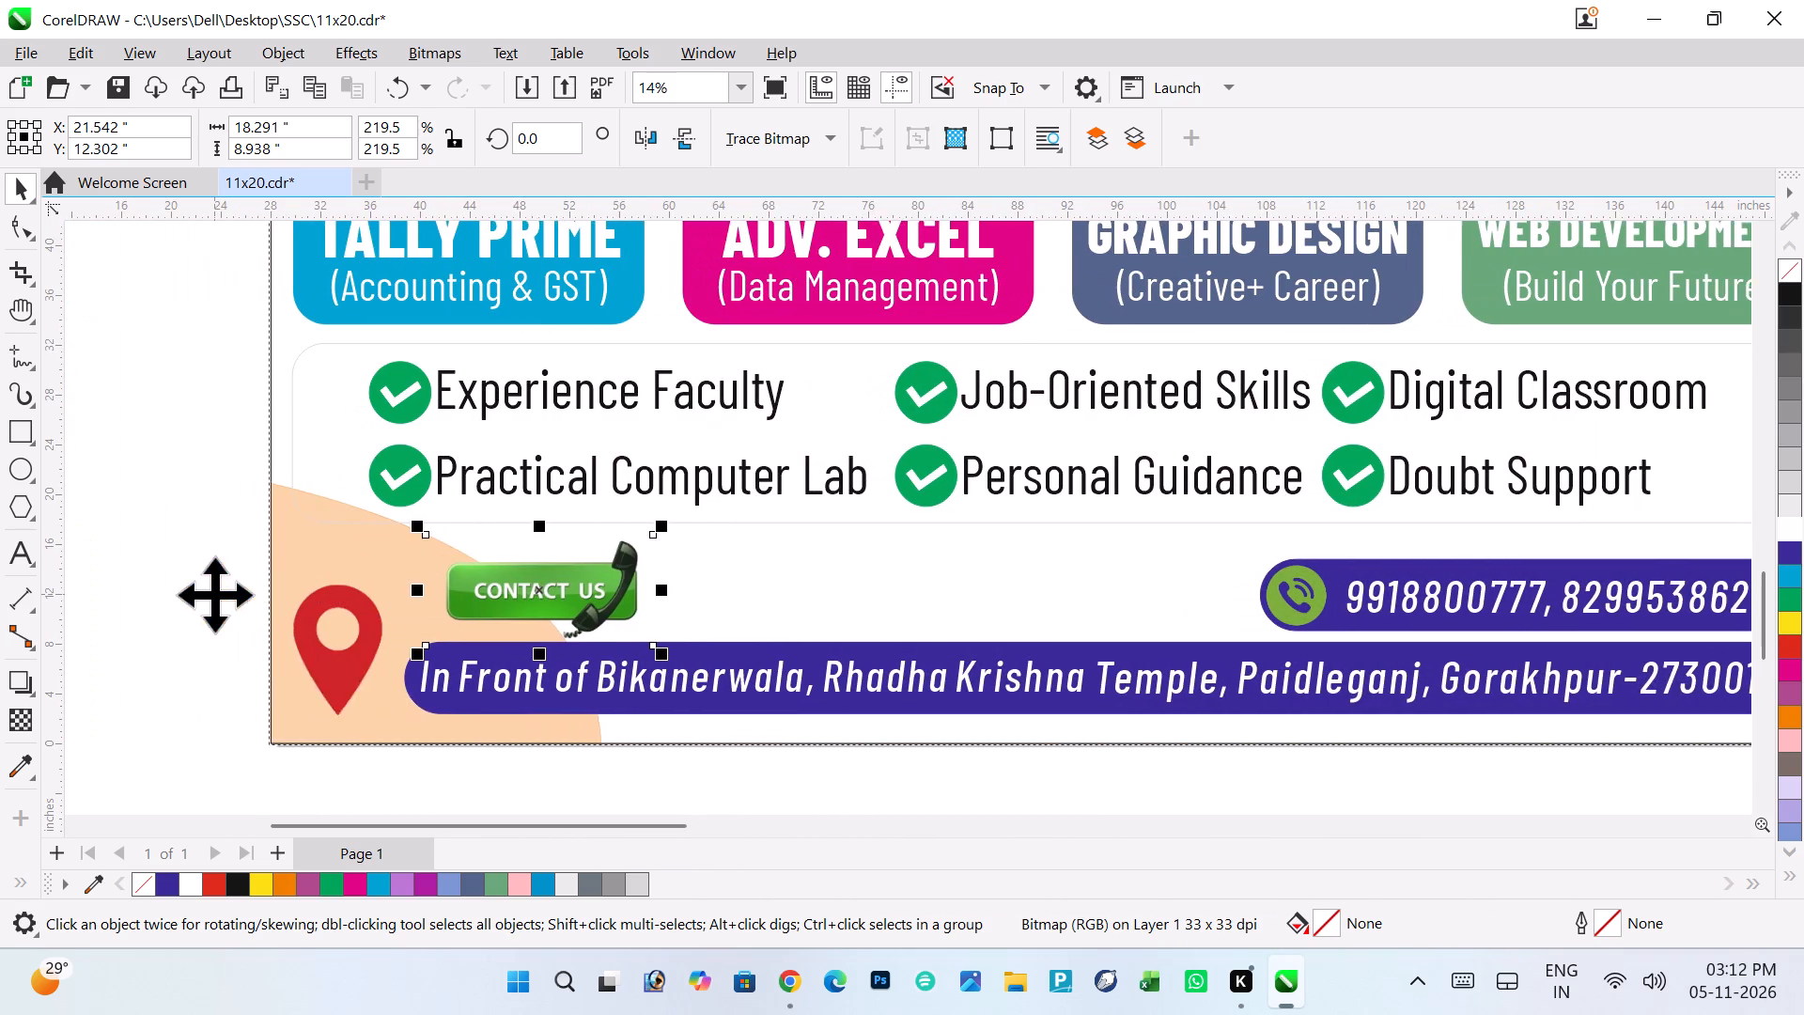
pyautogui.moveTo(588, 591); pyautogui.dragTo(456, 557)
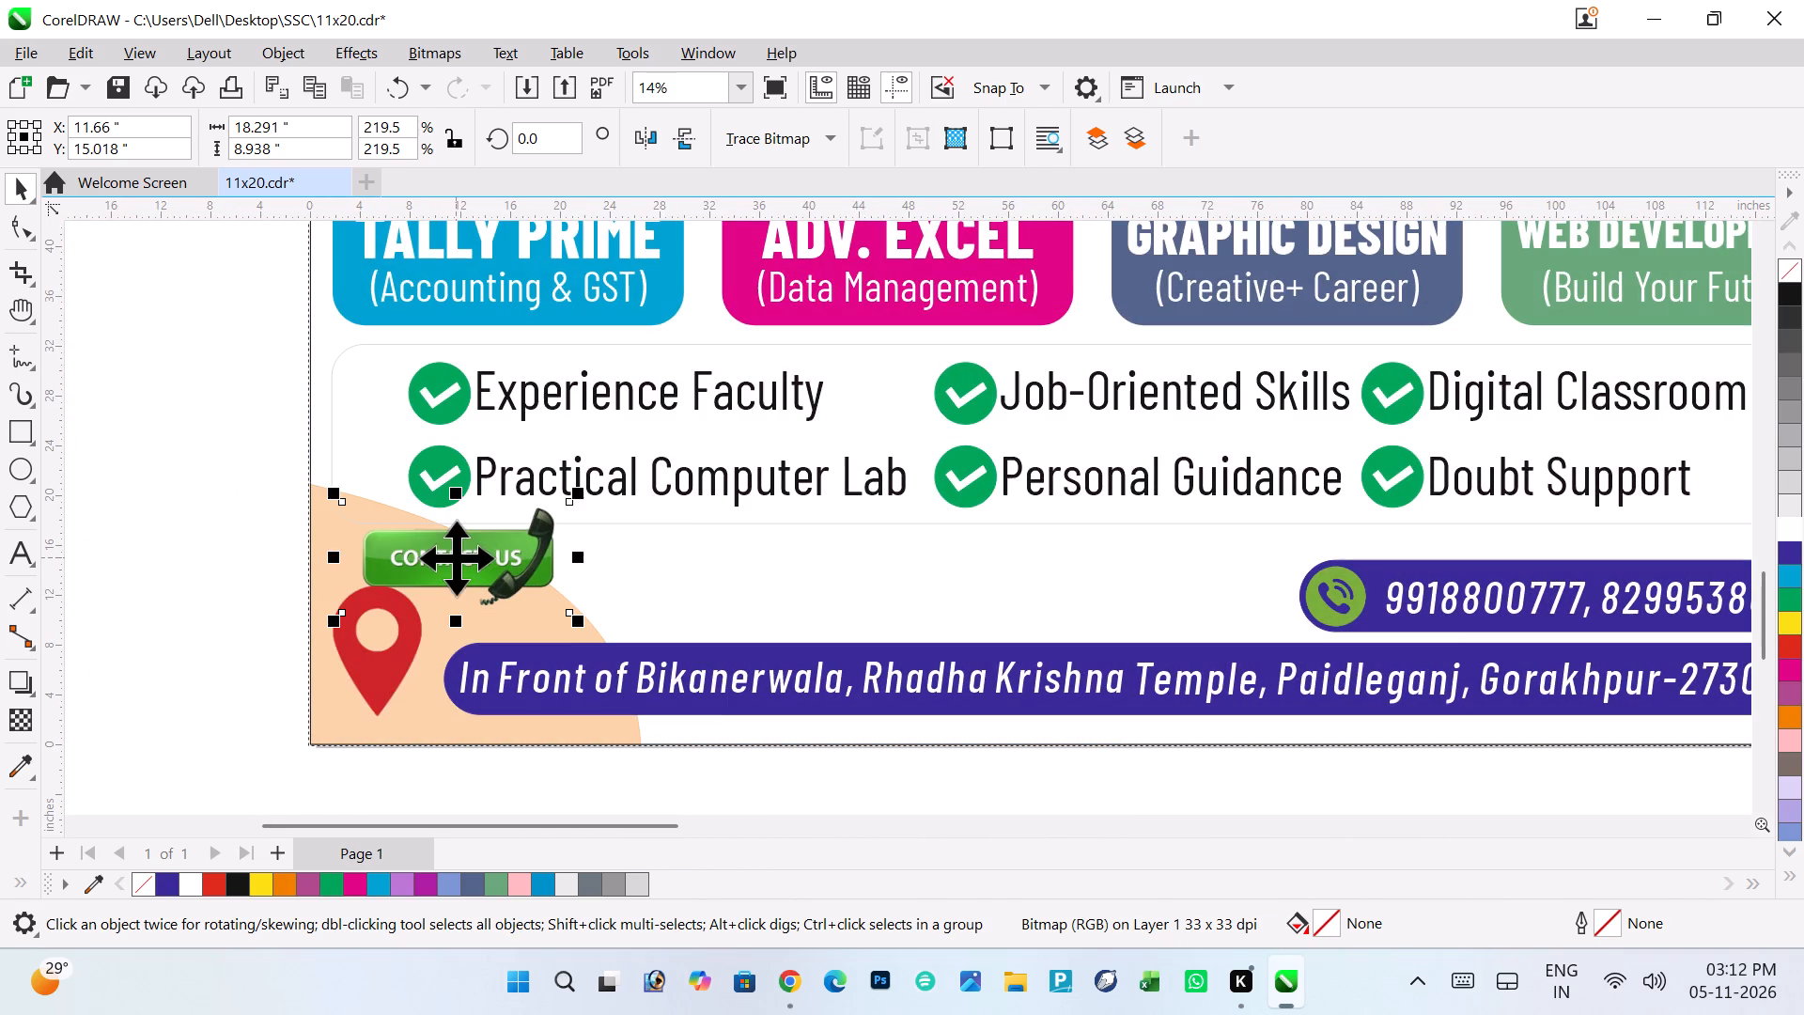
pyautogui.moveTo(456, 557); pyautogui.dragTo(426, 548)
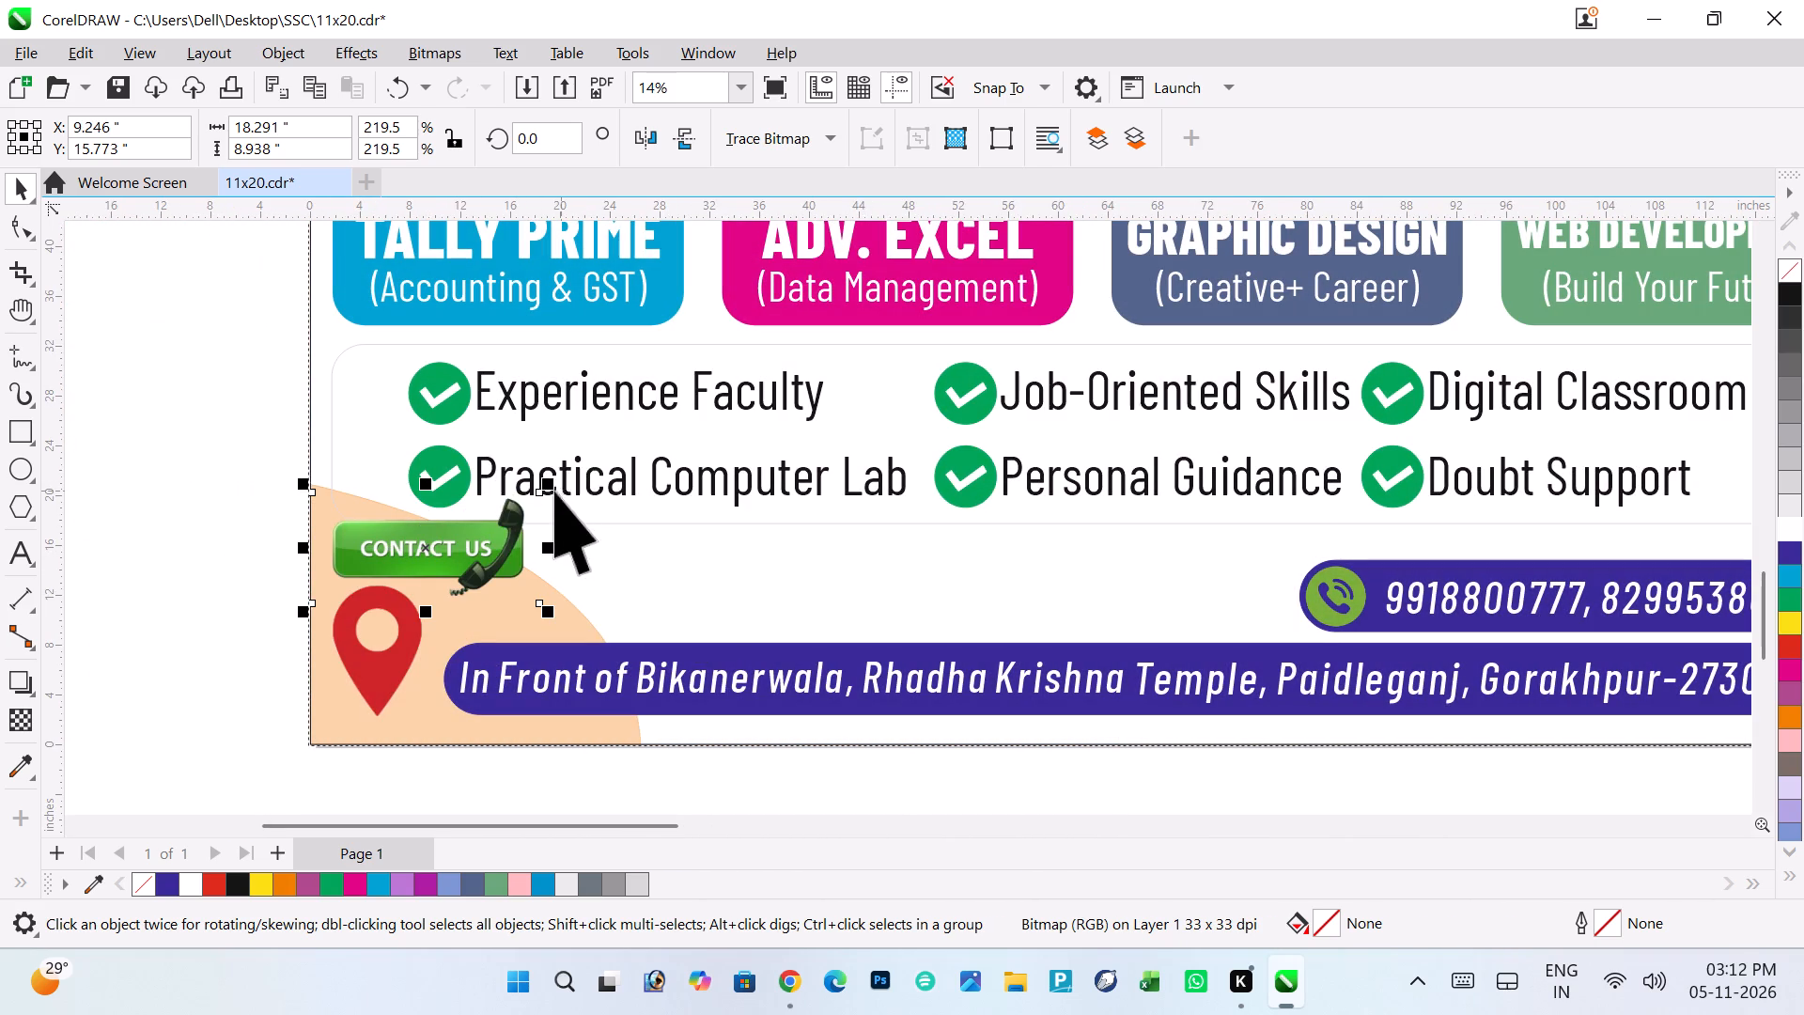
pyautogui.moveTo(544, 483); pyautogui.dragTo(506, 492)
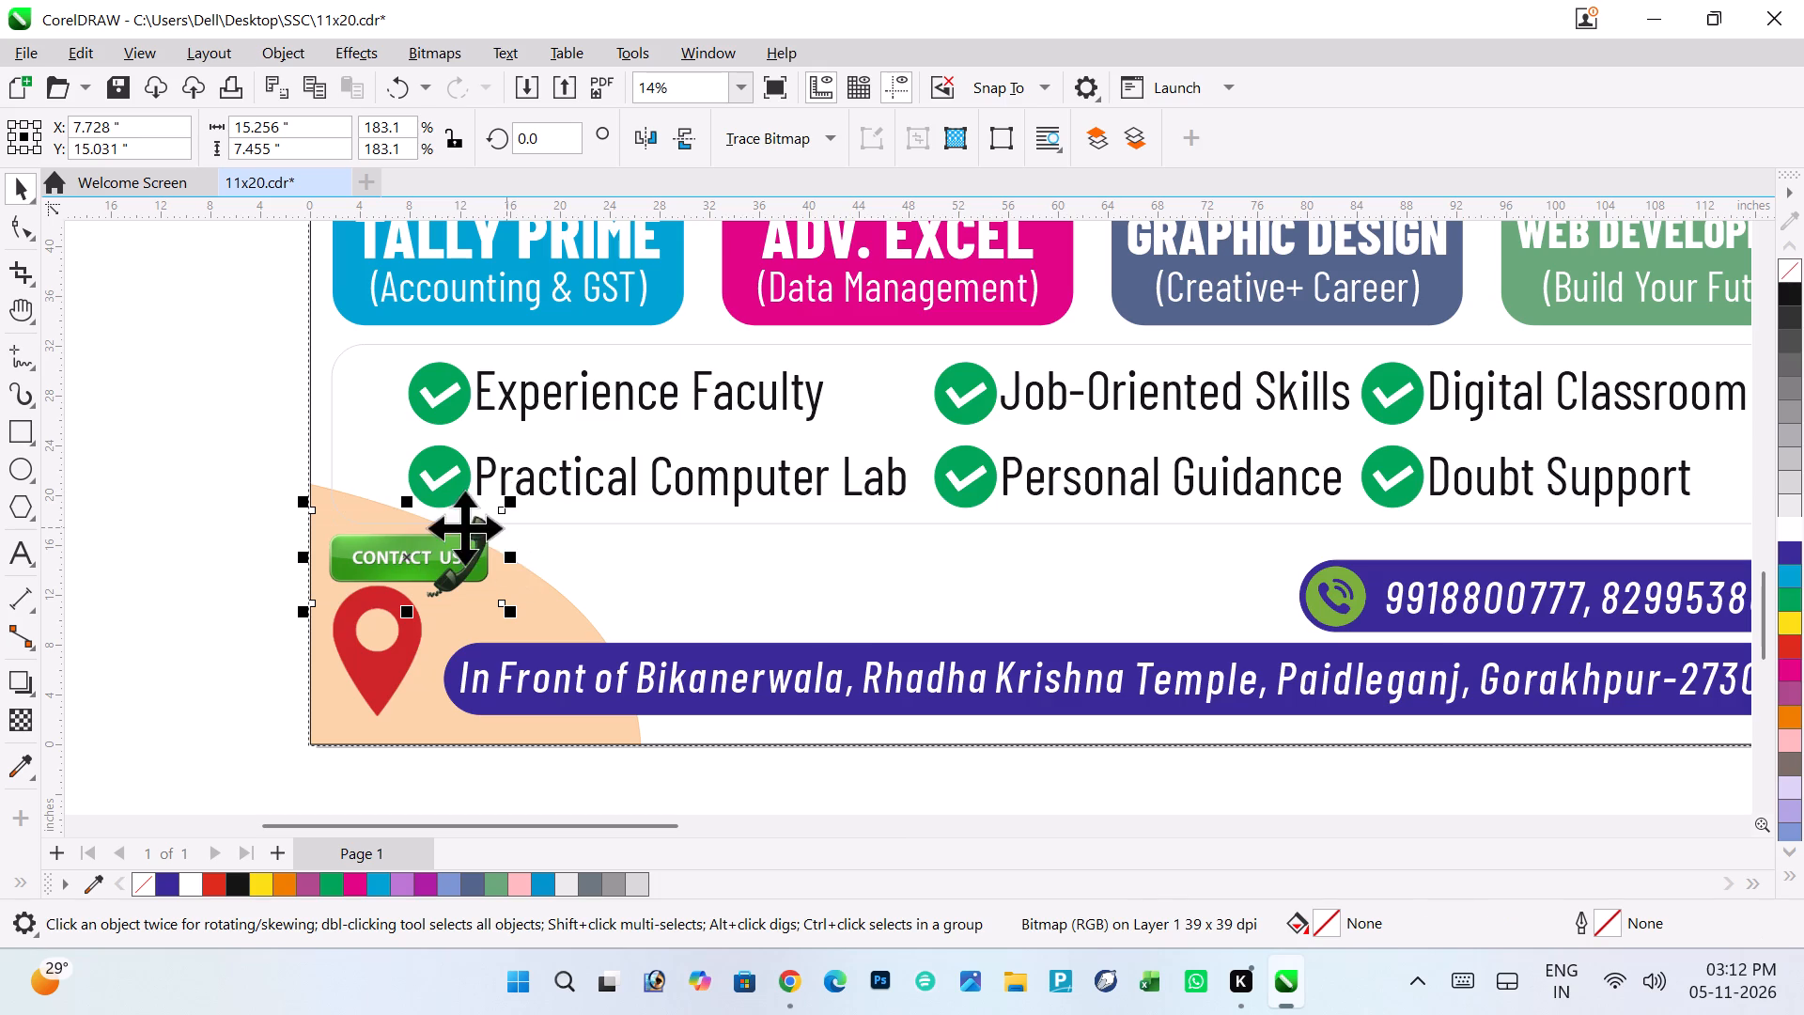
# Place the CONTACT US graphic directly left of the phone-number bar, vertically aligned with it, and check the whole layout.
pyautogui.moveTo(450, 552); pyautogui.dragTo(1242, 586)
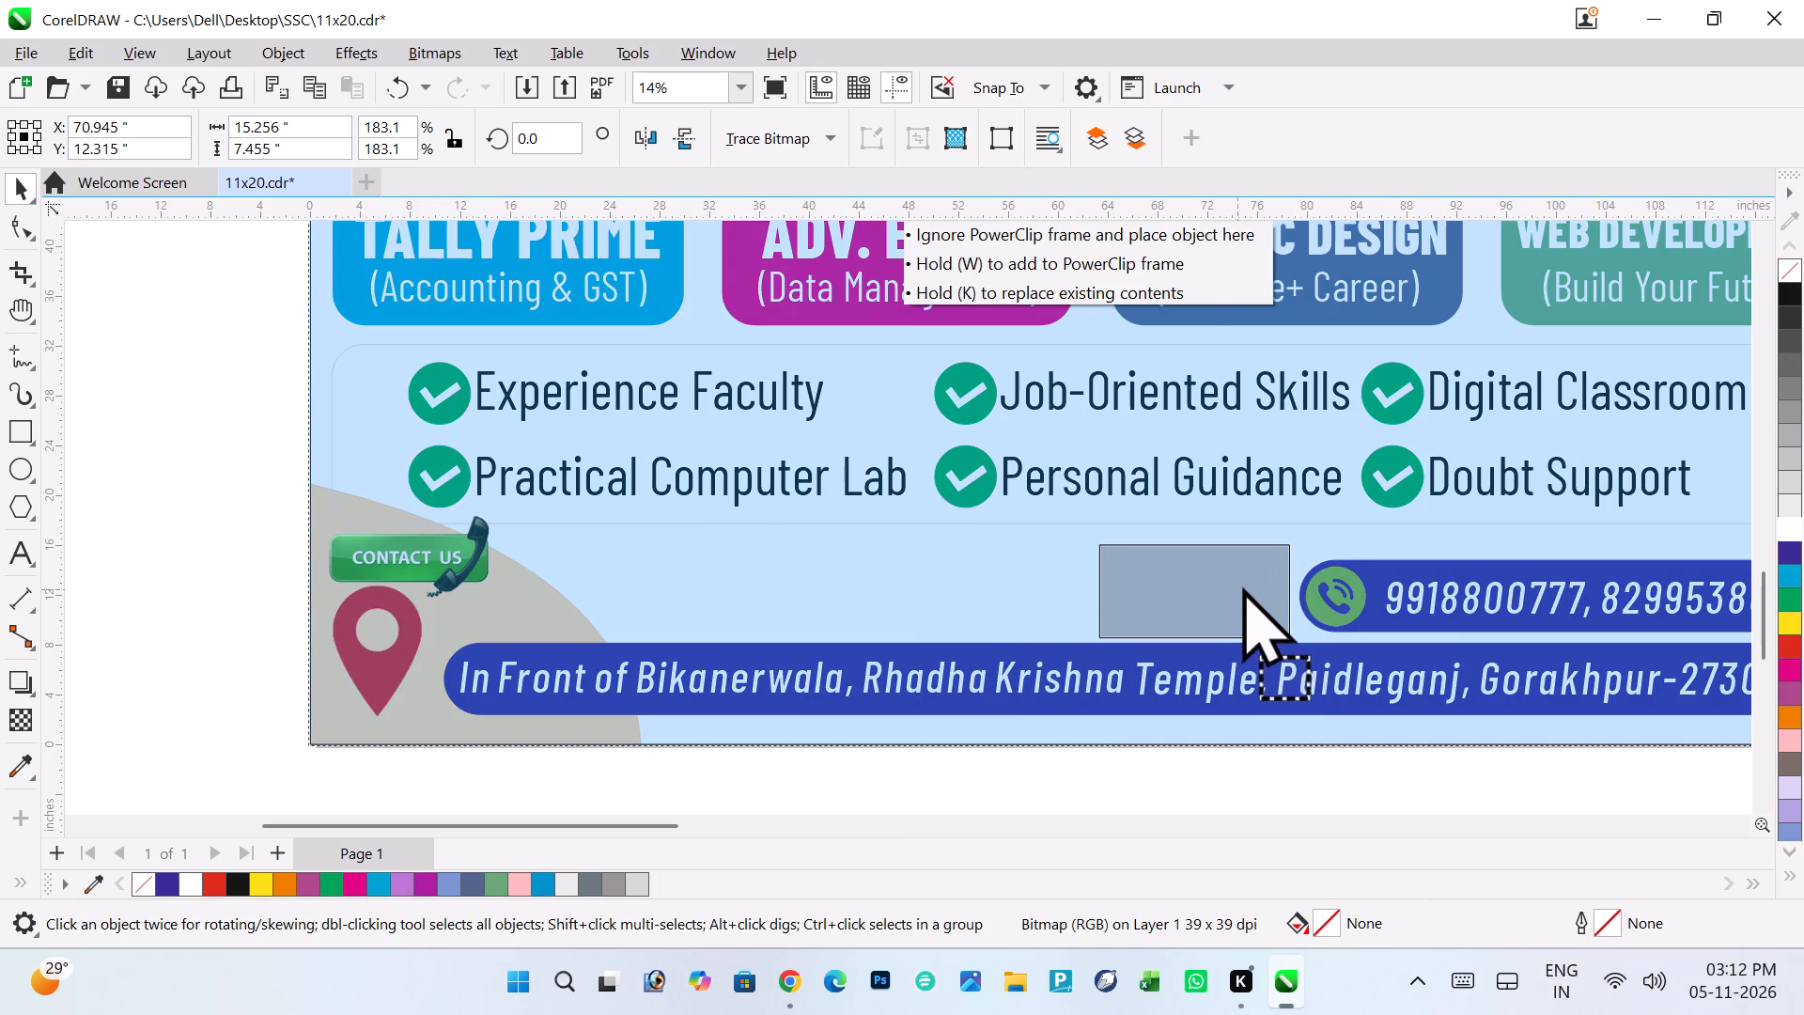
pyautogui.moveTo(1242, 586); pyautogui.dragTo(1244, 586)
pyautogui.moveTo(1244, 586); pyautogui.dragTo(1242, 585)
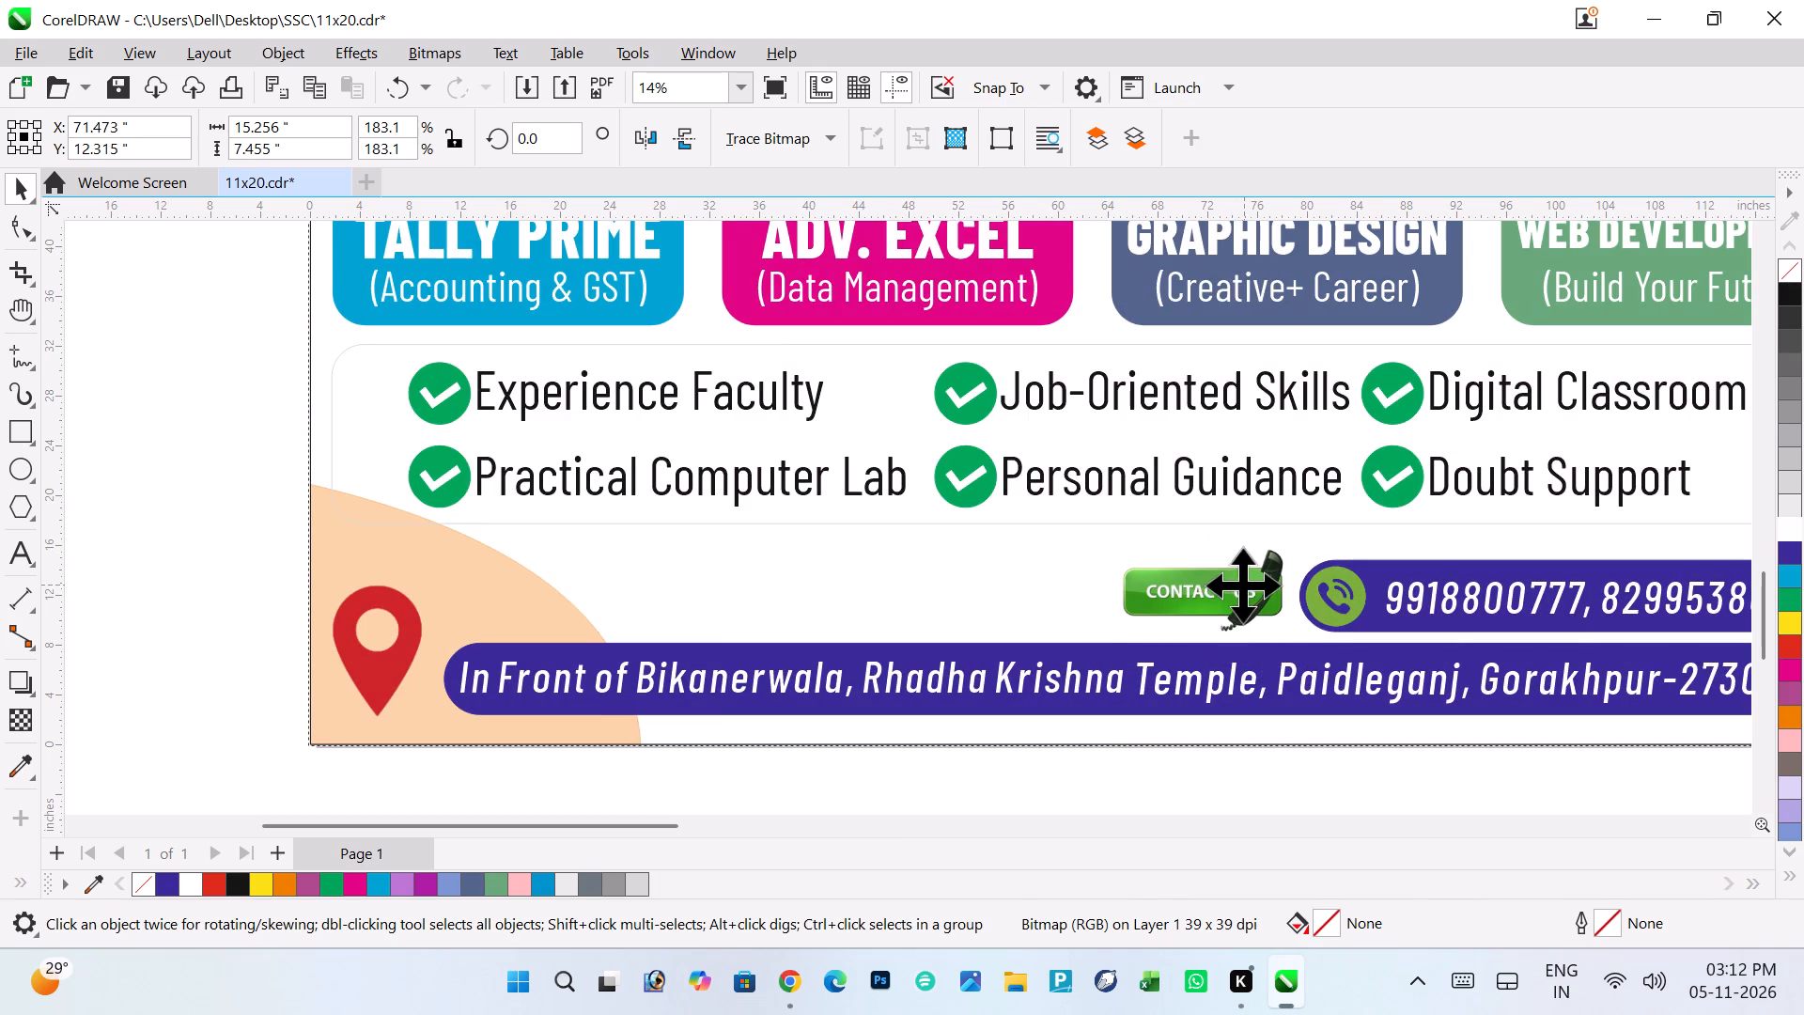
pyautogui.moveTo(1242, 585); pyautogui.dragTo(1243, 595)
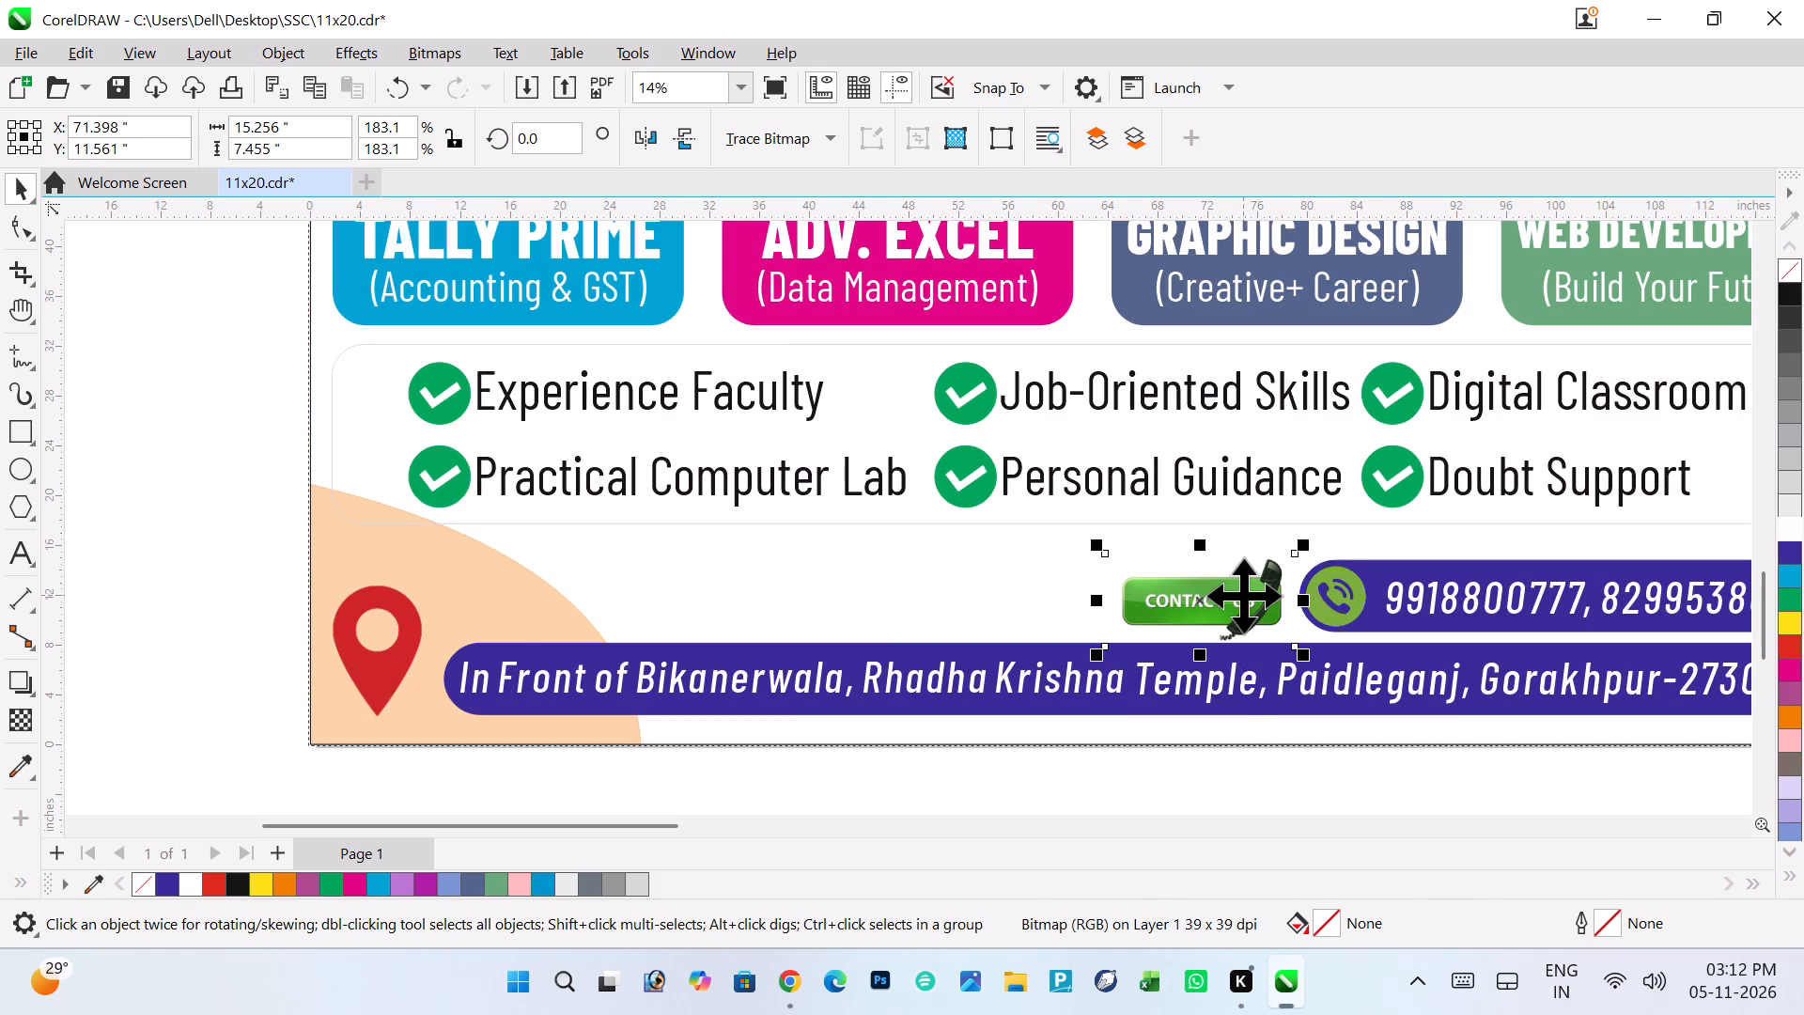
pyautogui.press('F4')
pyautogui.click(1529, 597)
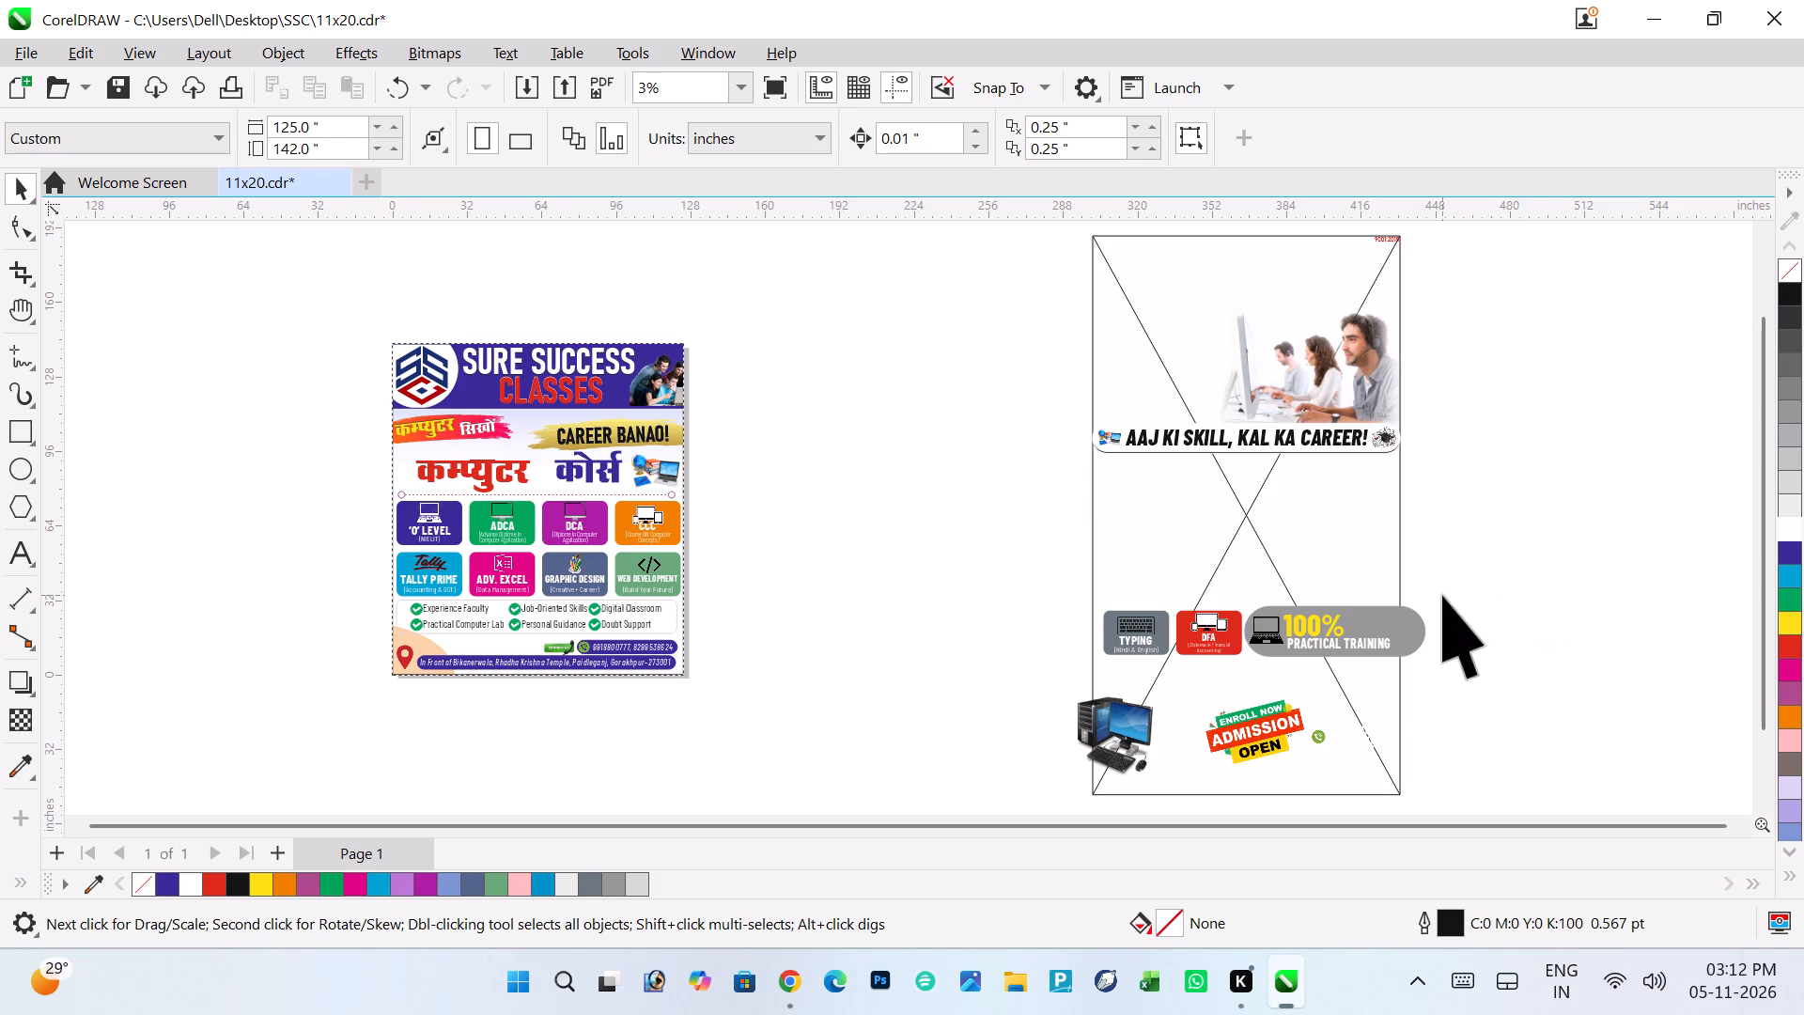
# Move the laptop icon, 100% and PRACTICAL TRAINING text off their grey bar to the poster's bottom, above the address bar.
pyautogui.keyDown('ctrl'); pyautogui.scroll(2, 1442, 595); pyautogui.keyUp('ctrl')
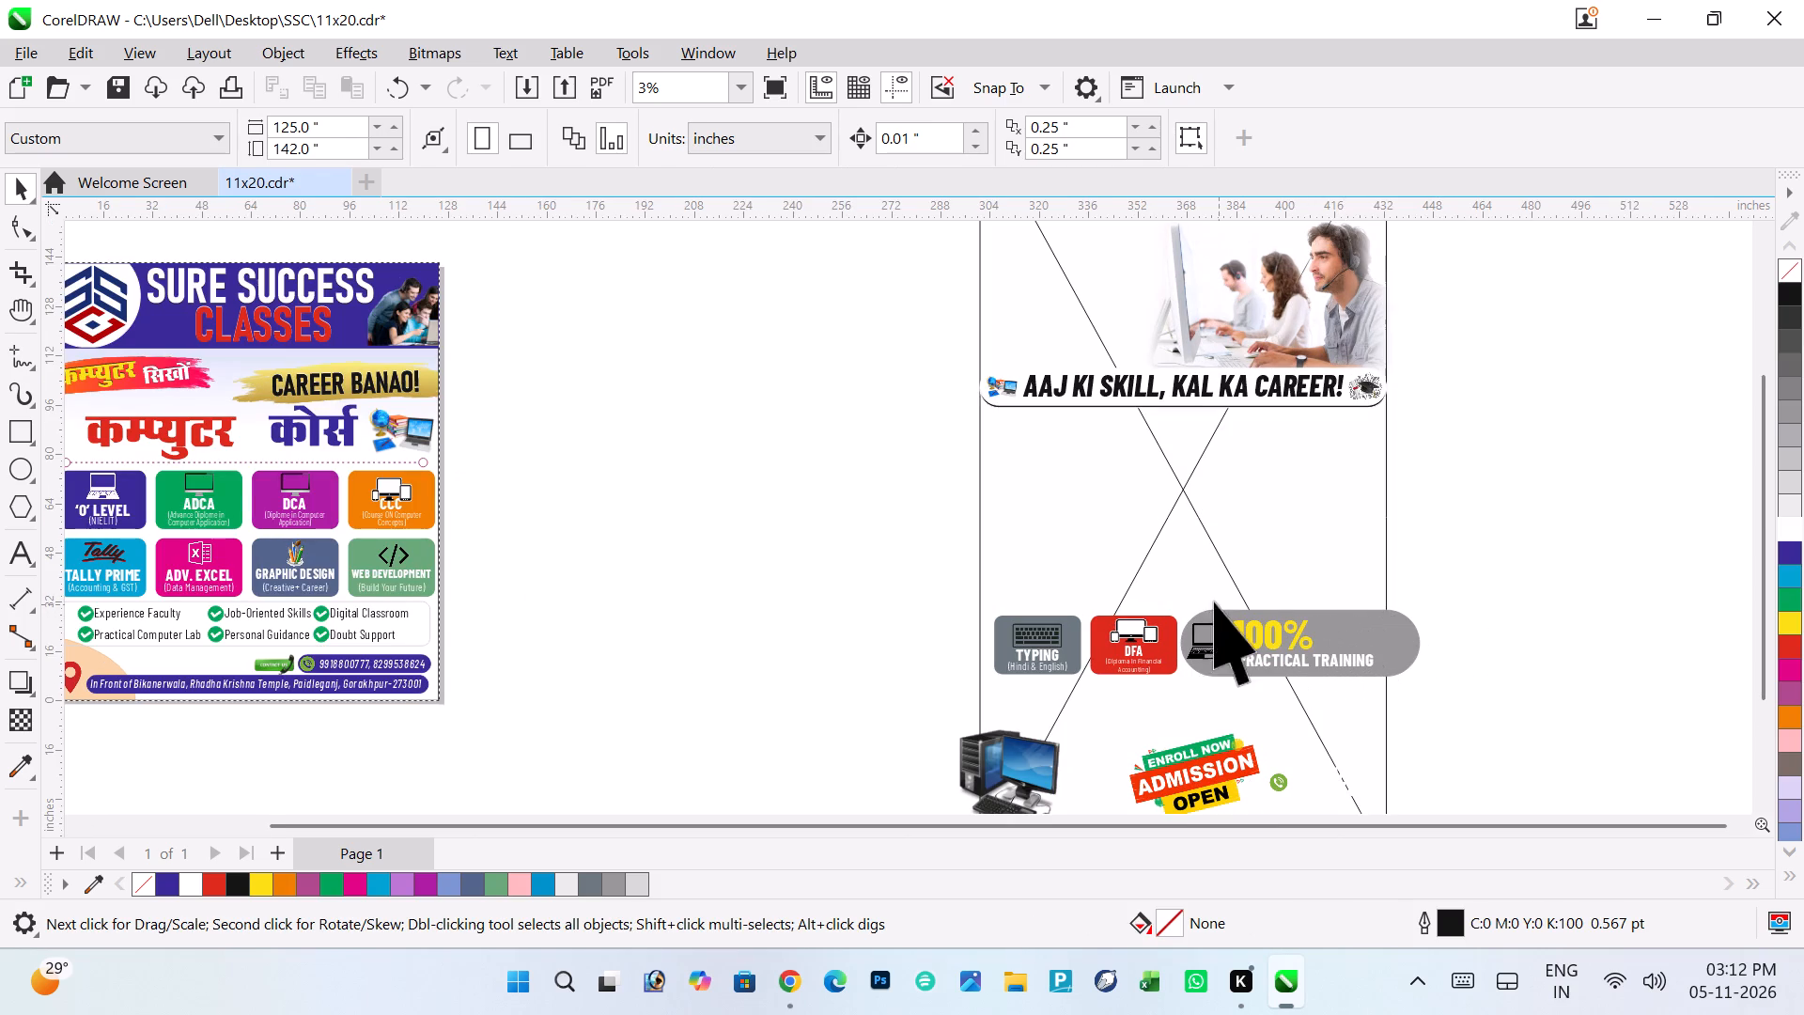
pyautogui.moveTo(1393, 555); pyautogui.dragTo(1314, 715)
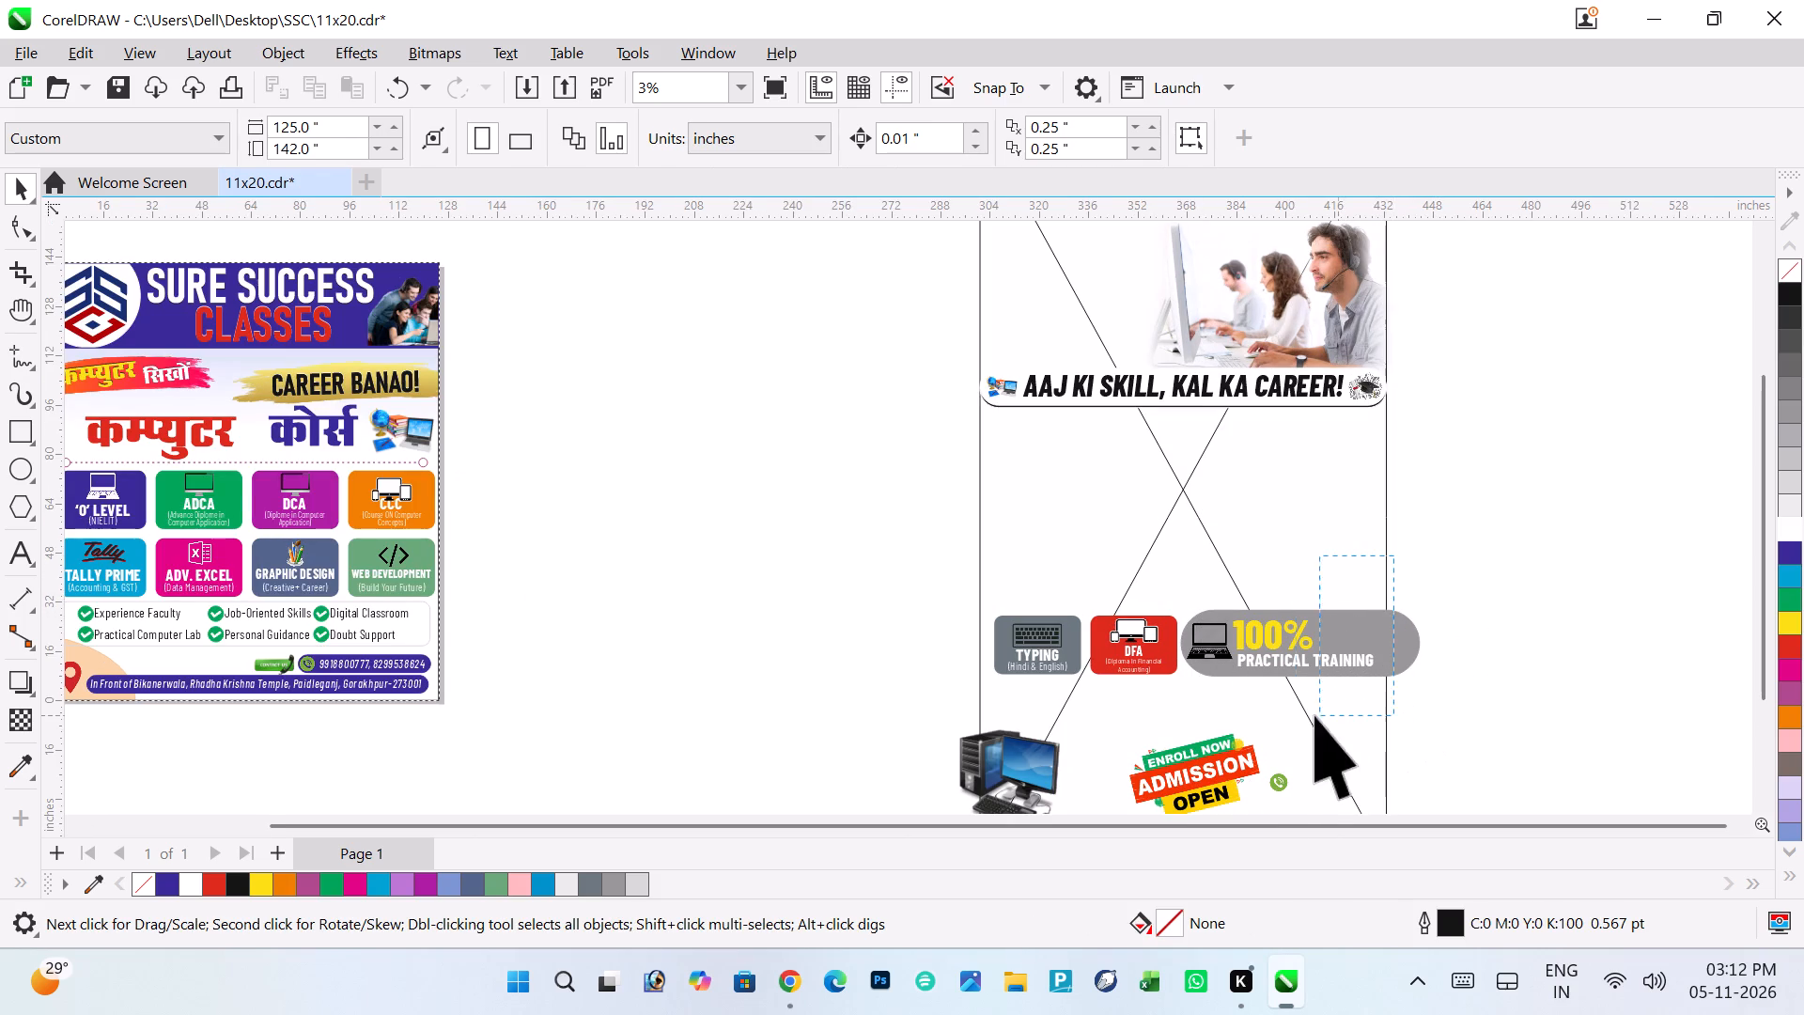
pyautogui.moveTo(1314, 715); pyautogui.dragTo(1183, 710)
pyautogui.moveTo(1275, 648); pyautogui.dragTo(895, 650)
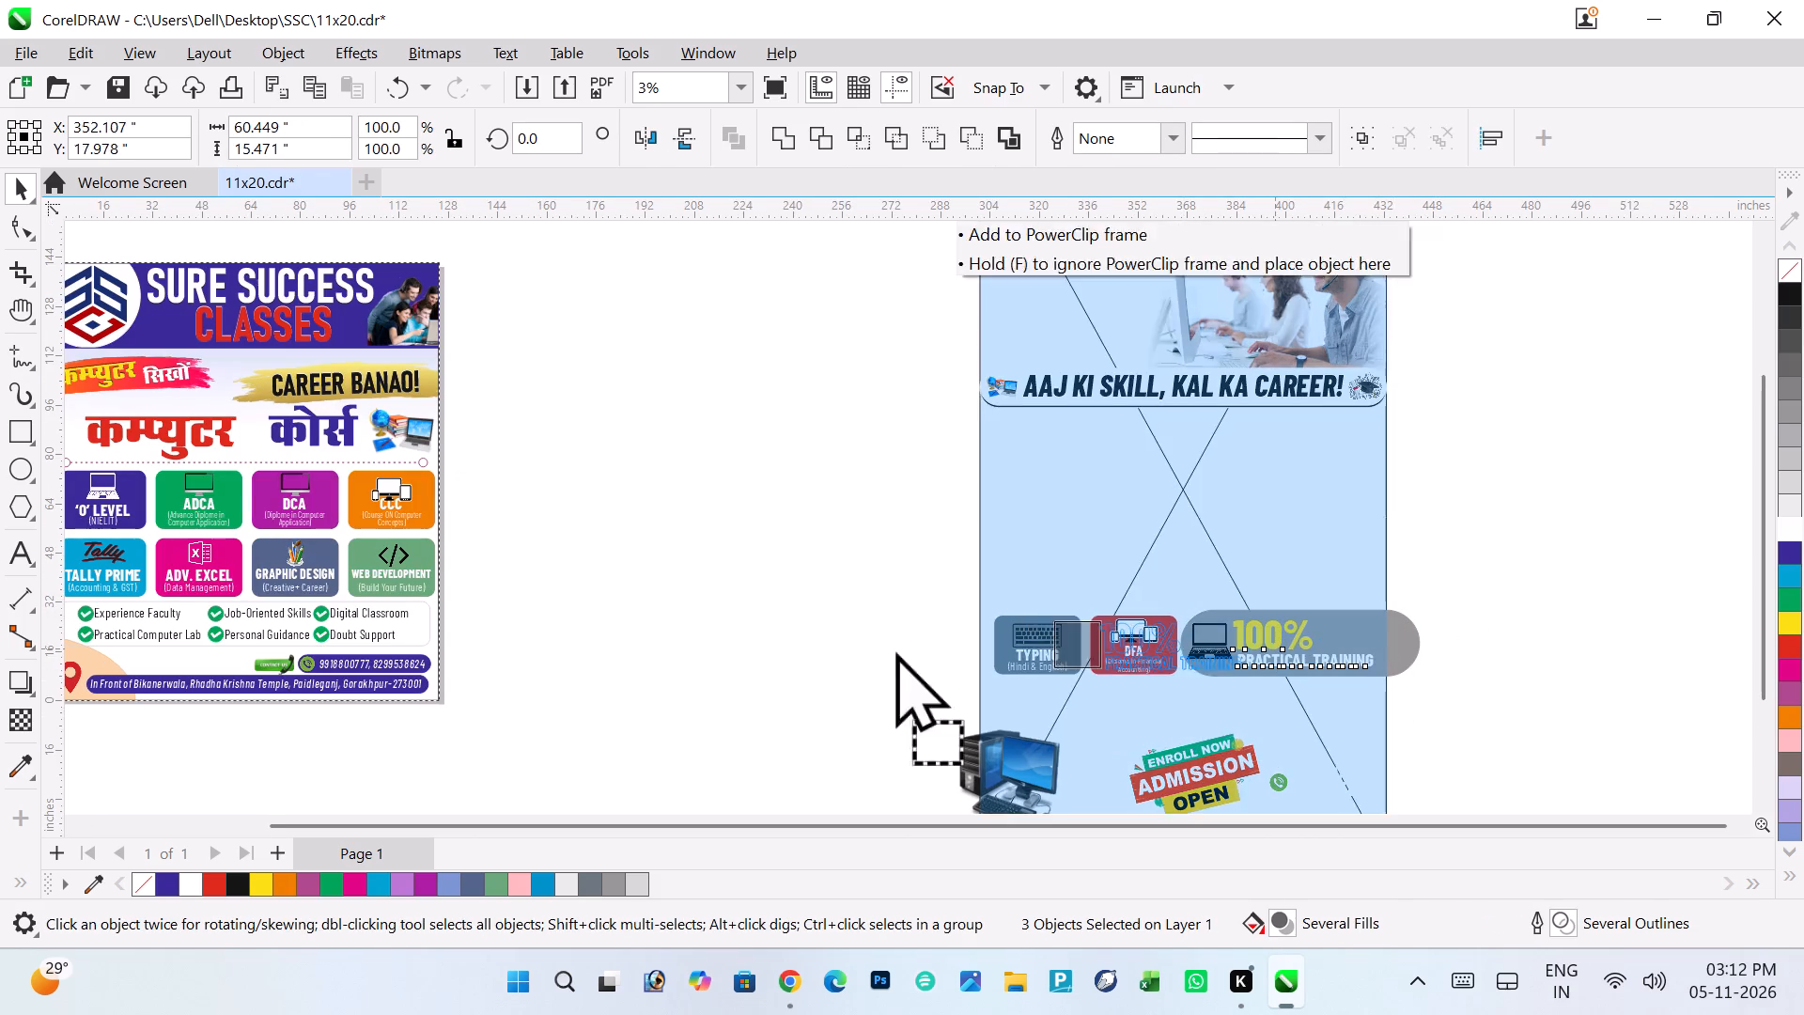
pyautogui.moveTo(895, 650); pyautogui.dragTo(241, 620)
pyautogui.keyDown('ctrl'); pyautogui.scroll(2, 241, 620); pyautogui.keyUp('ctrl')
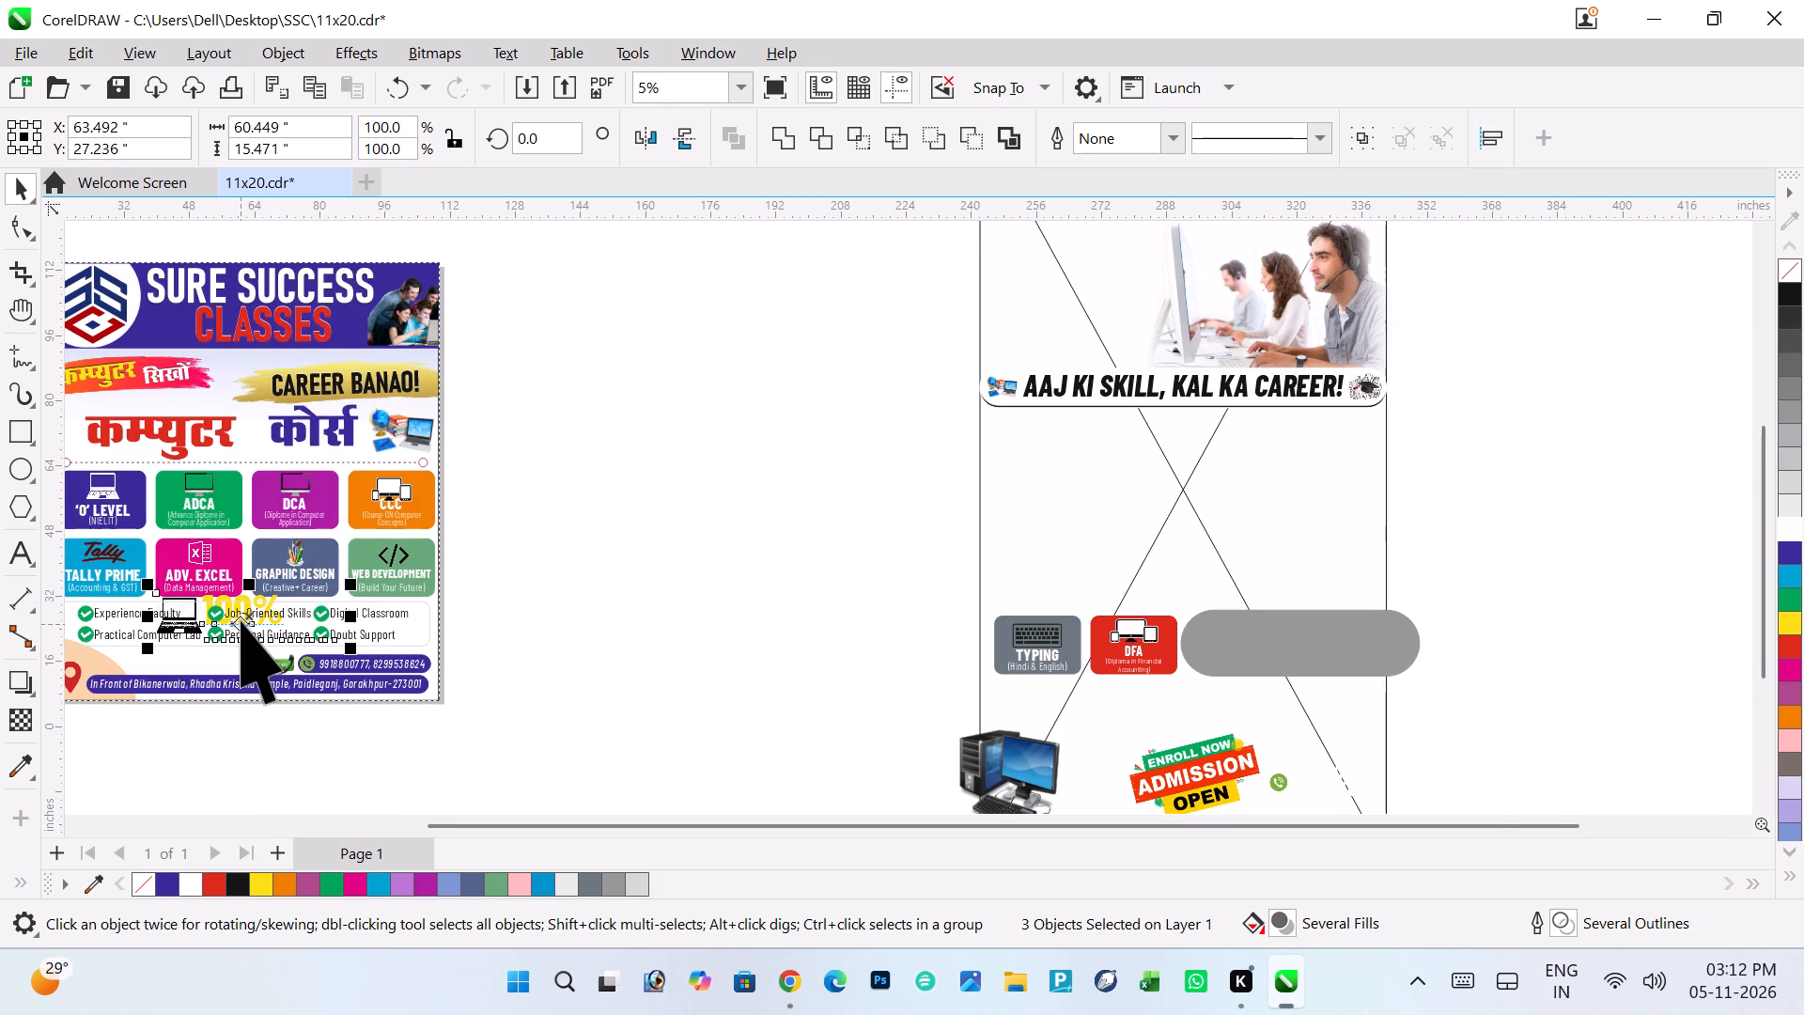
pyautogui.keyDown('ctrl'); pyautogui.scroll(1, 241, 620); pyautogui.keyUp('ctrl')
pyautogui.hscroll(4, 241, 620)
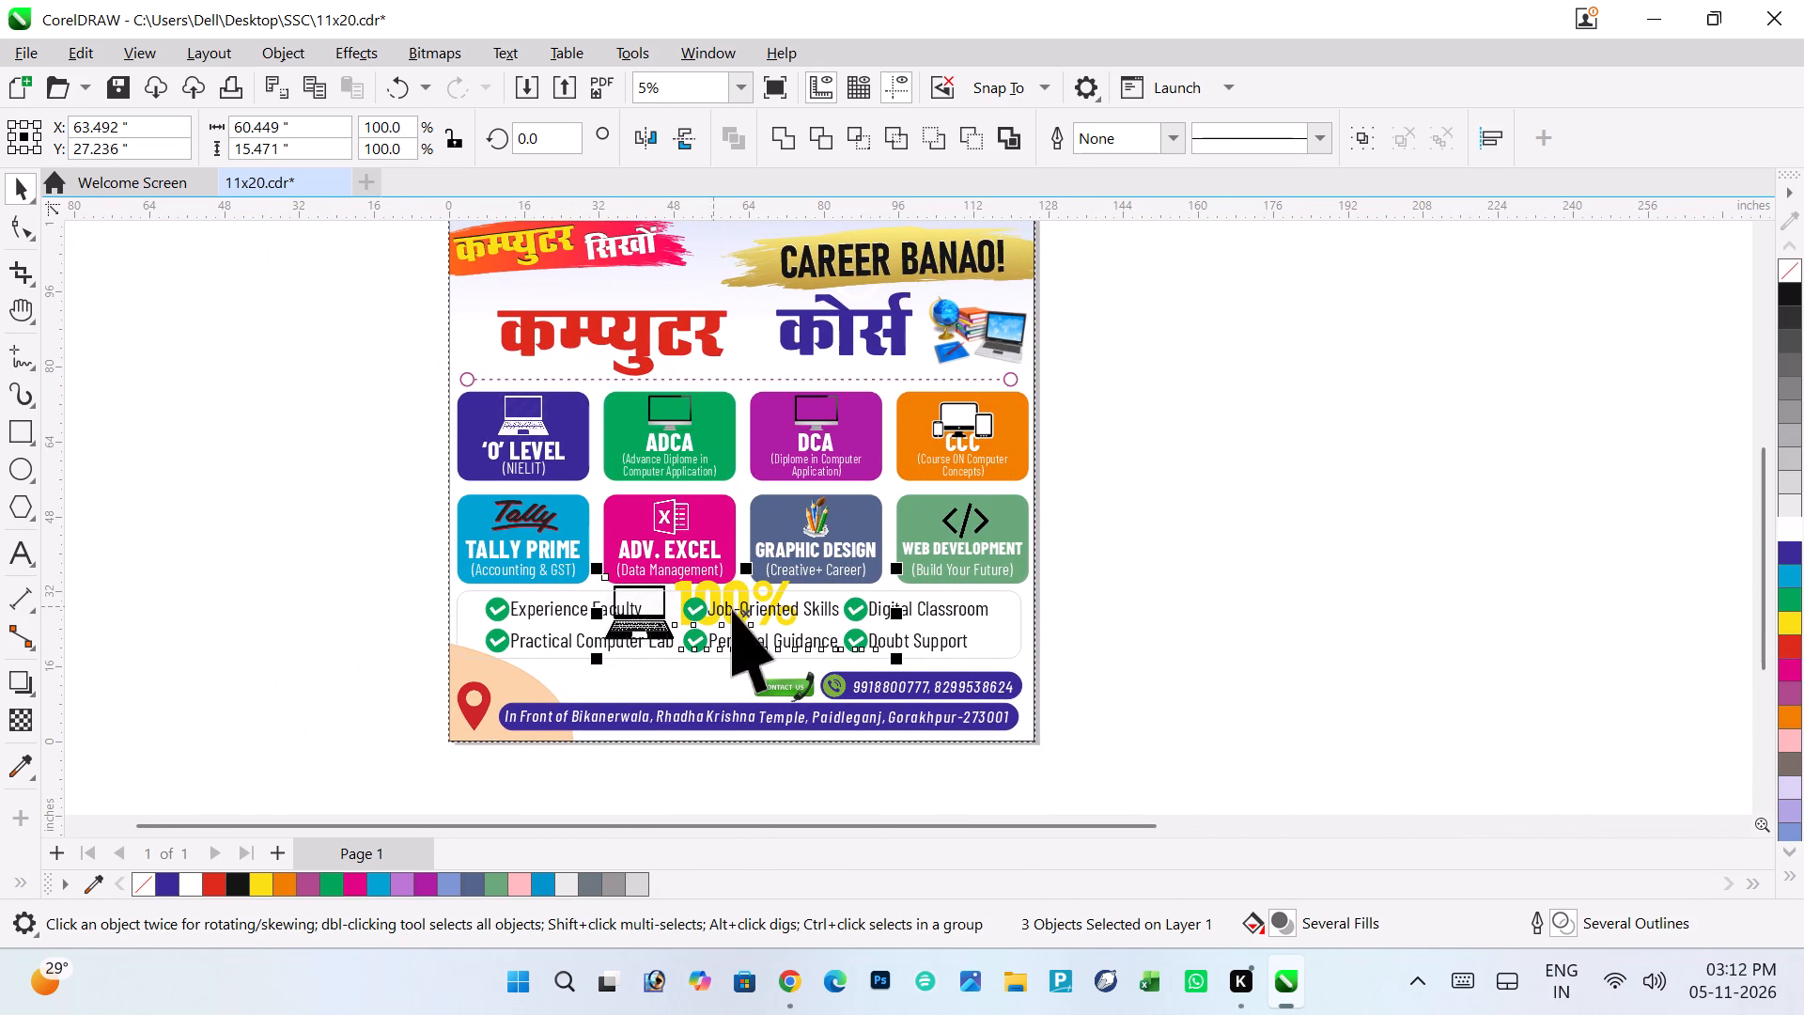
pyautogui.moveTo(743, 611); pyautogui.dragTo(684, 670)
# Shrink the laptop and 100% PRACTICAL TRAINING set to about 32.4 by 8.3 inches and fit it between the feature list and address bar.
pyautogui.keyDown('ctrl'); pyautogui.scroll(3, 684, 670); pyautogui.keyUp('ctrl')
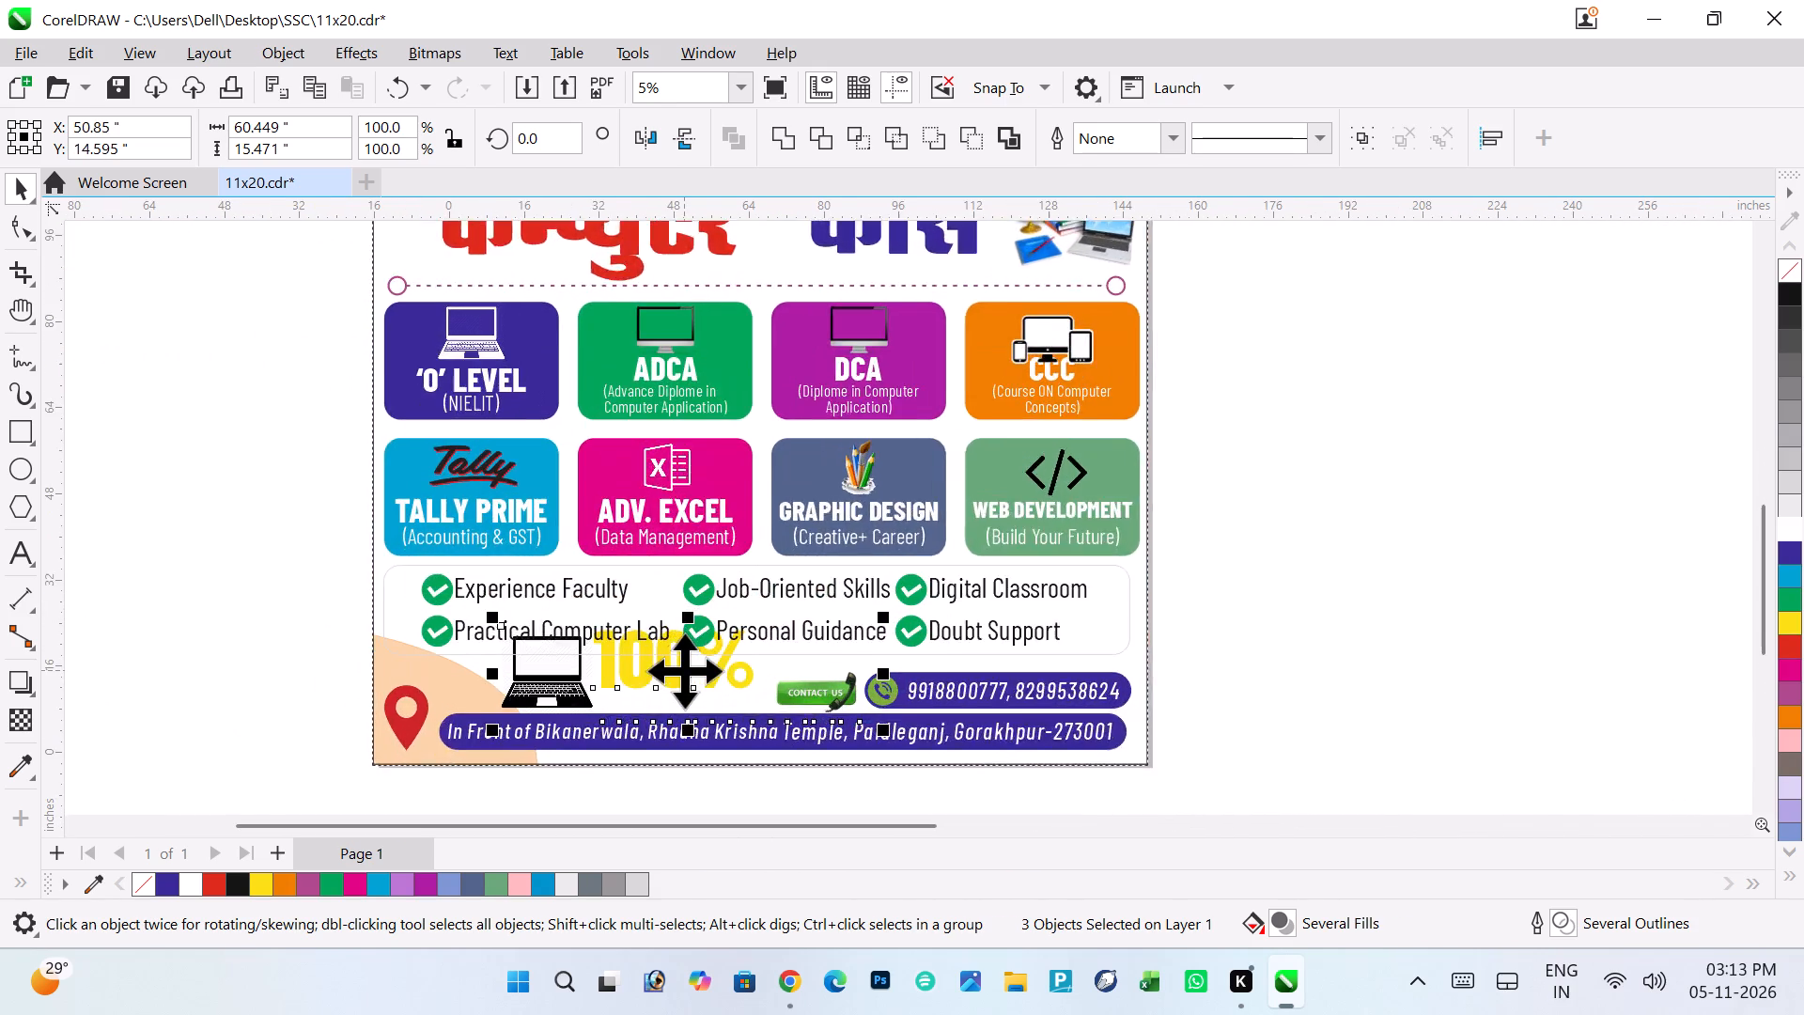
pyautogui.keyDown('ctrl'); pyautogui.scroll(2, 684, 670); pyautogui.keyUp('ctrl')
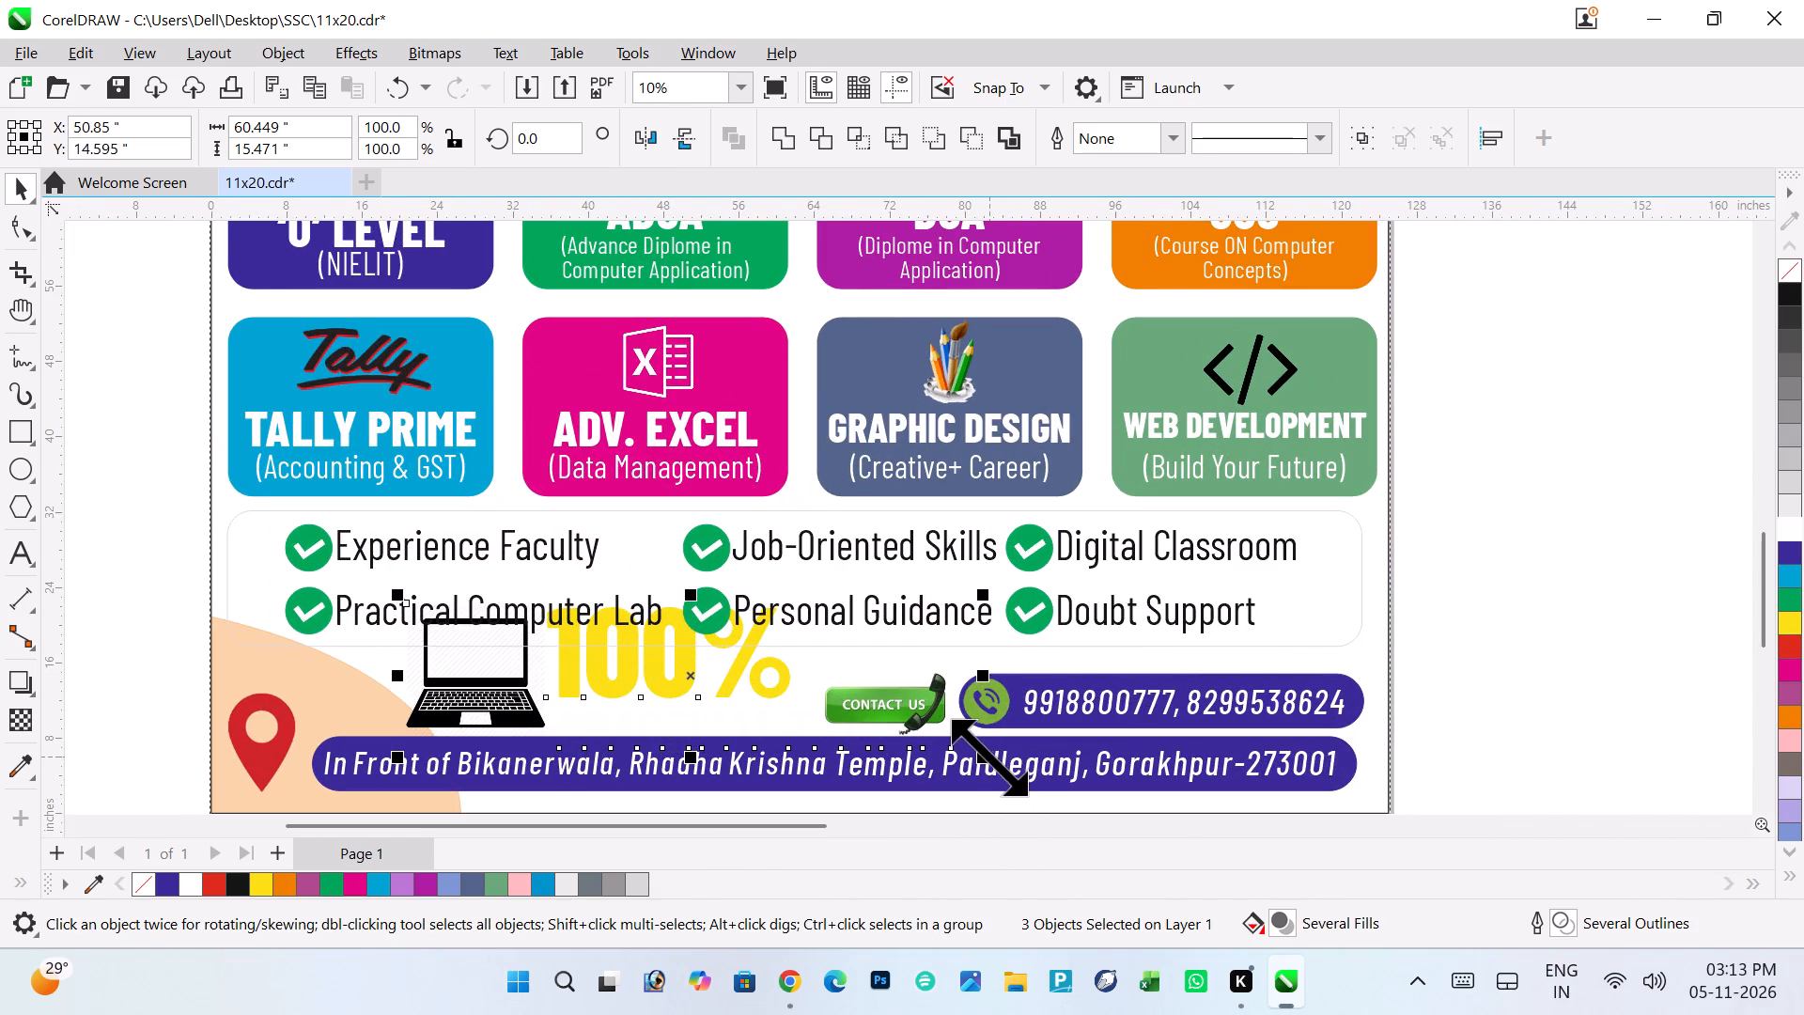
pyautogui.moveTo(988, 756); pyautogui.dragTo(723, 700)
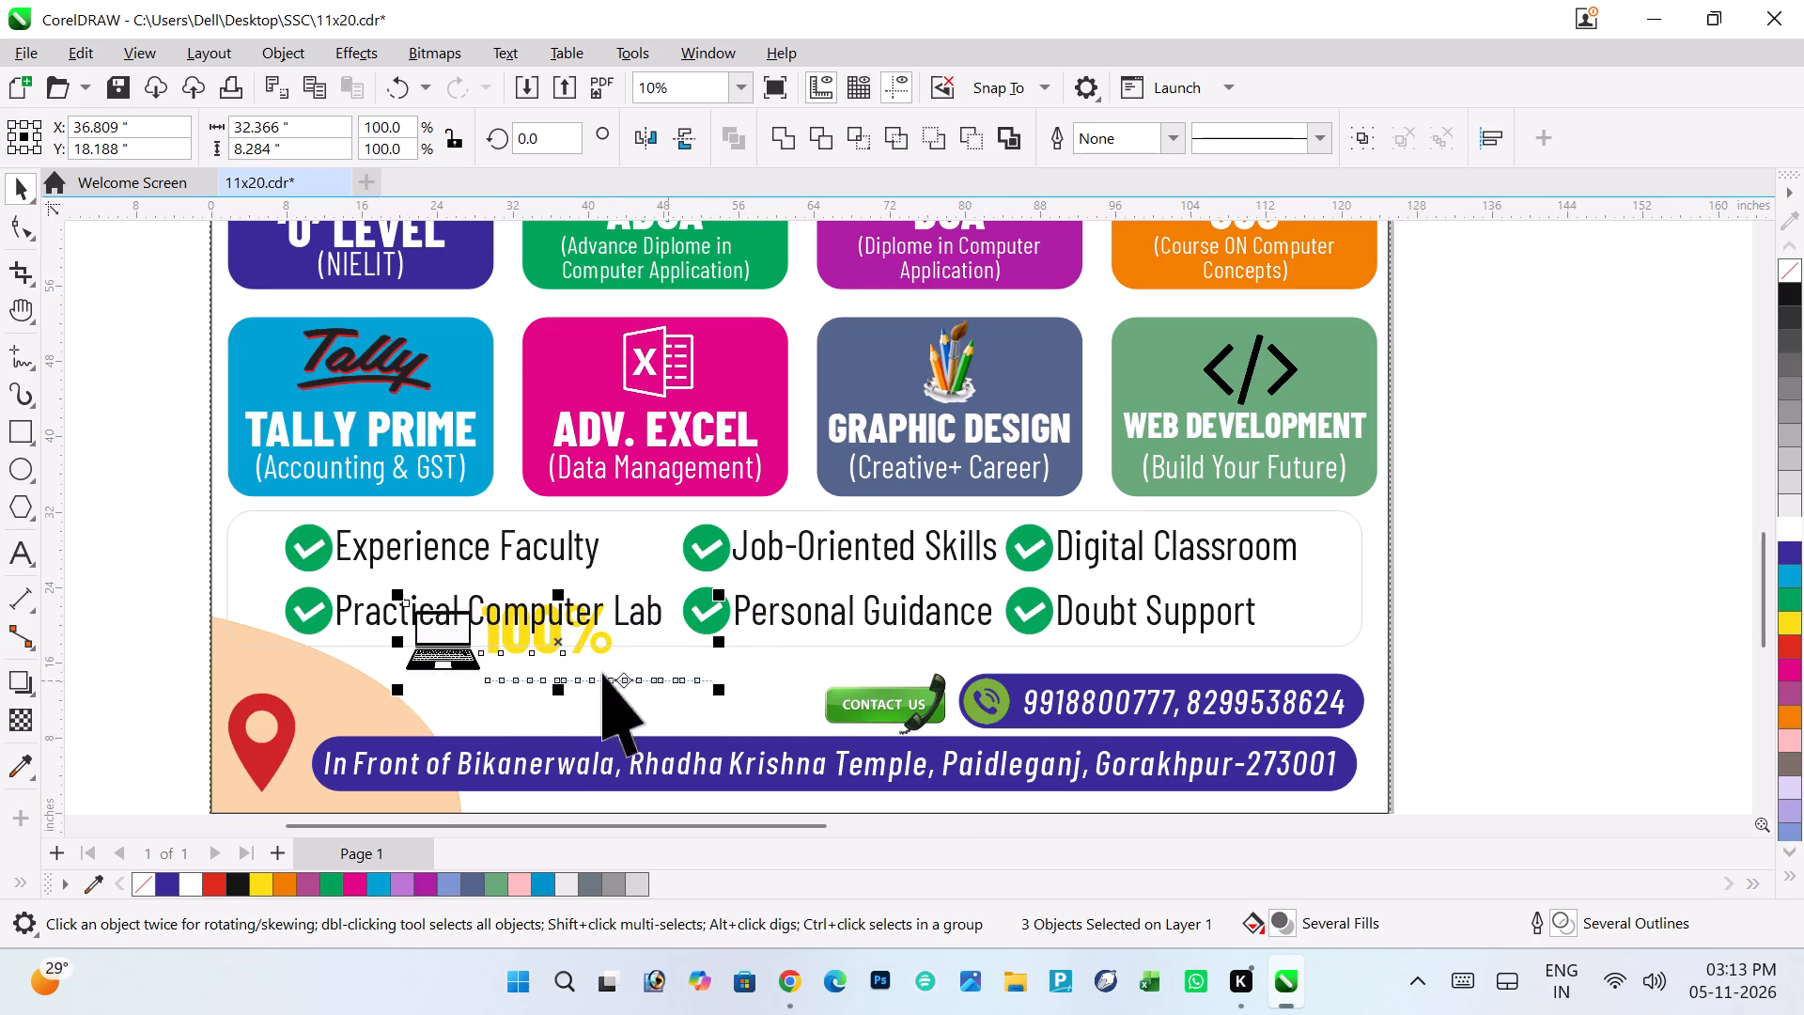
pyautogui.moveTo(565, 648); pyautogui.dragTo(523, 698)
pyautogui.click(93, 593)
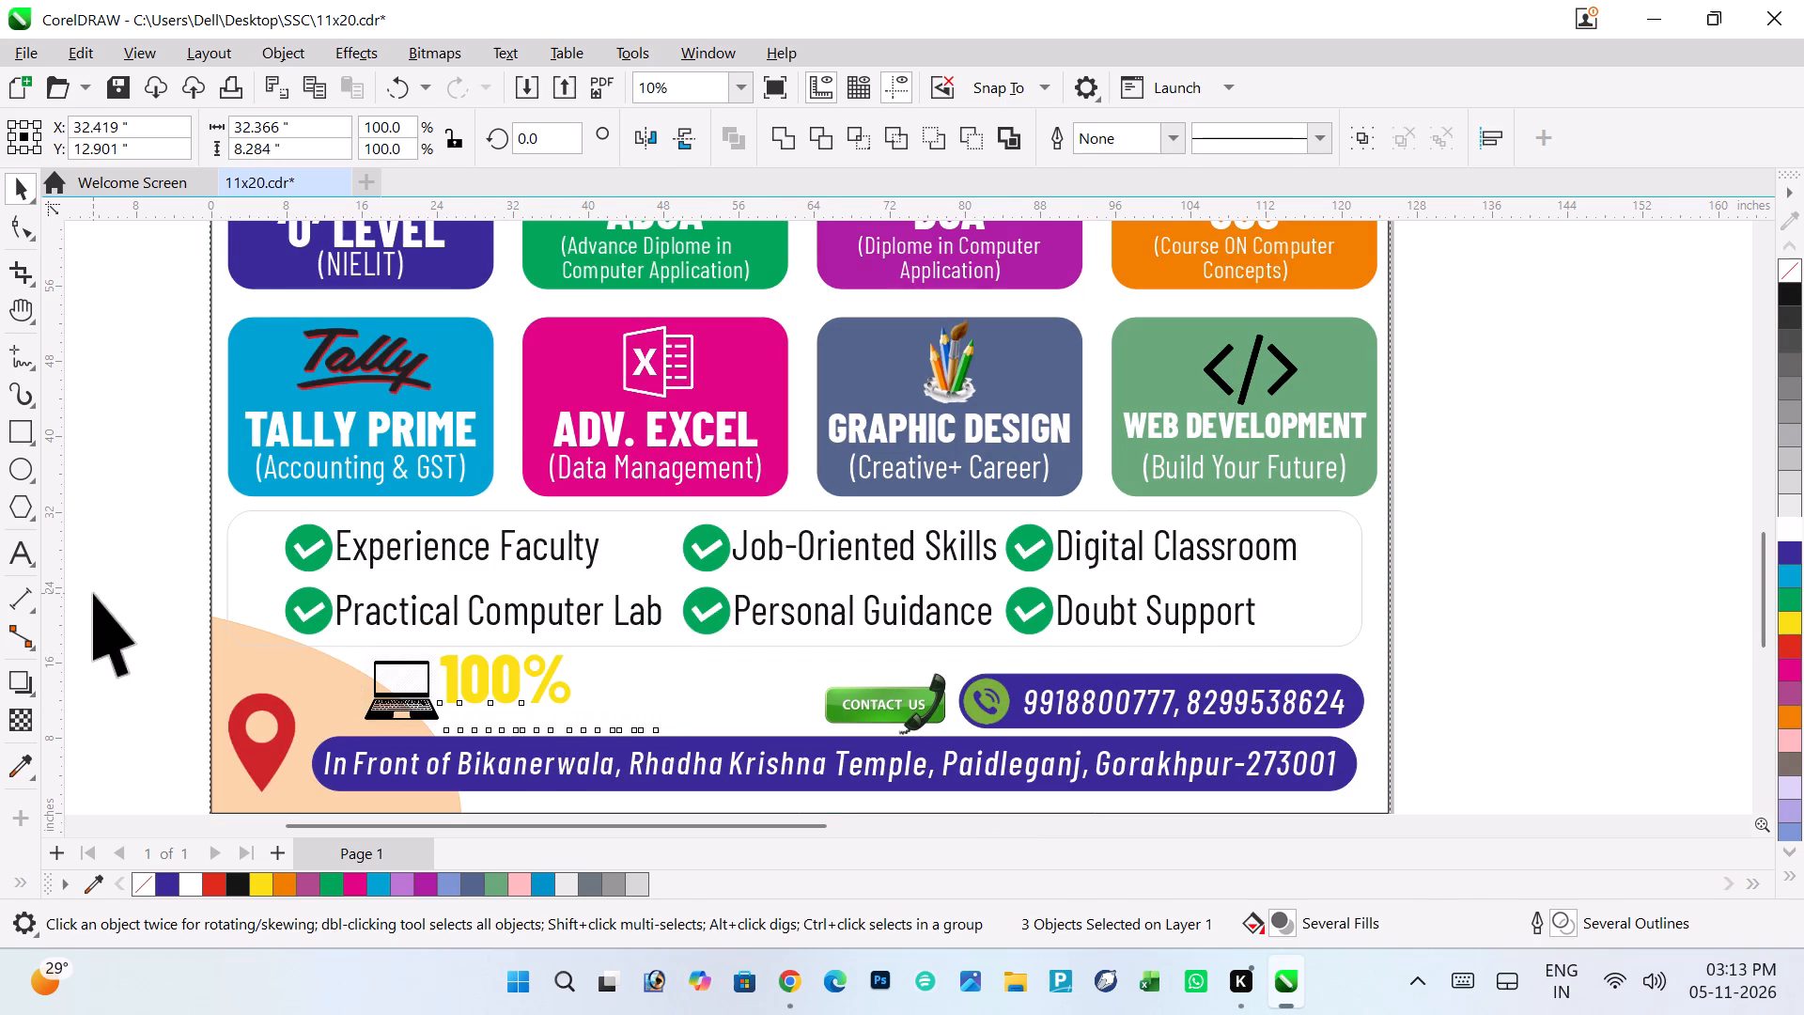
# Recolour the white PRACTICAL TRAINING text black.
pyautogui.click(507, 725)
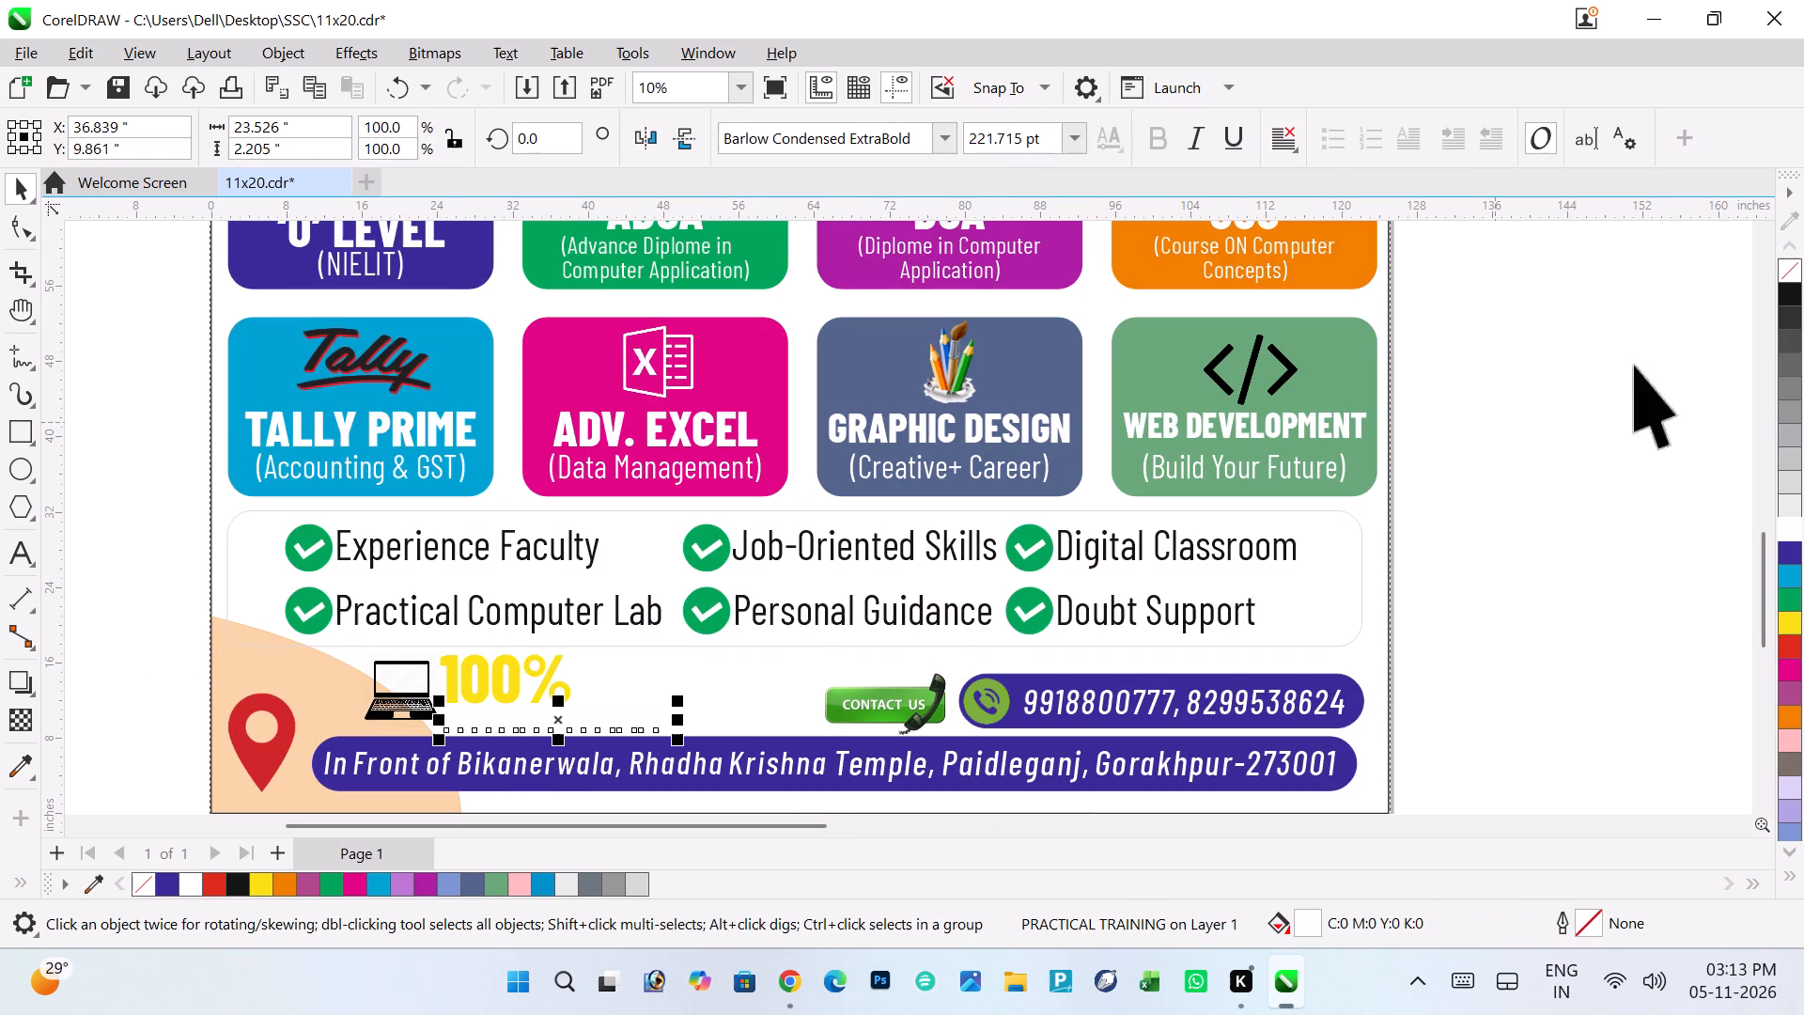
pyautogui.click(1785, 290)
pyautogui.click(1630, 392)
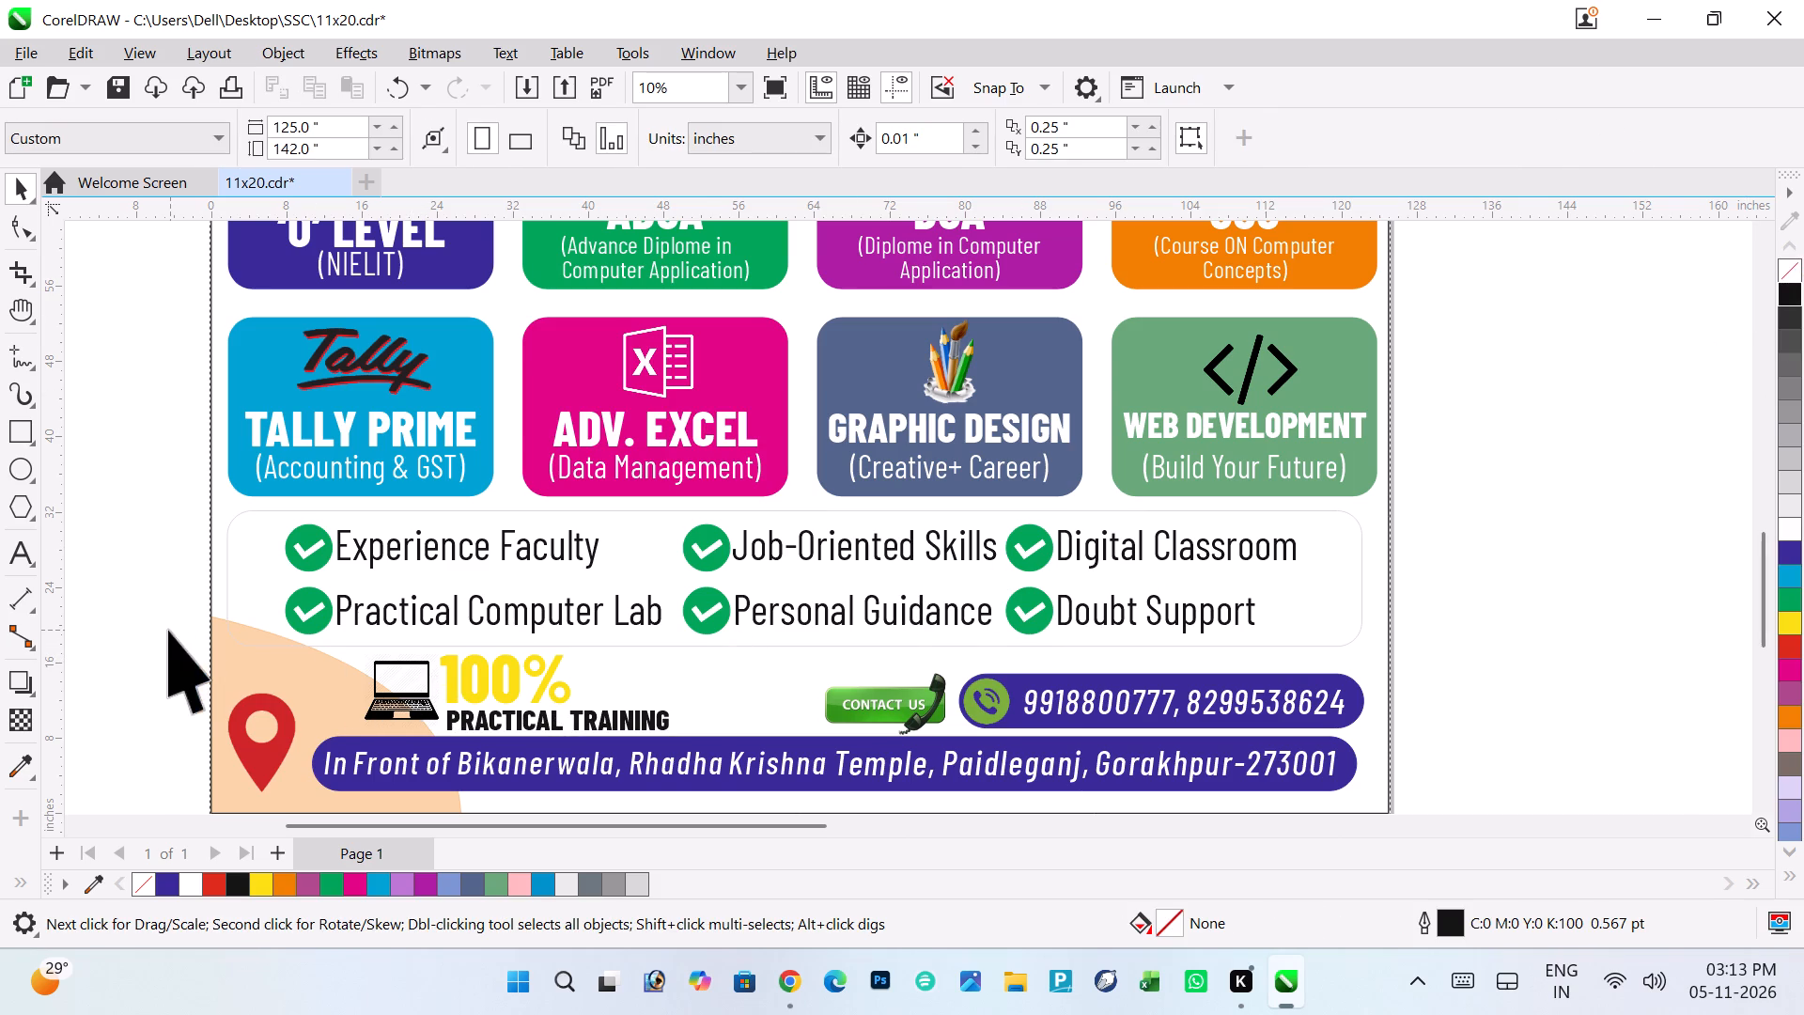
# Shift the laptop and 100% PRACTICAL TRAINING set clear of the peach corner shape and shrink it to about 25.5 by 6.5 inches.
pyautogui.moveTo(168, 630); pyautogui.dragTo(700, 739)
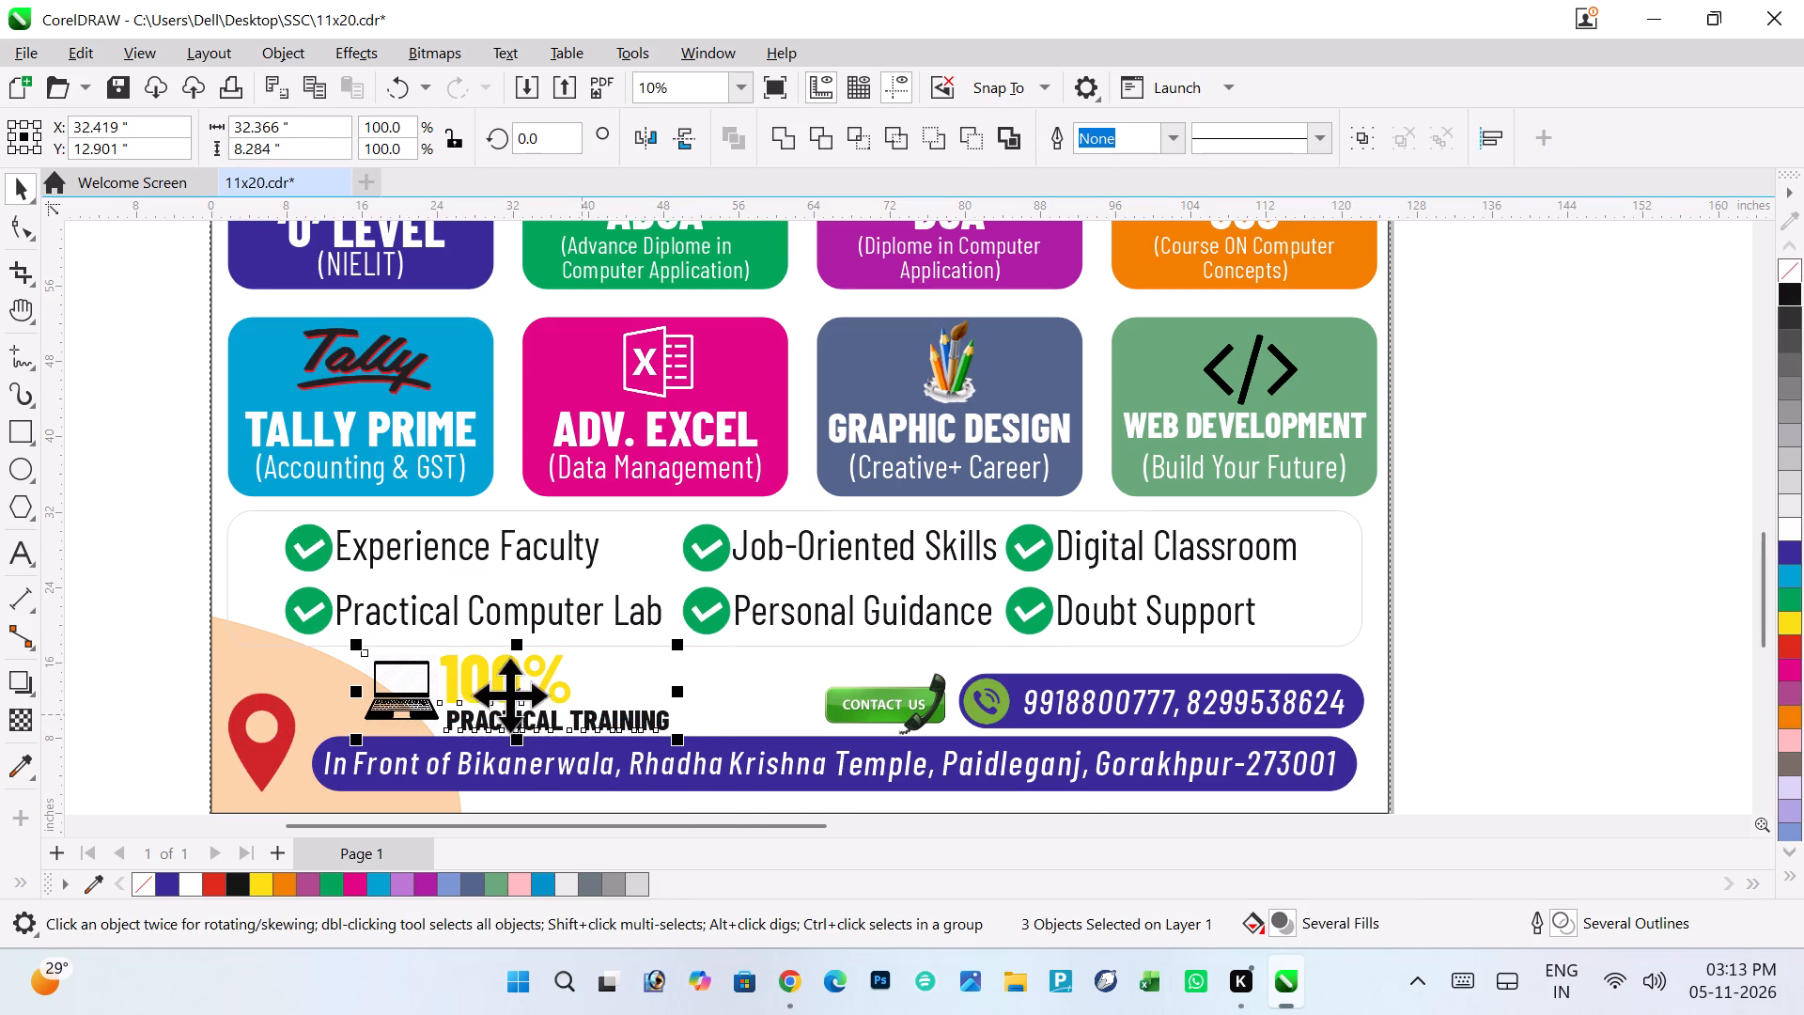
pyautogui.moveTo(499, 688); pyautogui.dragTo(611, 681)
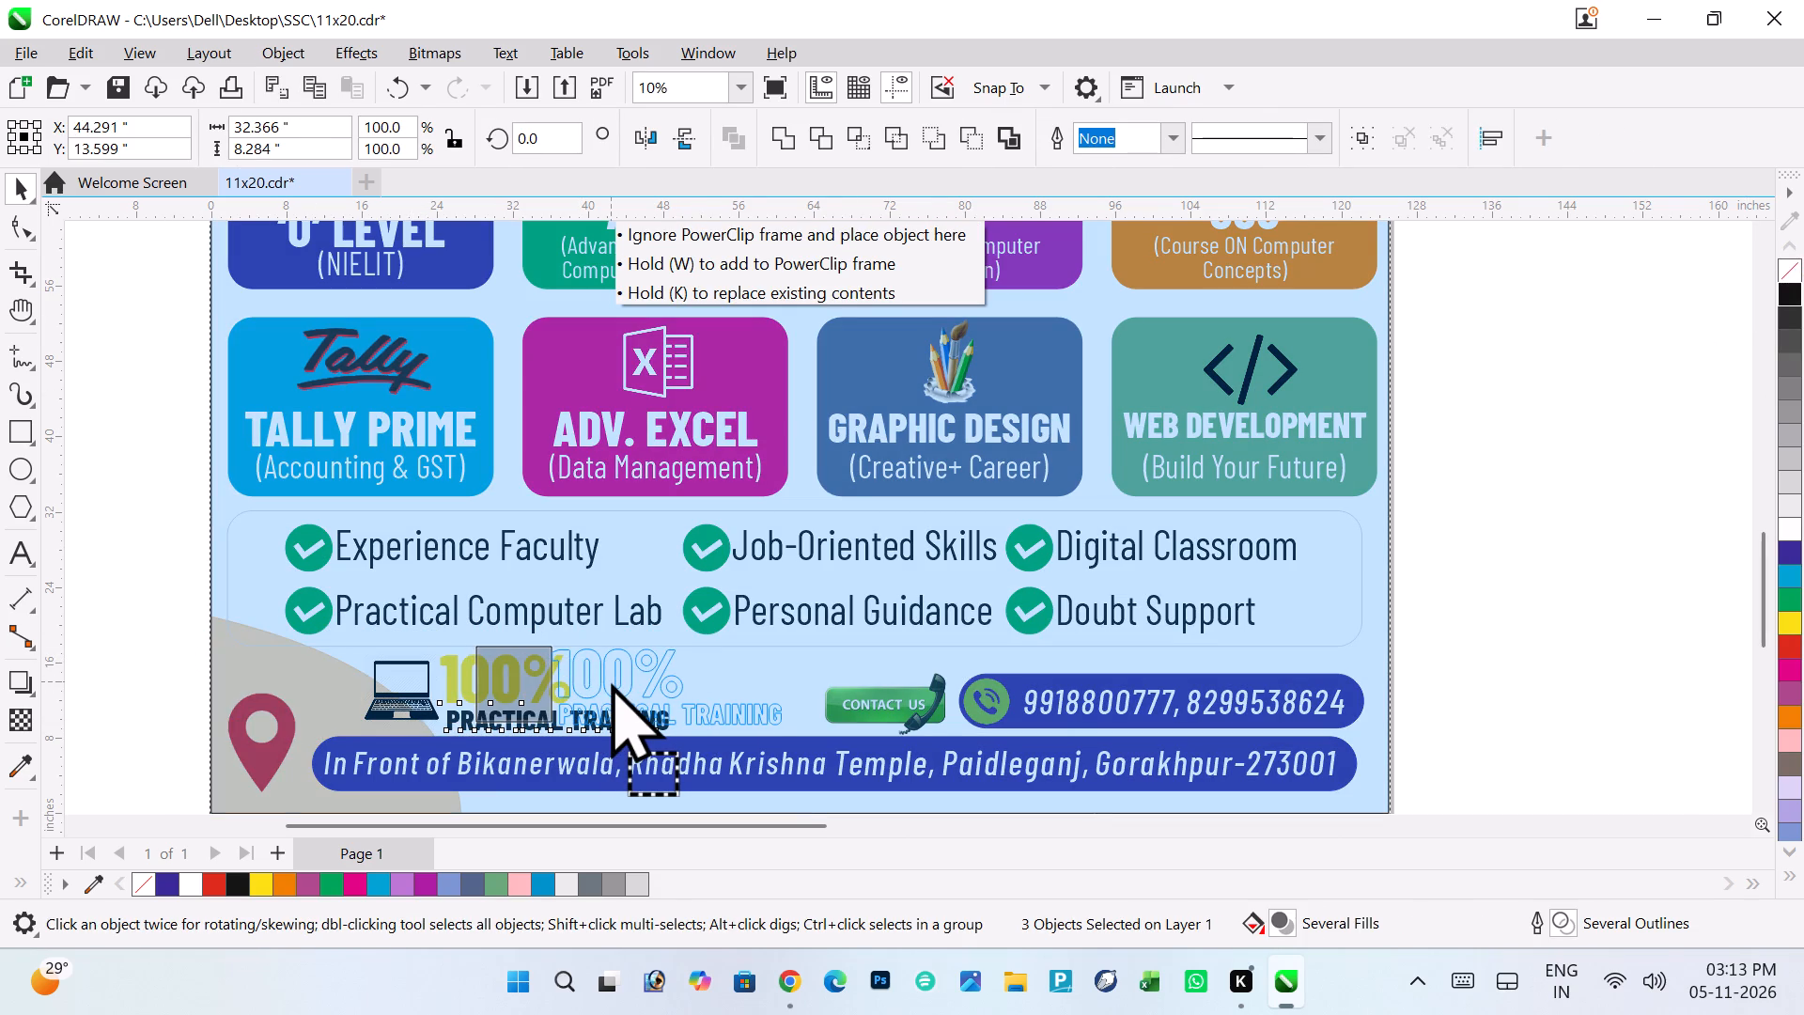
pyautogui.moveTo(611, 681); pyautogui.dragTo(614, 682)
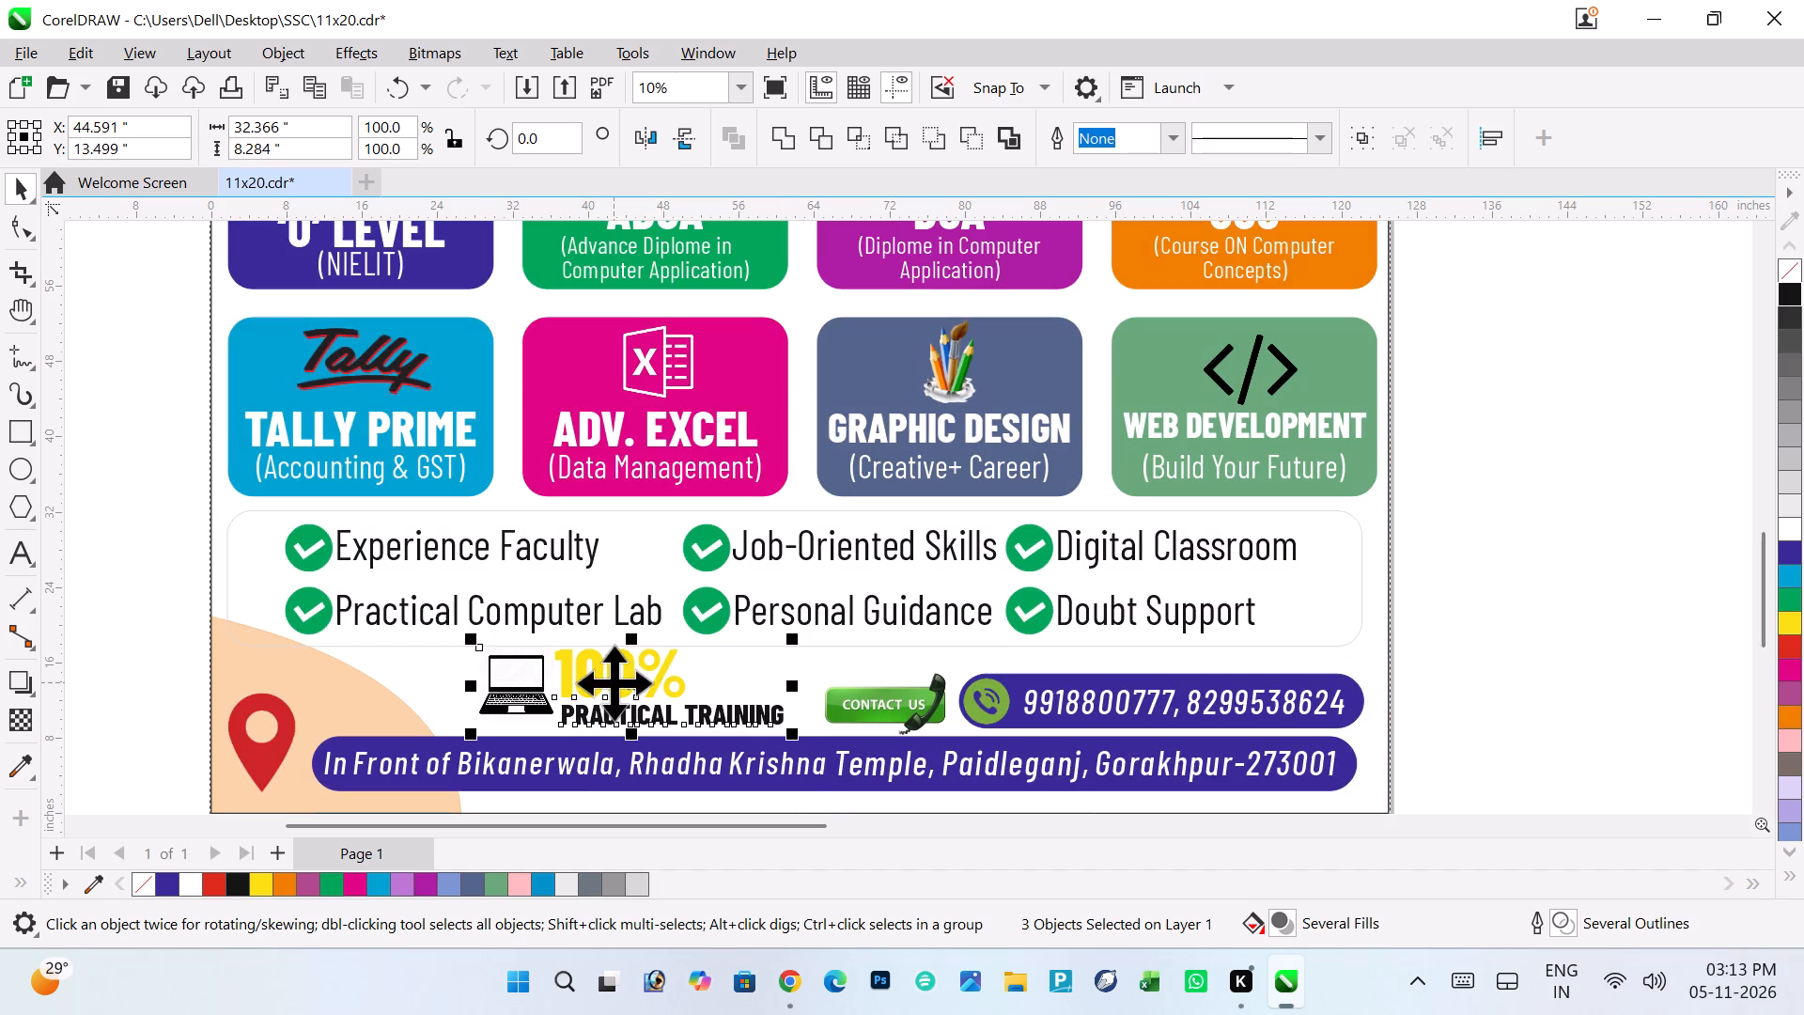
pyautogui.moveTo(787, 744); pyautogui.dragTo(739, 729)
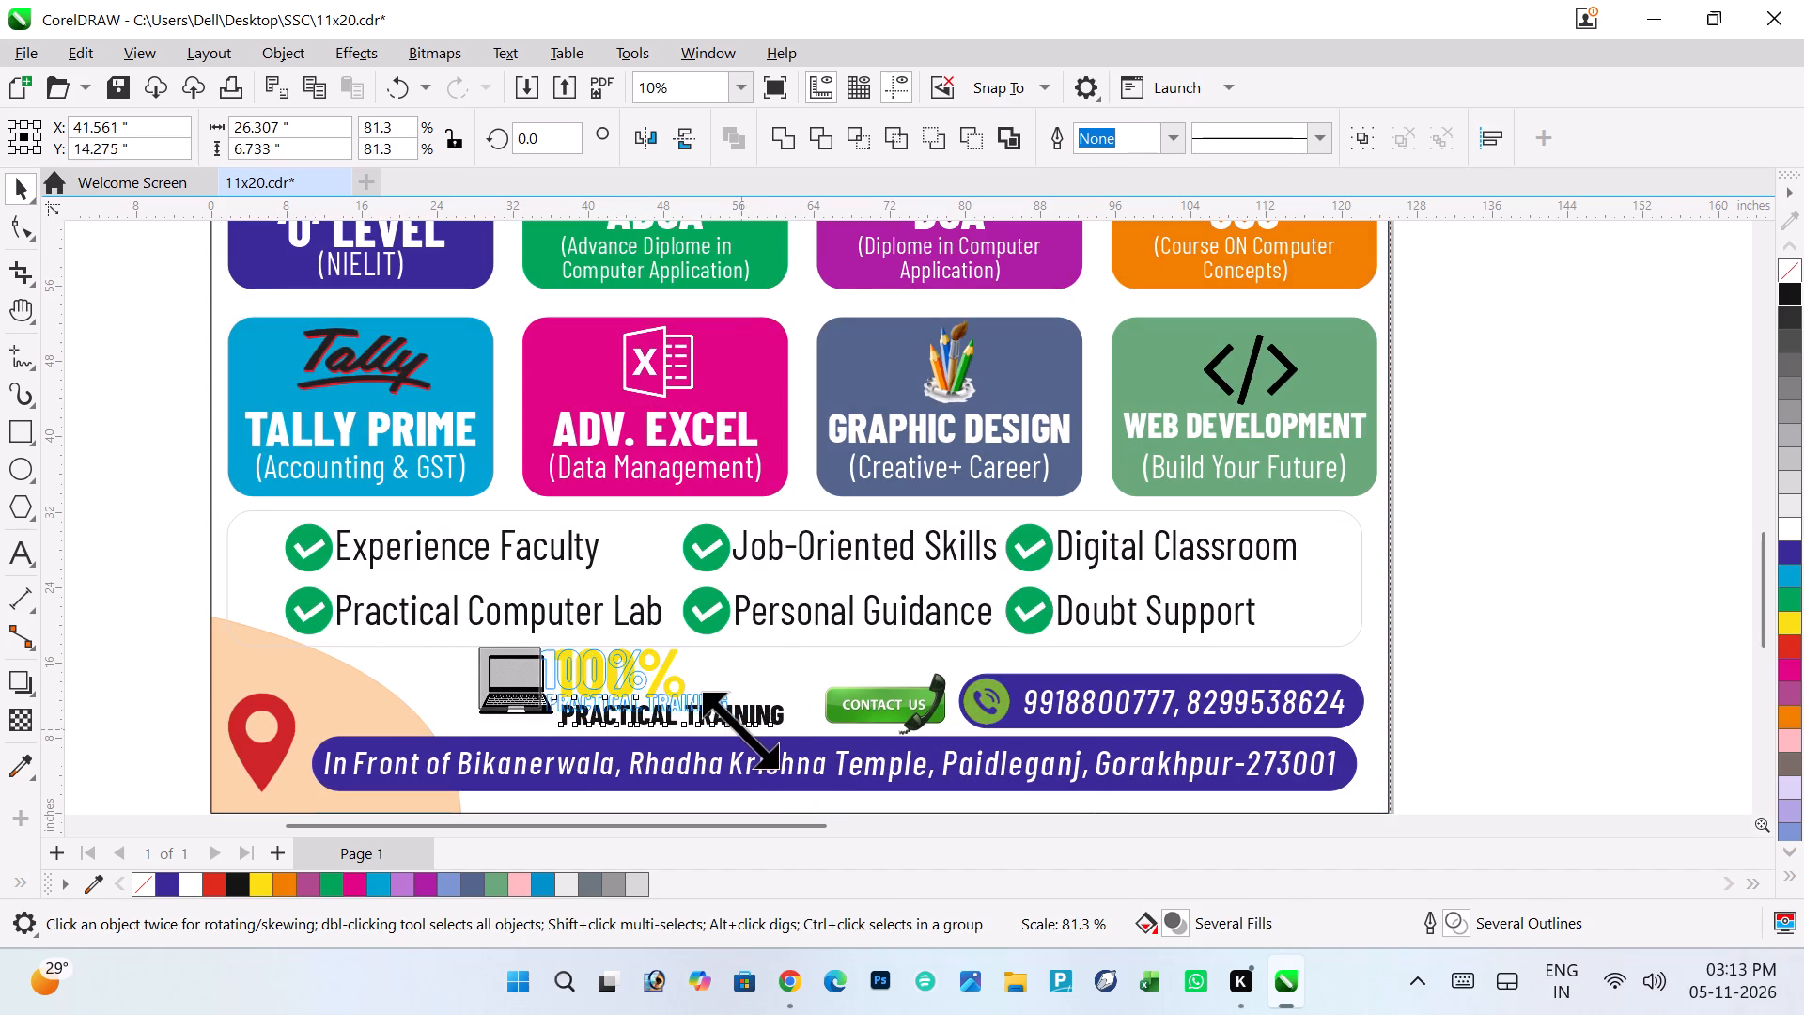
pyautogui.moveTo(739, 729); pyautogui.dragTo(735, 727)
pyautogui.moveTo(599, 678); pyautogui.dragTo(613, 686)
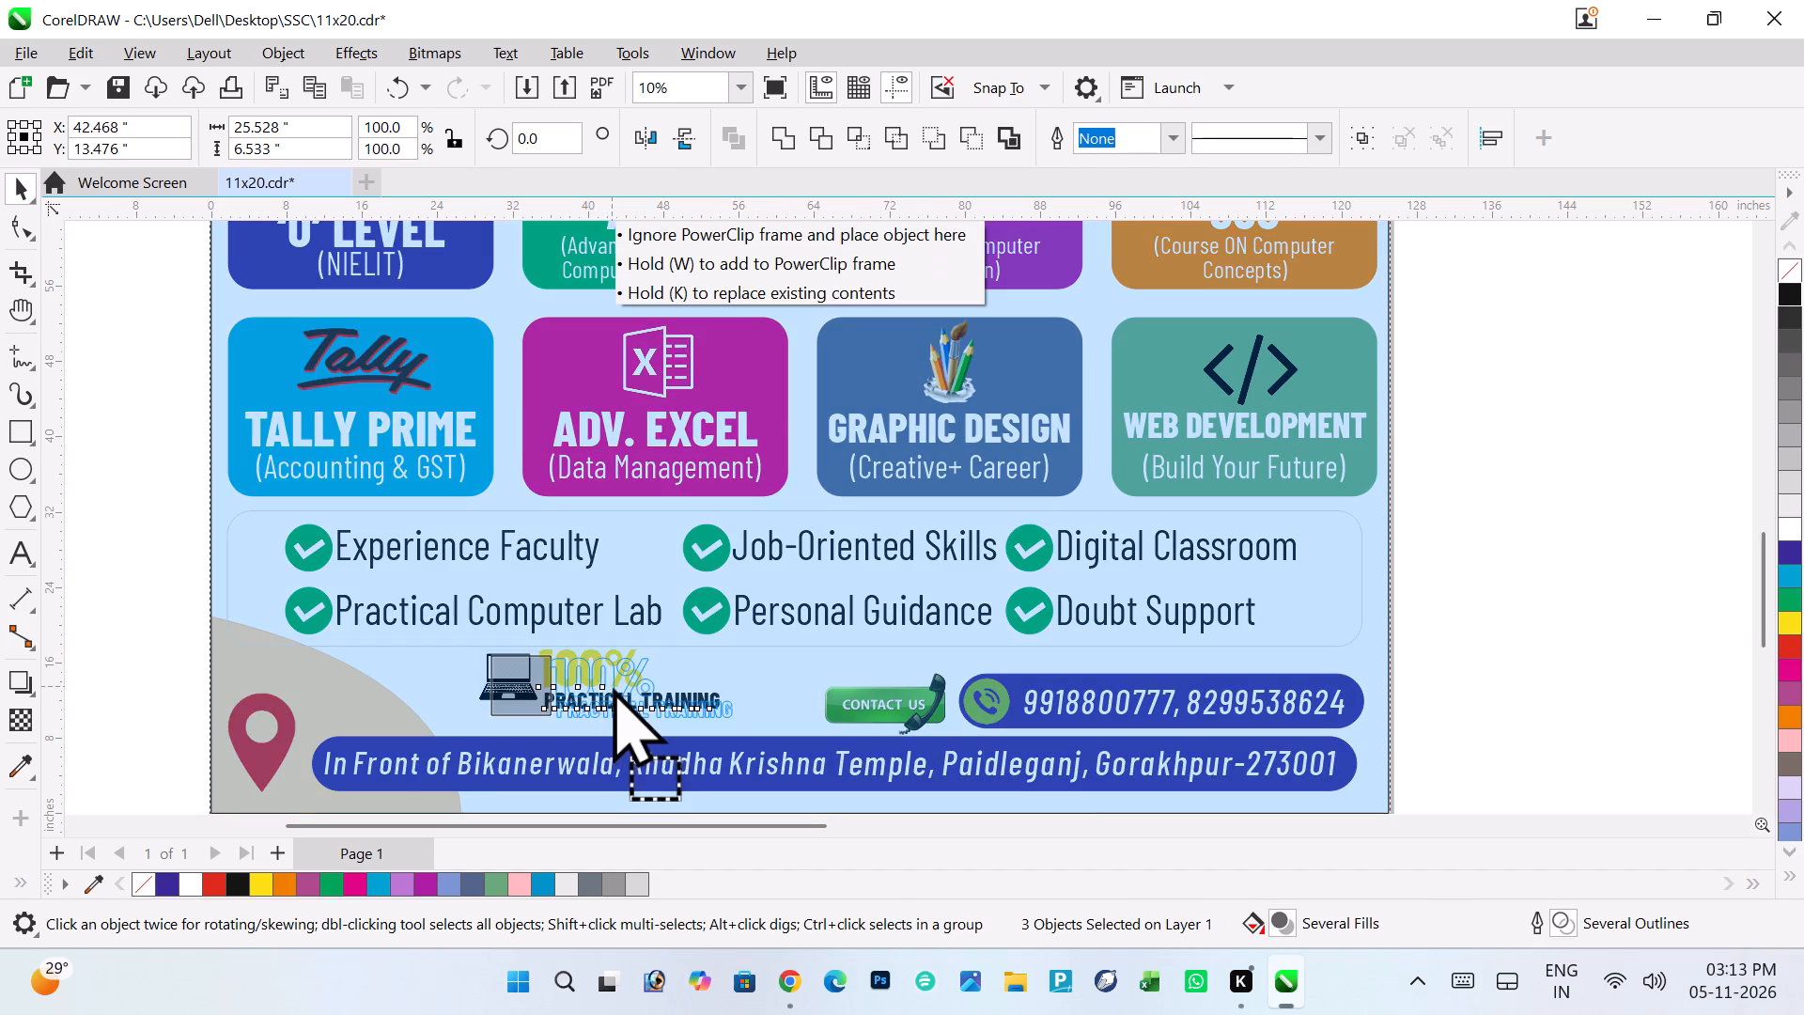
pyautogui.moveTo(613, 686); pyautogui.dragTo(624, 693)
pyautogui.click(132, 577)
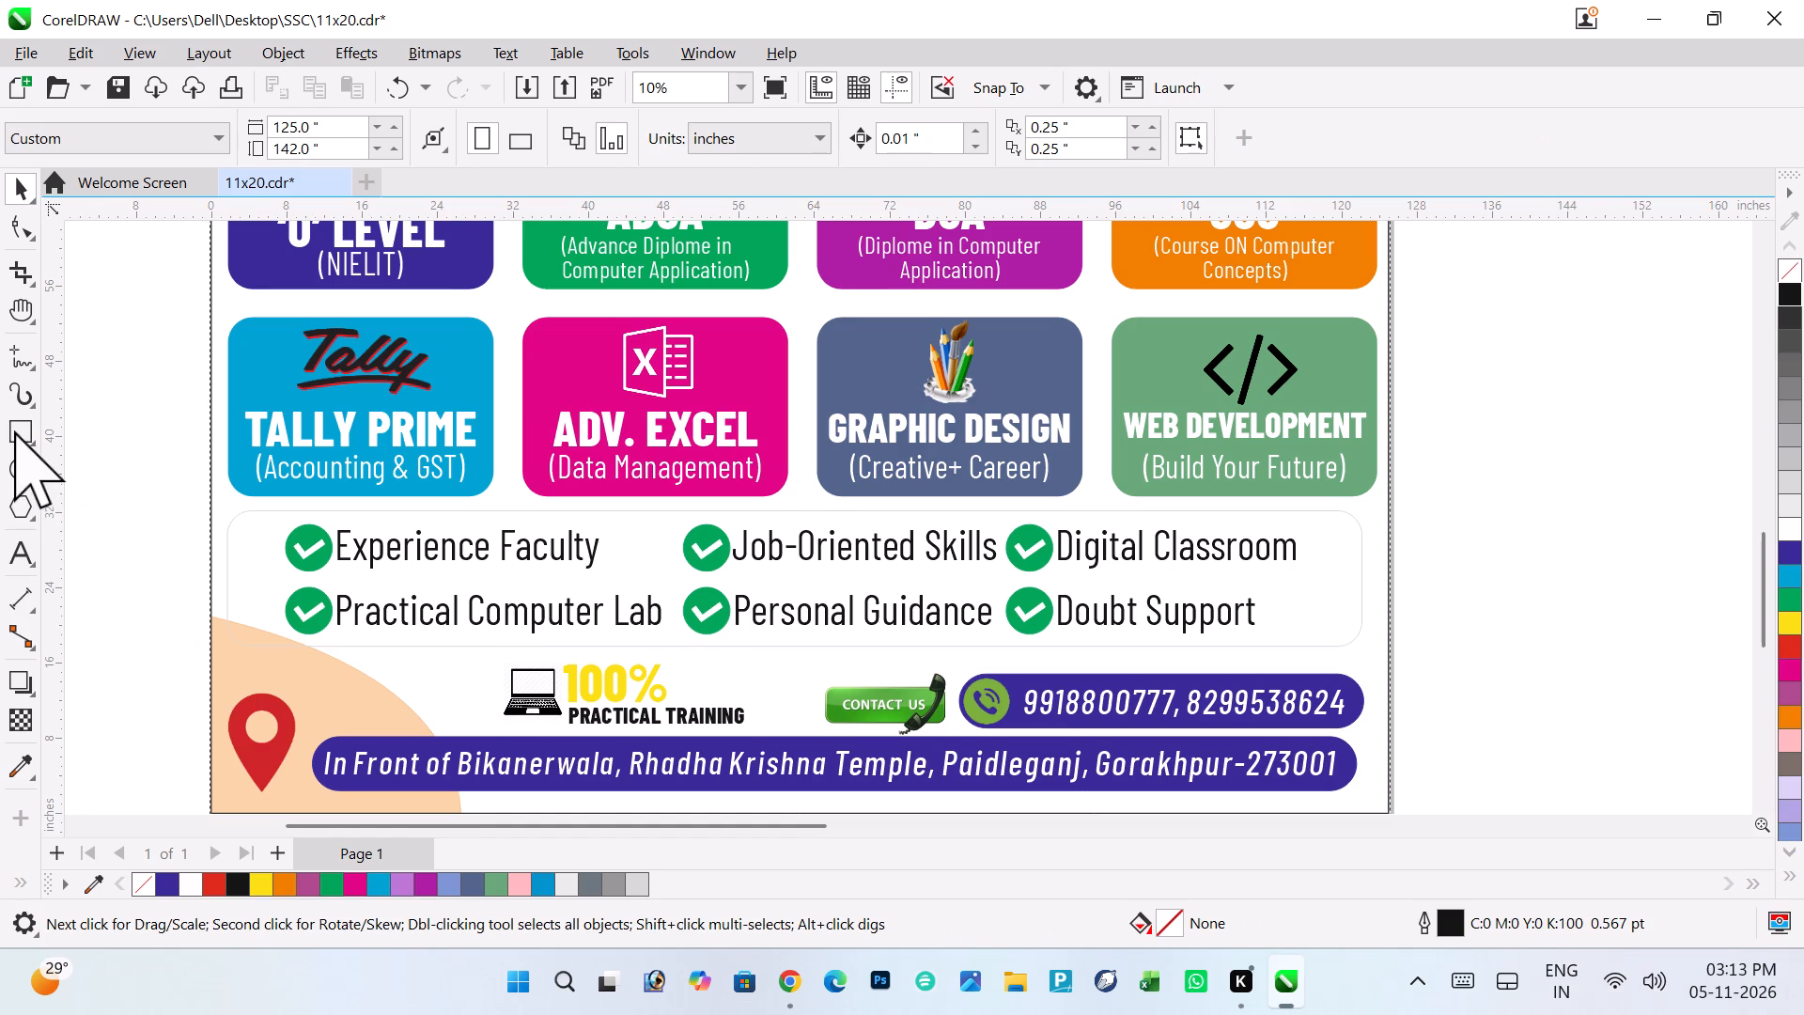
# Draw a rectangle about 30.4 by 8.3 inches around the laptop and 100% PRACTICAL TRAINING set.
pyautogui.click(14, 430)
pyautogui.keyDown('ctrl'); pyautogui.scroll(3, 588, 738); pyautogui.keyUp('ctrl')
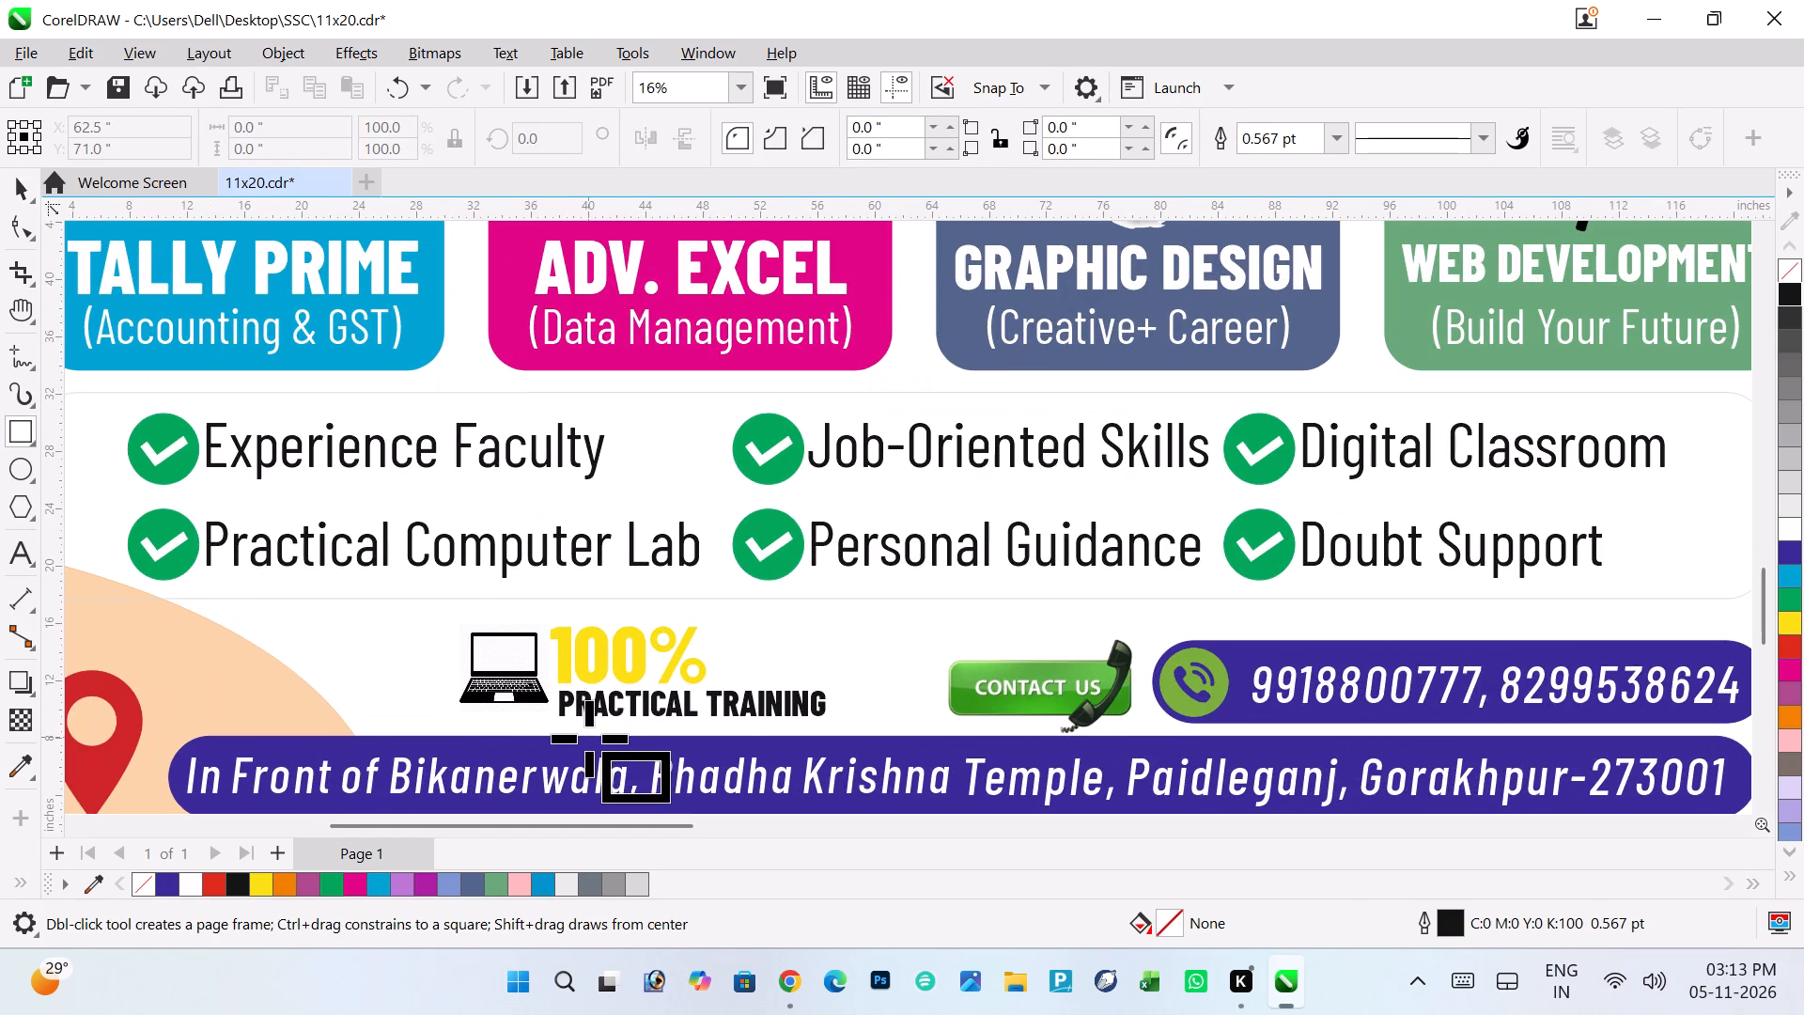
pyautogui.moveTo(424, 612); pyautogui.dragTo(871, 738)
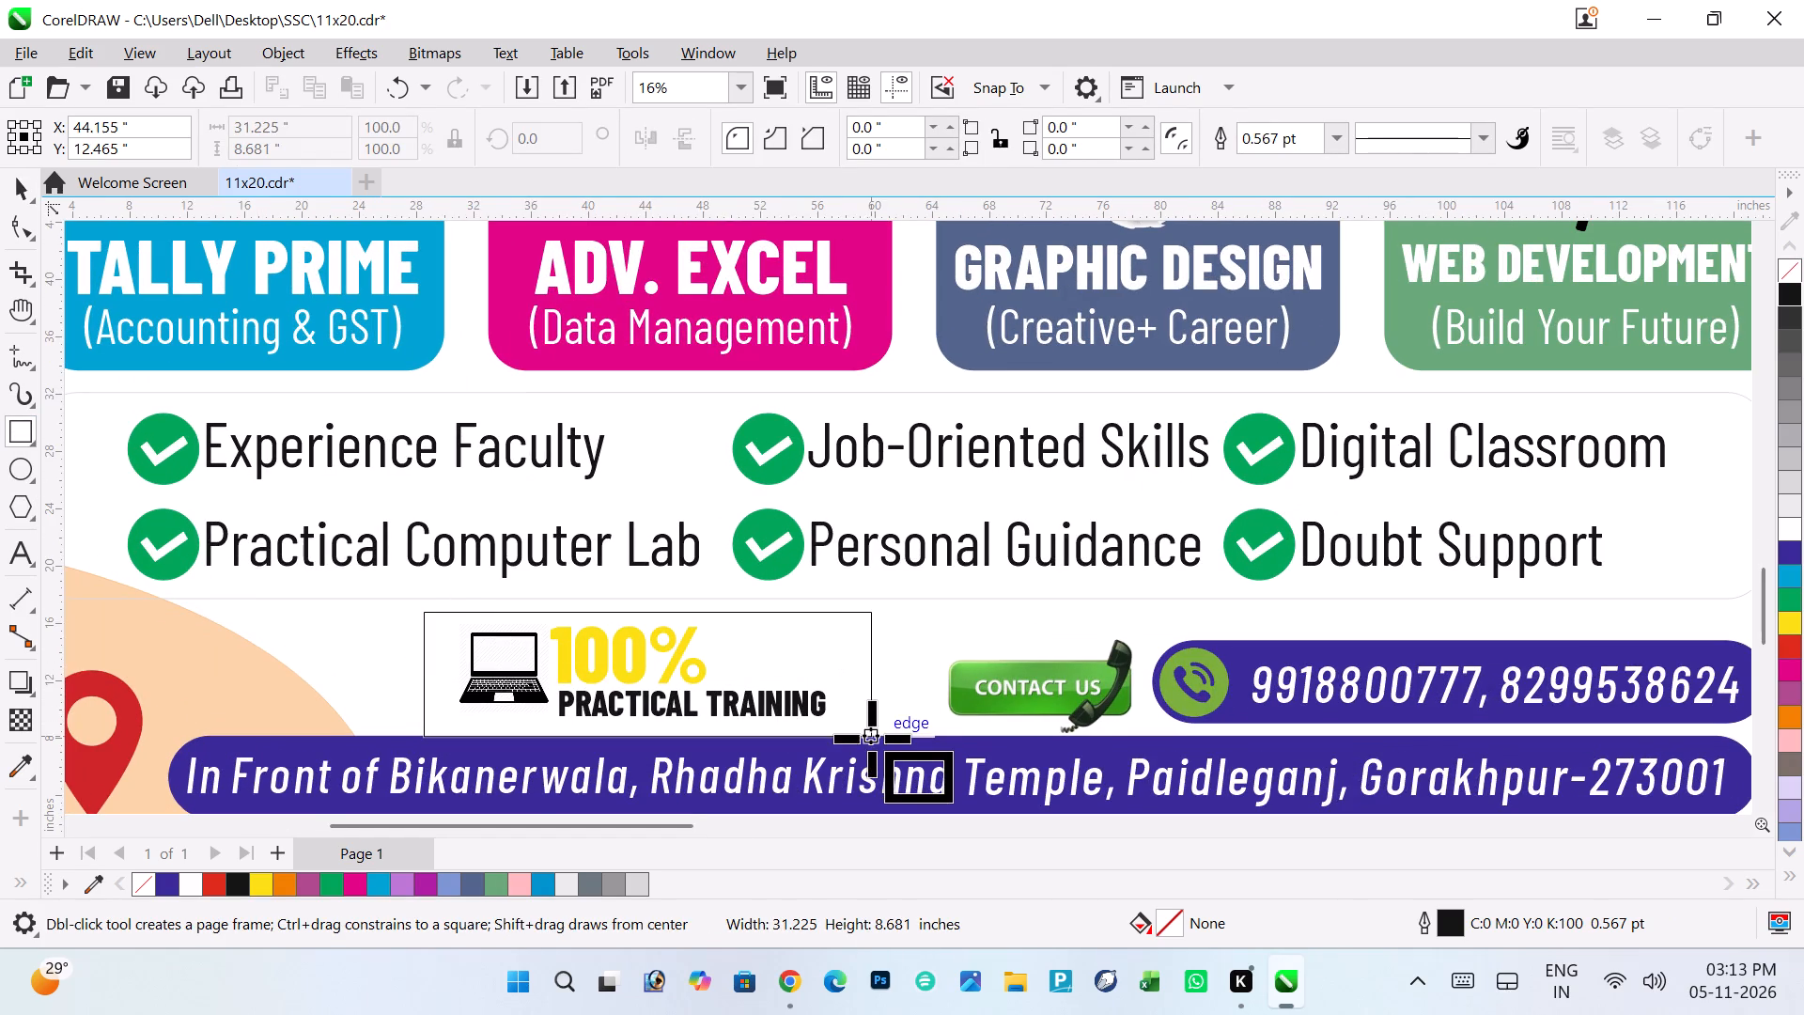
pyautogui.moveTo(871, 738); pyautogui.dragTo(859, 730)
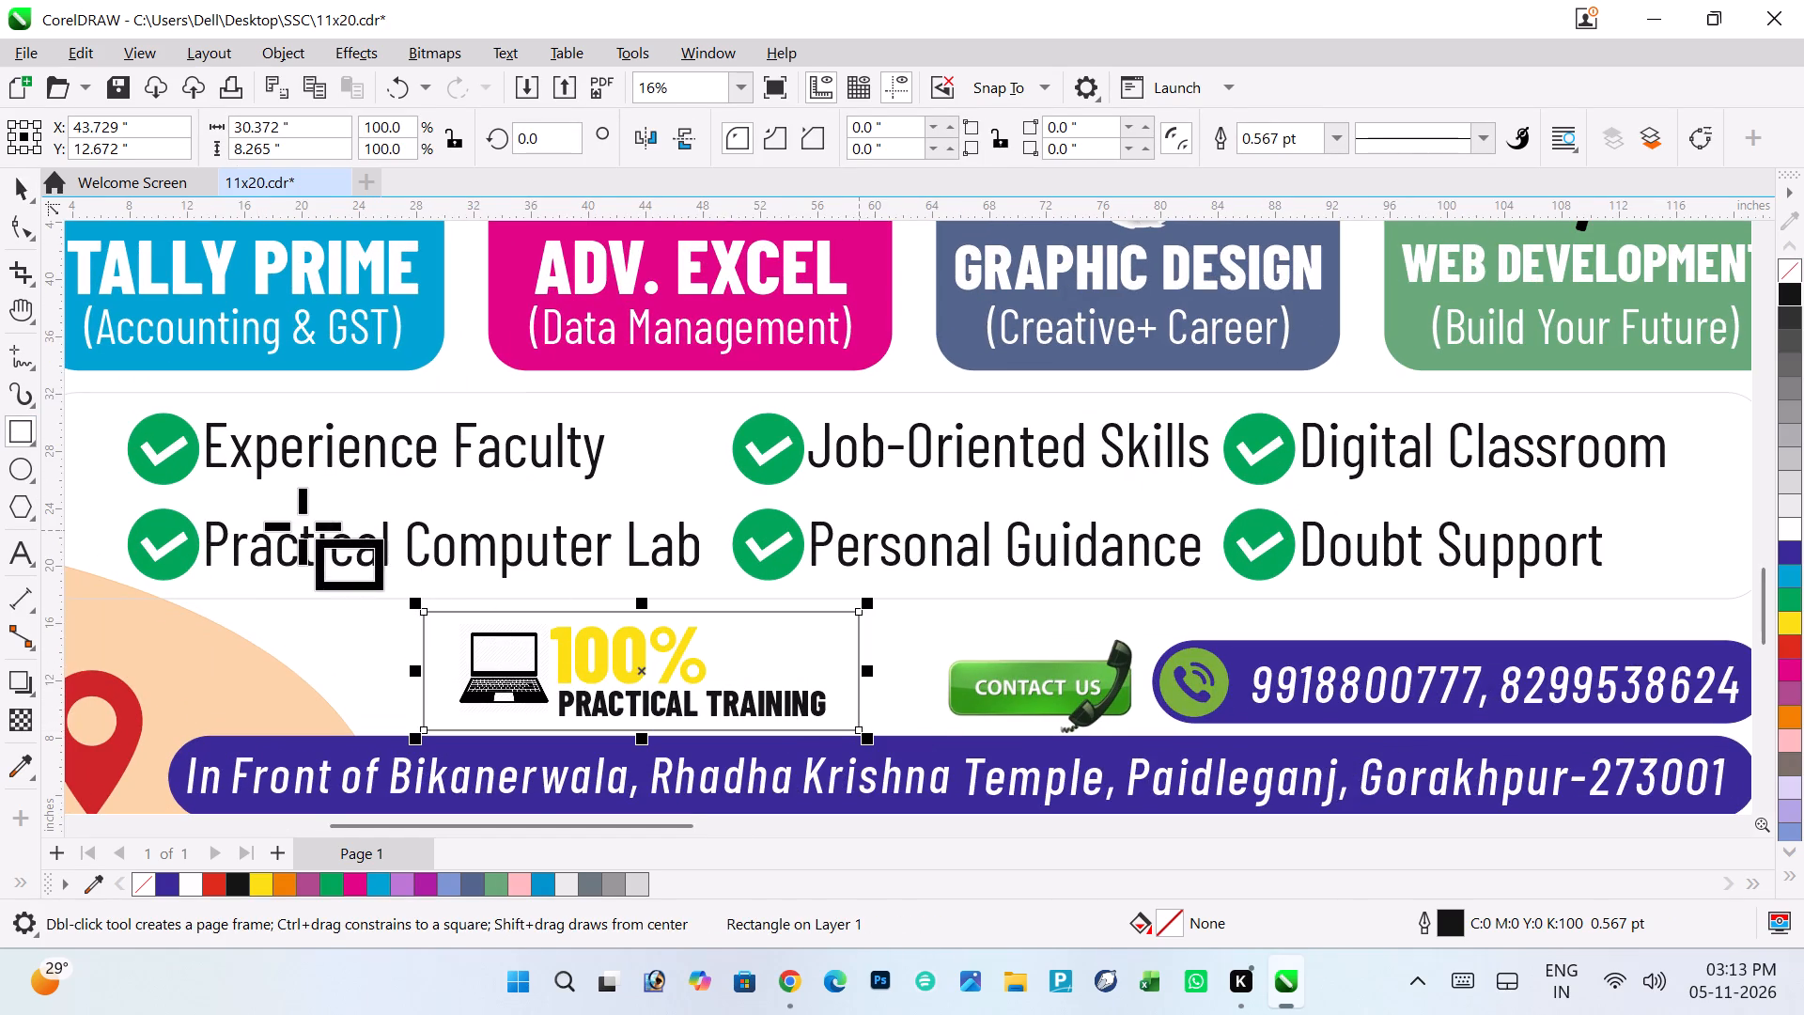
# Fully round the new rectangle's corners with the Shape tool, to a radius of about 4.13 inches.
pyautogui.click(23, 232)
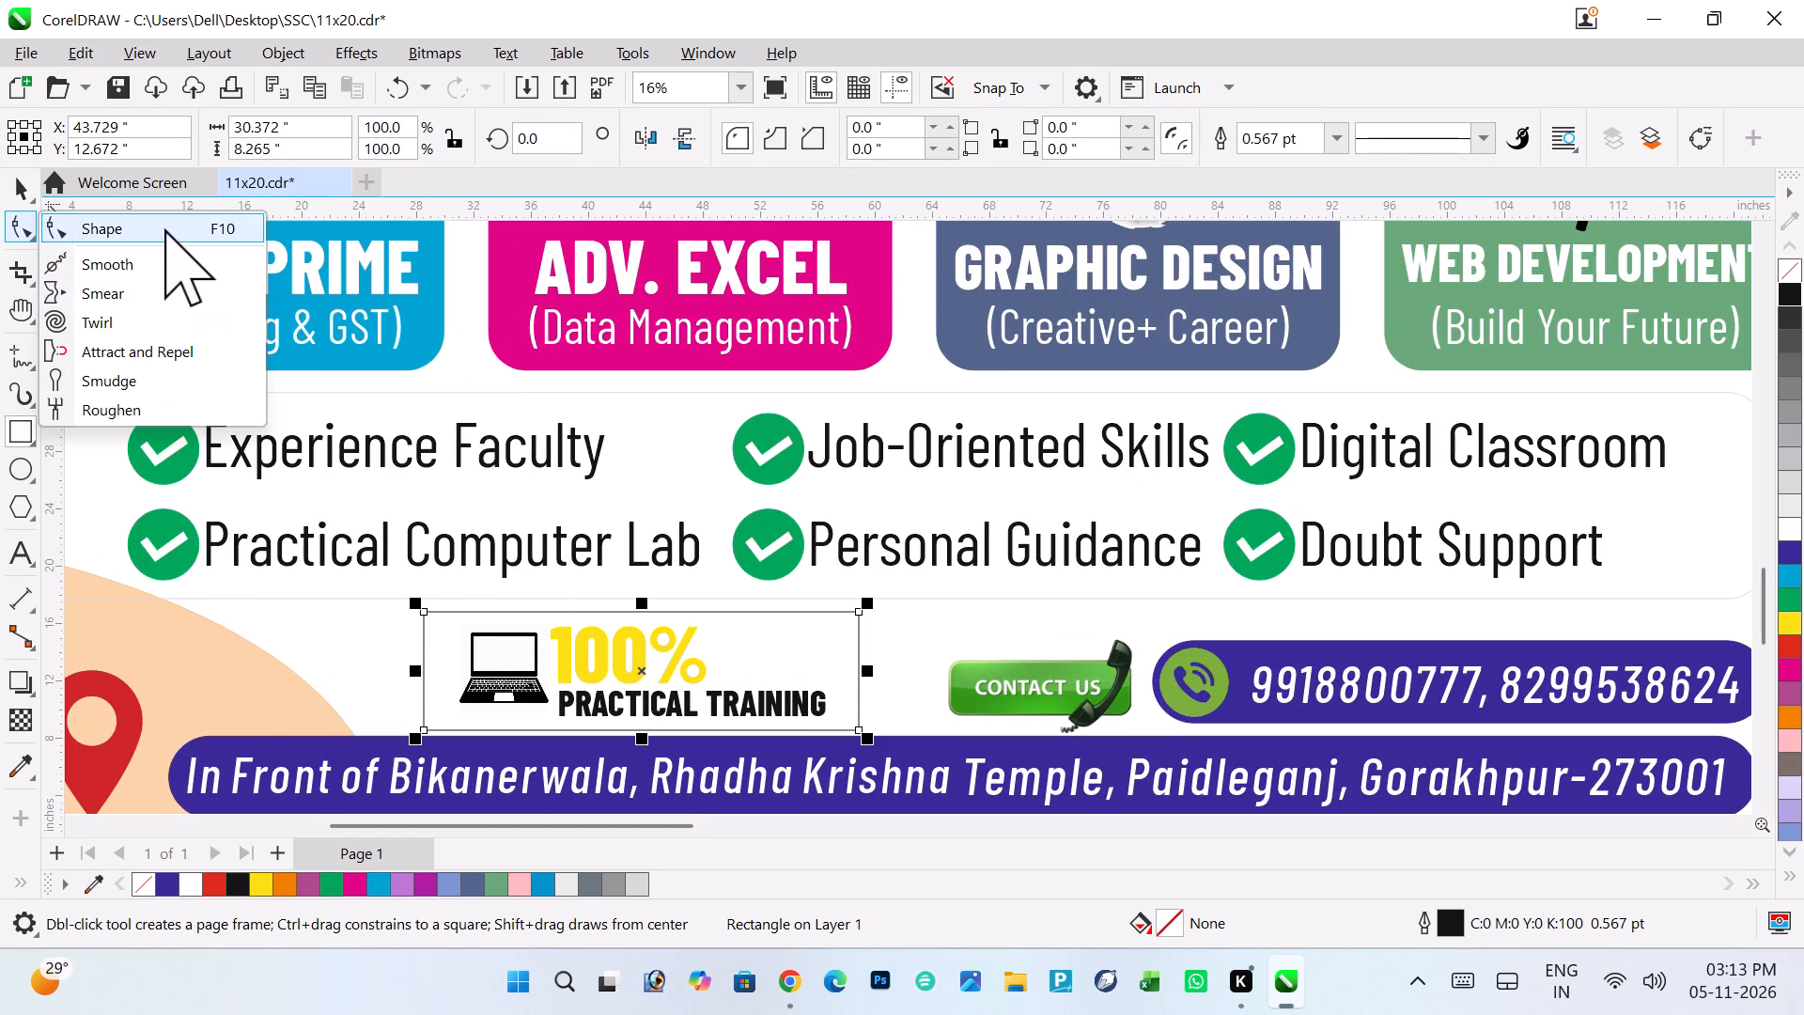
pyautogui.click(164, 228)
pyautogui.moveTo(424, 612); pyautogui.dragTo(699, 695)
pyautogui.hotkey('ctrl', 'space')
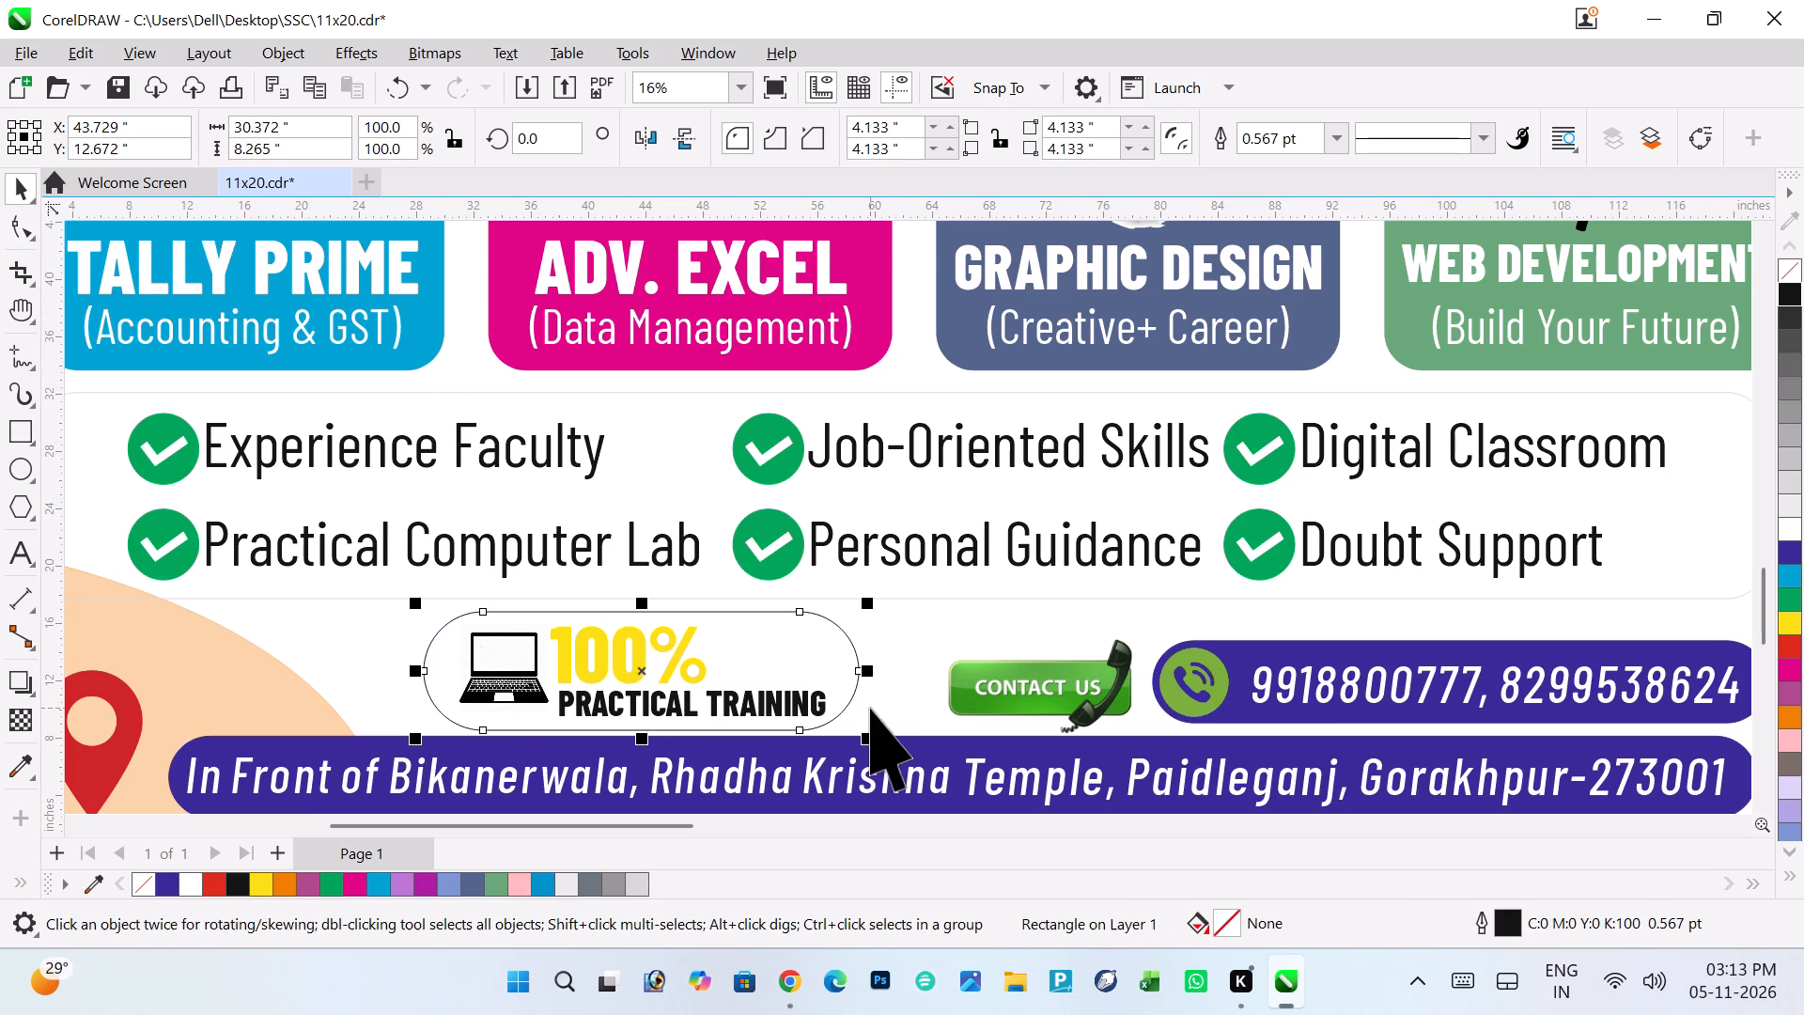
# Give the rounded rectangle around the laptop and 100% PRACTICAL TRAINING set a green fill and green outline.
pyautogui.click(1789, 598)
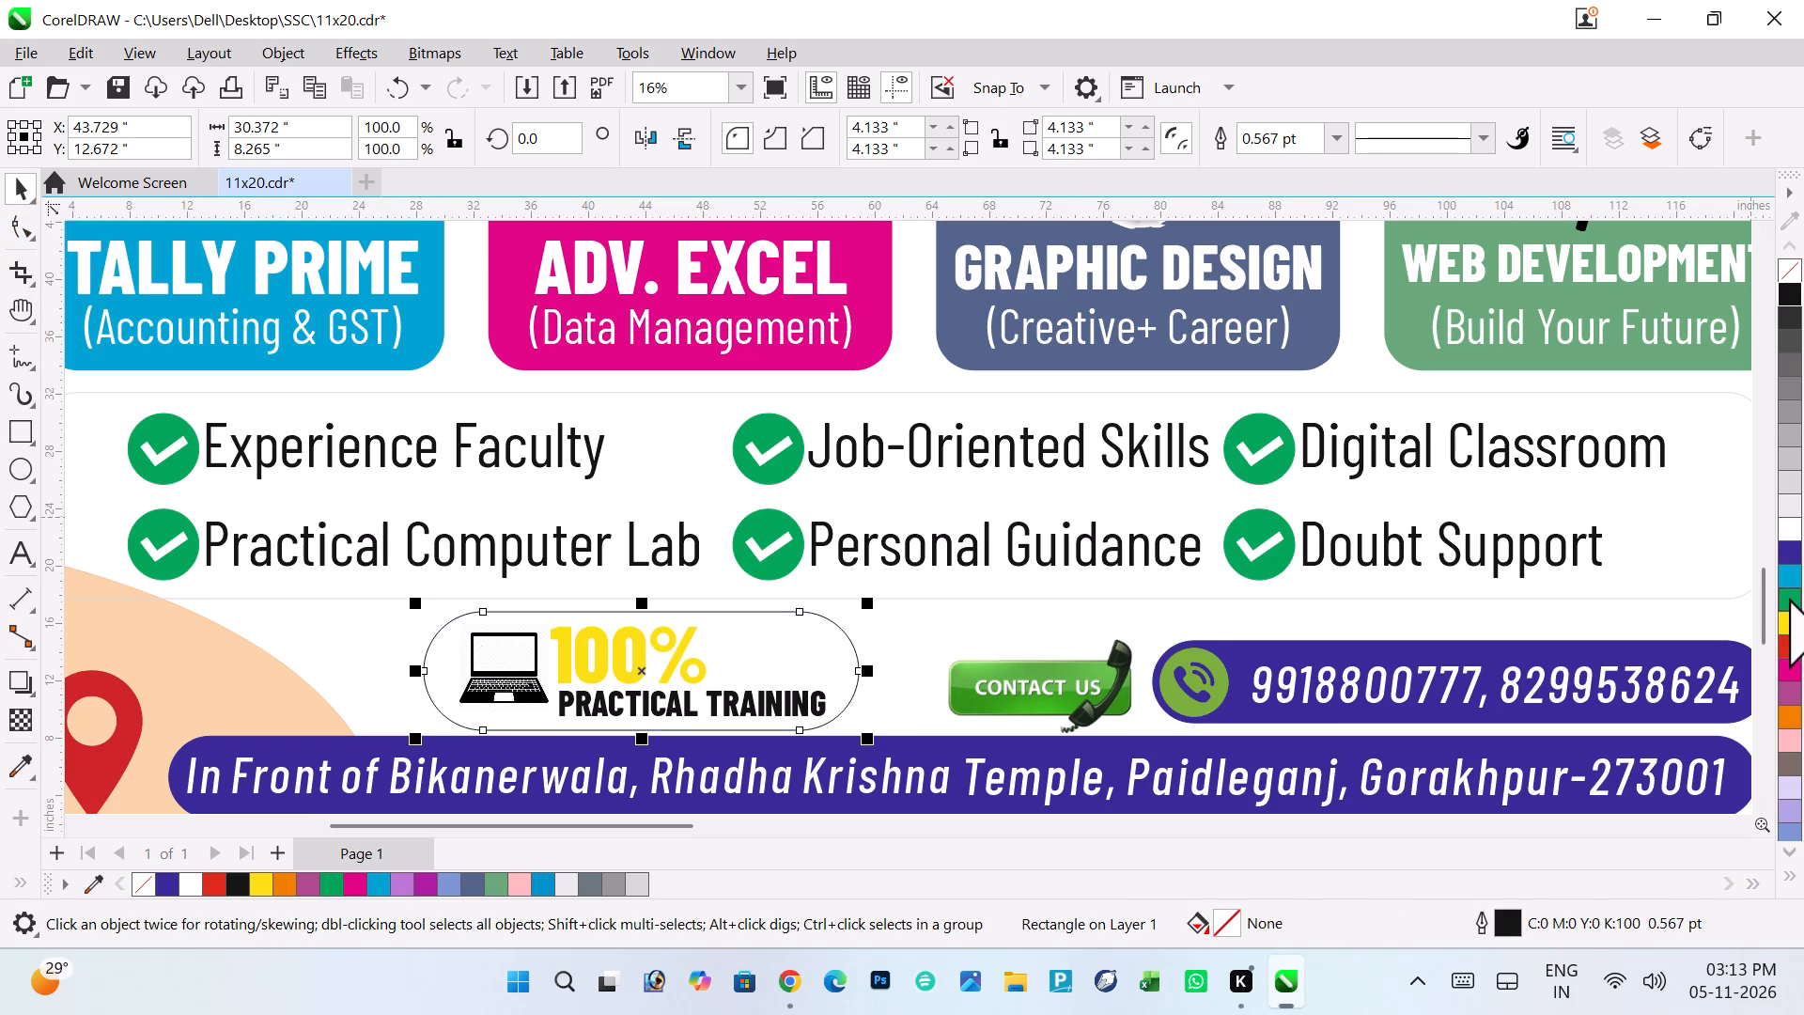
pyautogui.rightClick(1789, 598)
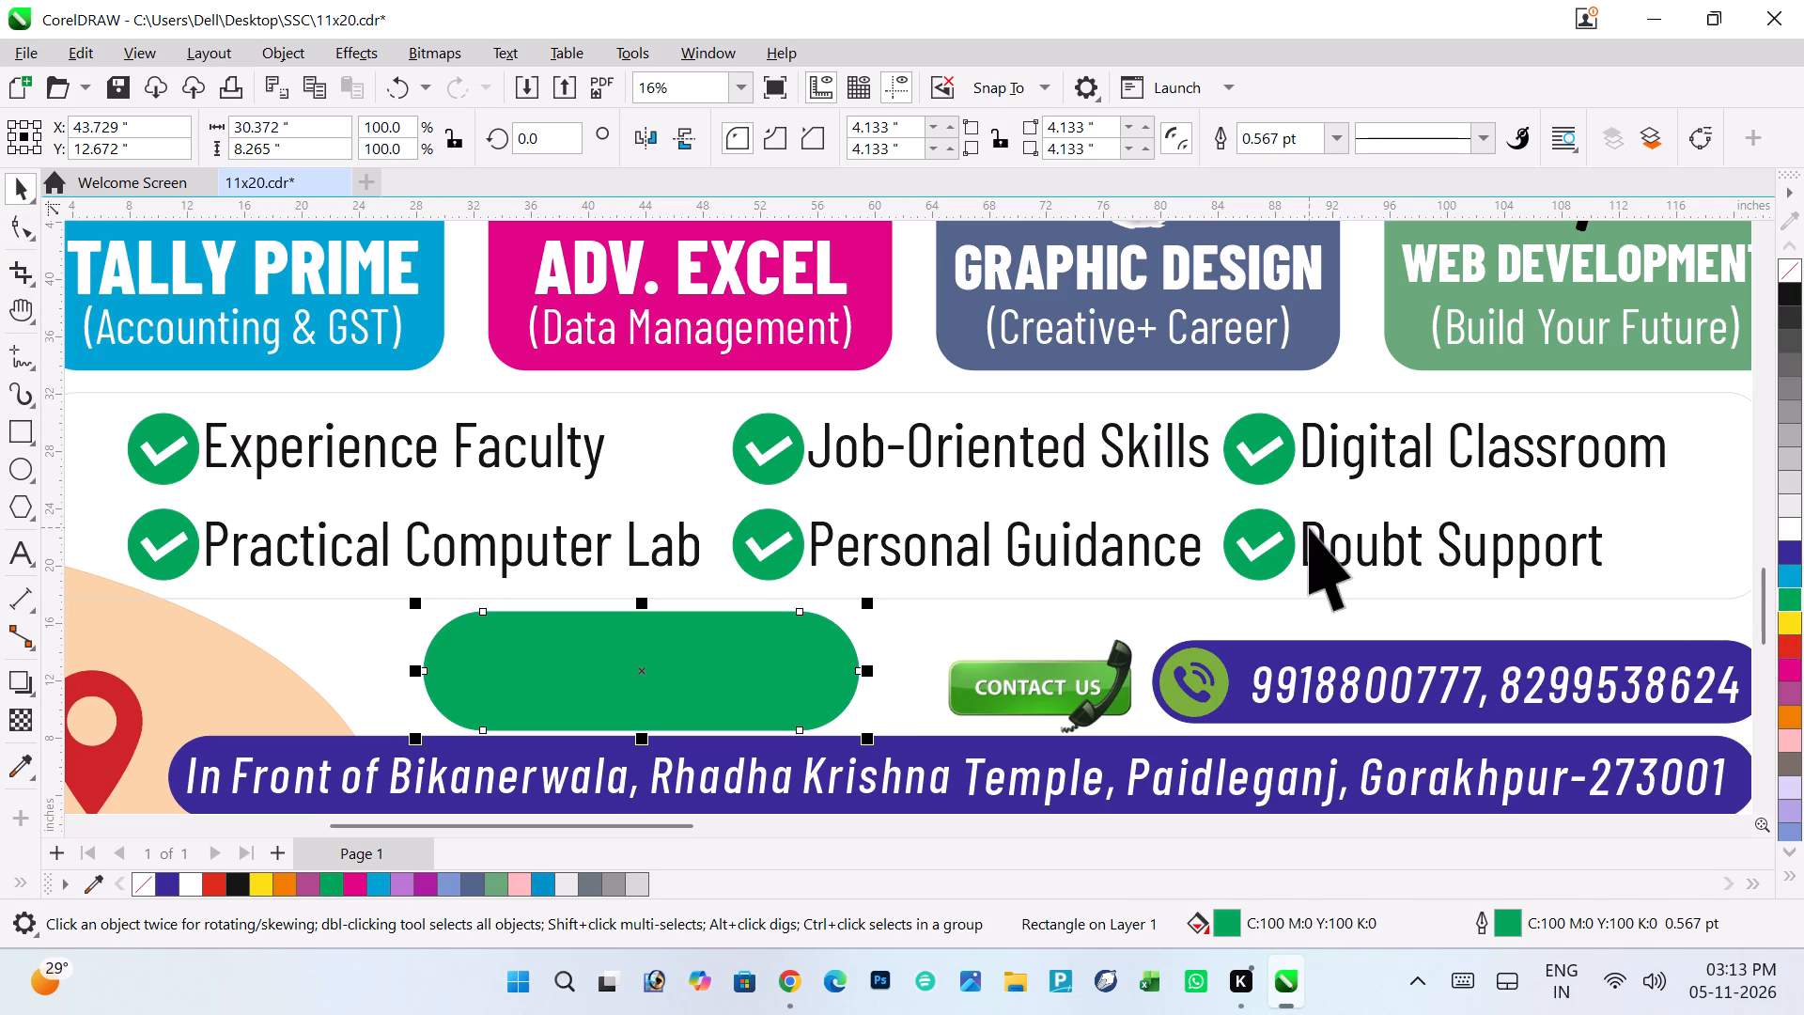
# Send the green rounded rectangle backward until it sits behind the laptop and both lines of badge text.
pyautogui.hotkey('ctrl', 'pagedown')
pyautogui.hotkey('ctrl', 'pagedown')
pyautogui.hotkey('ctrl', 'pagedown')
pyautogui.hotkey('ctrl', 'pagedown')
pyautogui.hotkey('ctrl', 'pagedown')
pyautogui.hotkey('ctrl', 'pagedown')
pyautogui.hotkey('ctrl', 'pagedown')
pyautogui.hotkey('ctrl', 'pagedown')
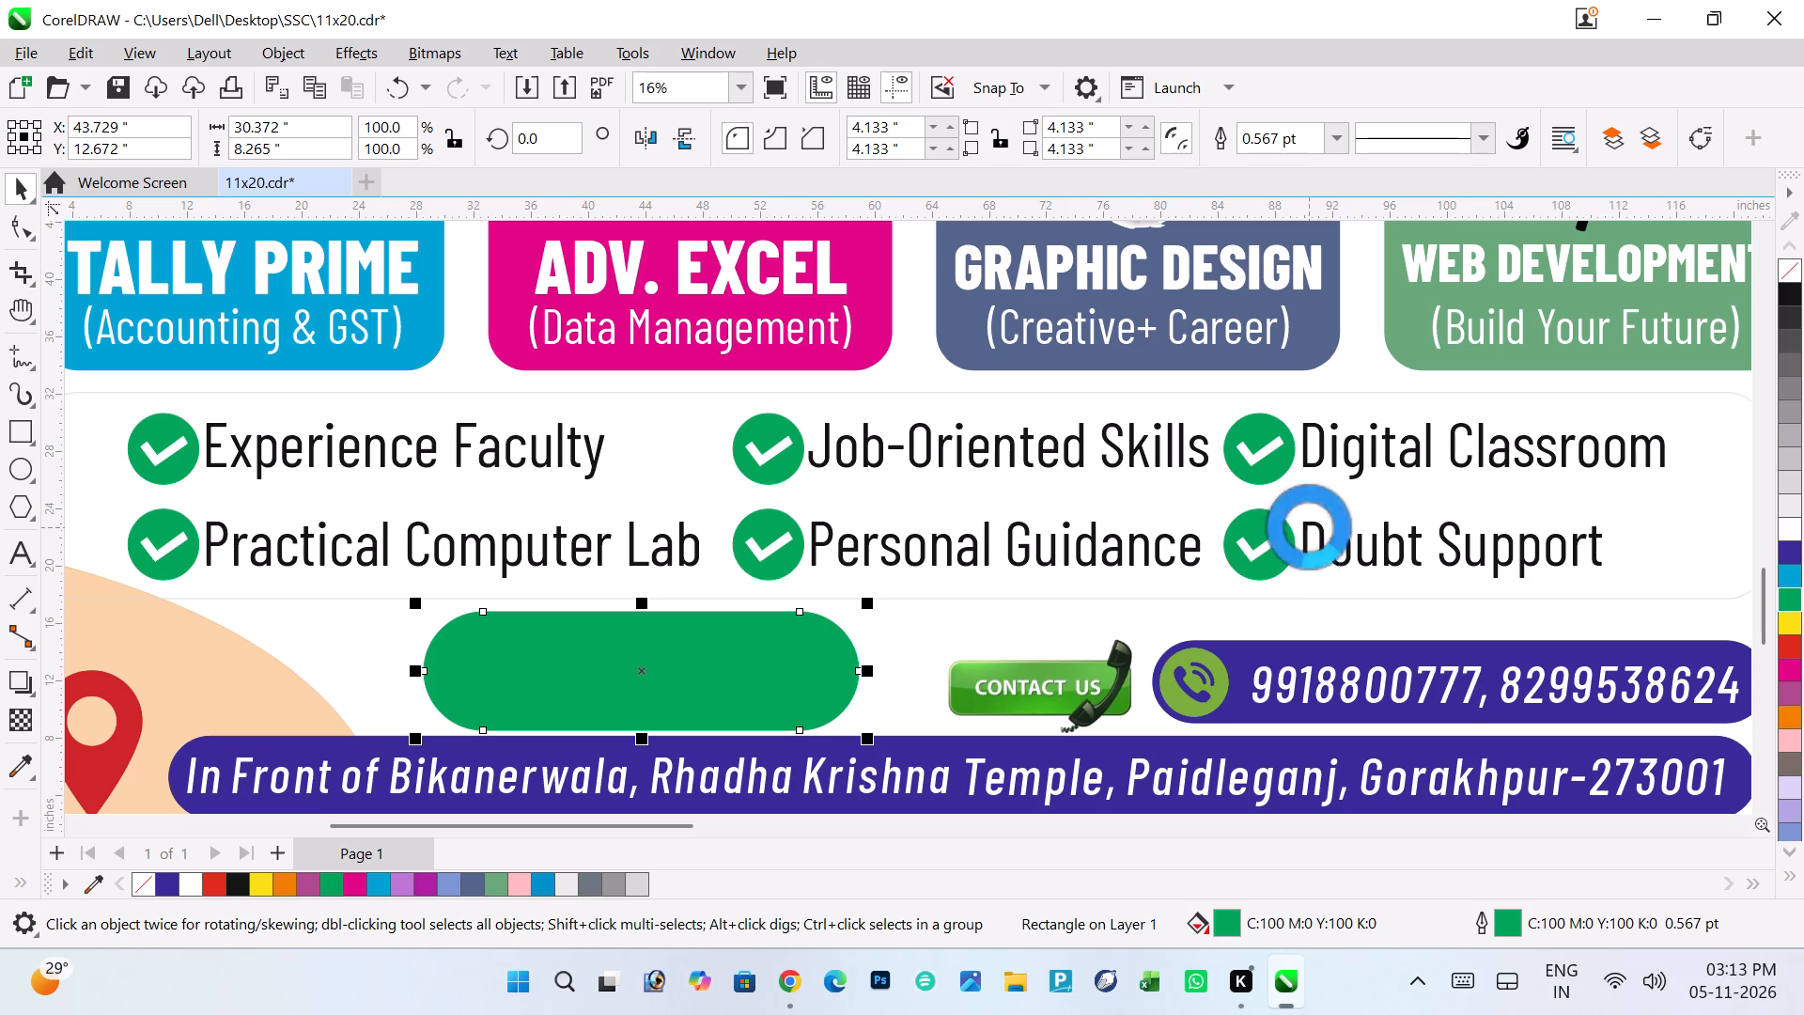
pyautogui.hotkey('ctrl', 'pagedown')
pyautogui.hotkey('ctrl', 'pagedown')
pyautogui.hotkey('ctrl', 'pagedown')
pyautogui.hotkey('ctrl', 'pagedown')
pyautogui.hotkey('ctrl', 'pagedown')
pyautogui.hotkey('ctrl', 'pagedown')
pyautogui.hotkey('ctrl', 'pagedown')
pyautogui.hotkey('ctrl', 'pagedown')
pyautogui.hotkey('ctrl', 'pagedown')
pyautogui.hotkey('ctrl', 'pagedown')
pyautogui.hotkey('ctrl', 'pagedown')
pyautogui.hotkey('ctrl', 'pagedown')
pyautogui.hotkey('ctrl', 'pagedown')
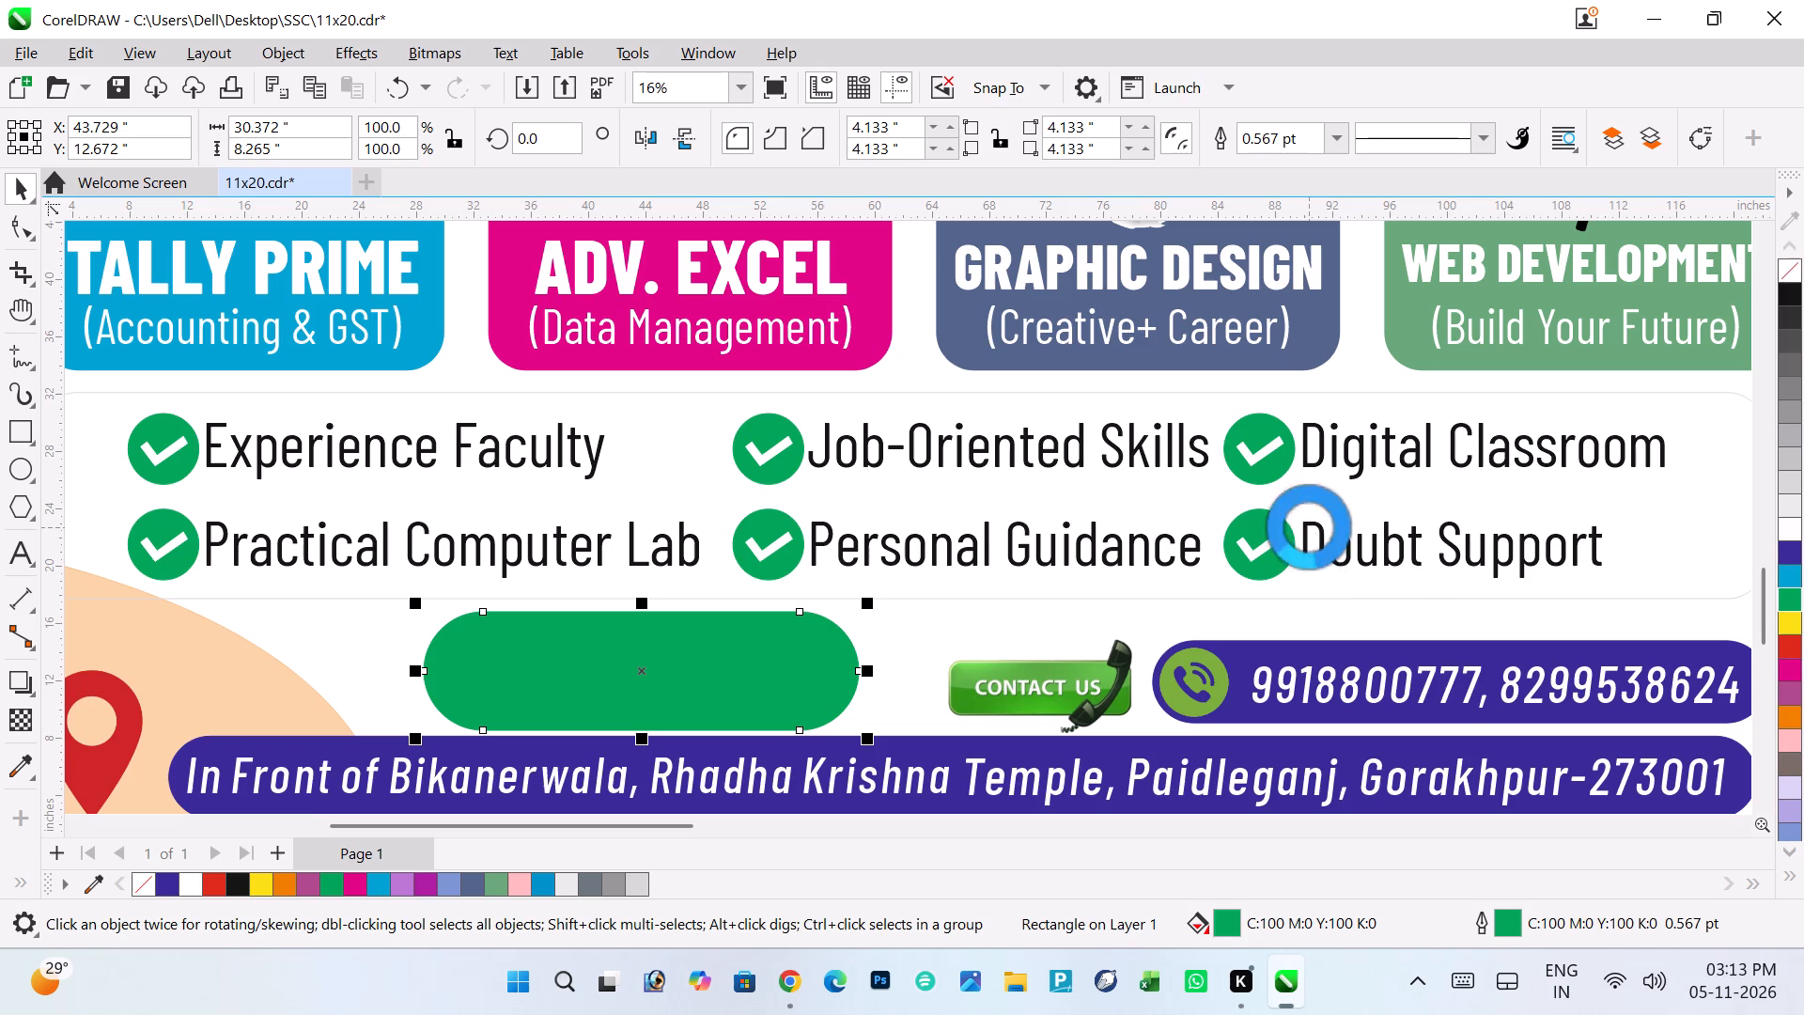
pyautogui.hotkey('ctrl', 'pagedown')
pyautogui.hotkey('ctrl', 'pagedown')
pyautogui.hotkey('ctrl', 'pagedown')
pyautogui.hotkey('ctrl', 'pagedown')
pyautogui.hotkey('ctrl', 'pagedown')
pyautogui.hotkey('ctrl', 'pagedown')
pyautogui.hotkey('ctrl', 'pagedown')
pyautogui.hotkey('ctrl', 'pagedown')
pyautogui.hotkey('ctrl', 'pagedown')
pyautogui.hotkey('ctrl', 'pagedown')
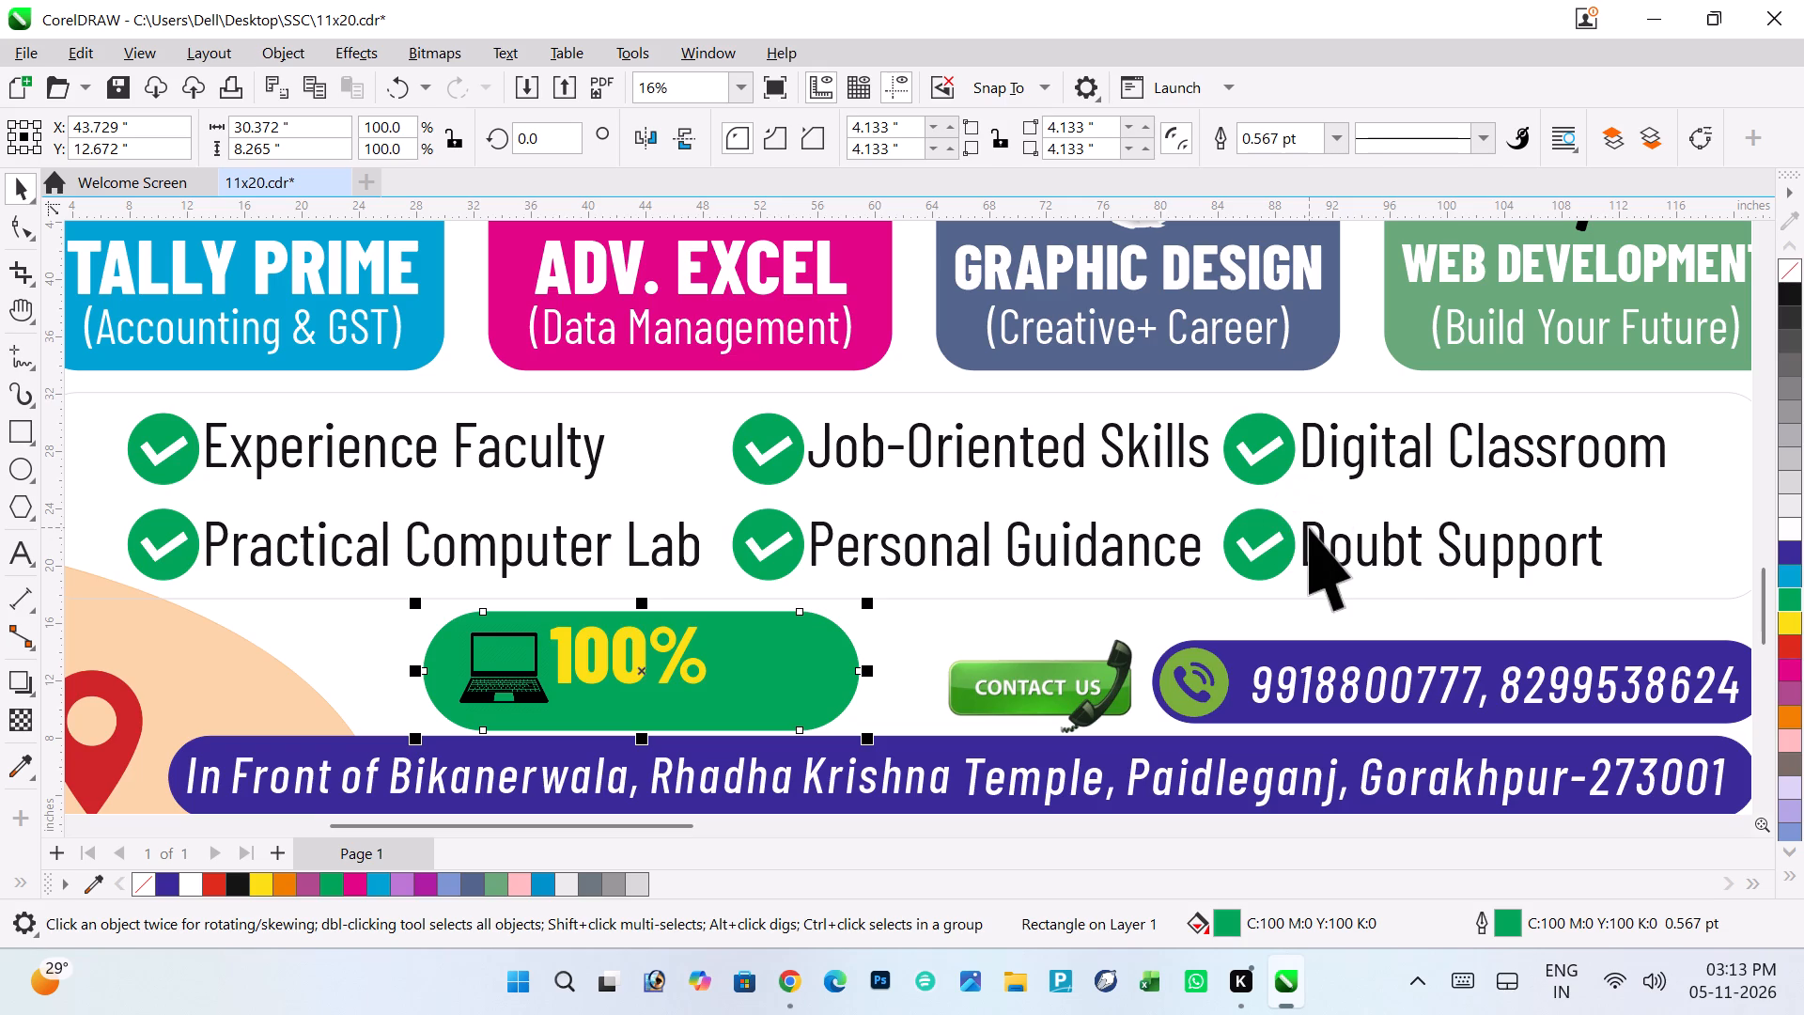
pyautogui.hotkey('ctrl', 'pagedown')
pyautogui.hotkey('ctrl', 'pagedown')
pyautogui.hotkey('ctrl', 'pagedown')
pyautogui.hotkey('ctrl', 'pagedown')
pyautogui.hotkey('ctrl', 'pagedown')
pyautogui.hotkey('ctrl', 'pagedown')
pyautogui.hotkey('ctrl', 'pagedown')
pyautogui.hotkey('ctrl', 'pagedown')
pyautogui.hotkey('ctrl', 'pagedown')
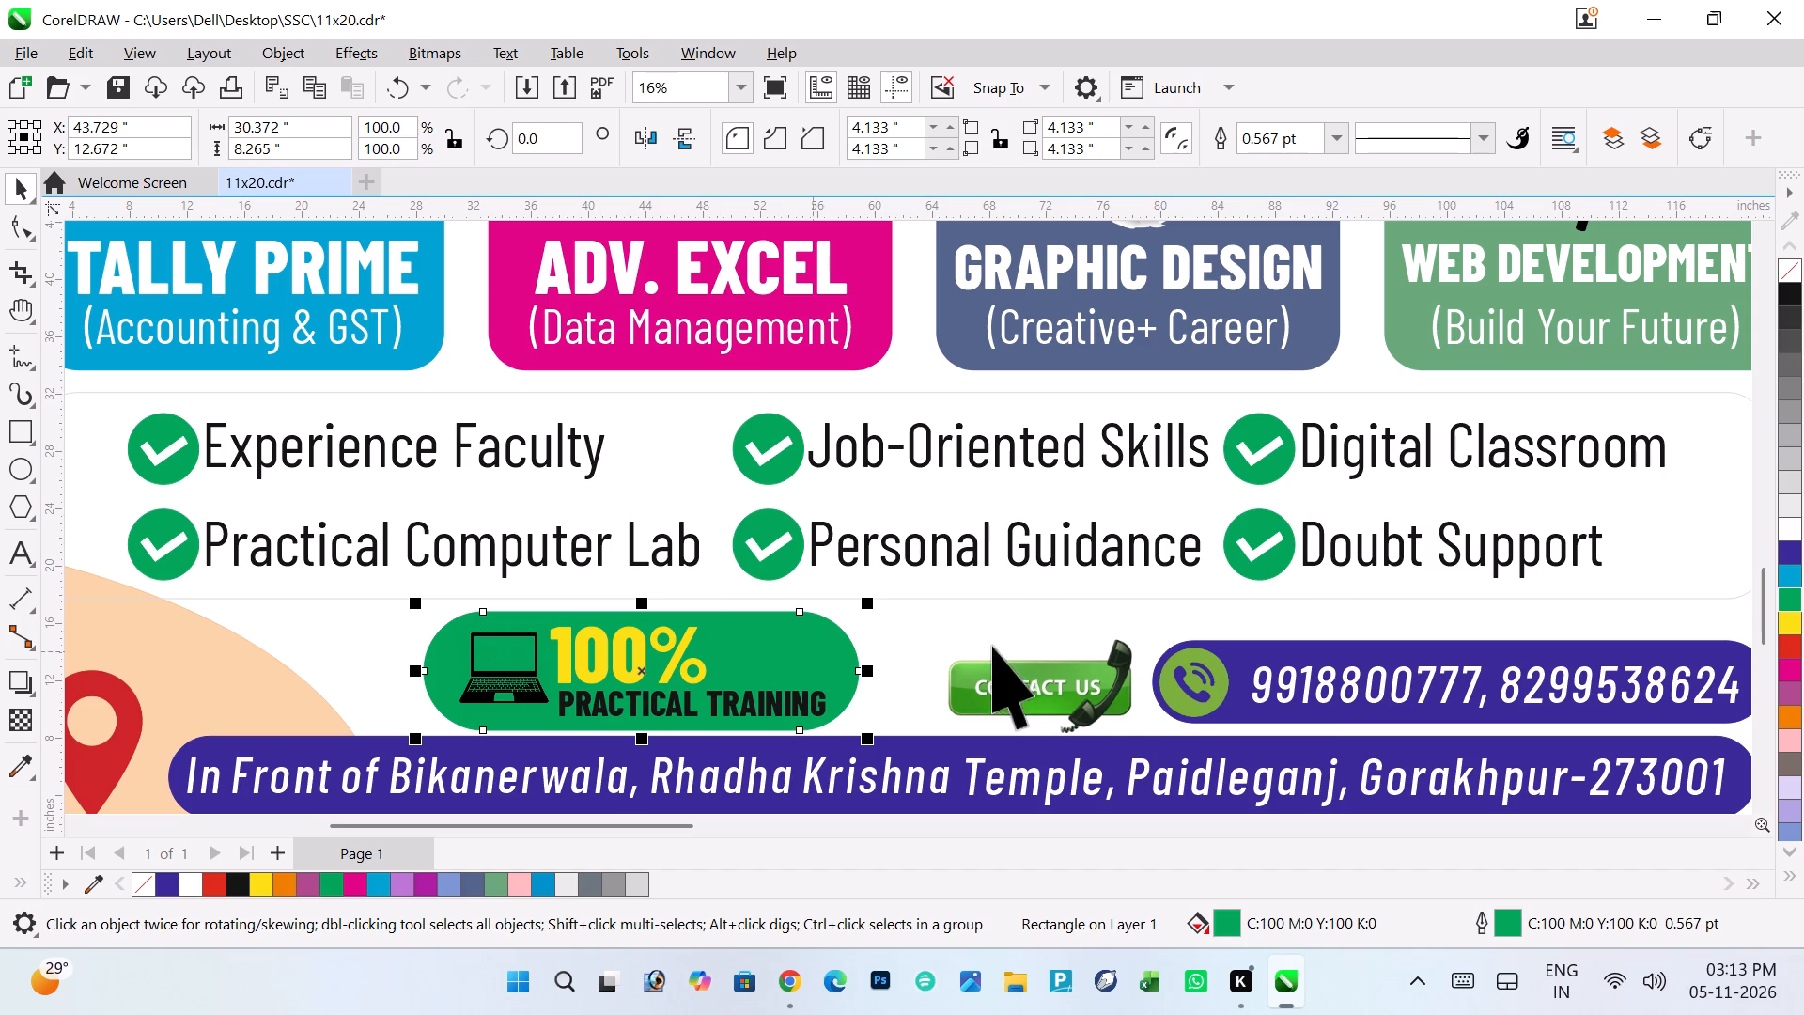
pyautogui.click(905, 624)
# Recolour the PRACTICAL TRAINING text white on the green badge.
pyautogui.click(777, 696)
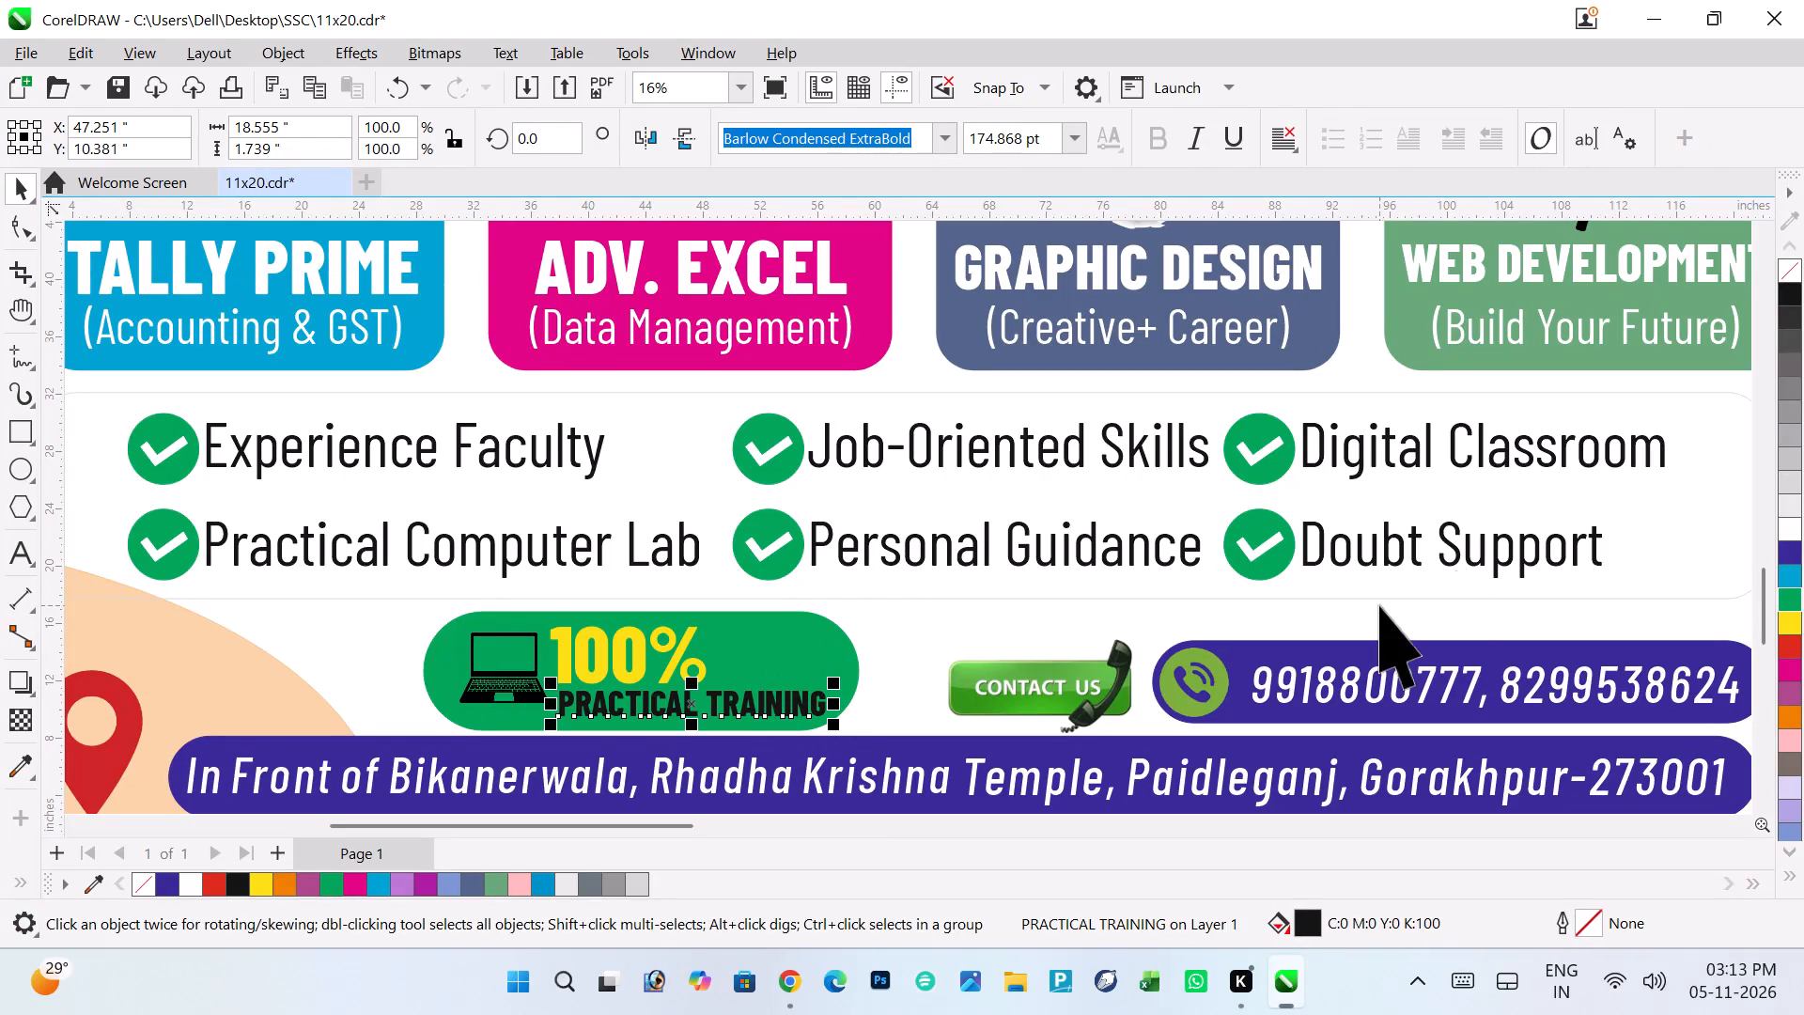
pyautogui.click(1784, 524)
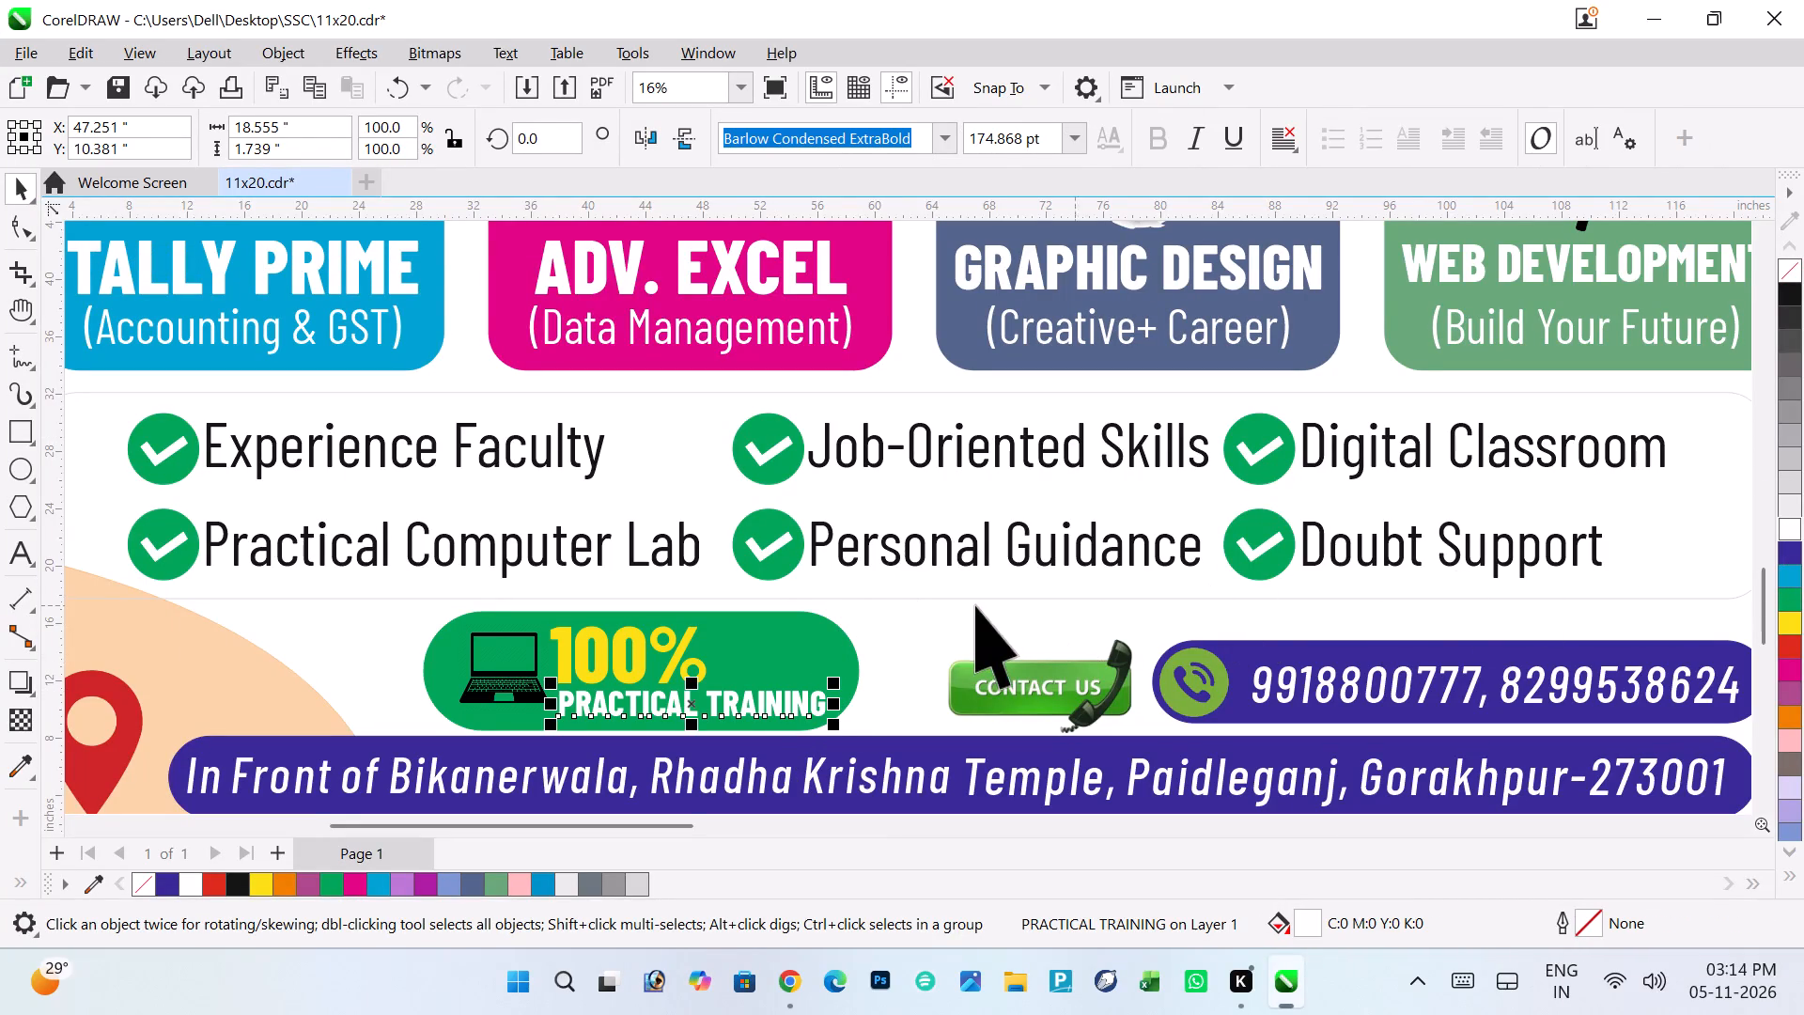
pyautogui.click(968, 605)
# Pull the desktop computer picture out of the old layout beside the poster and delete it.
pyautogui.press('F4')
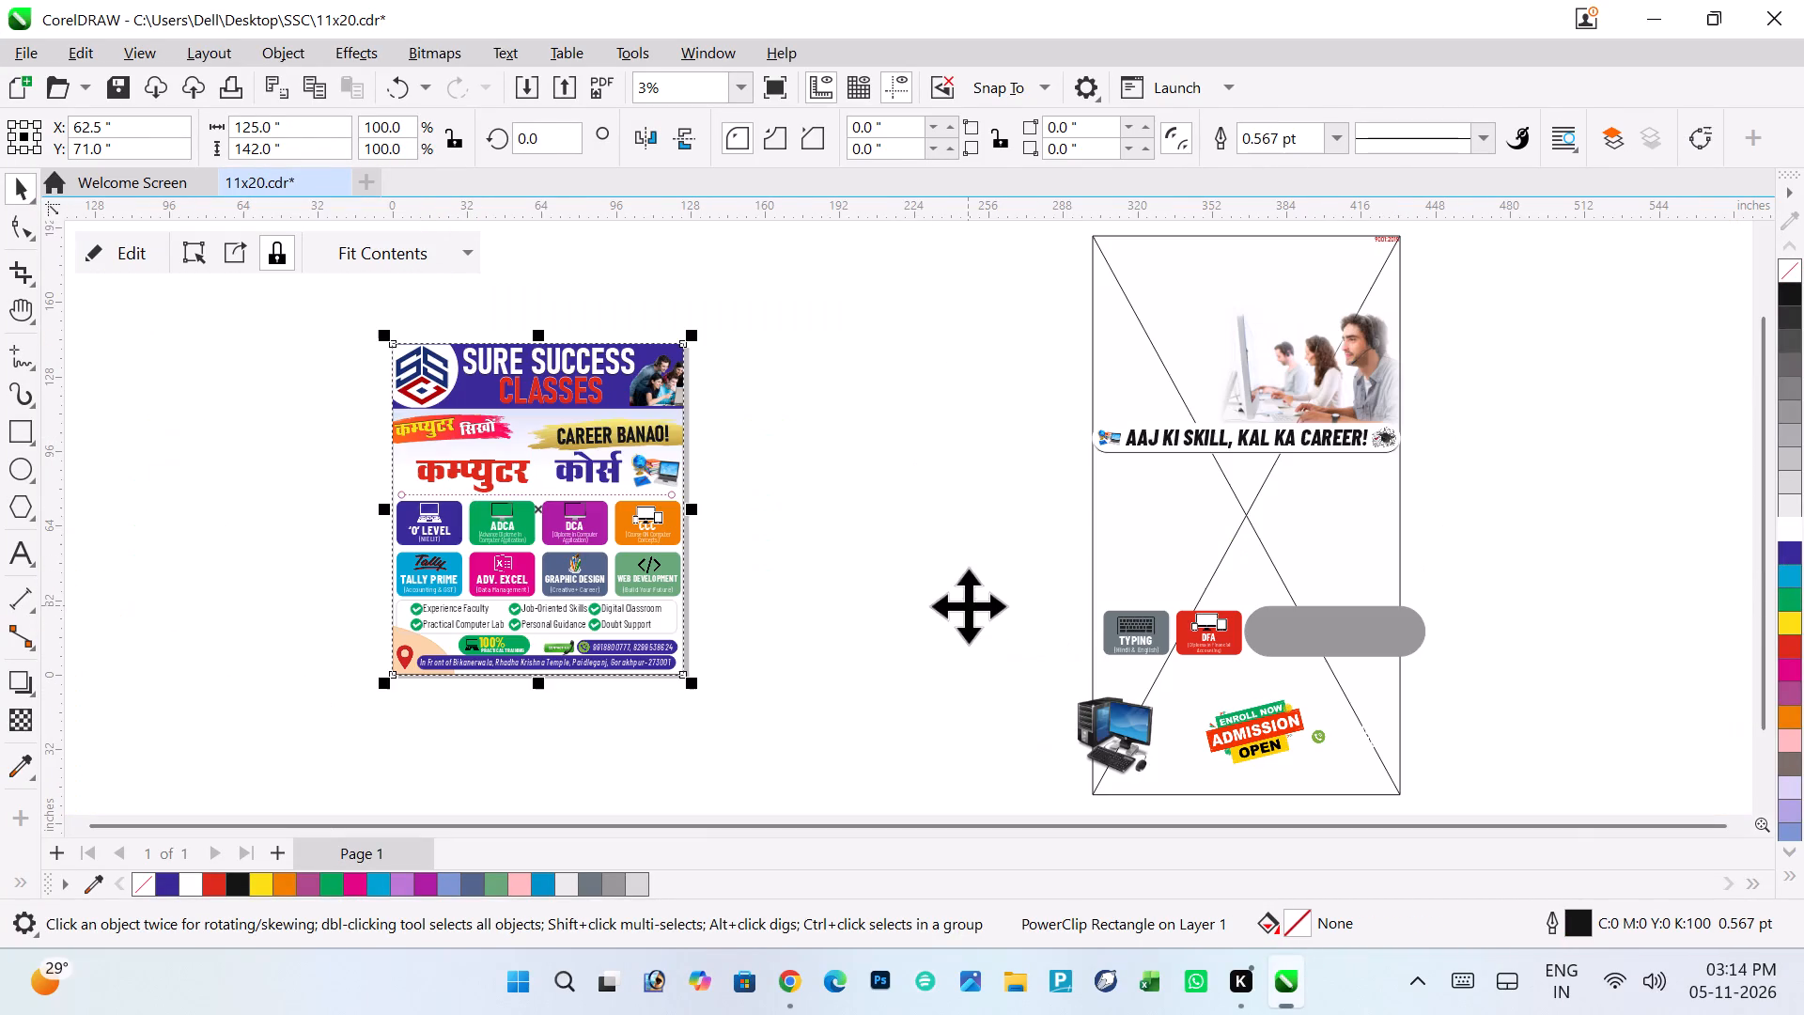
pyautogui.click(865, 496)
pyautogui.keyDown('ctrl'); pyautogui.scroll(1, 361, 725); pyautogui.keyUp('ctrl')
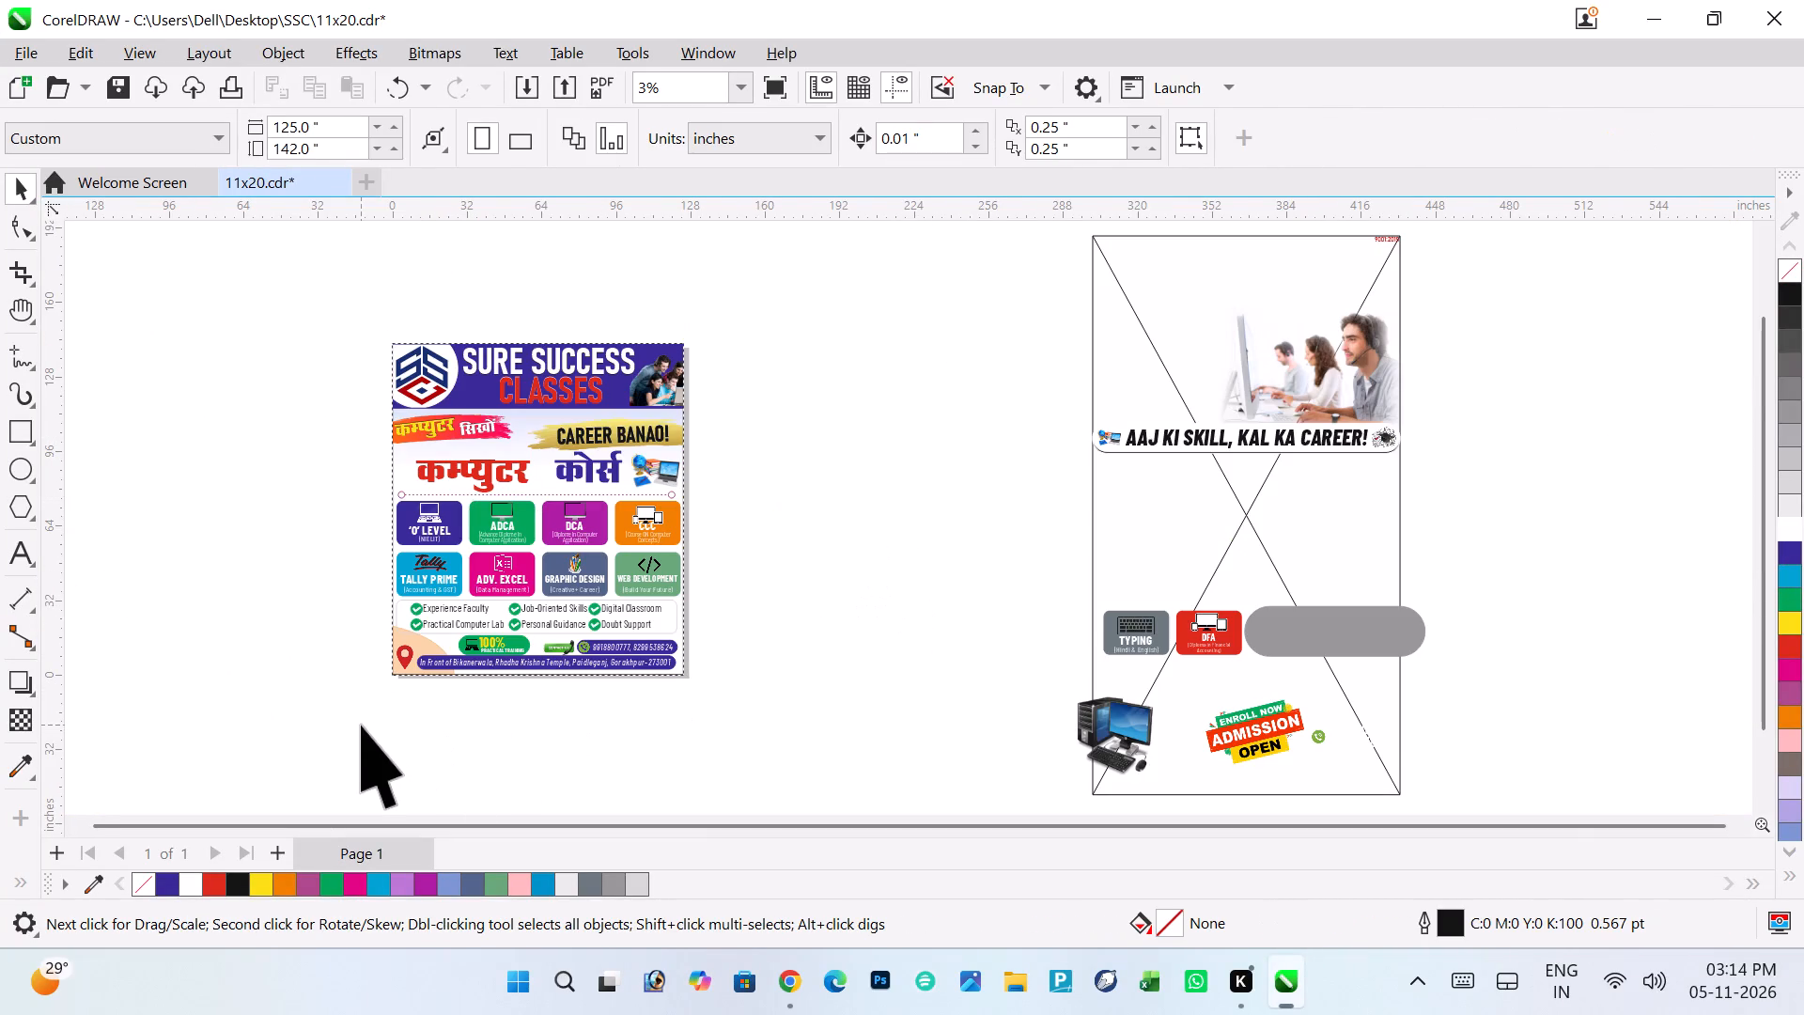
pyautogui.keyDown('ctrl'); pyautogui.scroll(1, 361, 725); pyautogui.keyUp('ctrl')
pyautogui.keyDown('ctrl'); pyautogui.scroll(-2, 1132, 517); pyautogui.keyUp('ctrl')
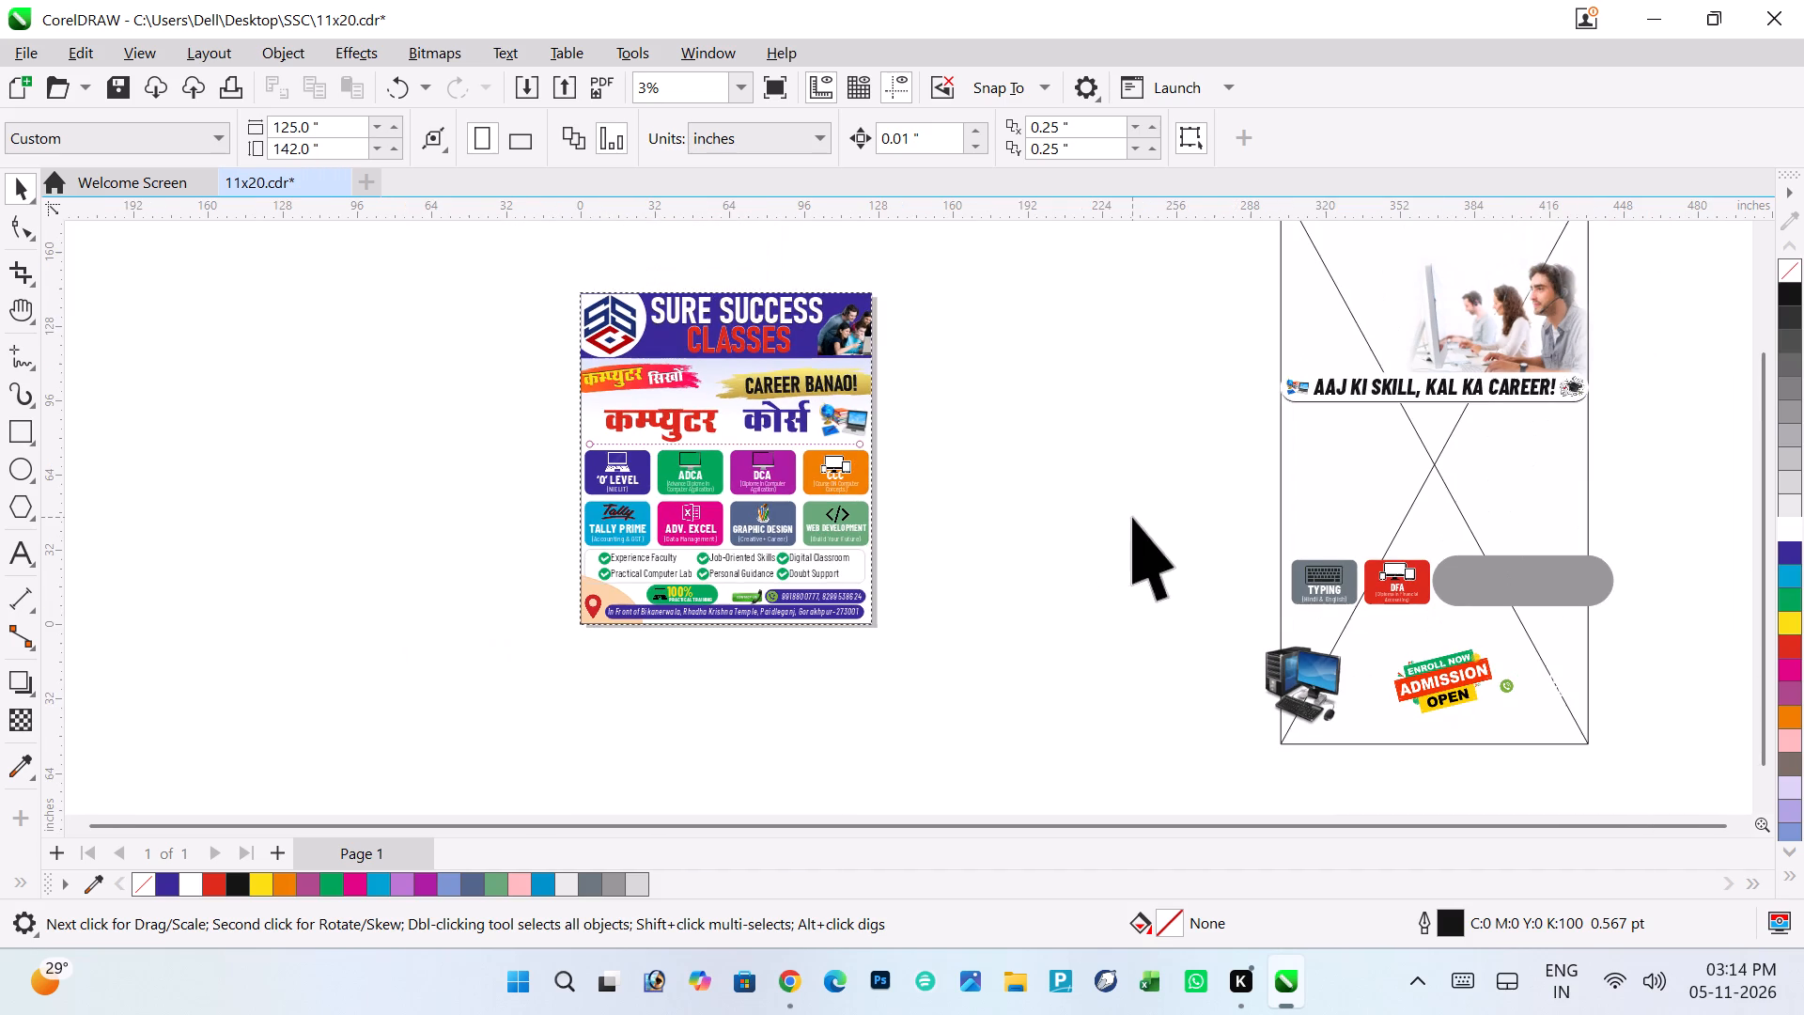
pyautogui.click(1016, 509)
pyautogui.click(1297, 679)
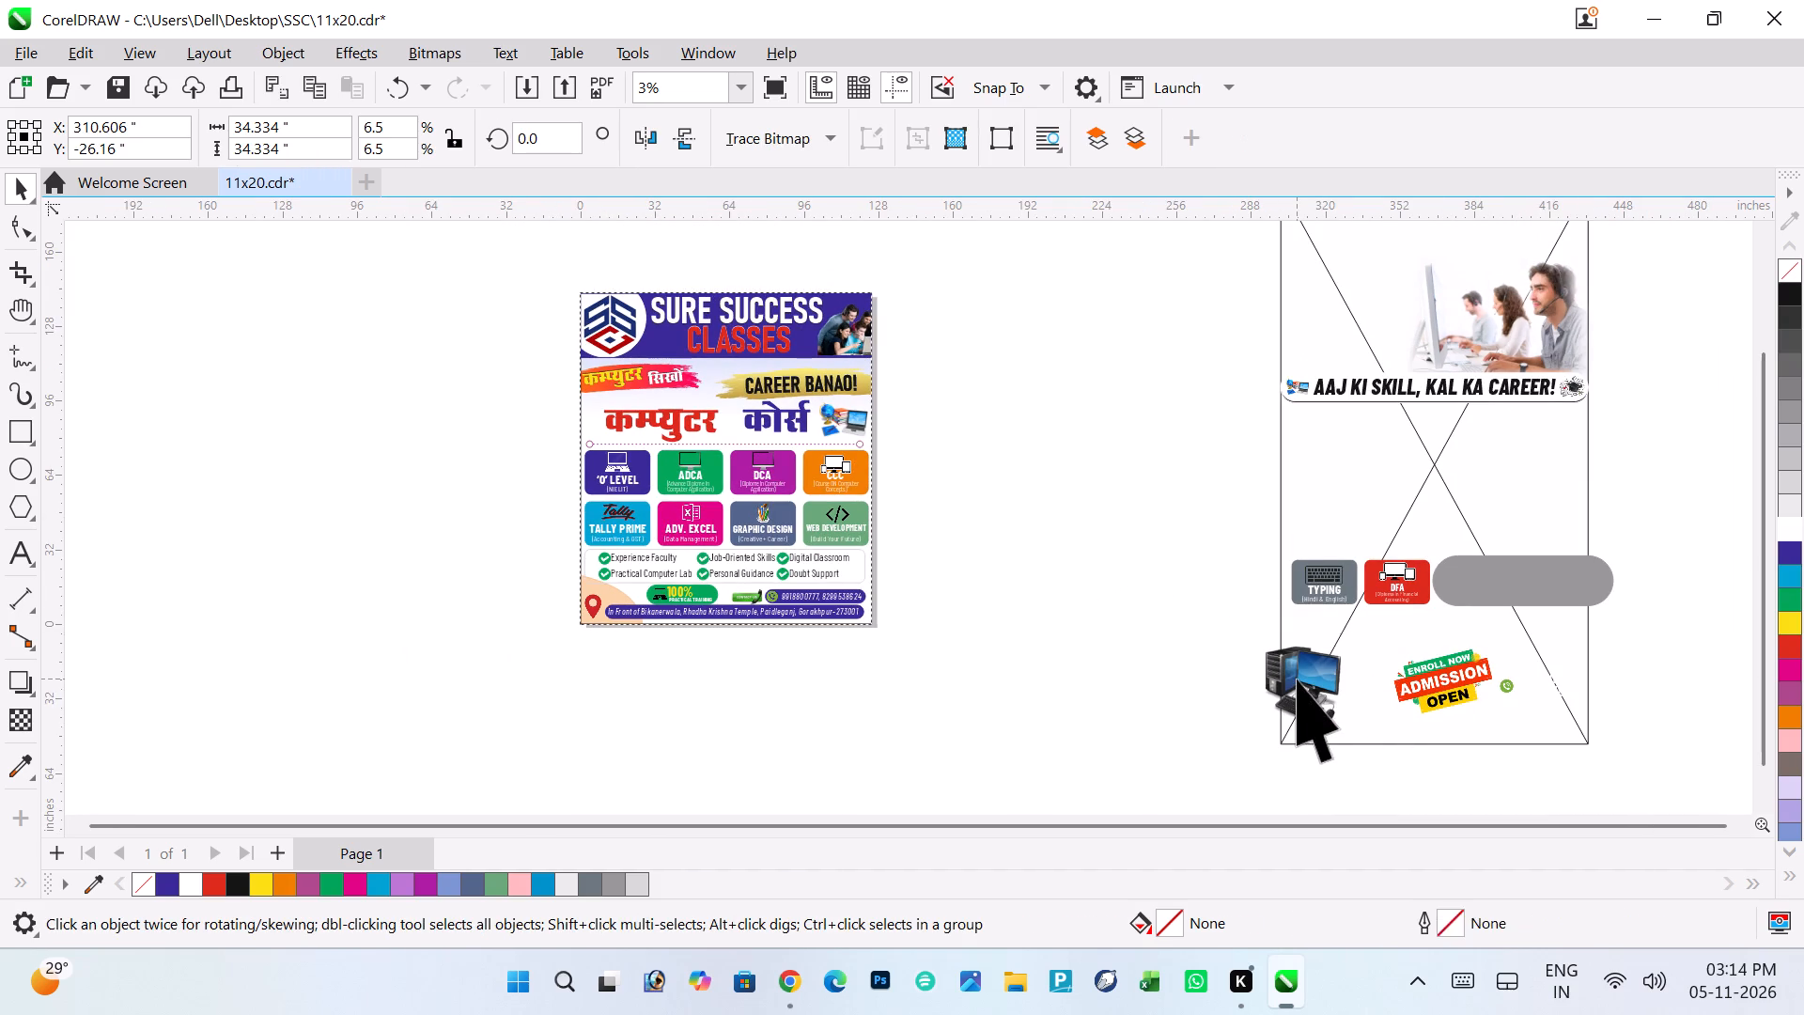
pyautogui.moveTo(1289, 675); pyautogui.dragTo(1044, 537)
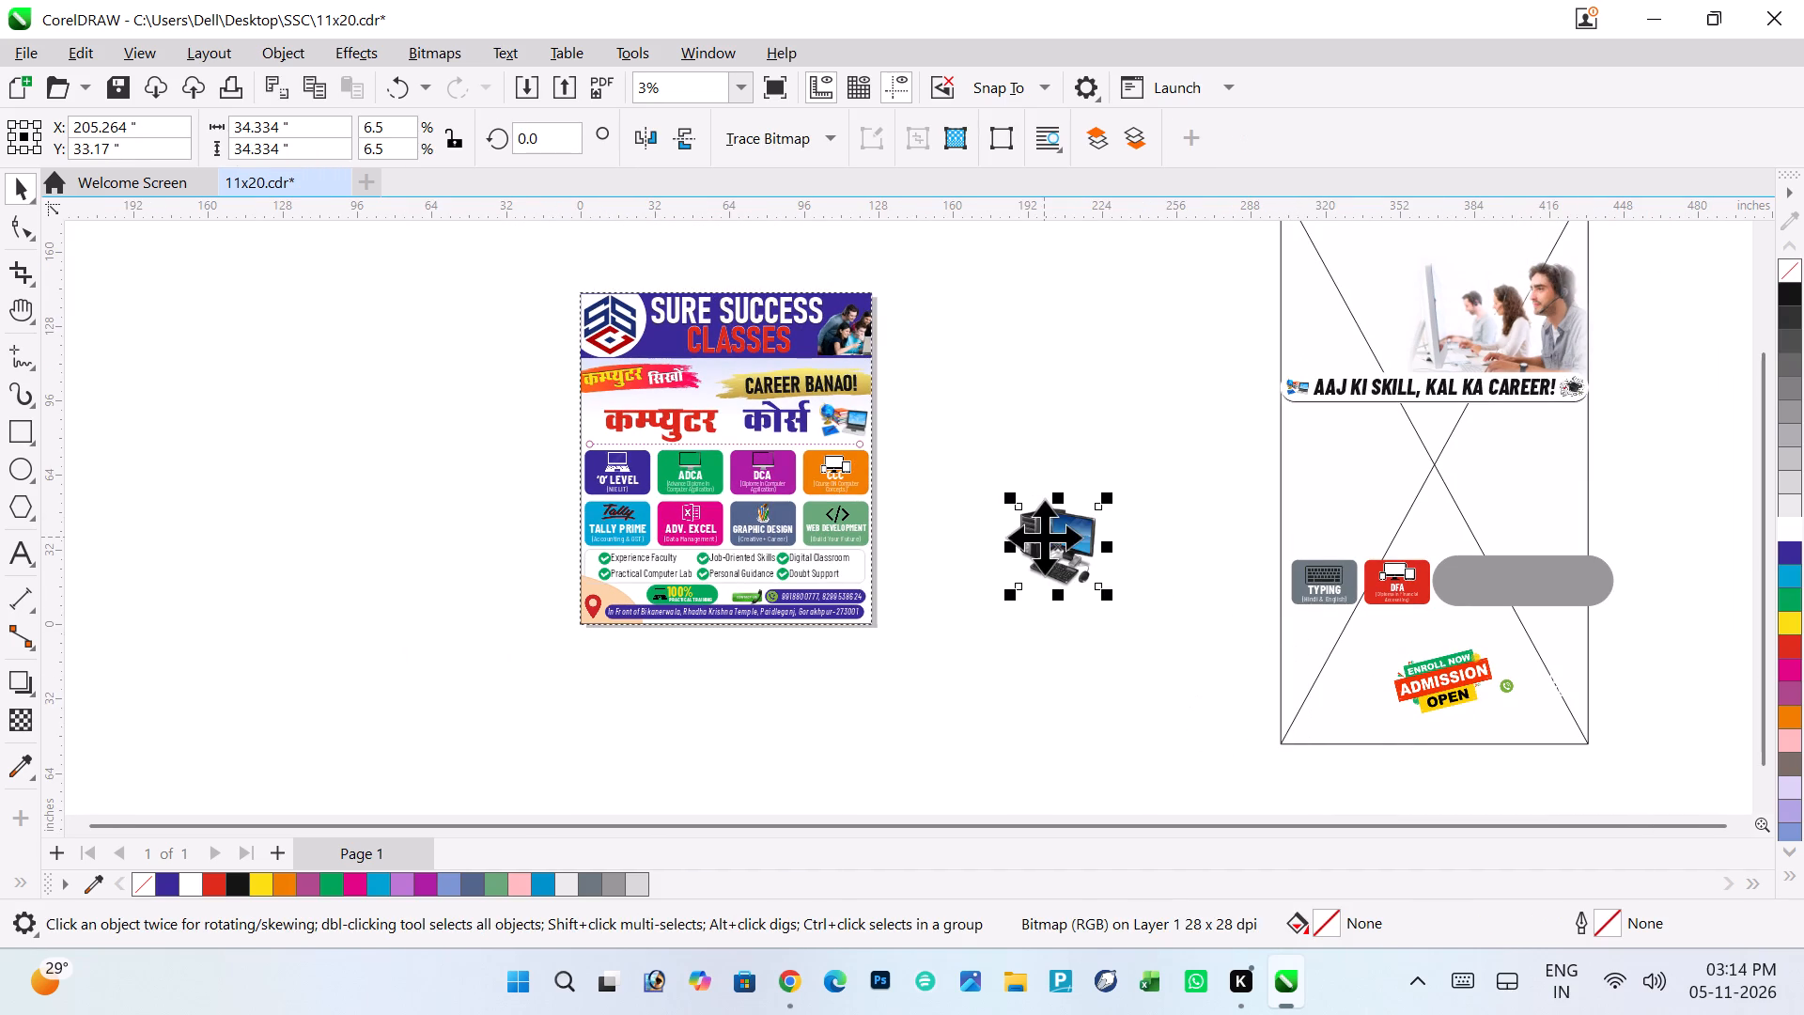
pyautogui.press('Delete')
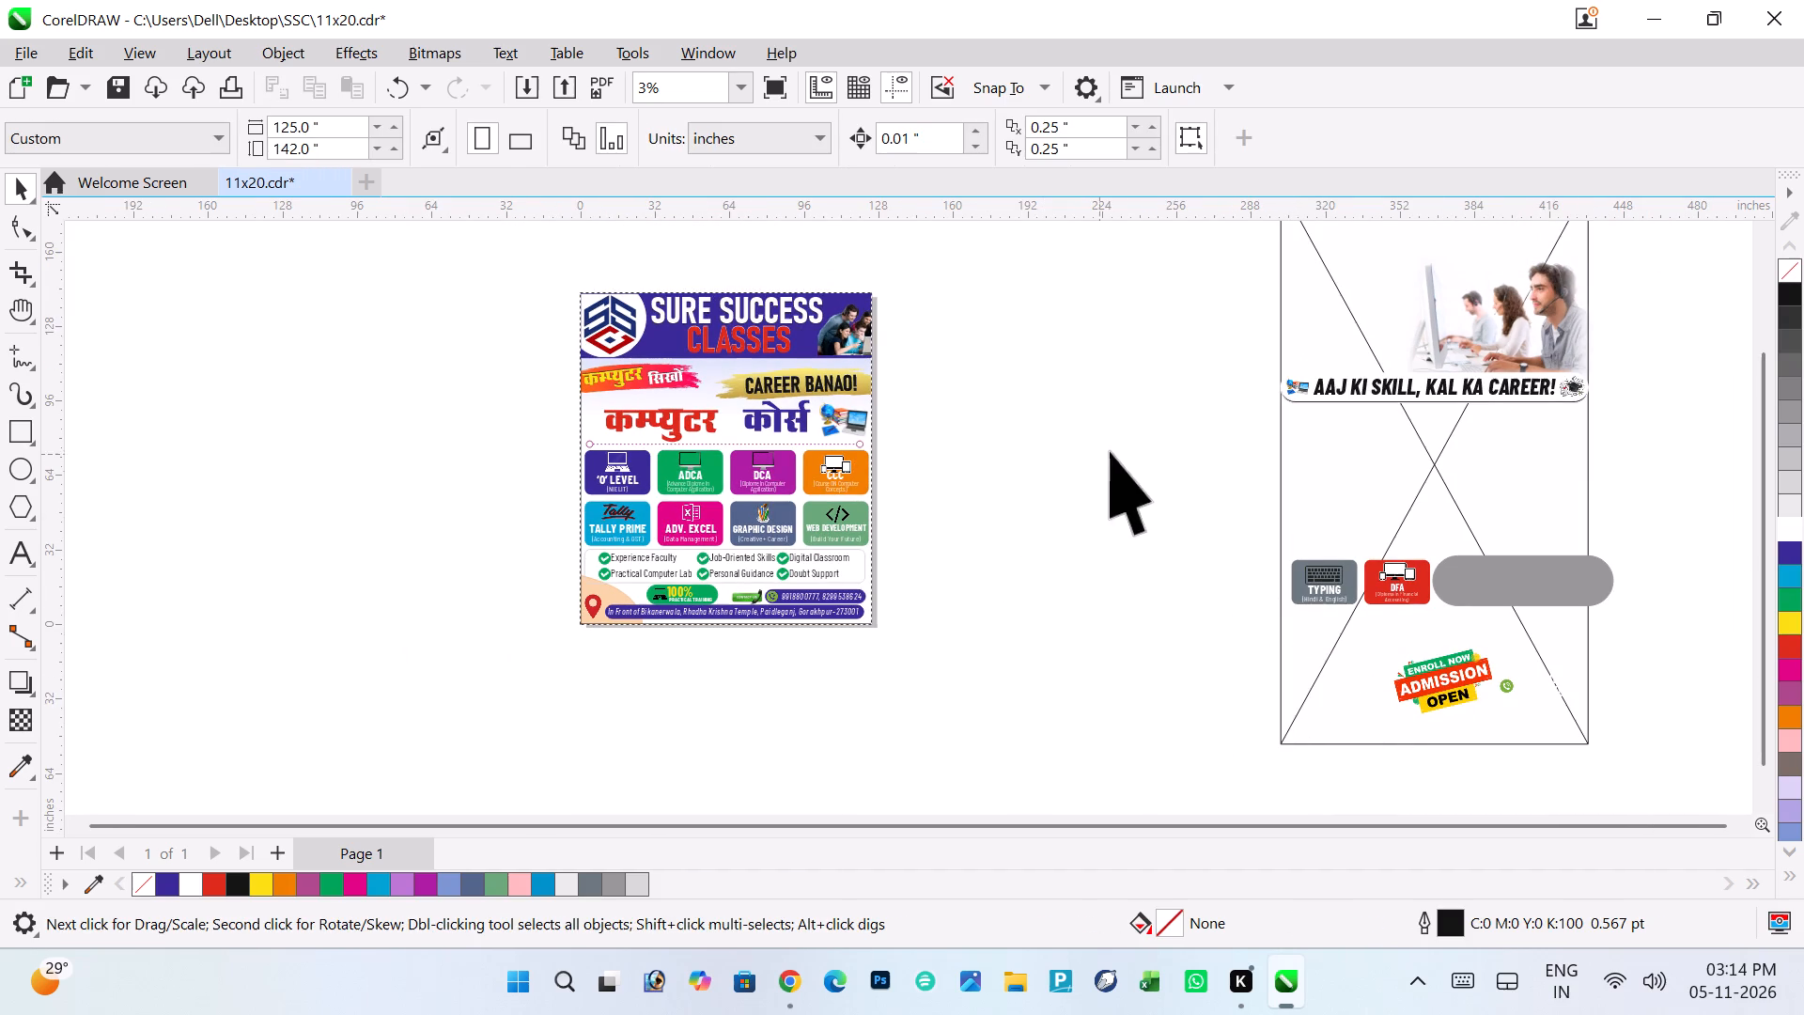
# Move the photo of people at computers from the old layout to beside the poster and mirror it horizontally.
pyautogui.keyDown('ctrl'); pyautogui.scroll(-2, 1129, 450); pyautogui.keyUp('ctrl')
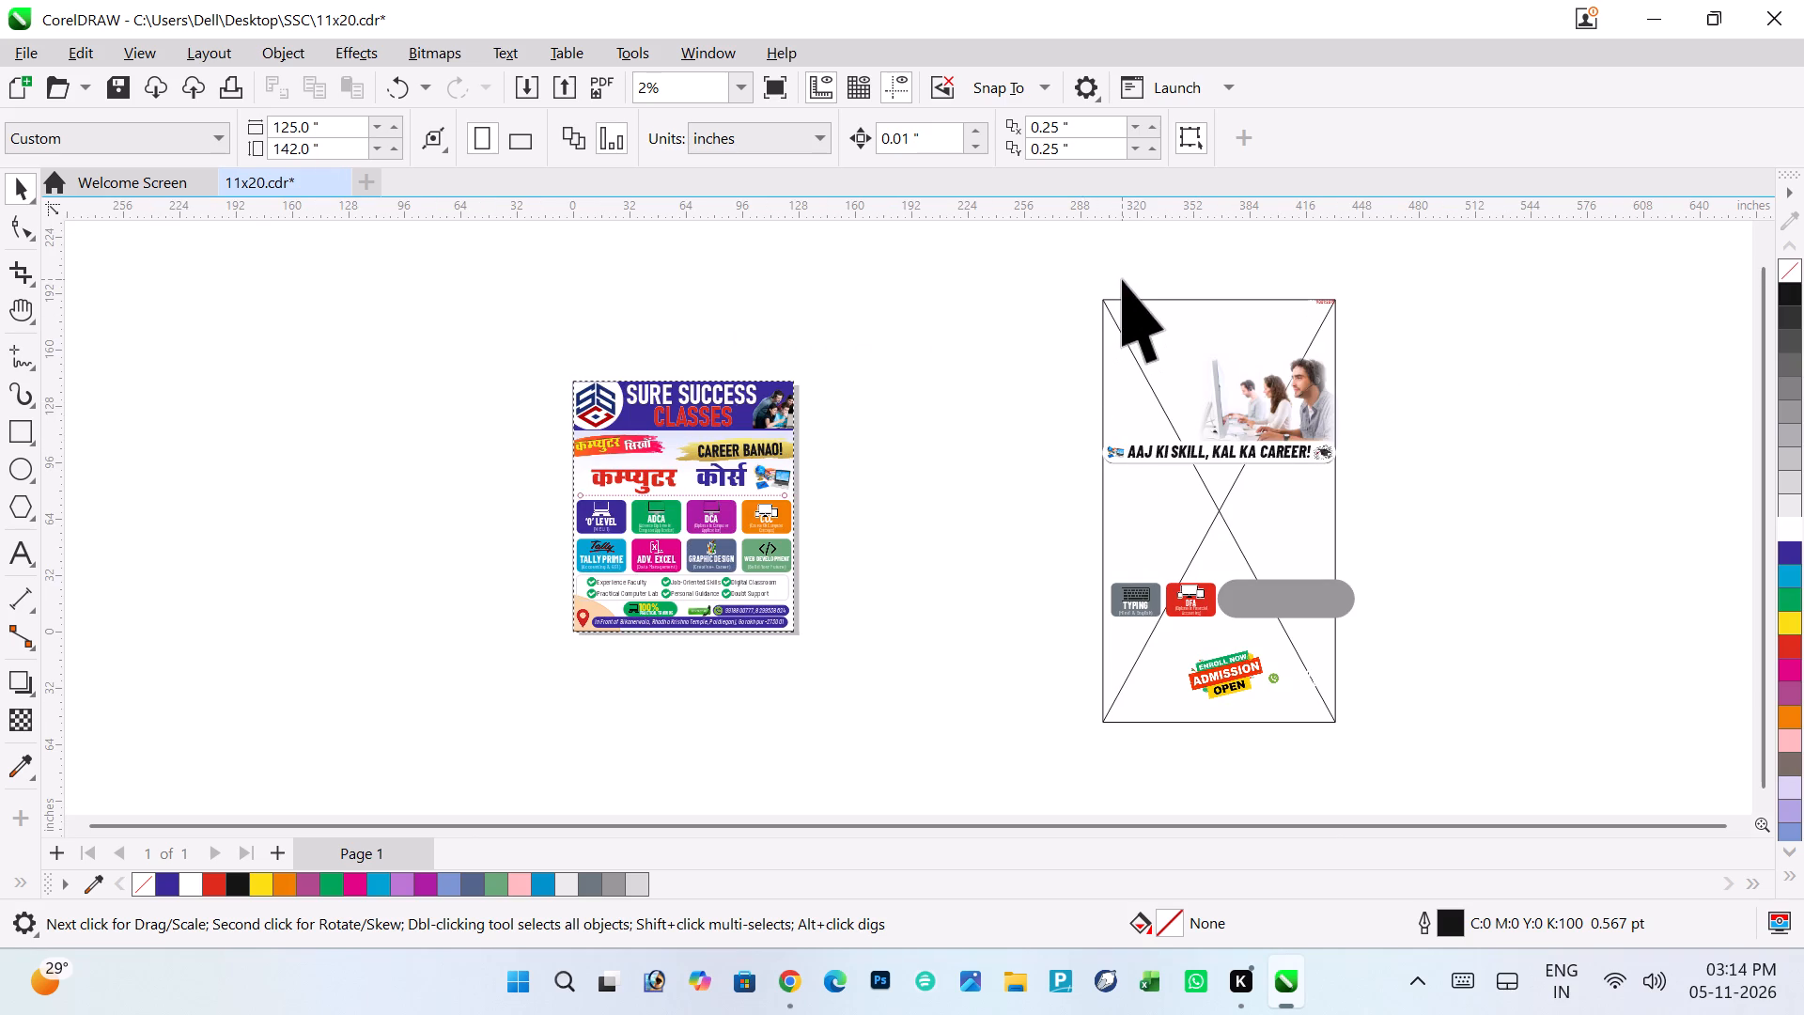
pyautogui.click(1314, 381)
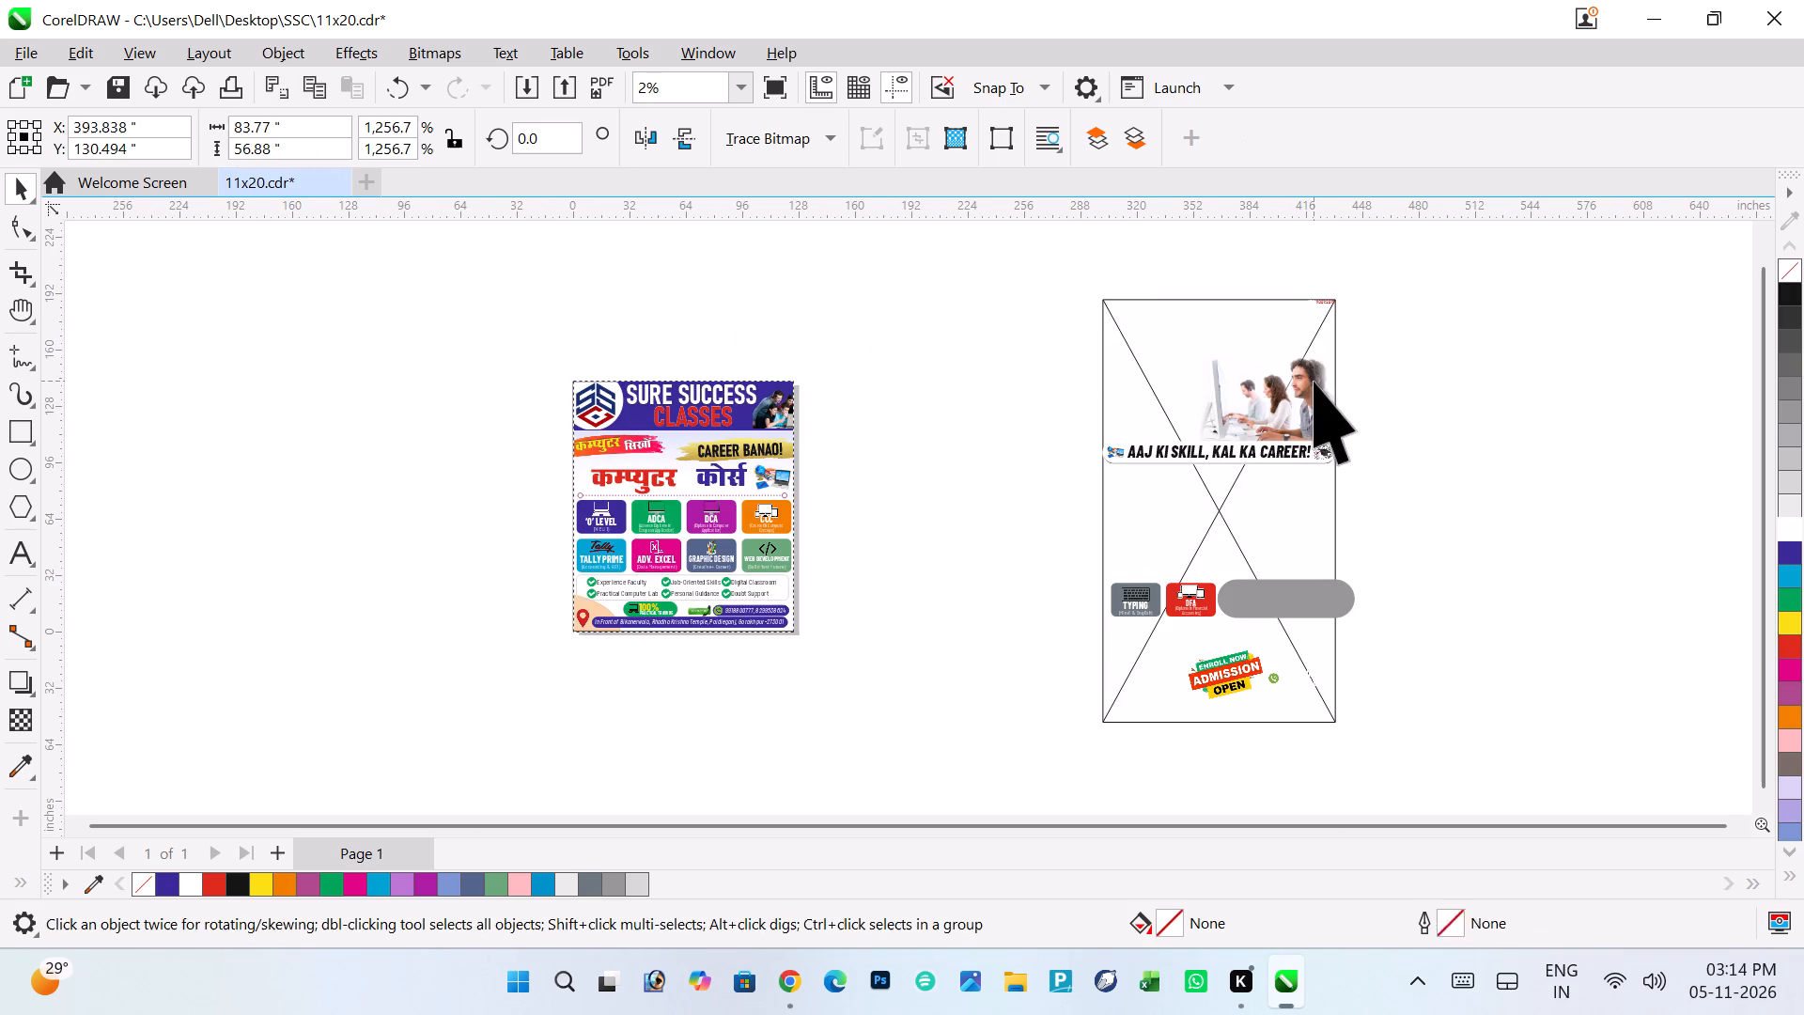
pyautogui.moveTo(1303, 403); pyautogui.dragTo(524, 414)
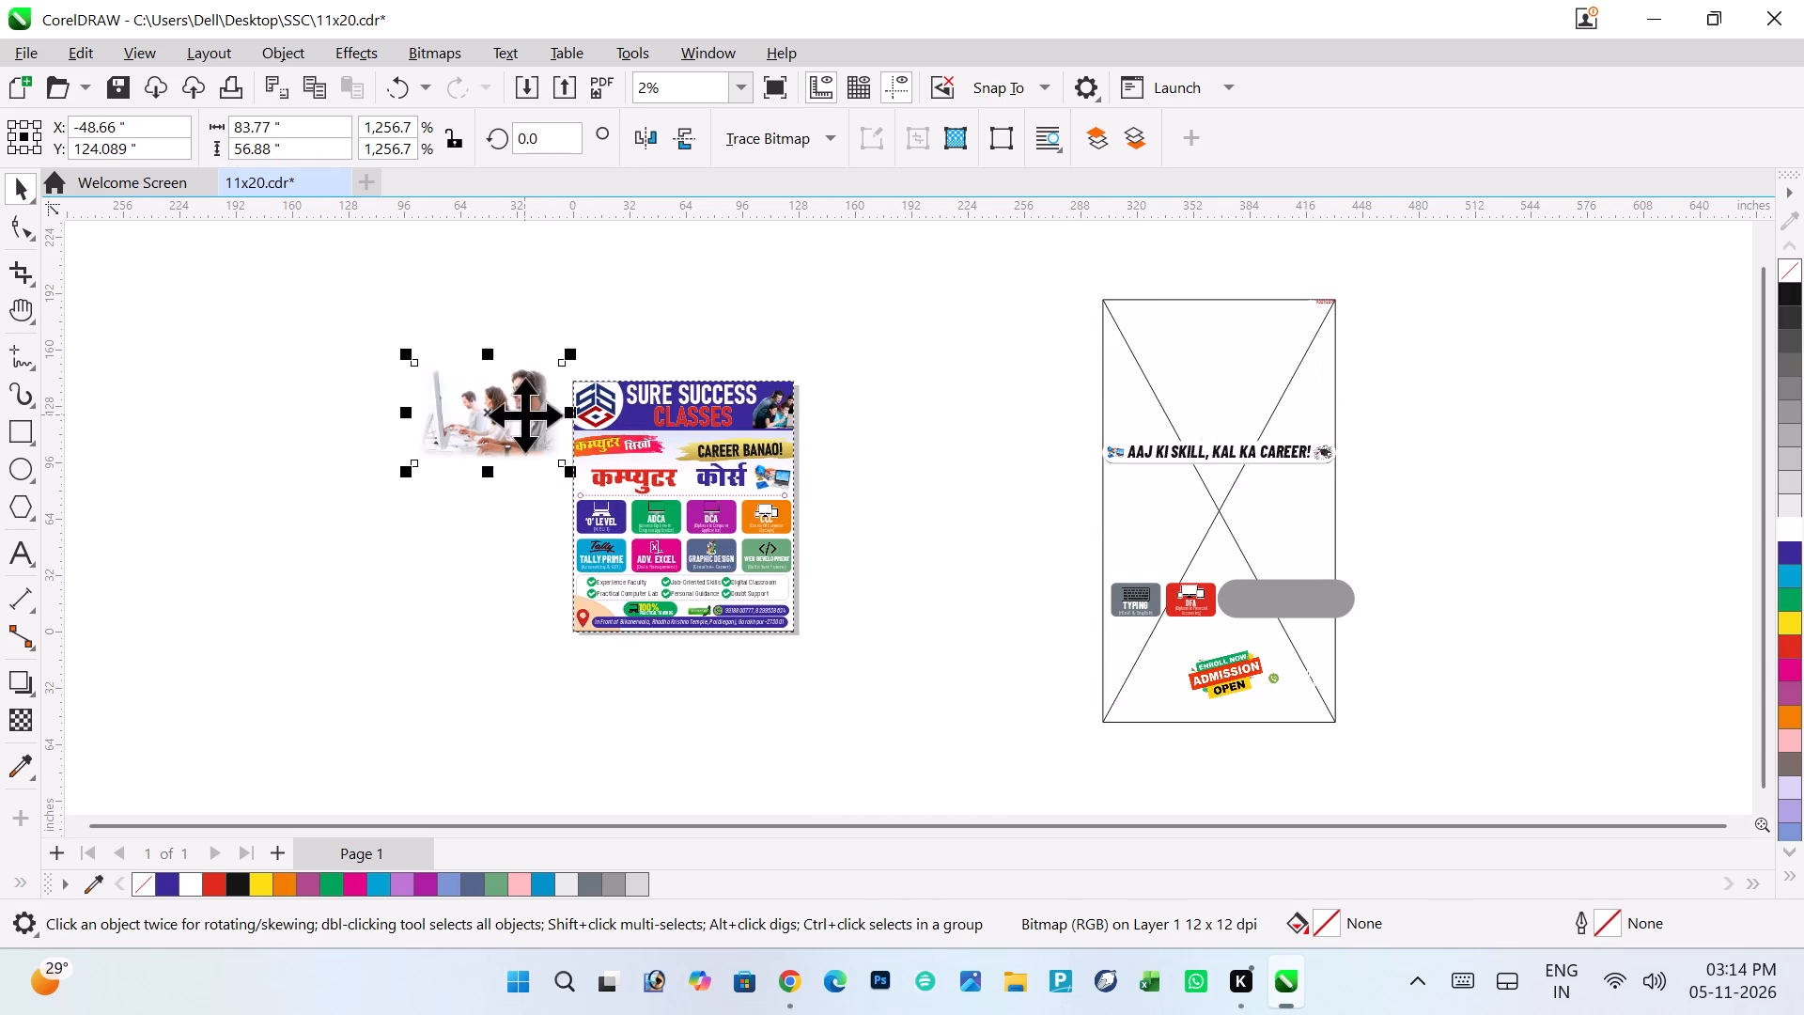
pyautogui.click(639, 137)
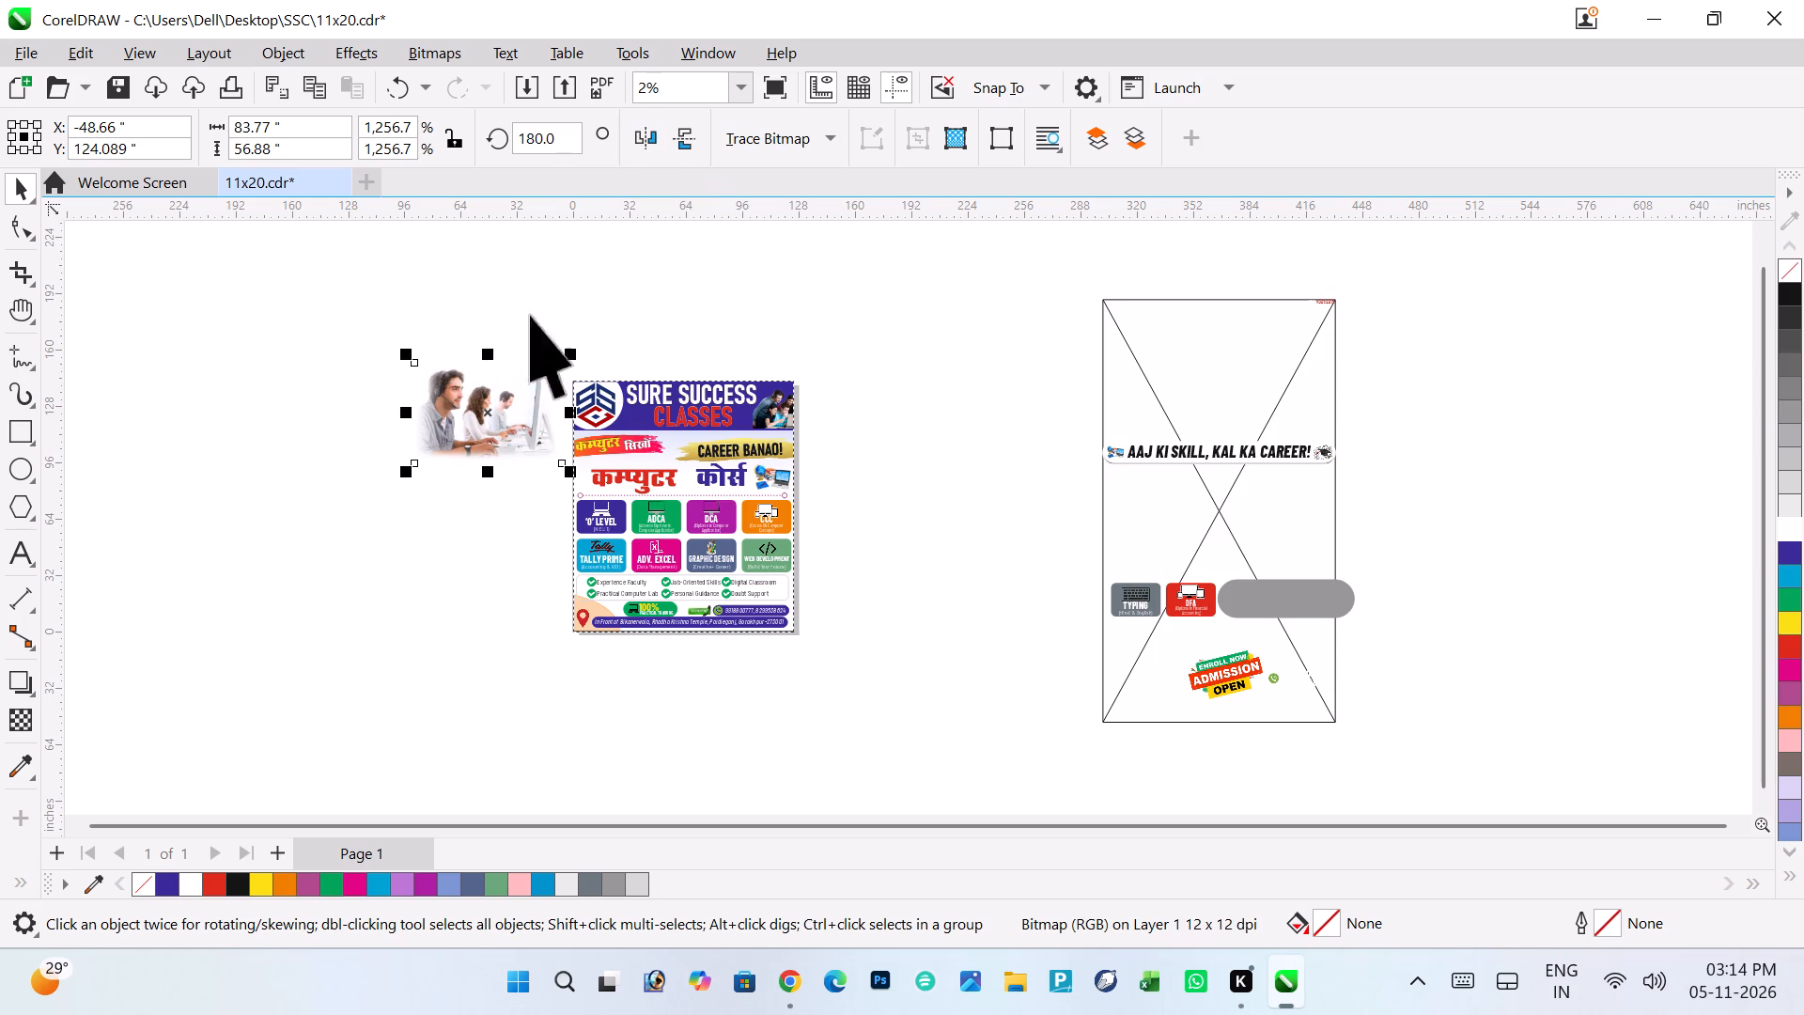
# PowerClip the mirrored people photo inside the poster's background rectangle.
pyautogui.rightClick(481, 403)
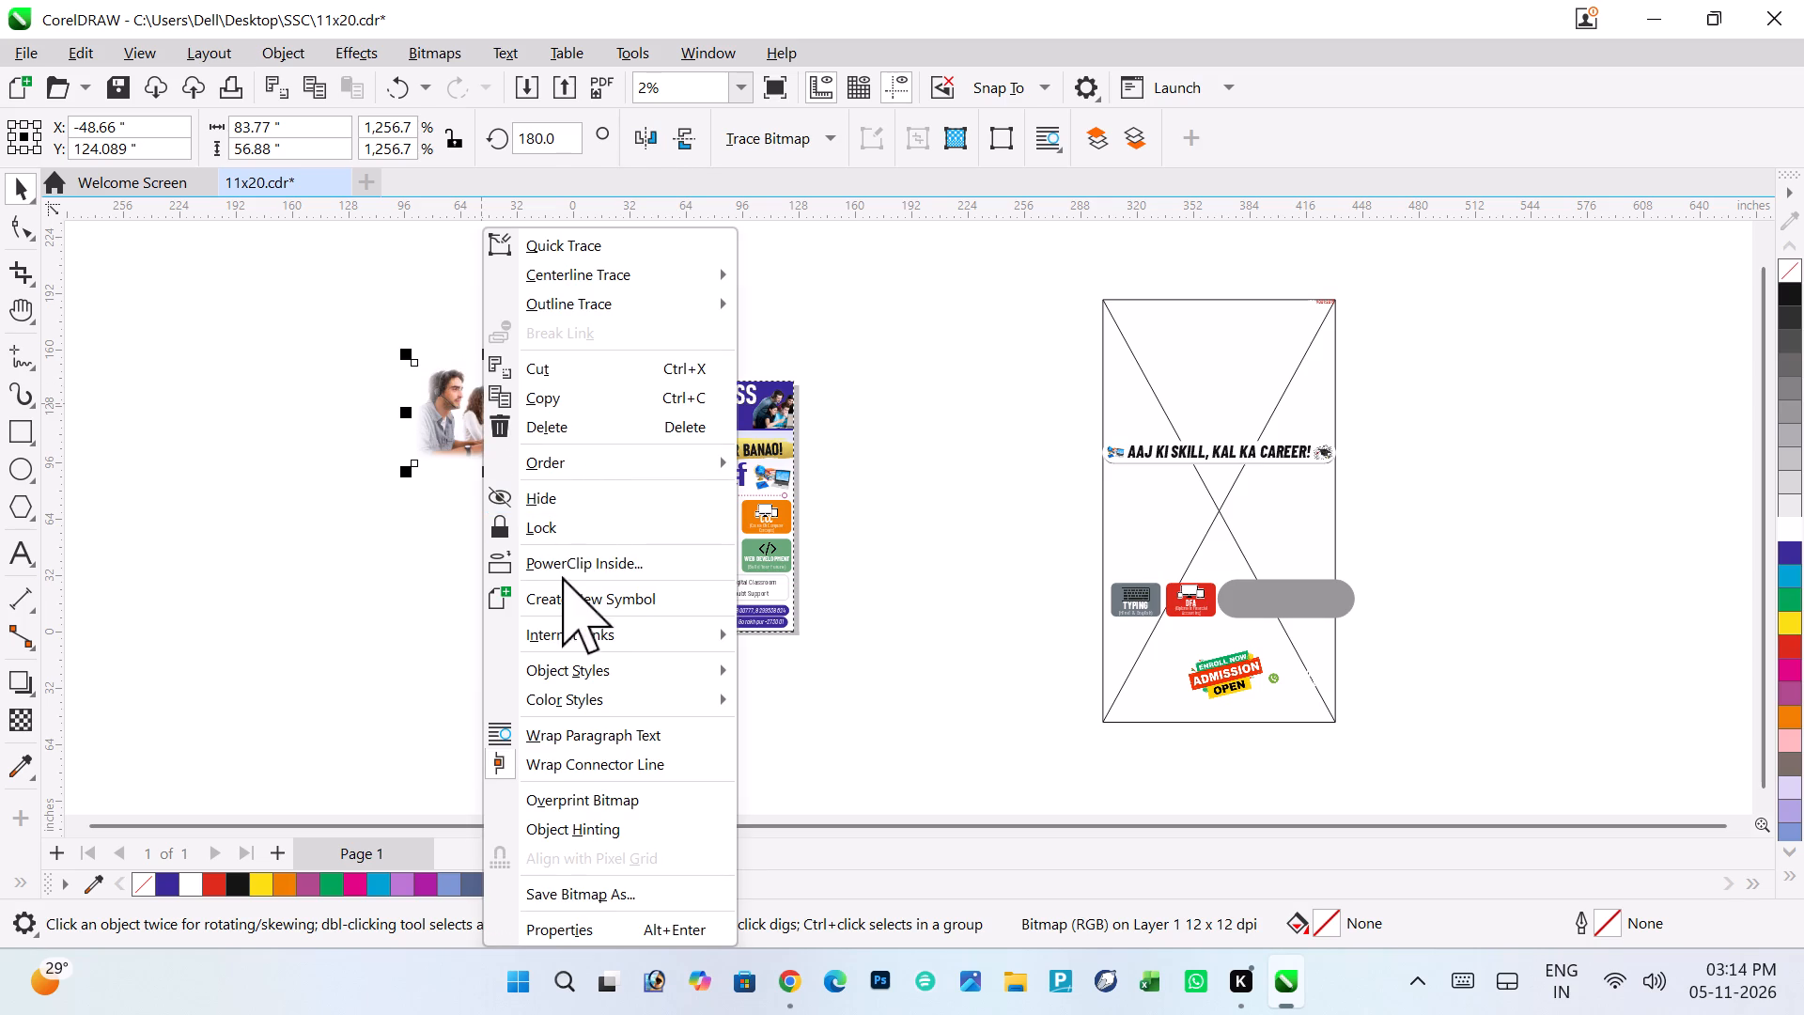
pyautogui.click(581, 563)
pyautogui.click(582, 481)
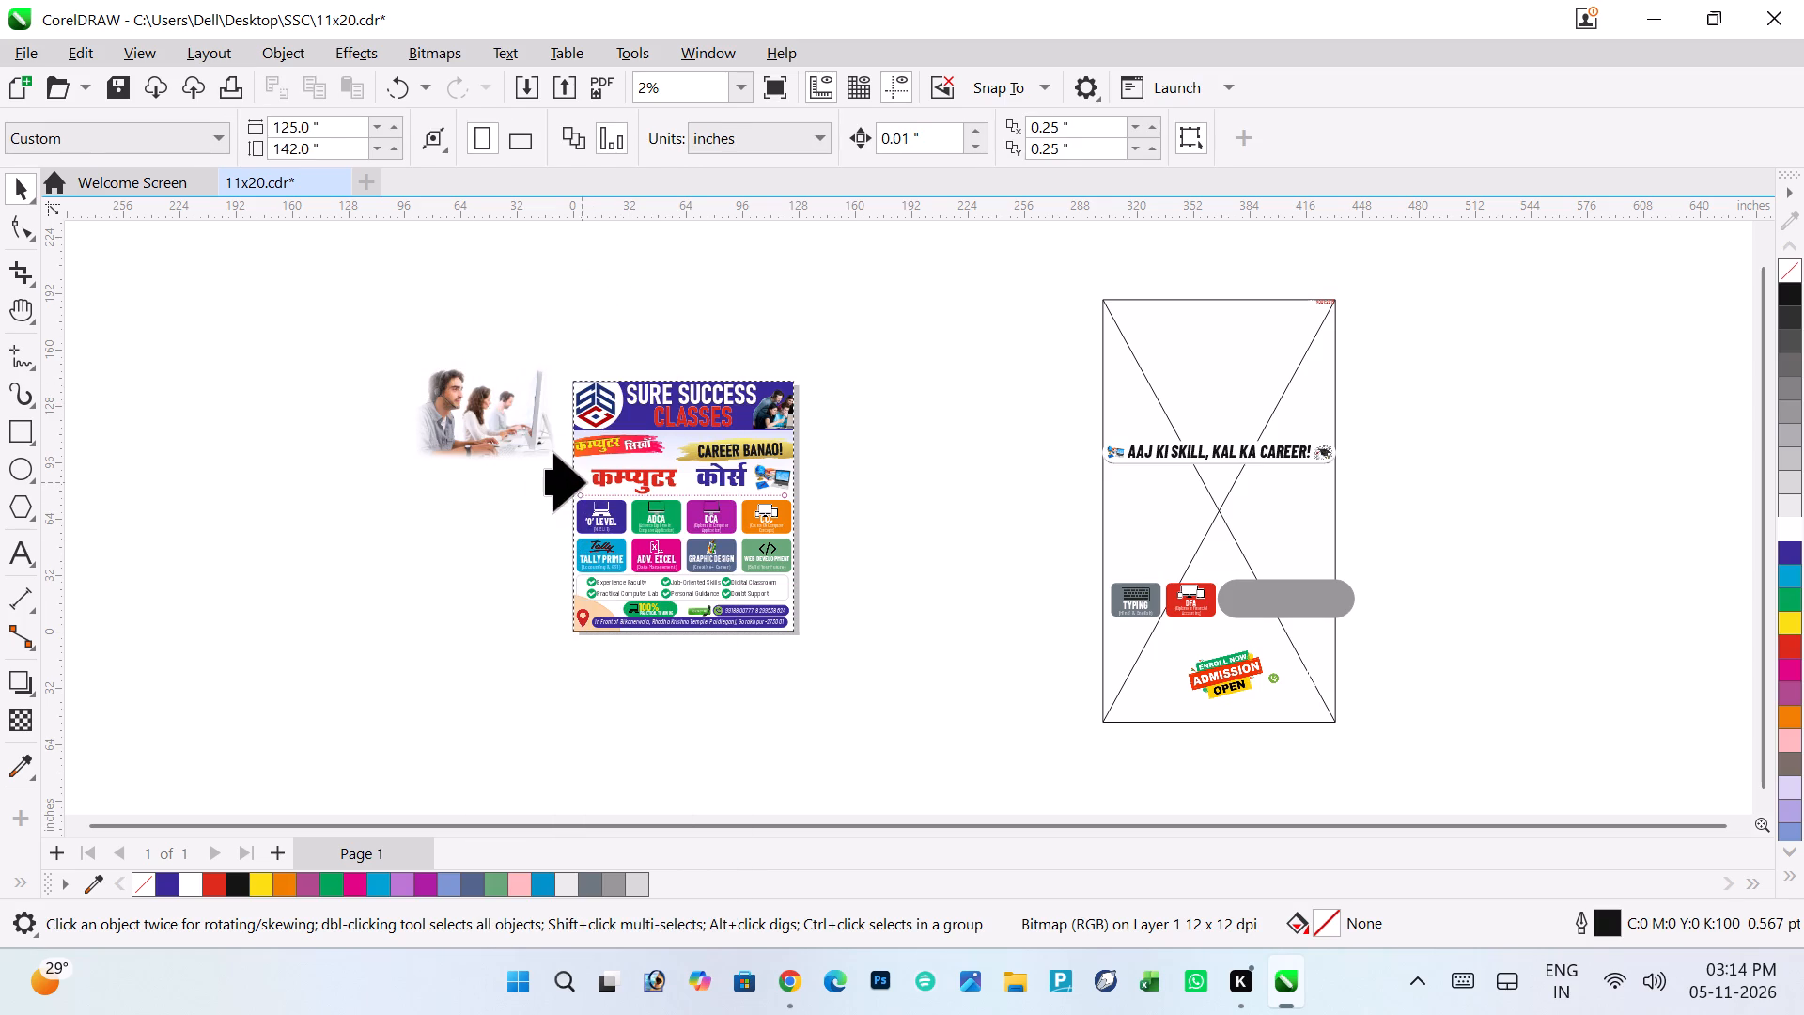
# Edit the PowerClip contents and move the people photo to about X 40.7, Y 77.3 inches, behind the Hindi headline.
pyautogui.keyDown('ctrl'); pyautogui.scroll(5, 582, 481); pyautogui.keyUp('ctrl')
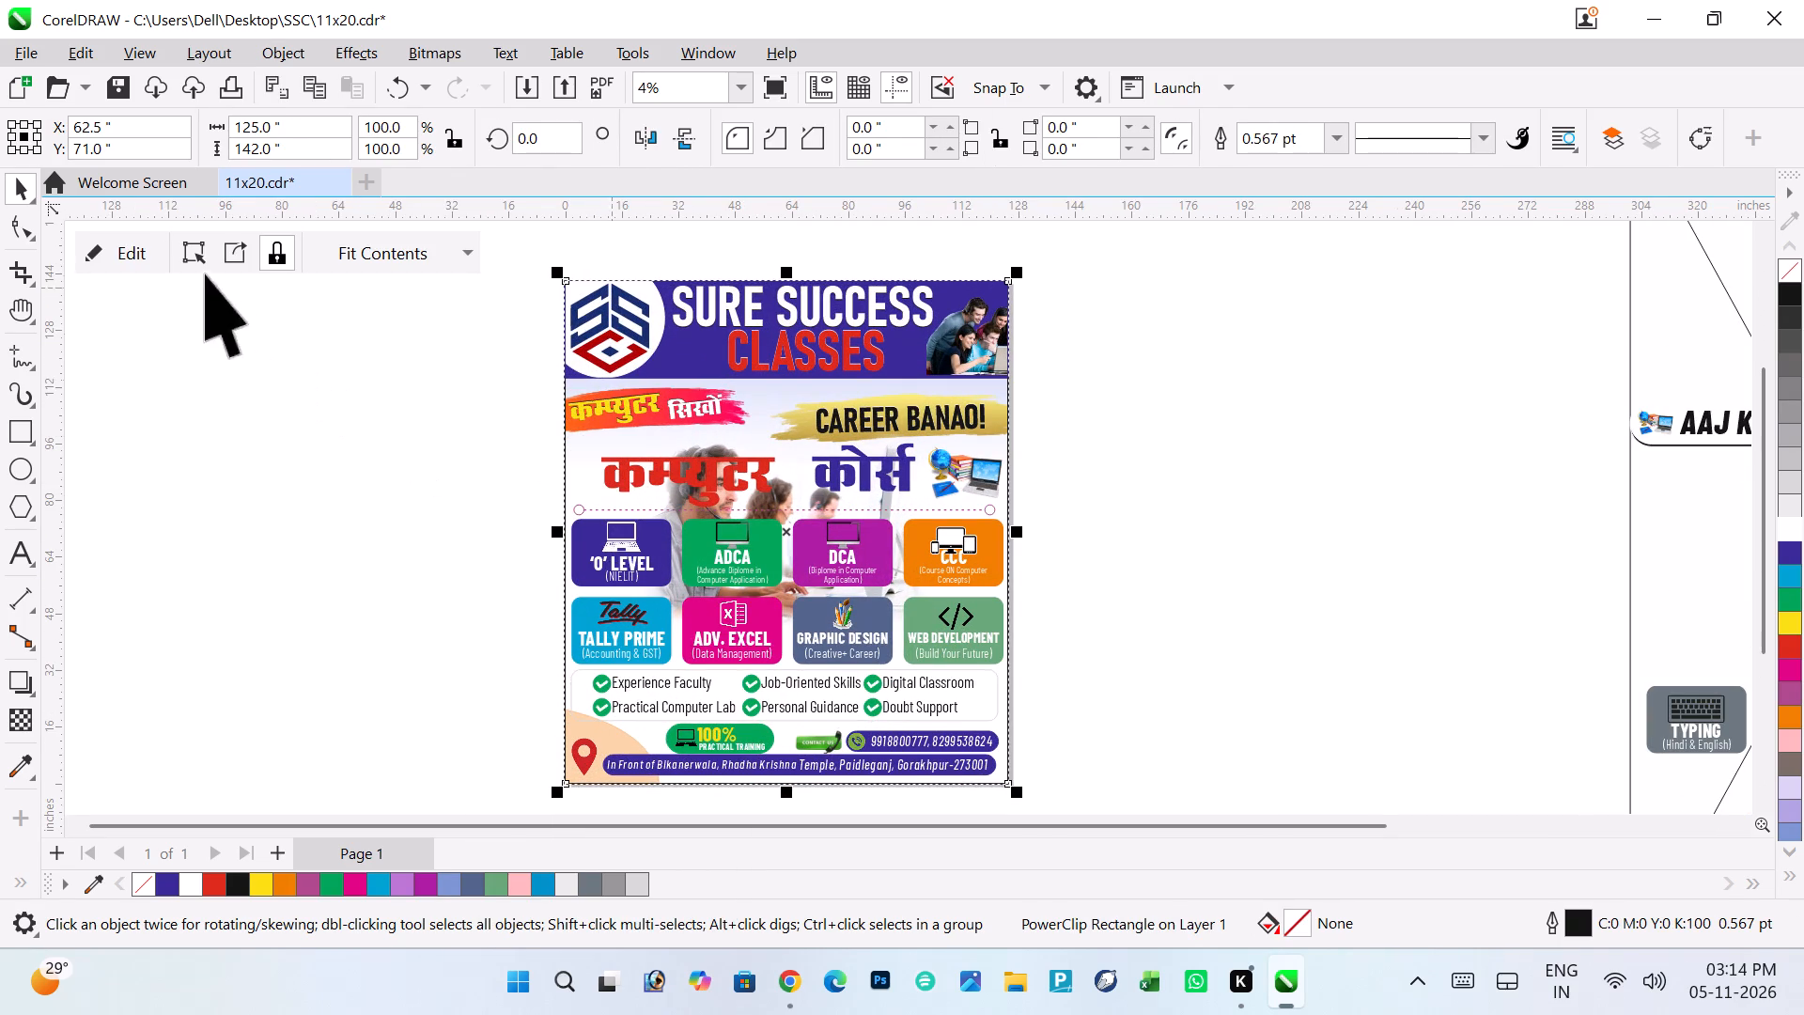
pyautogui.click(141, 242)
pyautogui.click(765, 534)
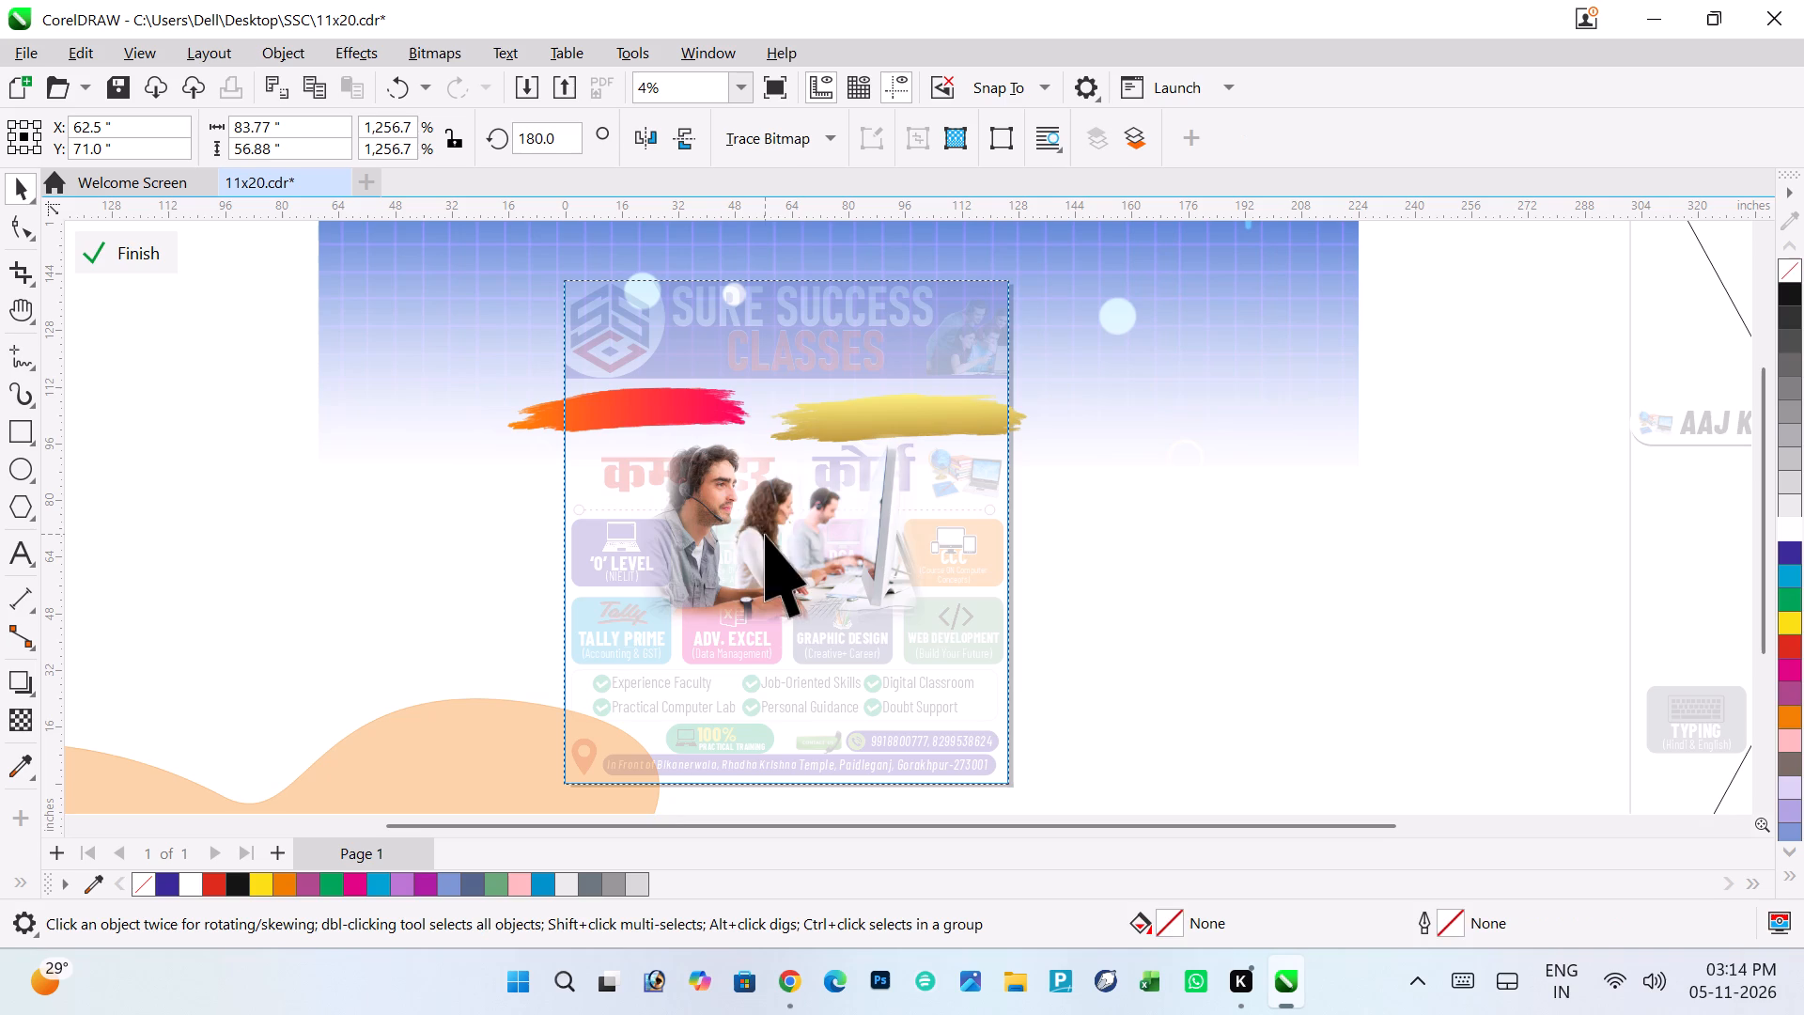
pyautogui.moveTo(790, 544); pyautogui.dragTo(710, 520)
pyautogui.click(97, 253)
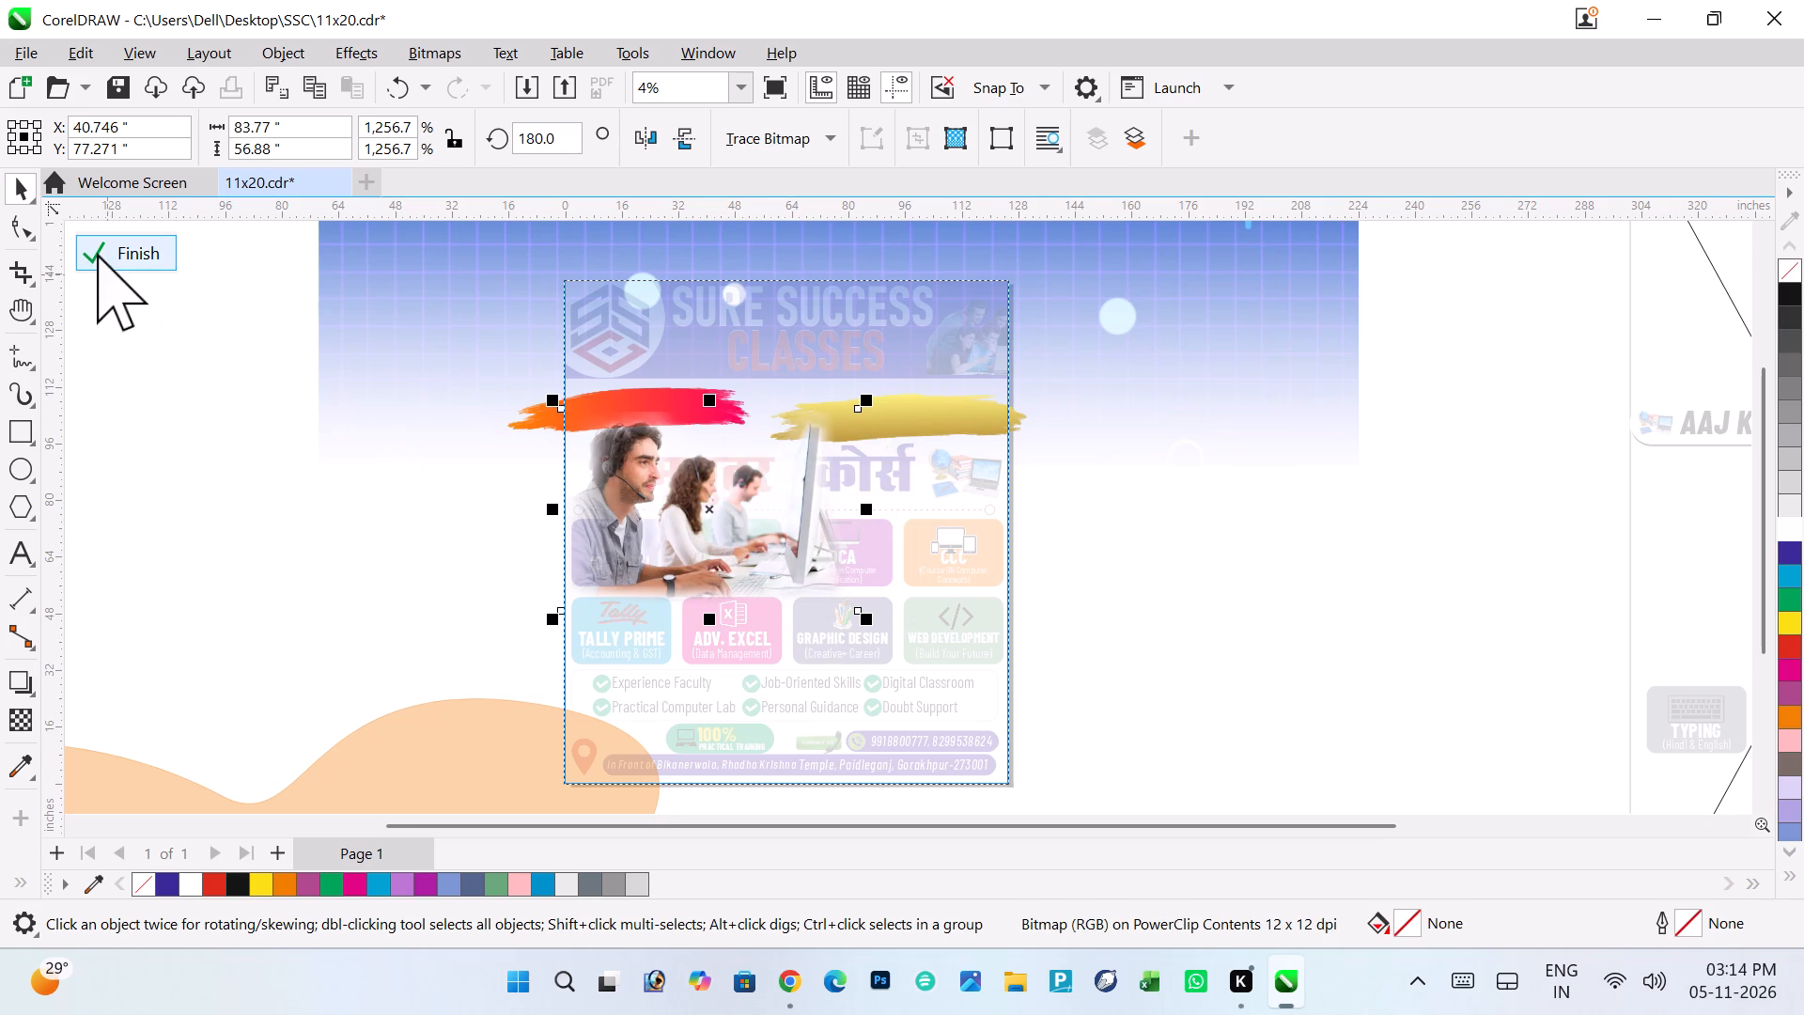
pyautogui.click(230, 459)
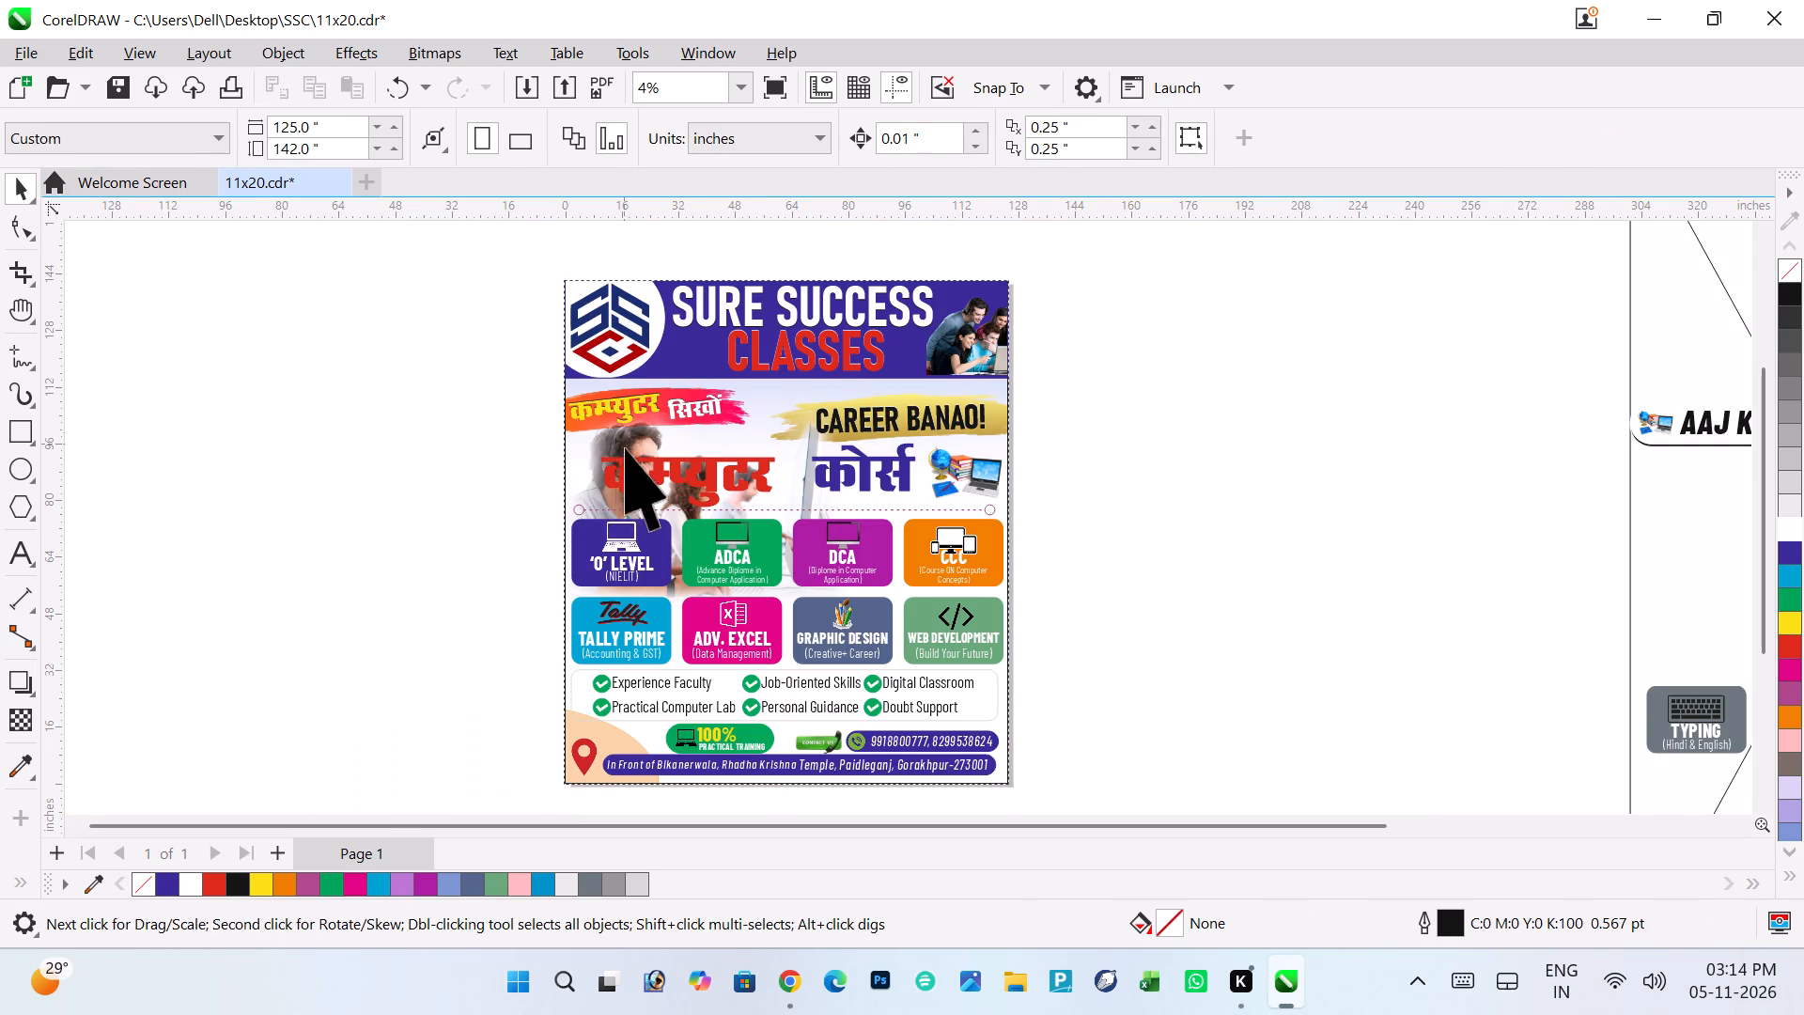
# Edit the PowerClip contents again and give the people photo a uniform transparency of 81.
pyautogui.click(582, 472)
pyautogui.click(109, 242)
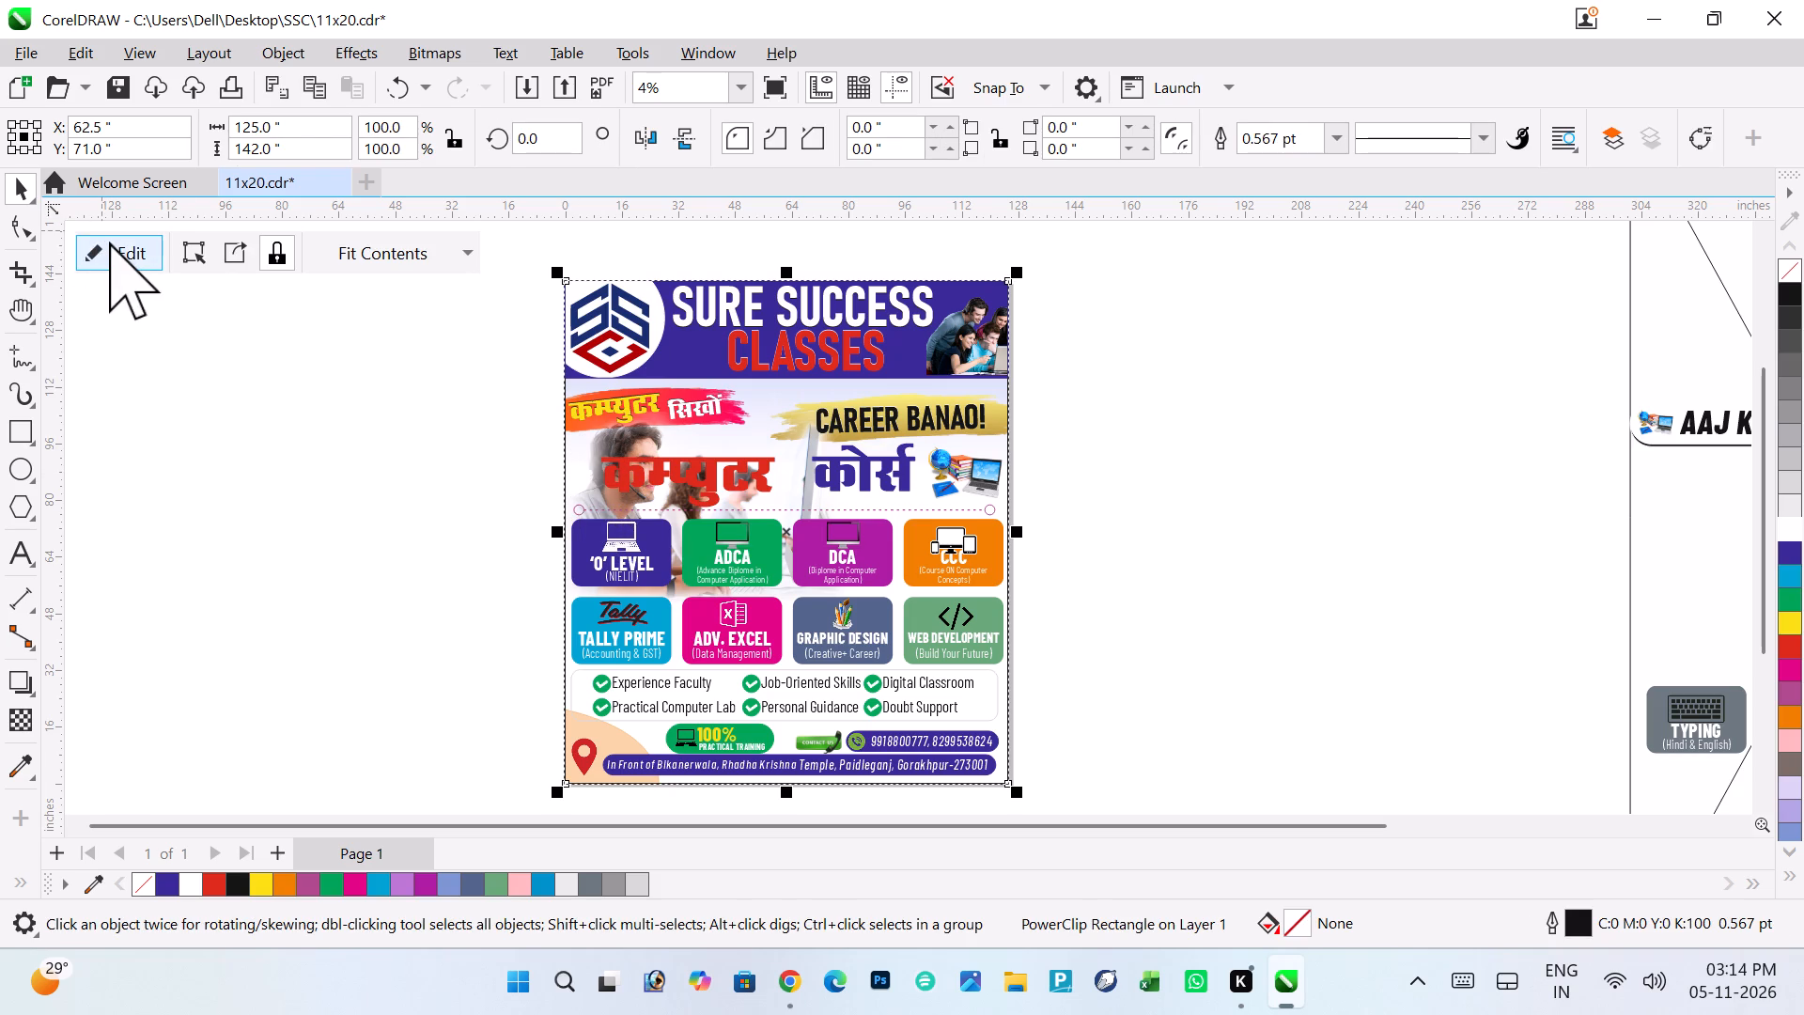
pyautogui.click(605, 549)
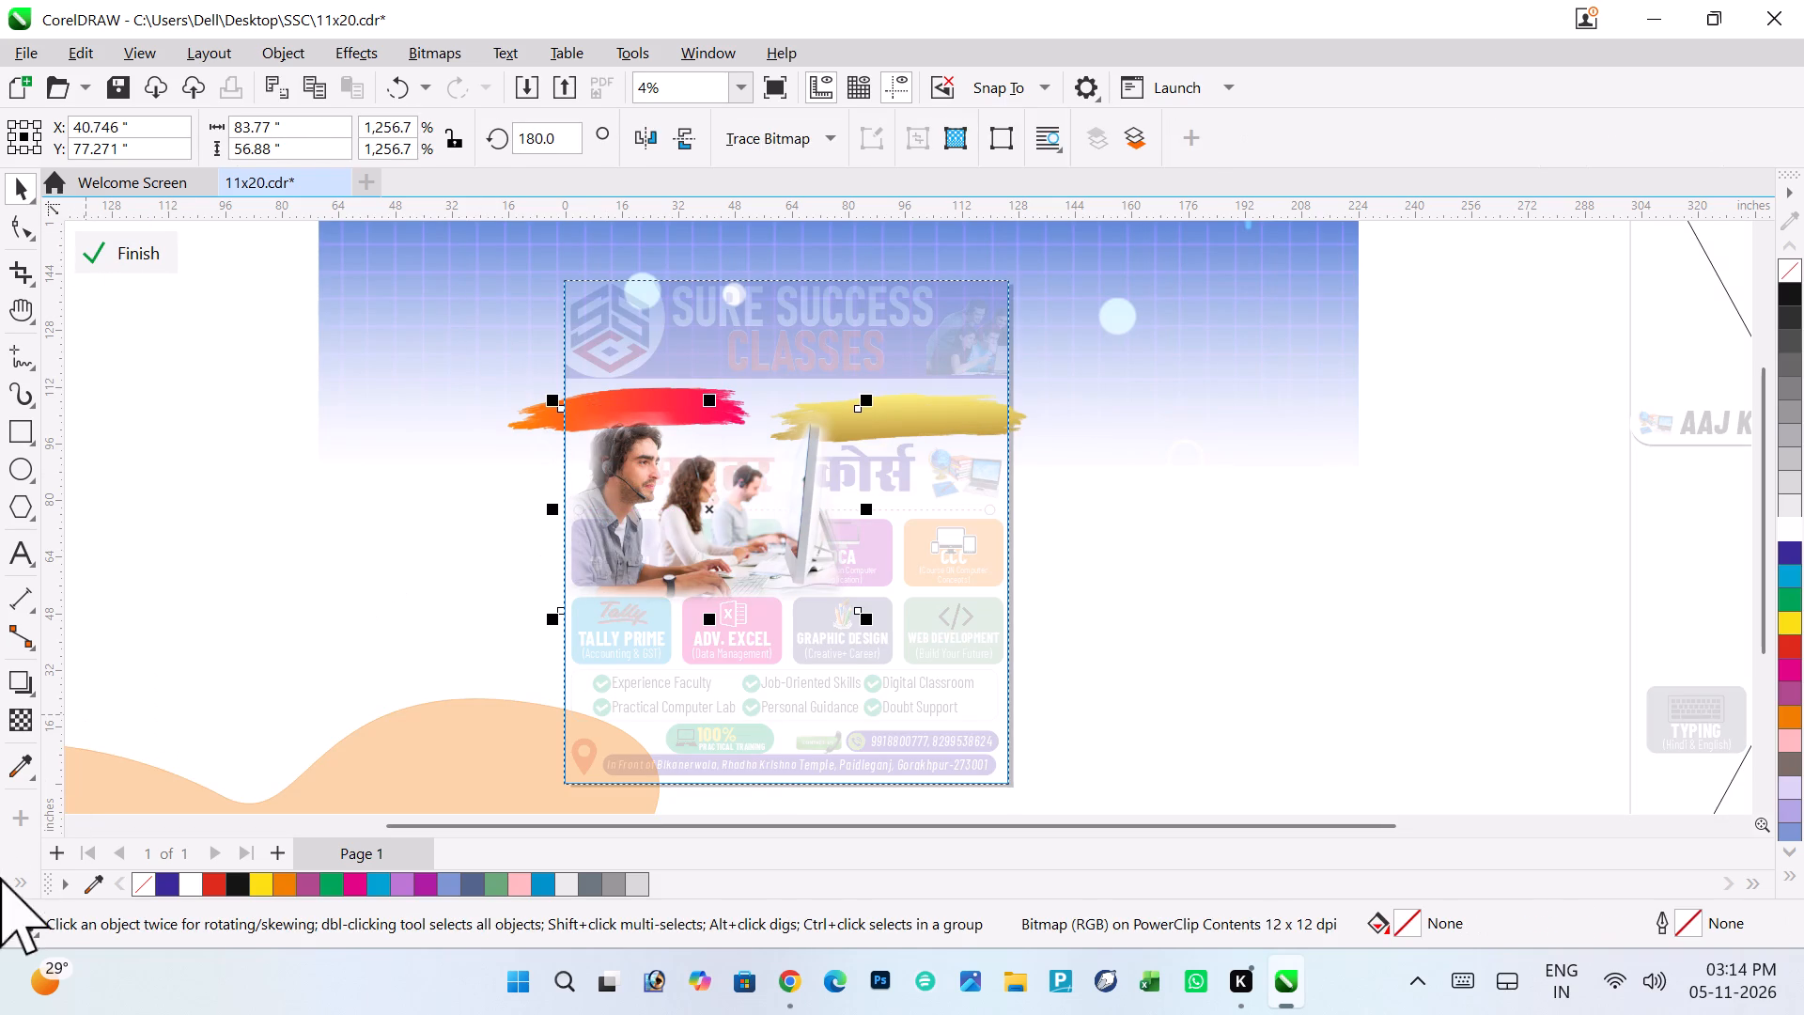
pyautogui.click(11, 705)
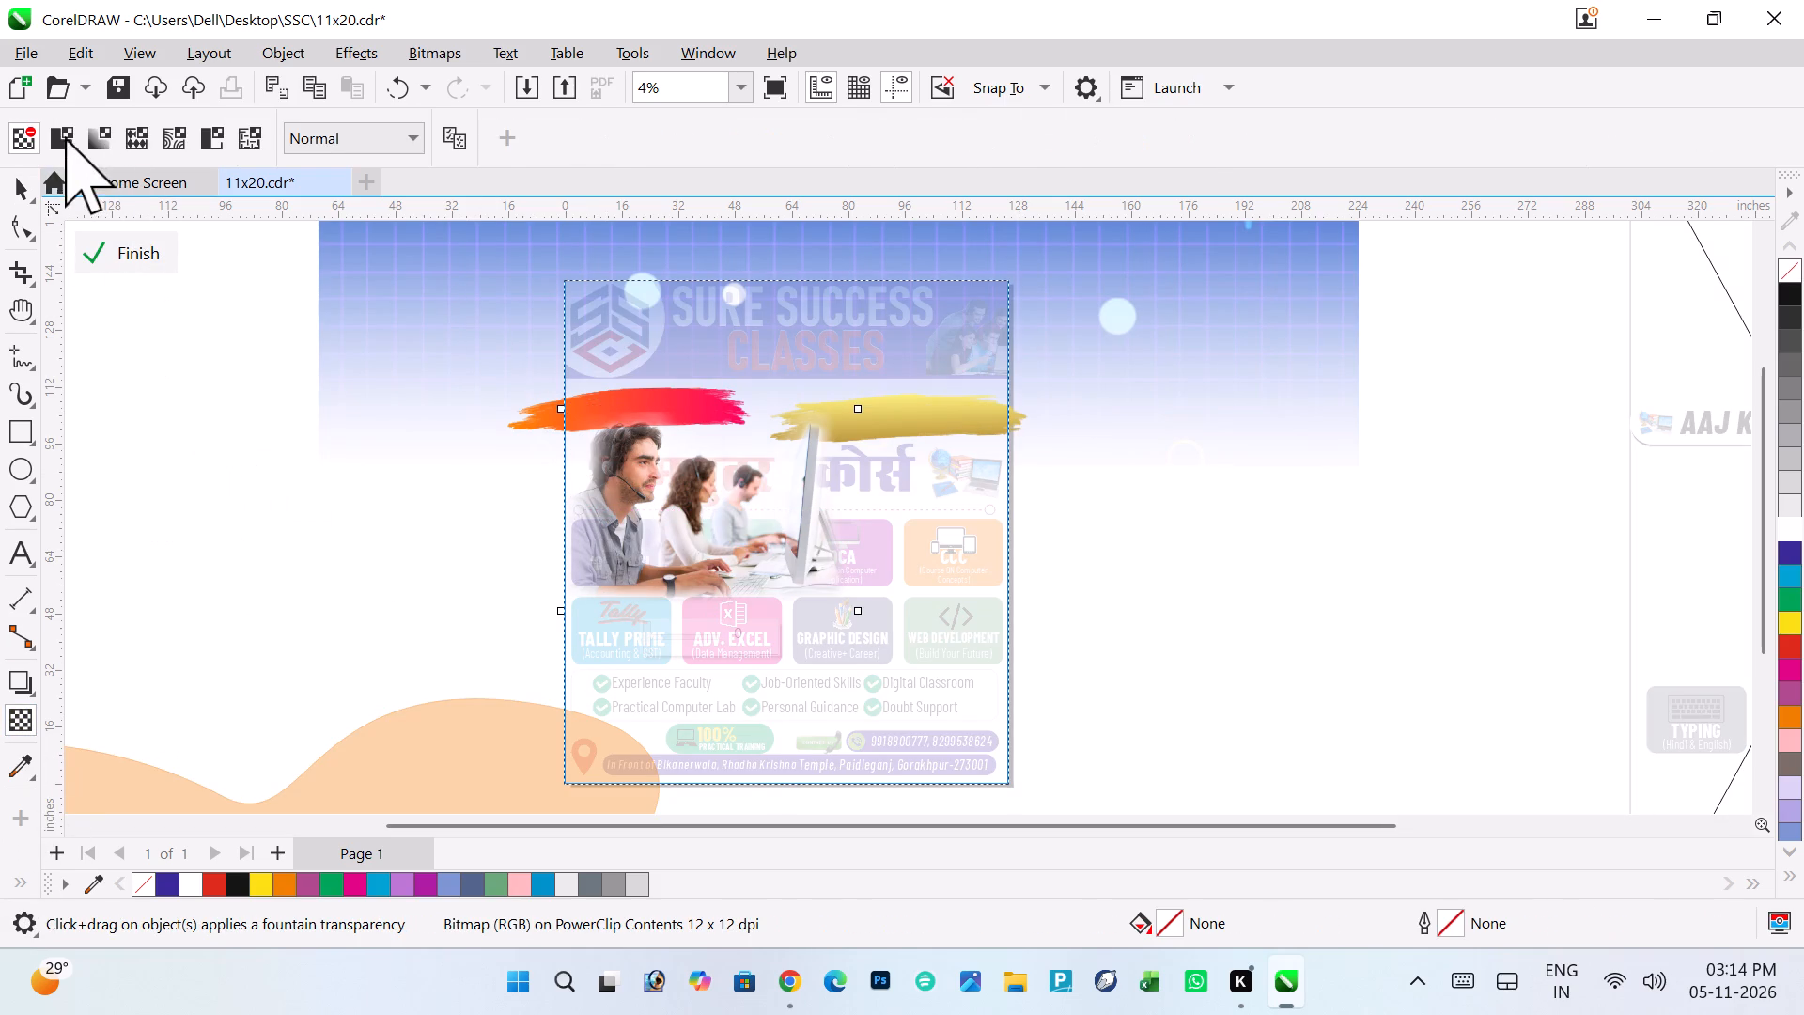
pyautogui.click(54, 136)
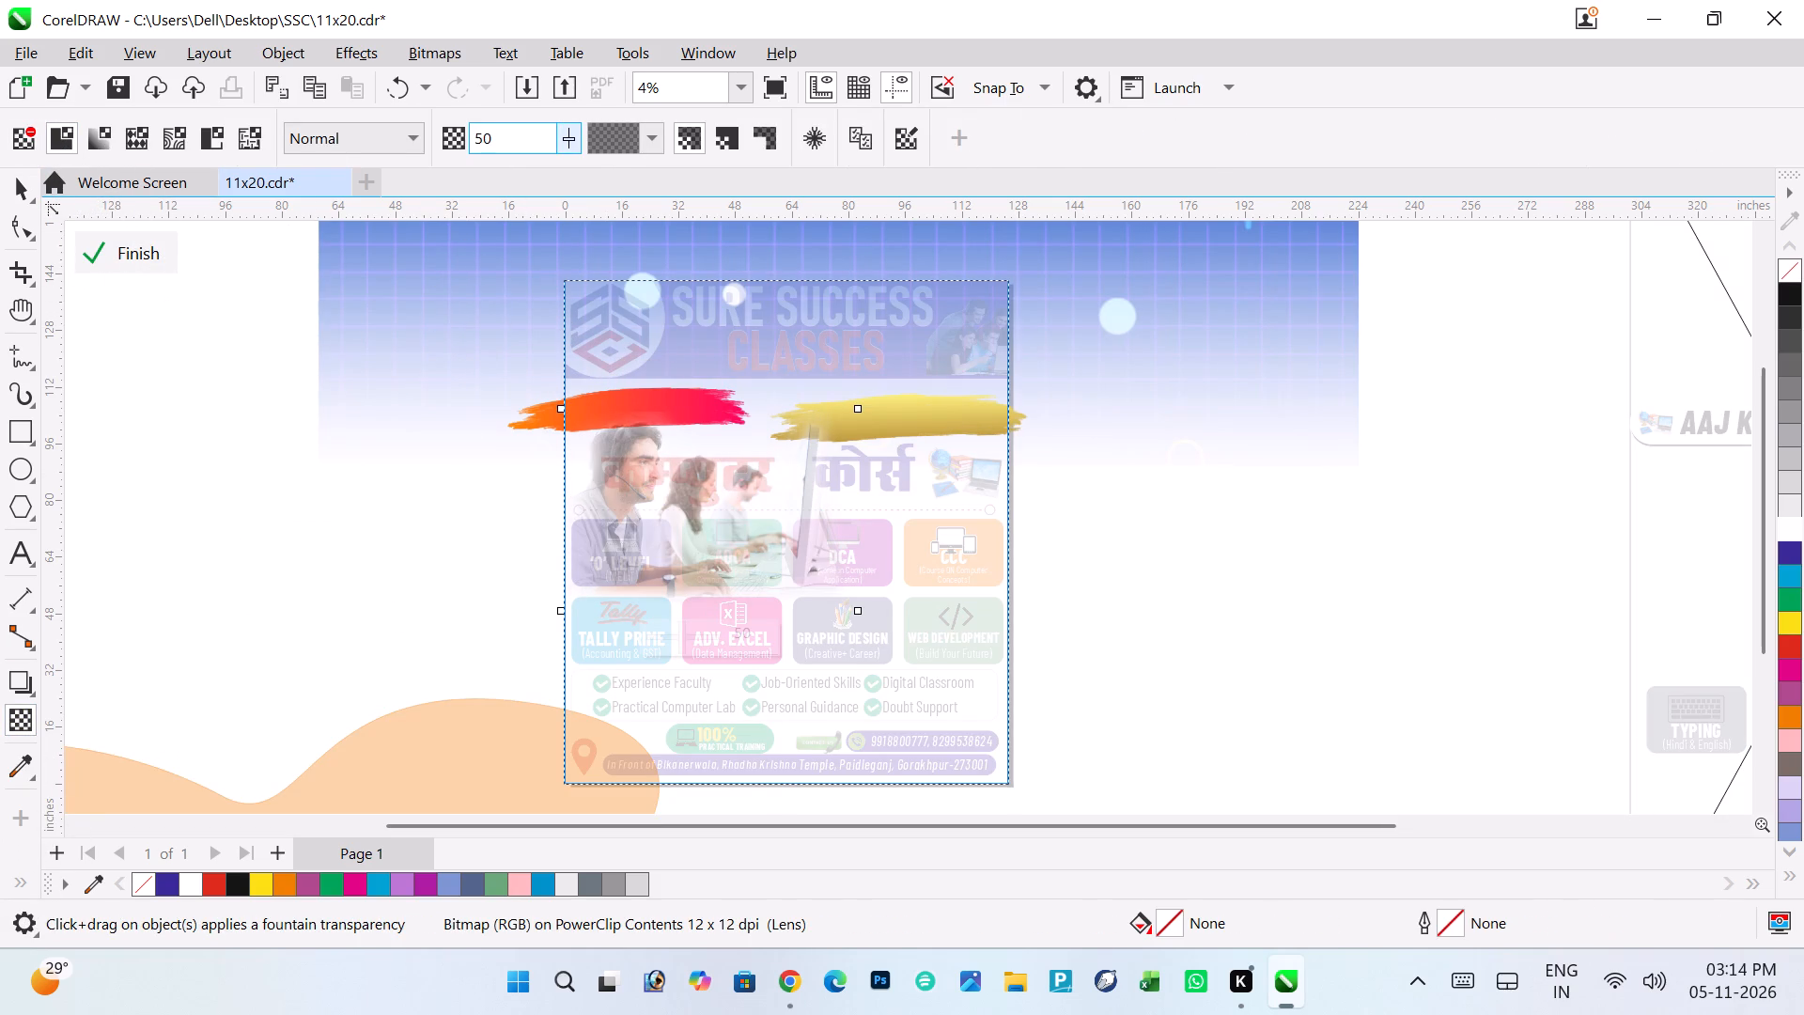
pyautogui.click(558, 136)
pyautogui.click(598, 173)
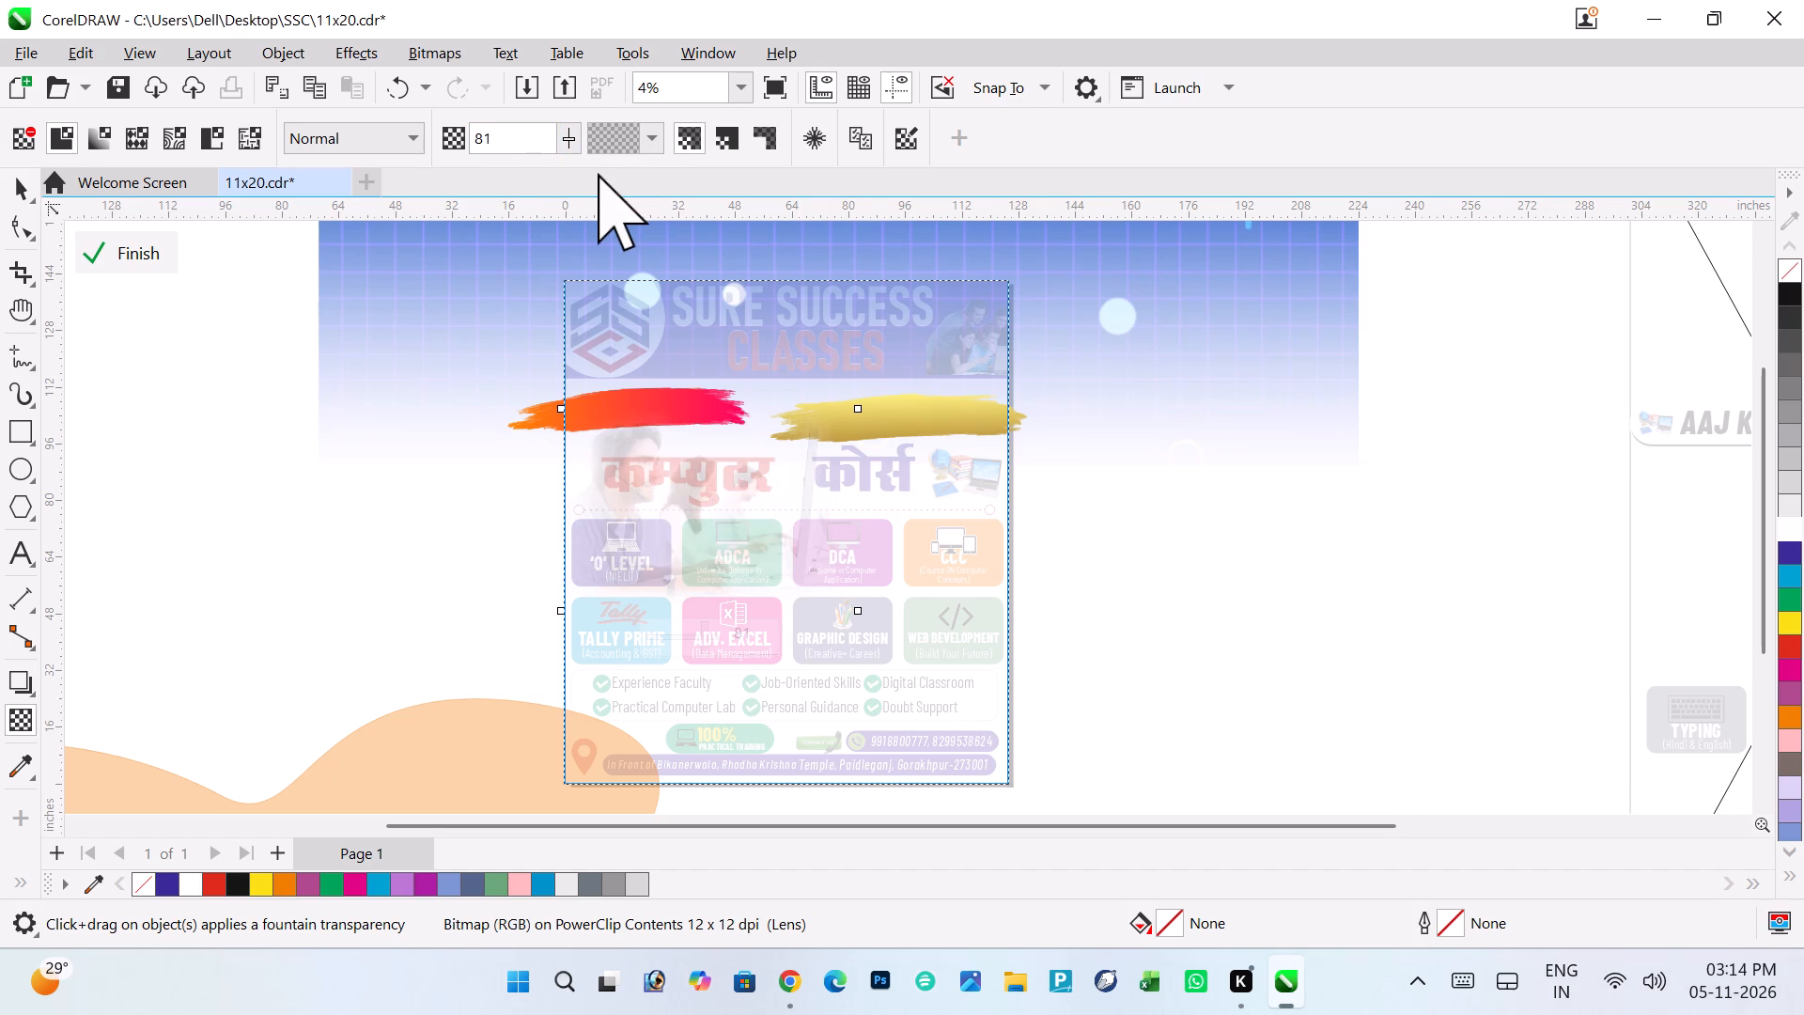
pyautogui.click(110, 258)
pyautogui.click(245, 545)
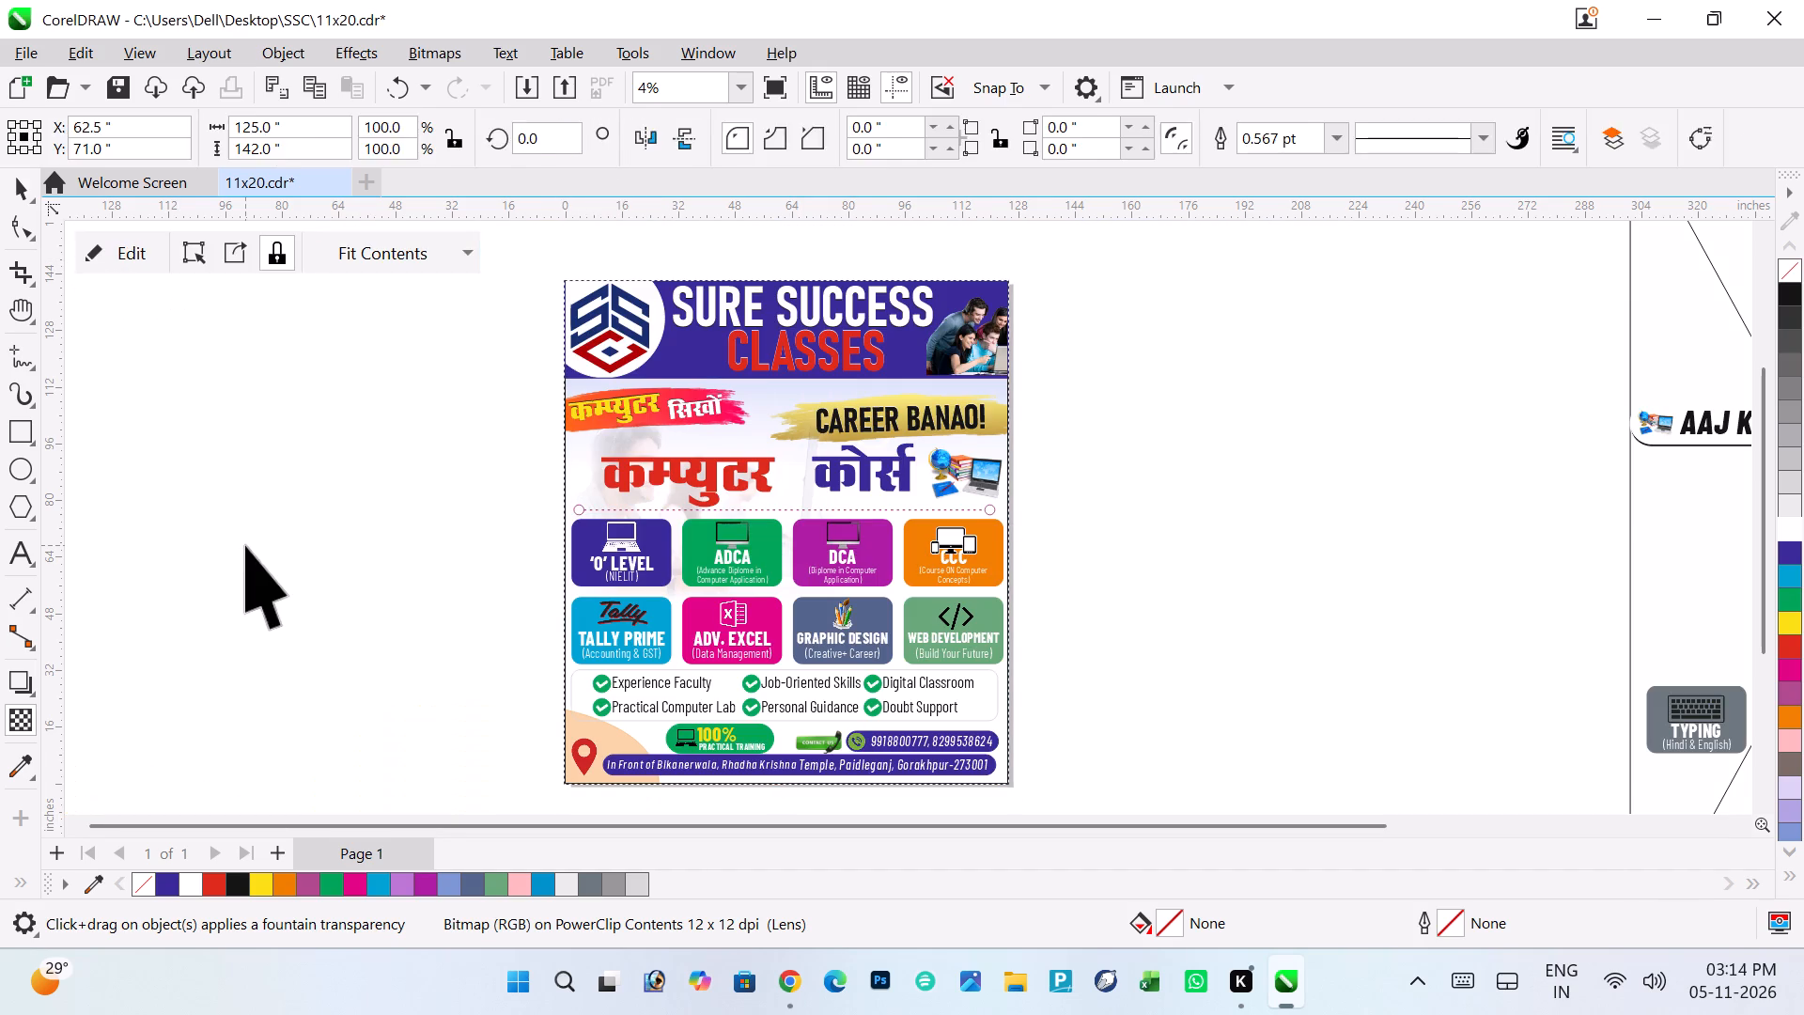
pyautogui.click(1466, 427)
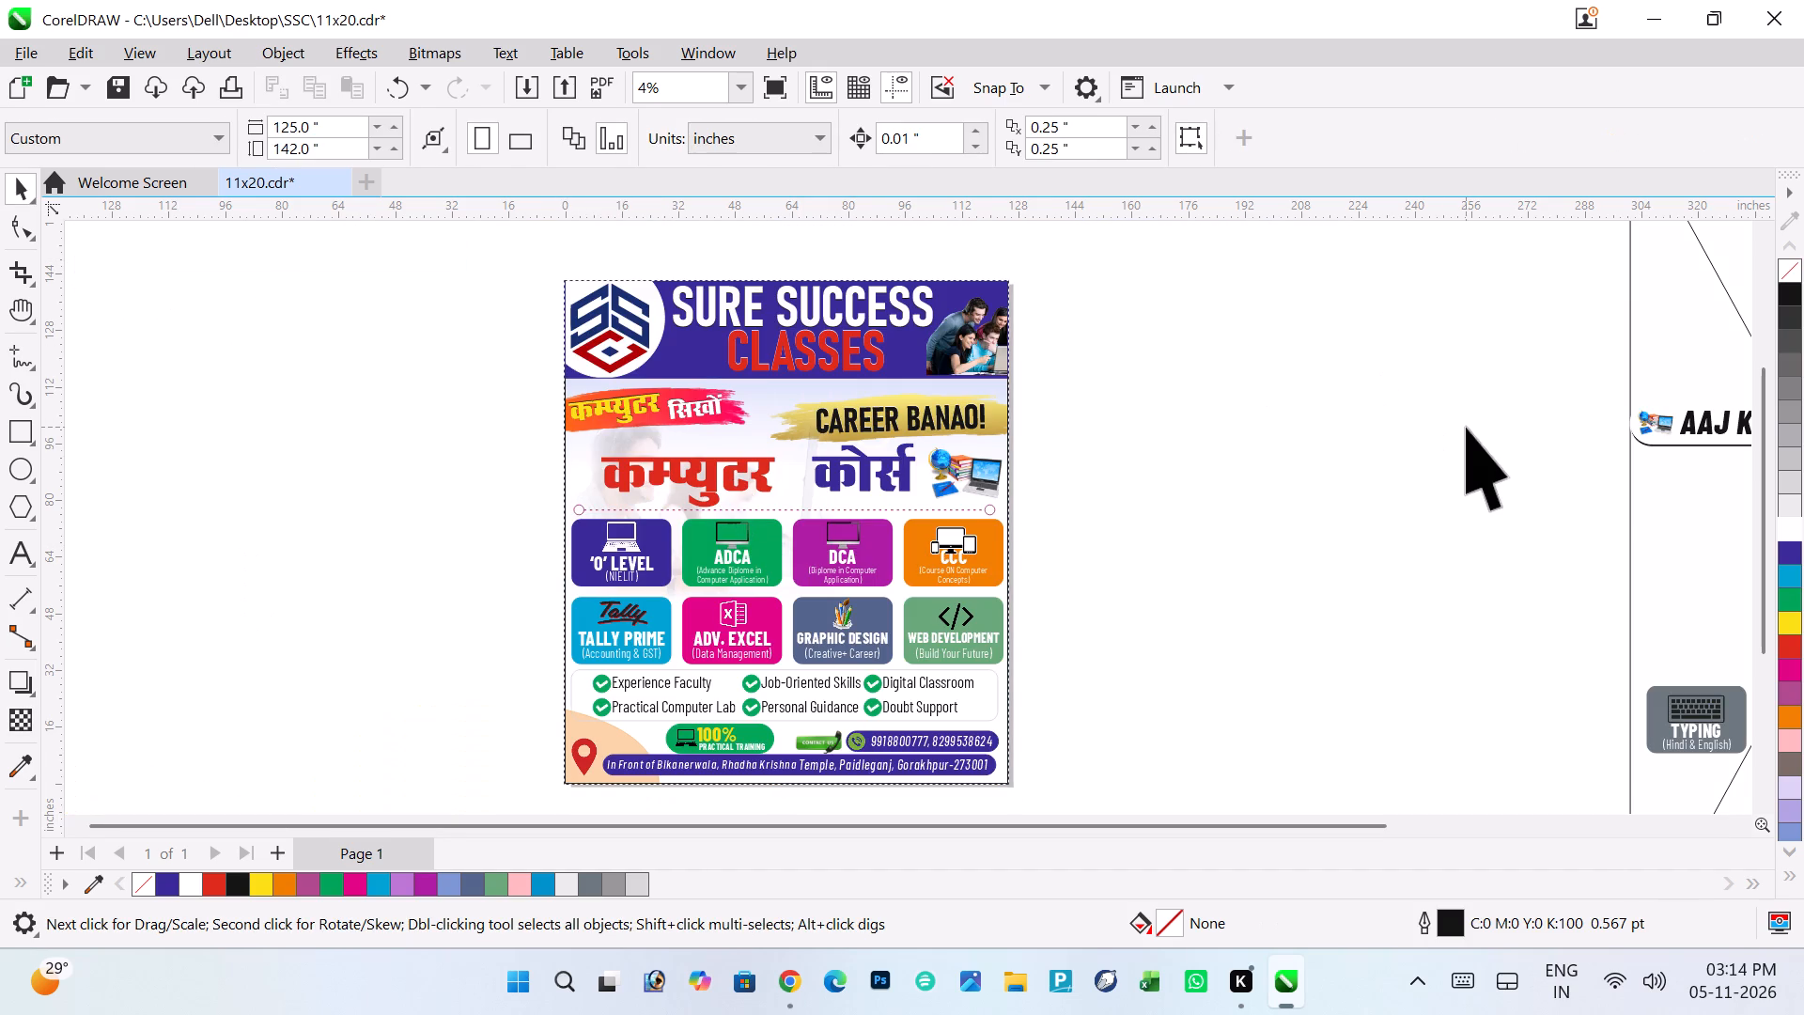
# Delete the old layout frame and all its leftover objects beside the poster.
pyautogui.keyDown('ctrl'); pyautogui.scroll(-6, 1260, 505); pyautogui.keyUp('ctrl')
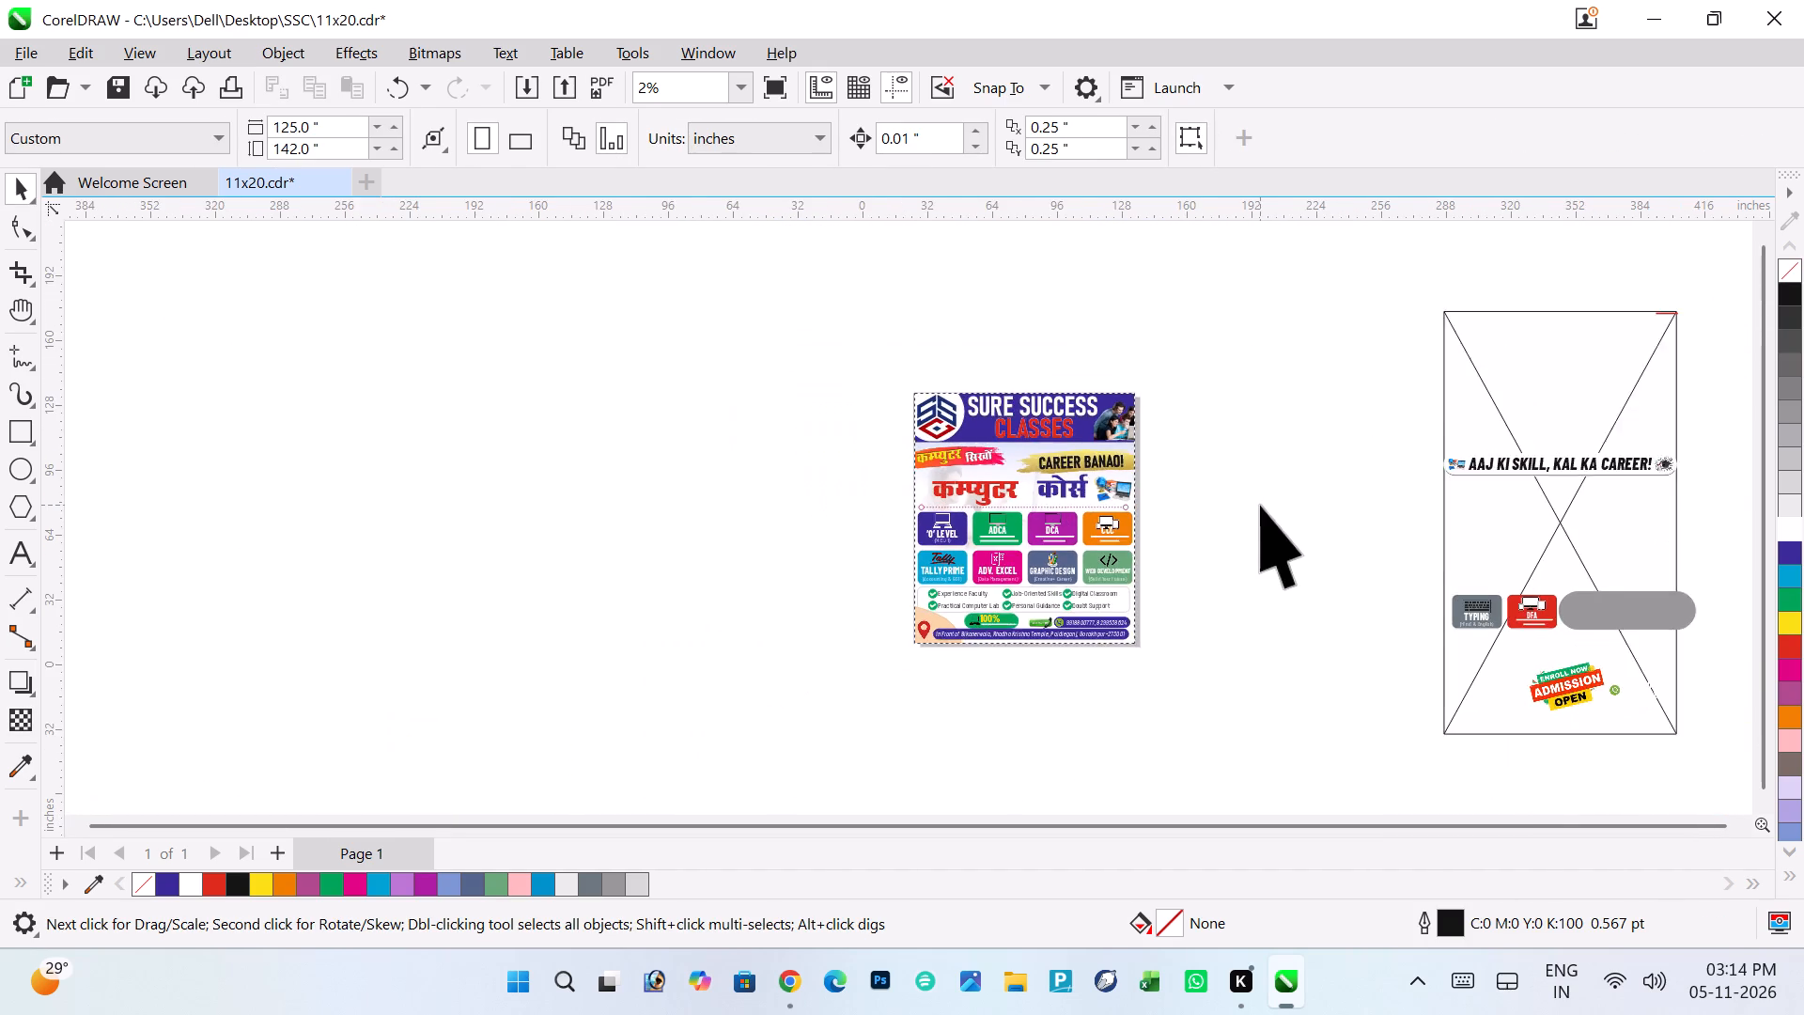
pyautogui.moveTo(1385, 285); pyautogui.dragTo(1688, 770)
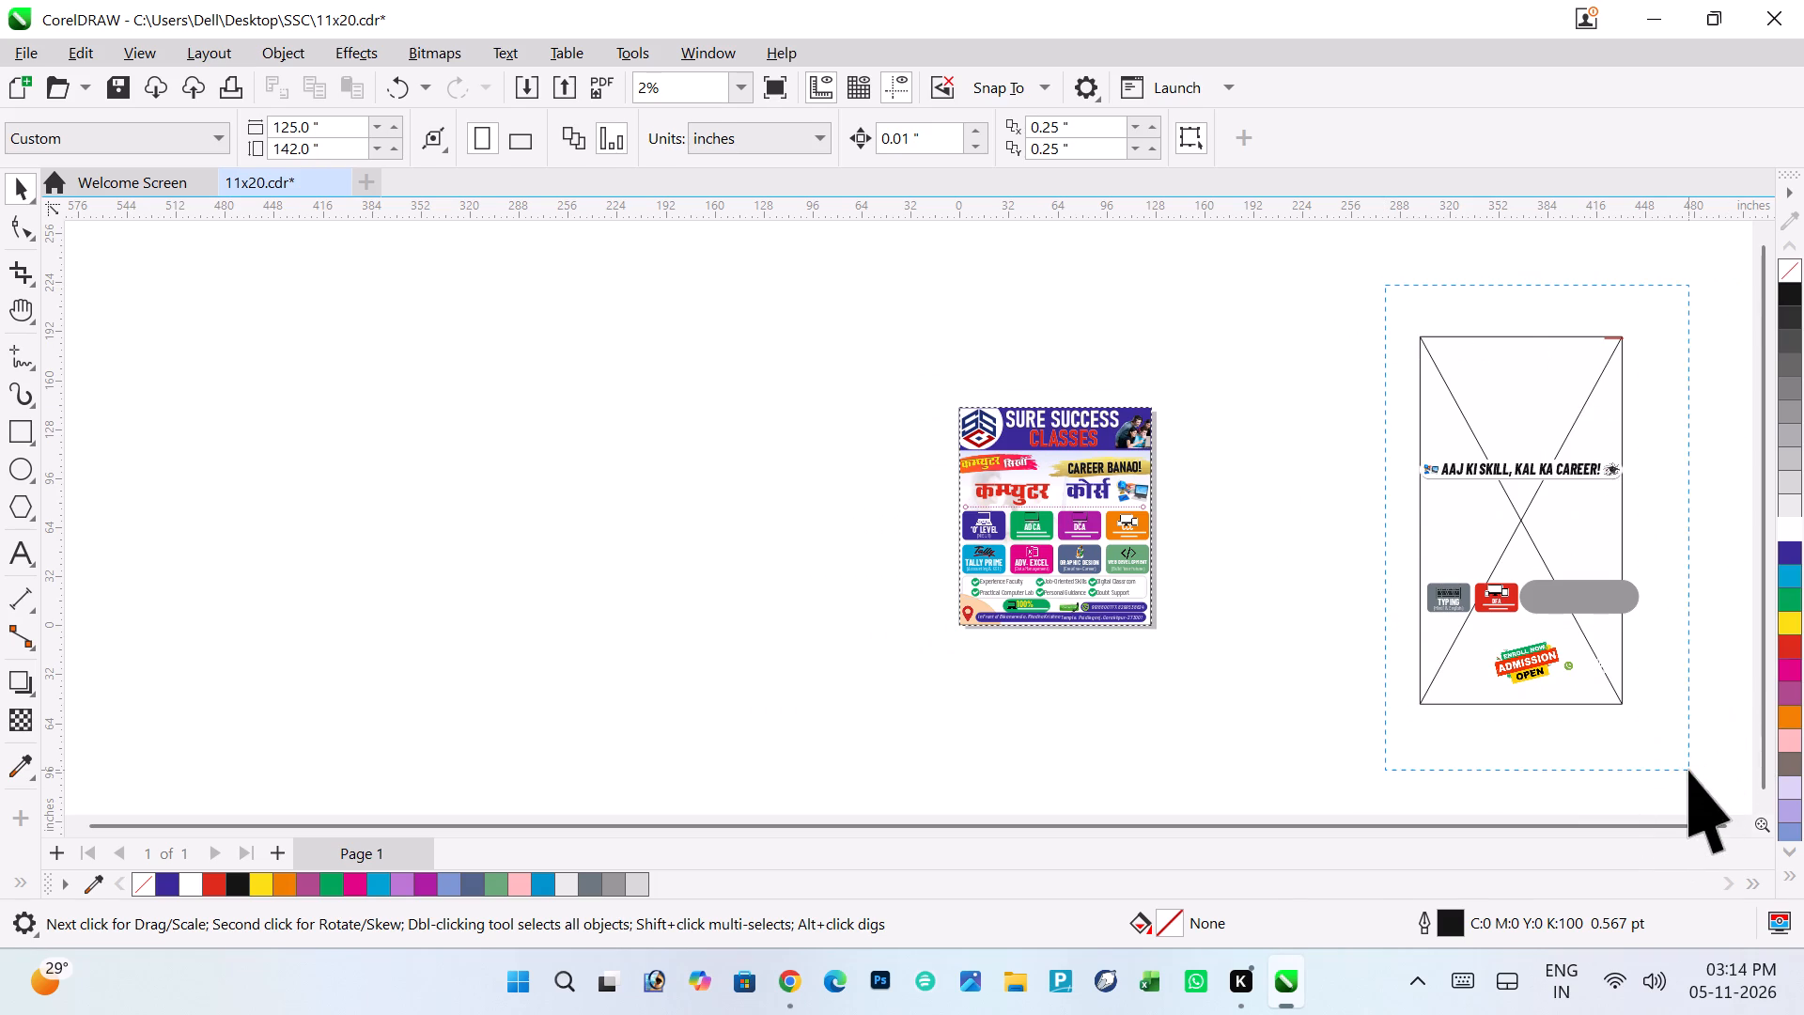
pyautogui.press('Delete')
pyautogui.press('F4')
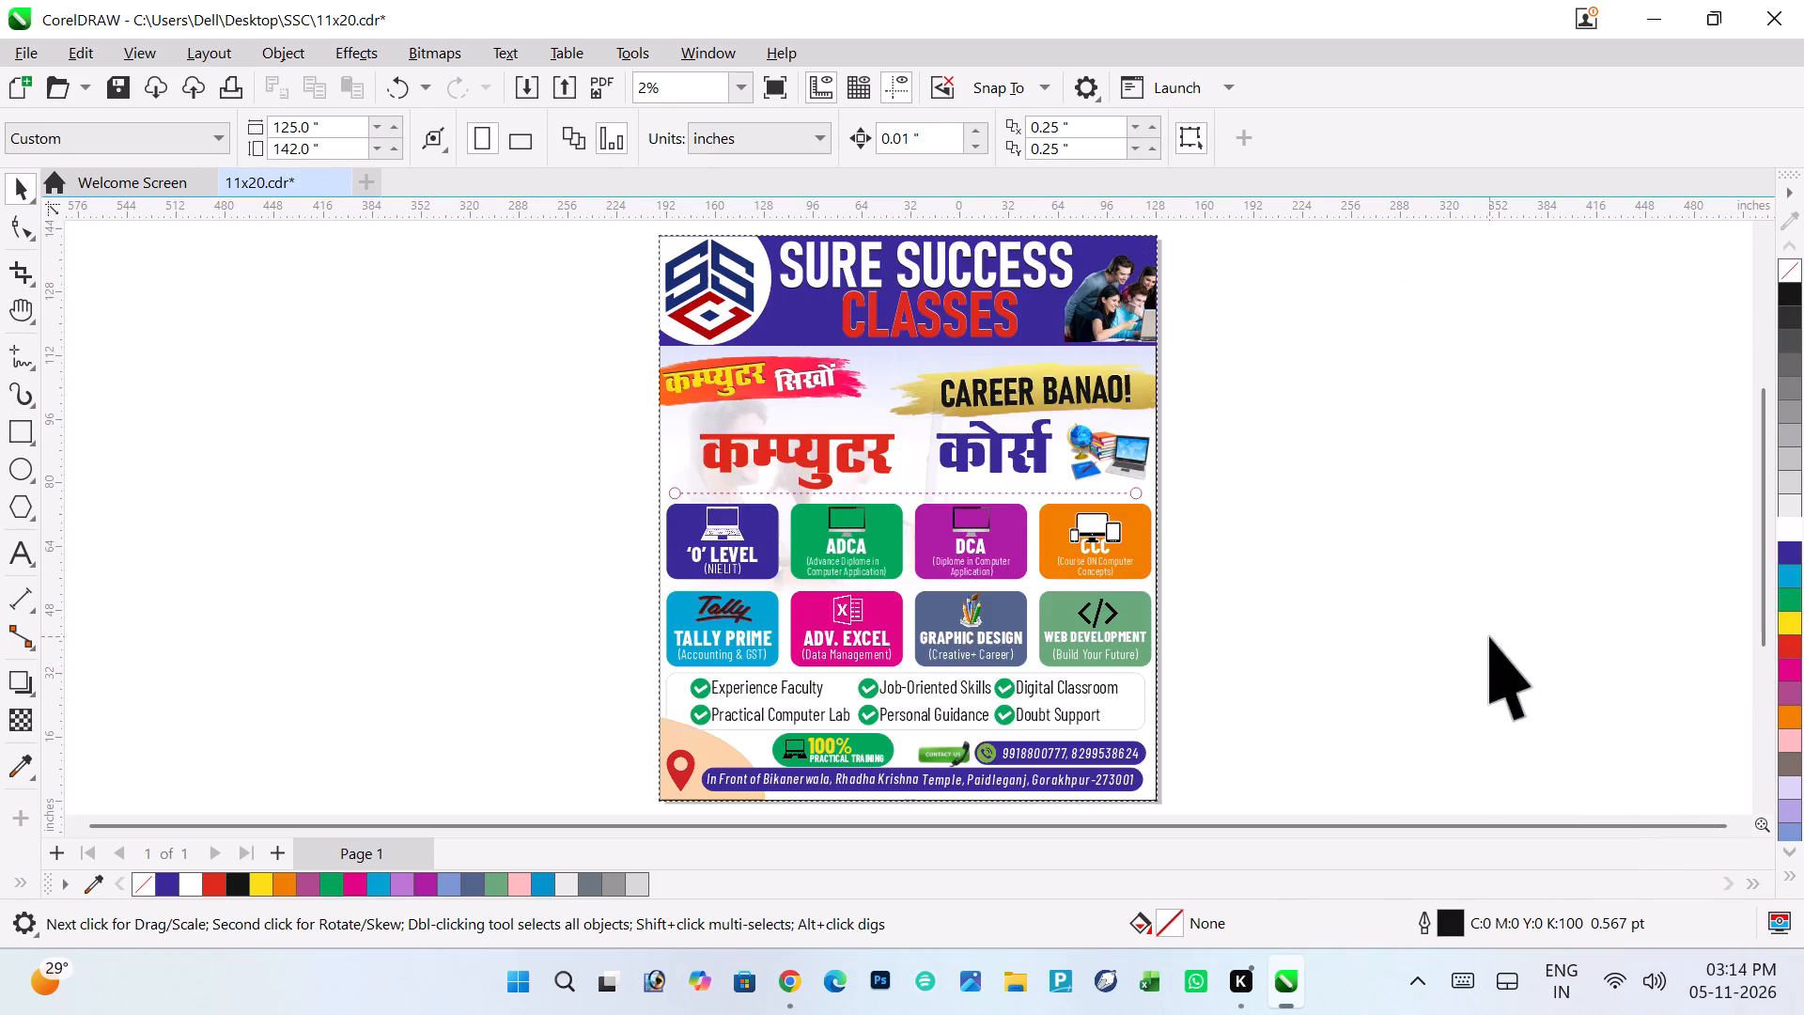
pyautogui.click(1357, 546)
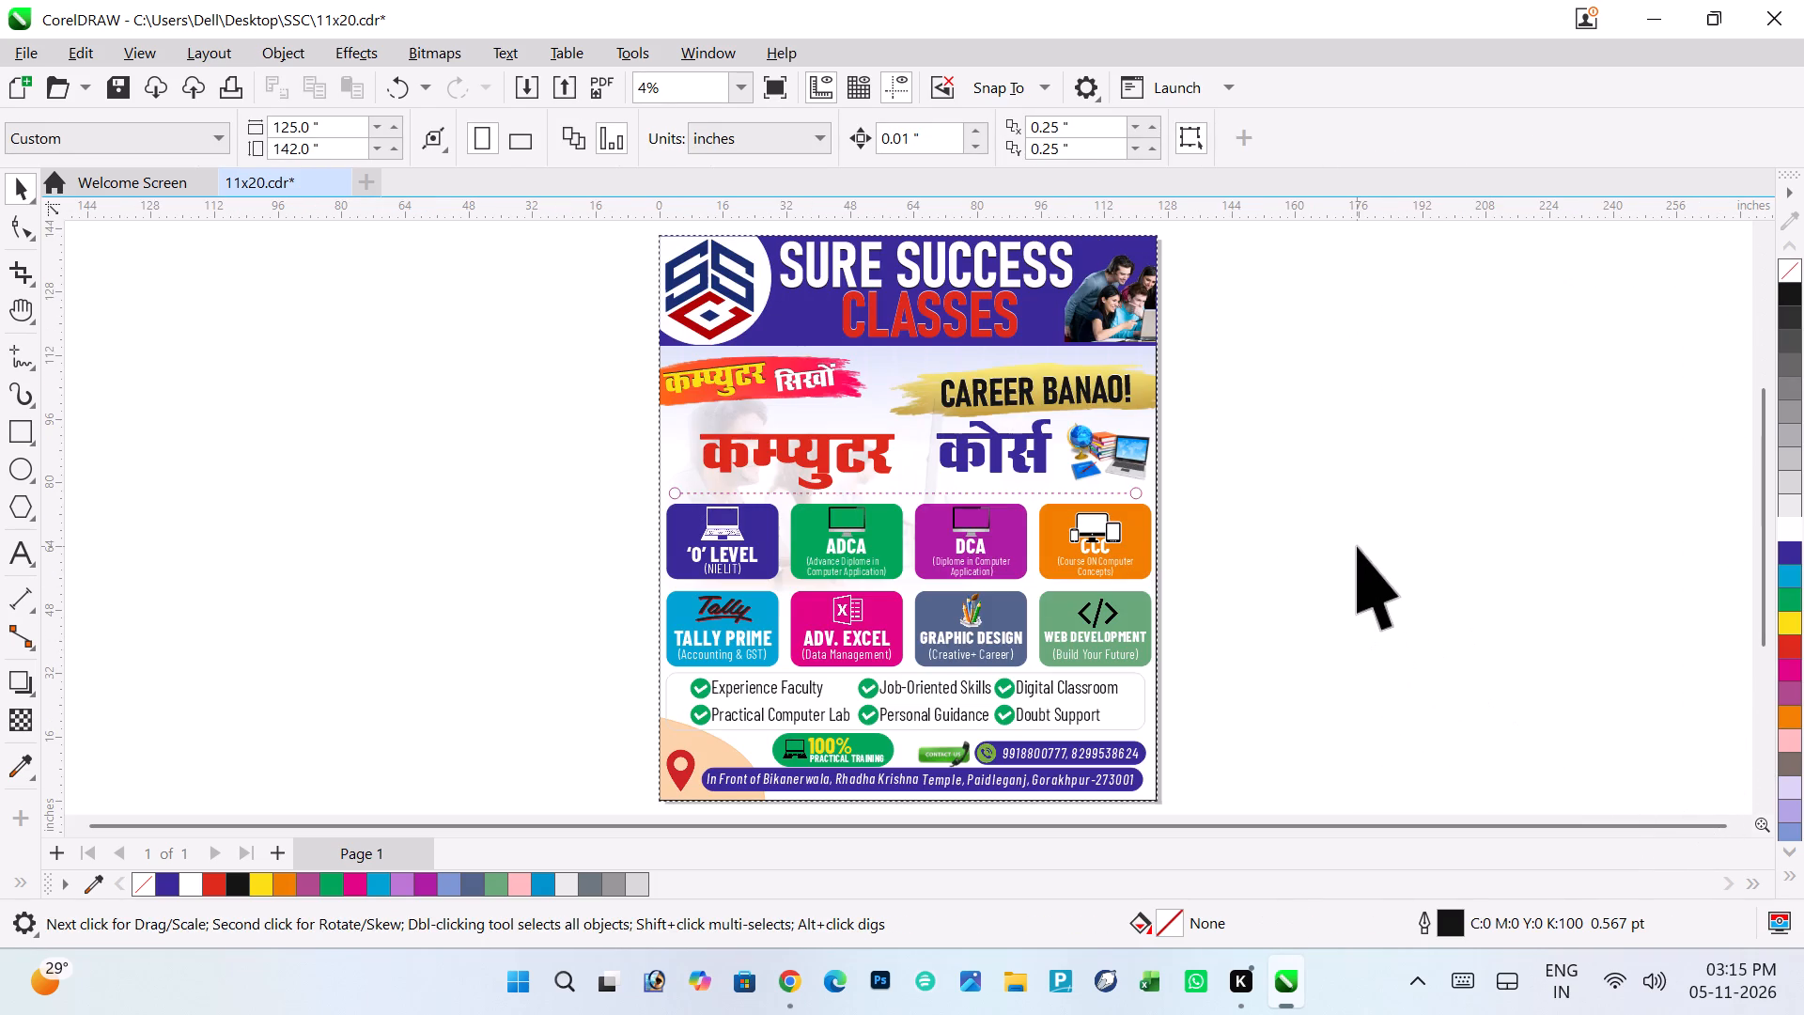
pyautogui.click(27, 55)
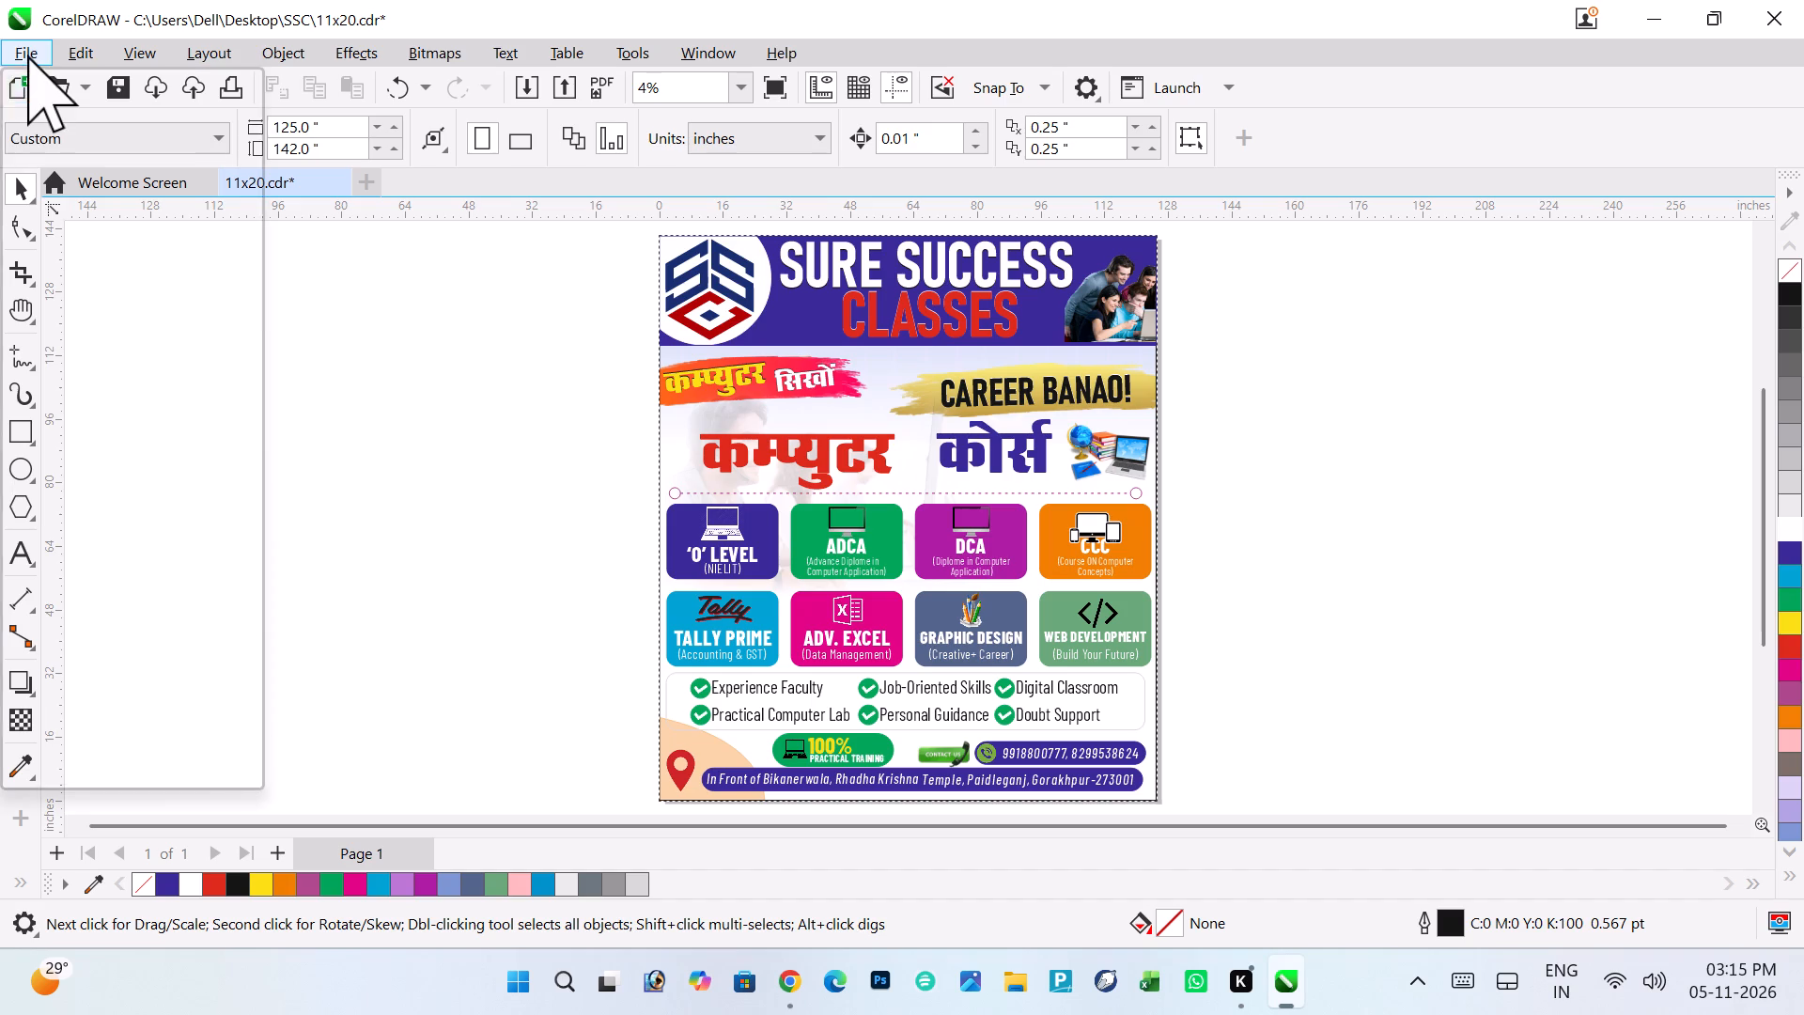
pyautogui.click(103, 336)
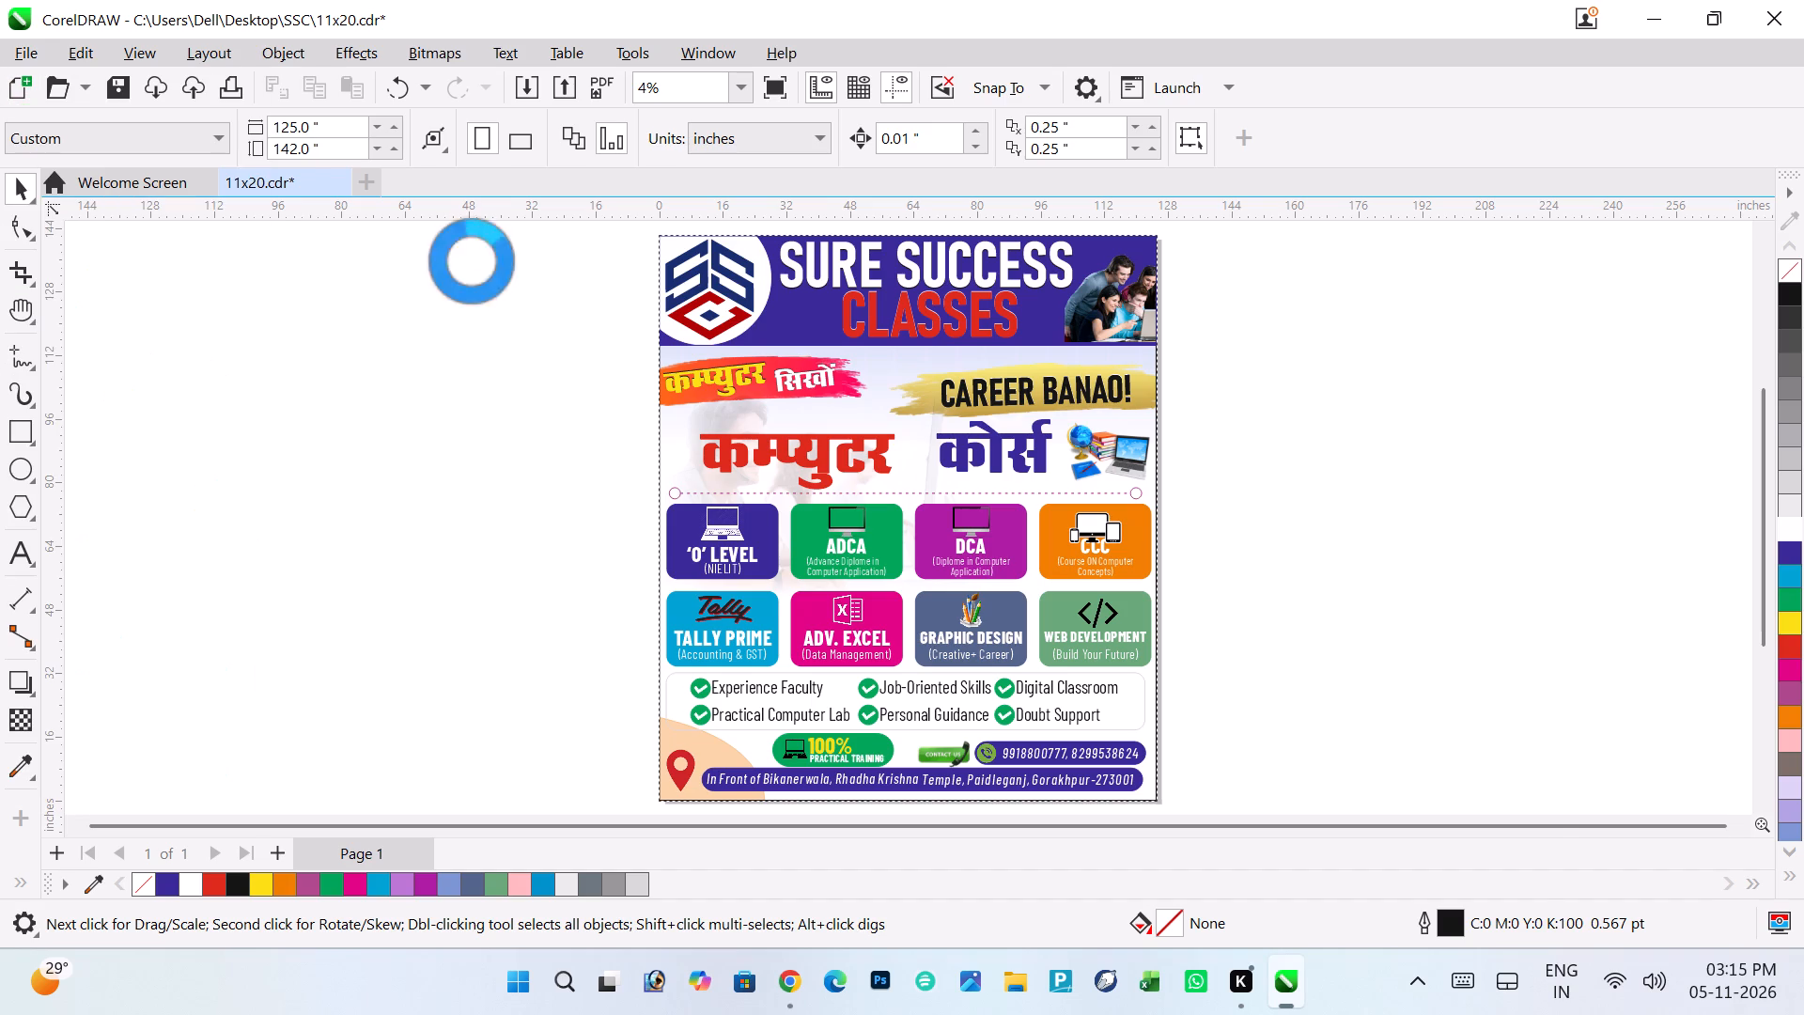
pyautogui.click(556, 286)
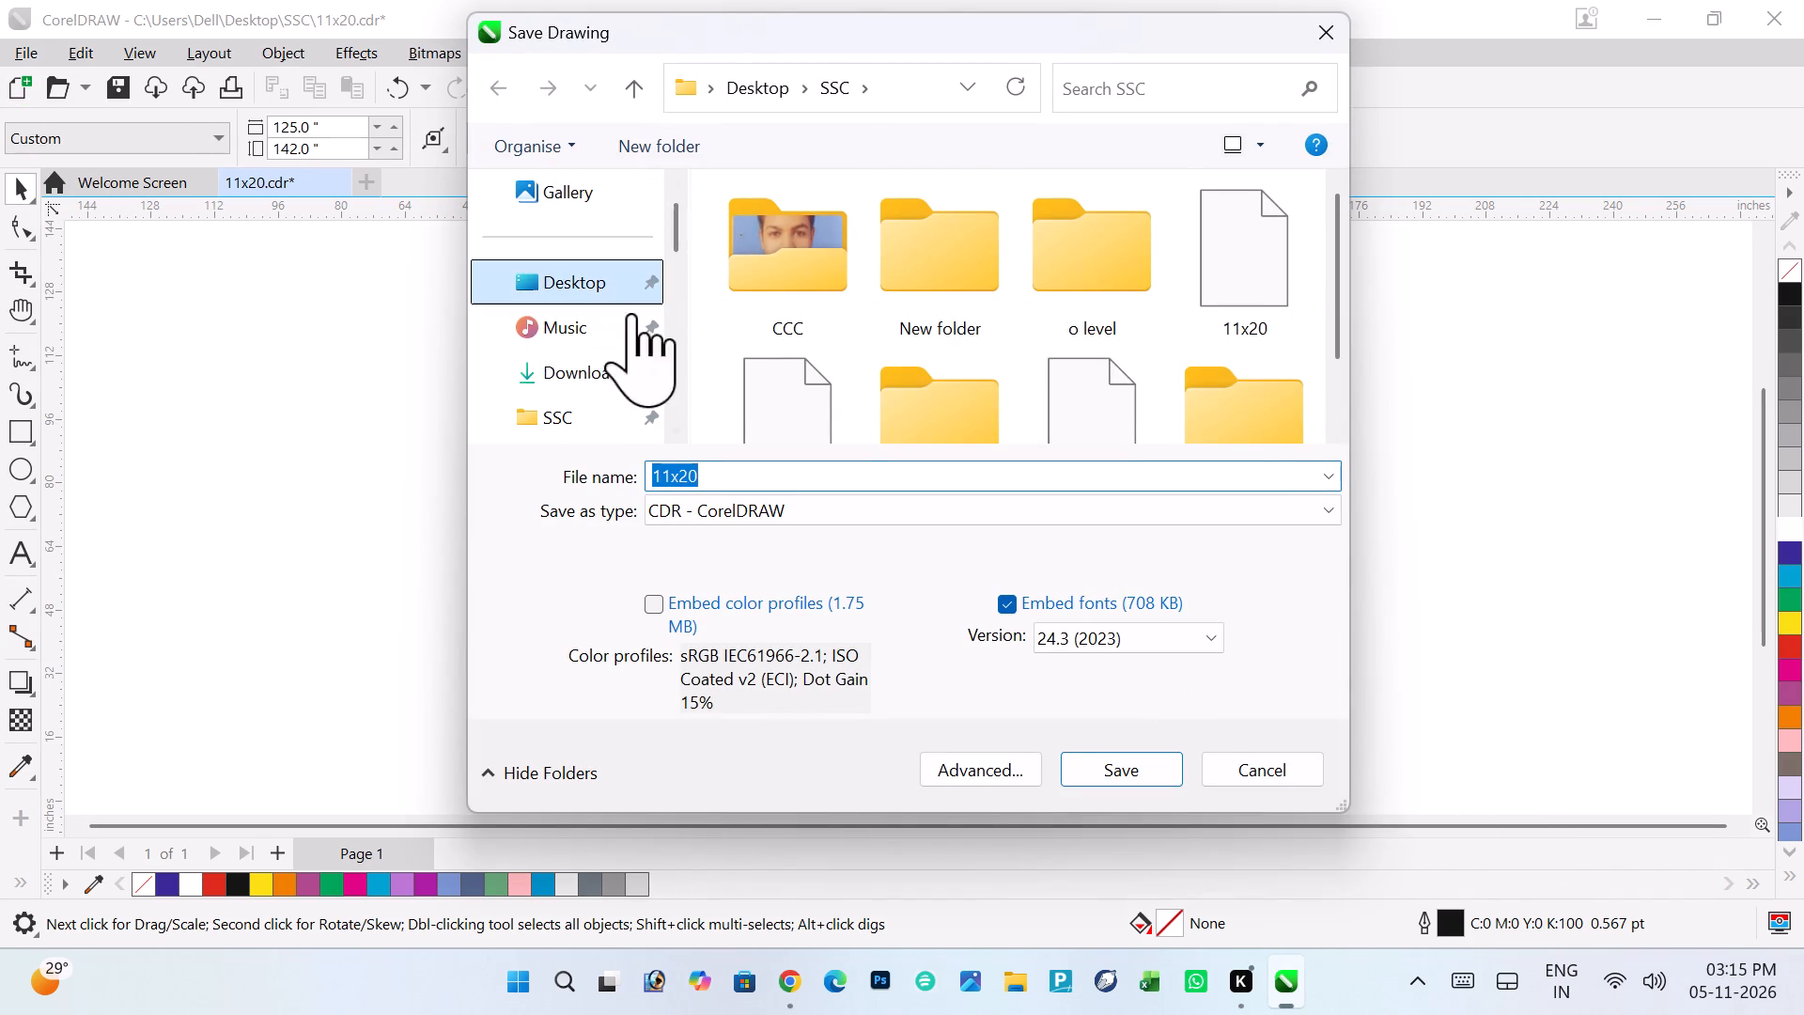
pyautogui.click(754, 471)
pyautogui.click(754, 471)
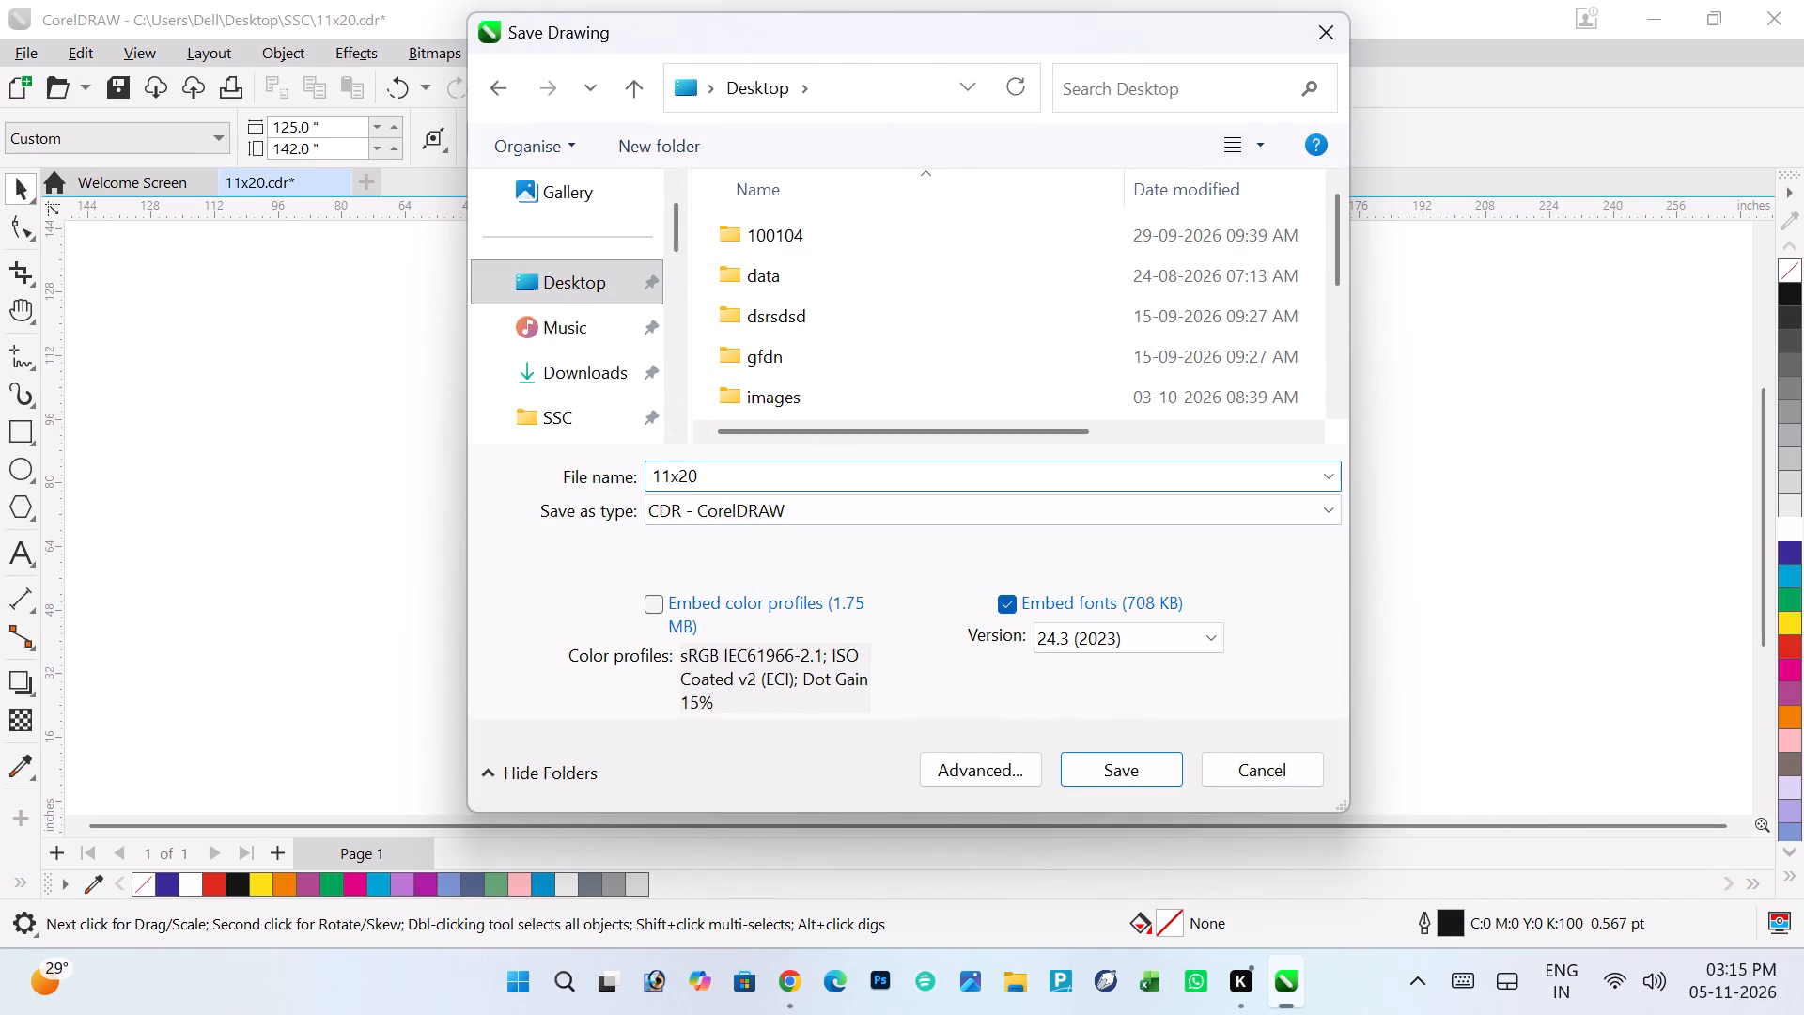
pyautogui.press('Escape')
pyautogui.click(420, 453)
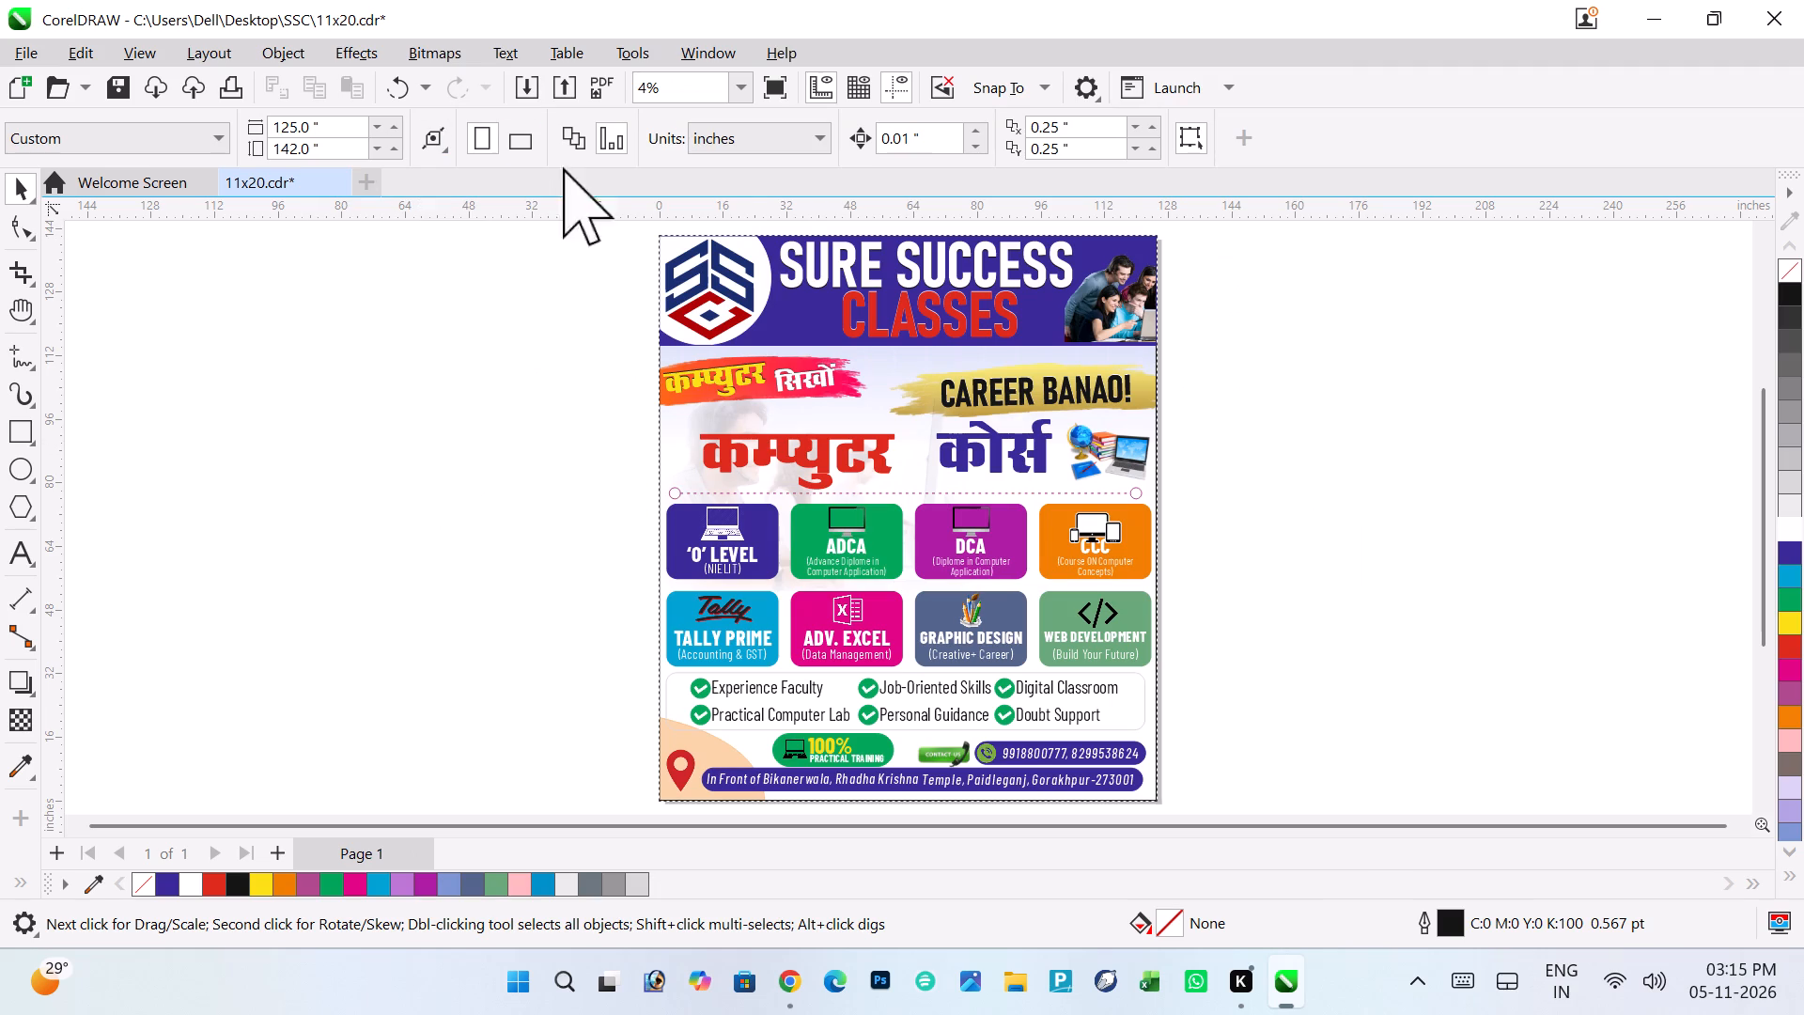
# Switch the drawing units to feet to check the page size, and return them to inches.
pyautogui.click(717, 140)
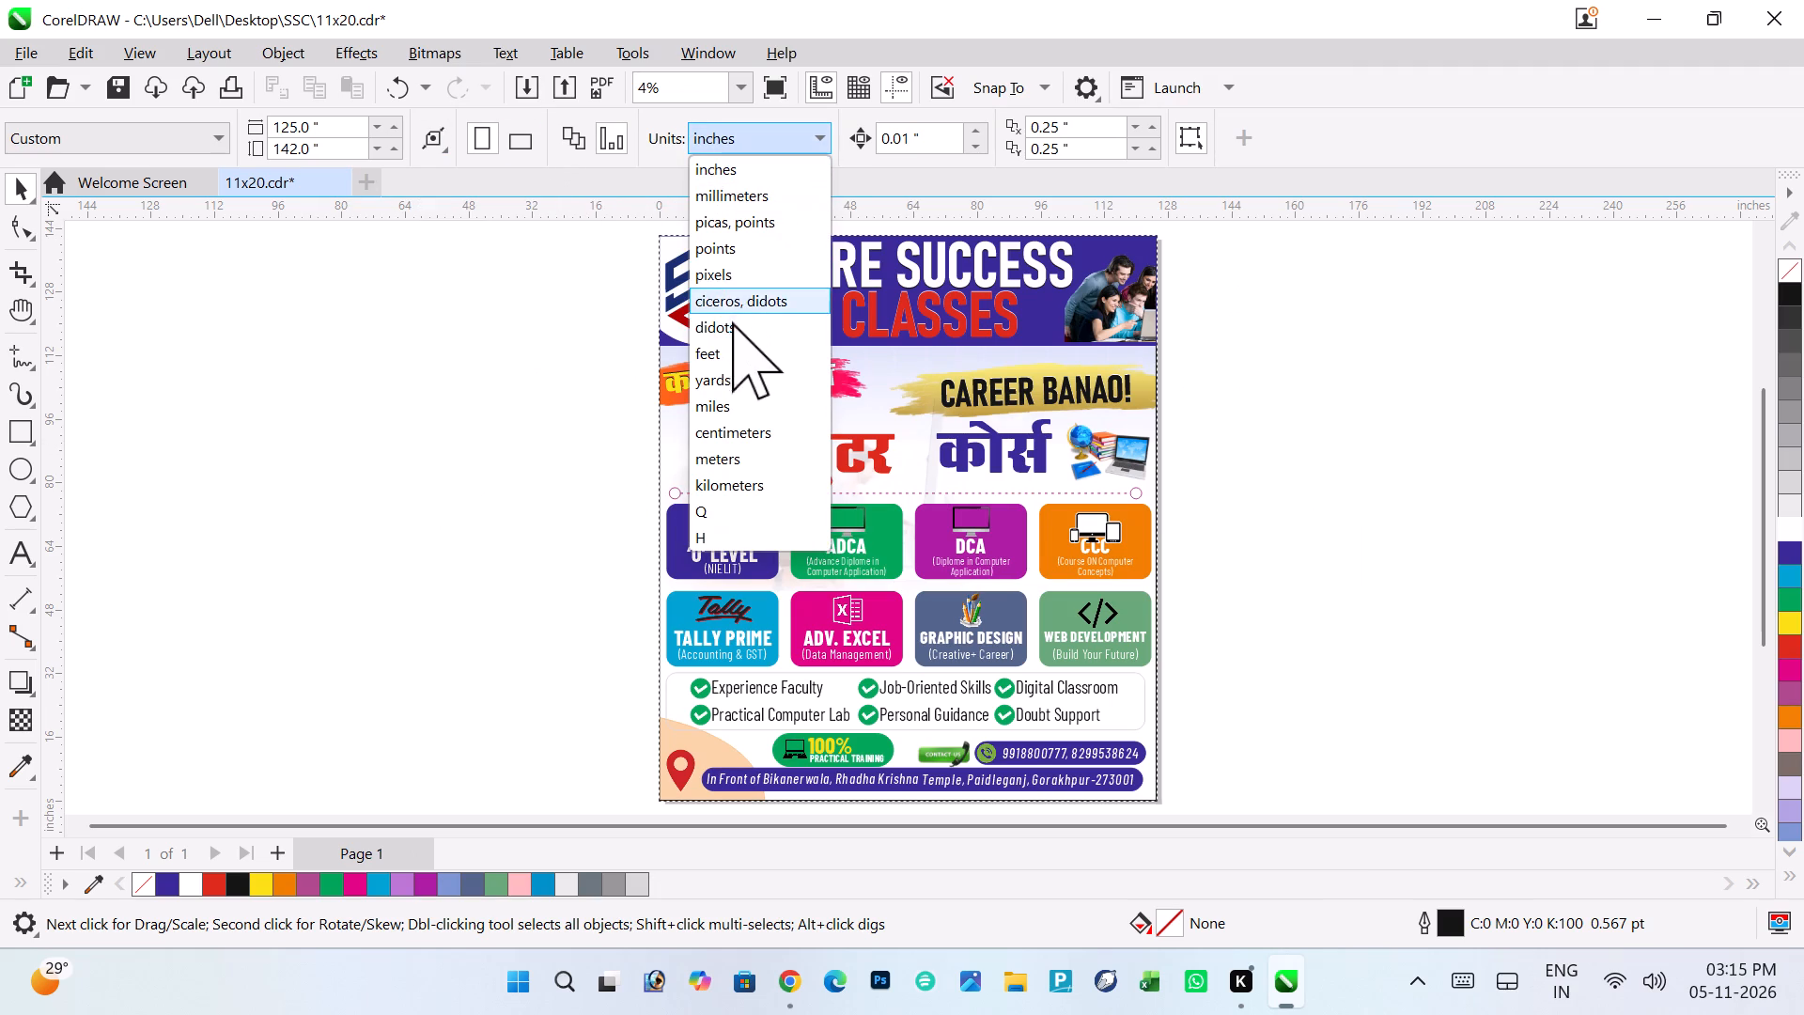
pyautogui.click(733, 351)
pyautogui.click(475, 368)
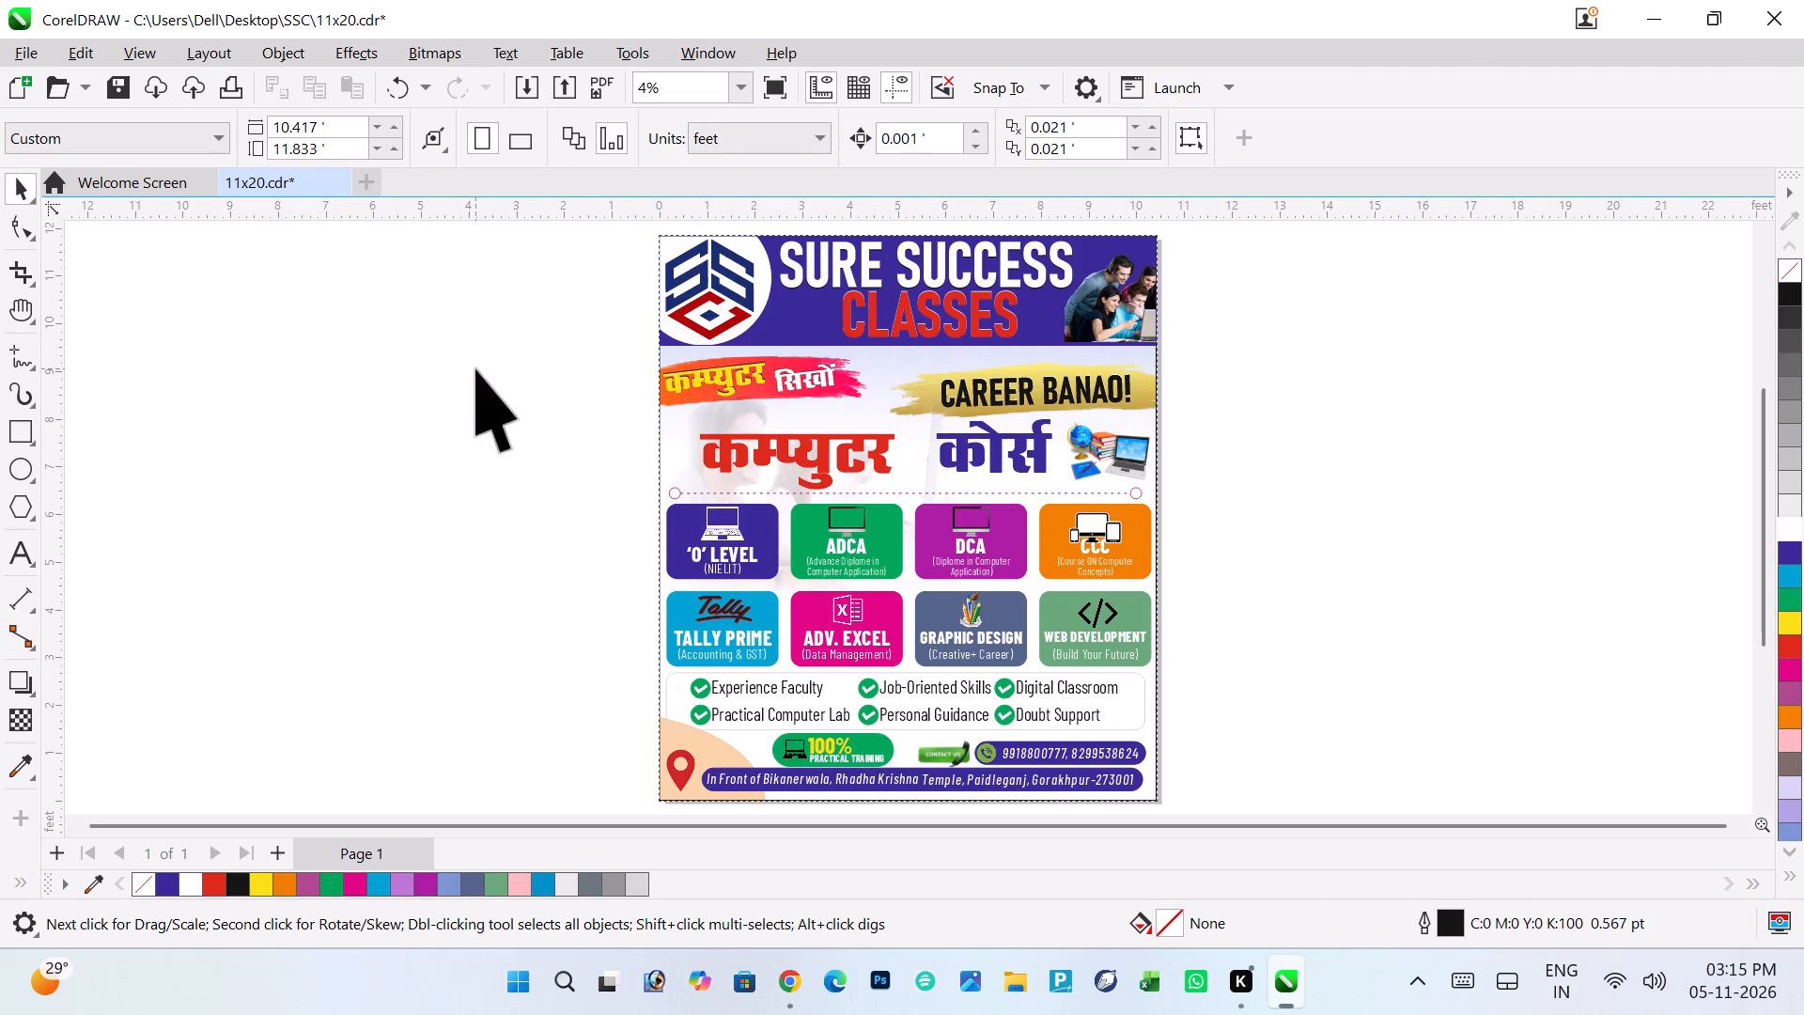
pyautogui.click(475, 368)
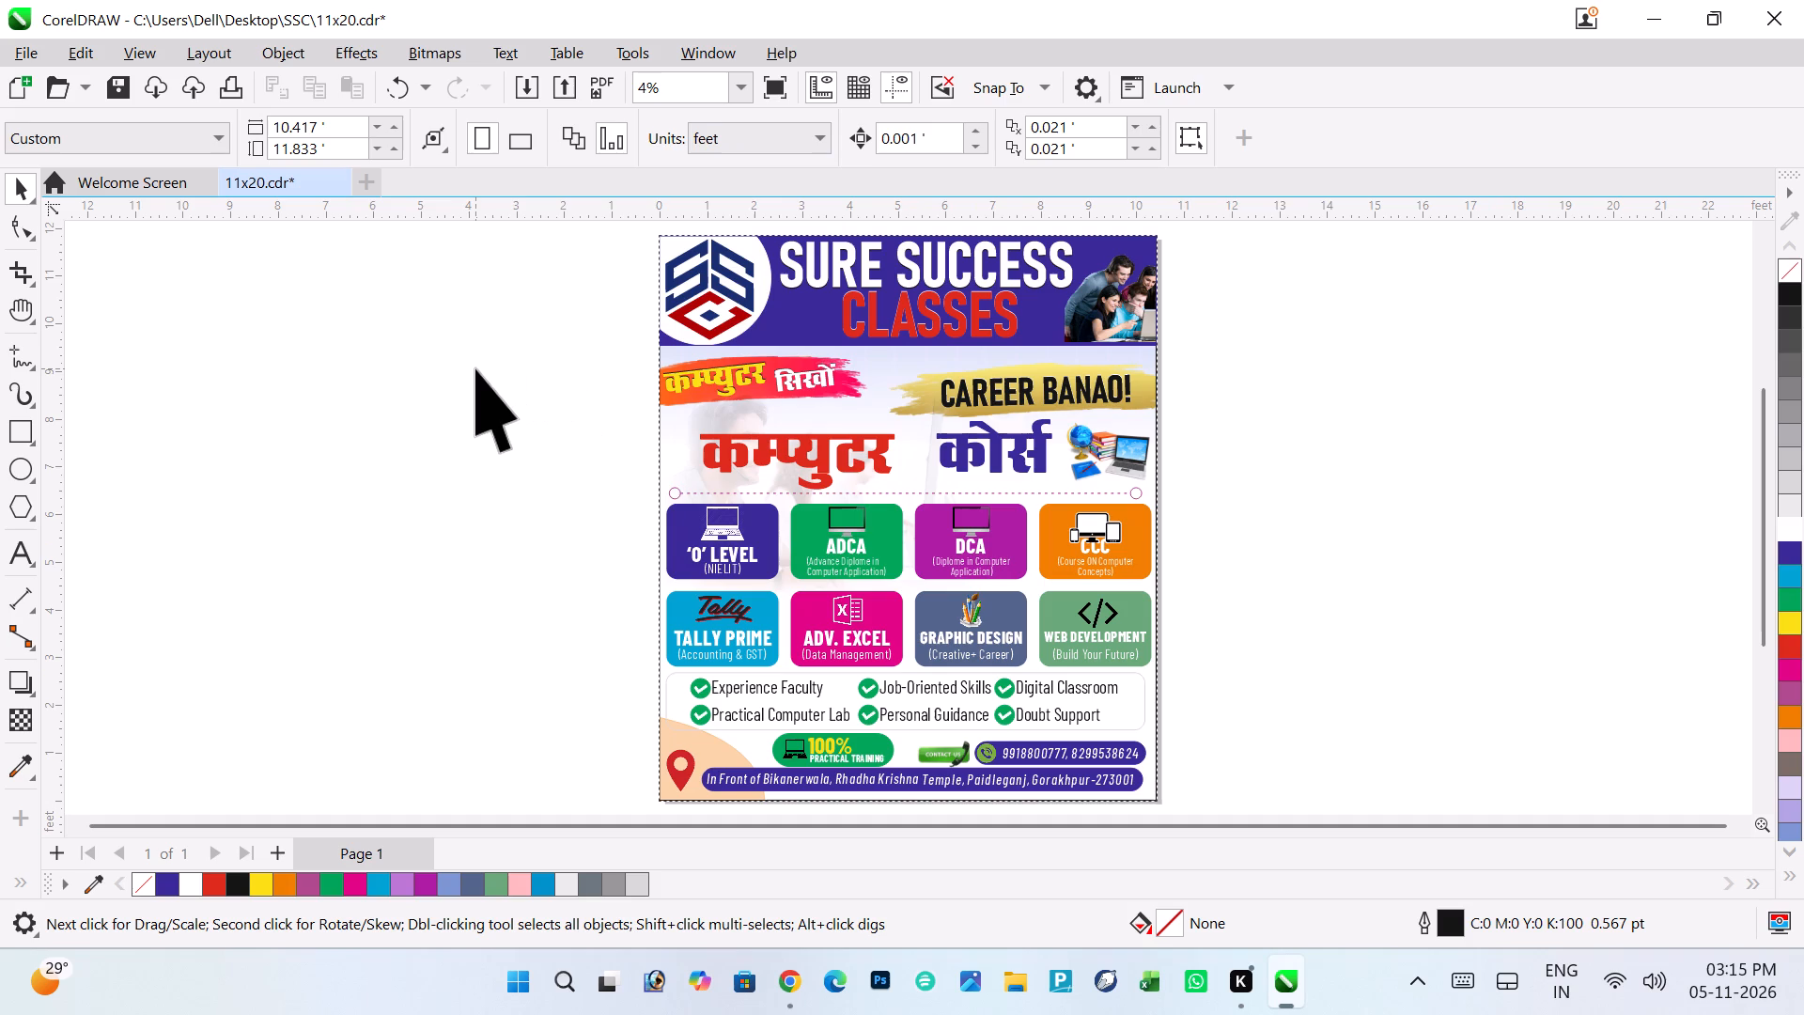
pyautogui.click(475, 368)
pyautogui.click(767, 146)
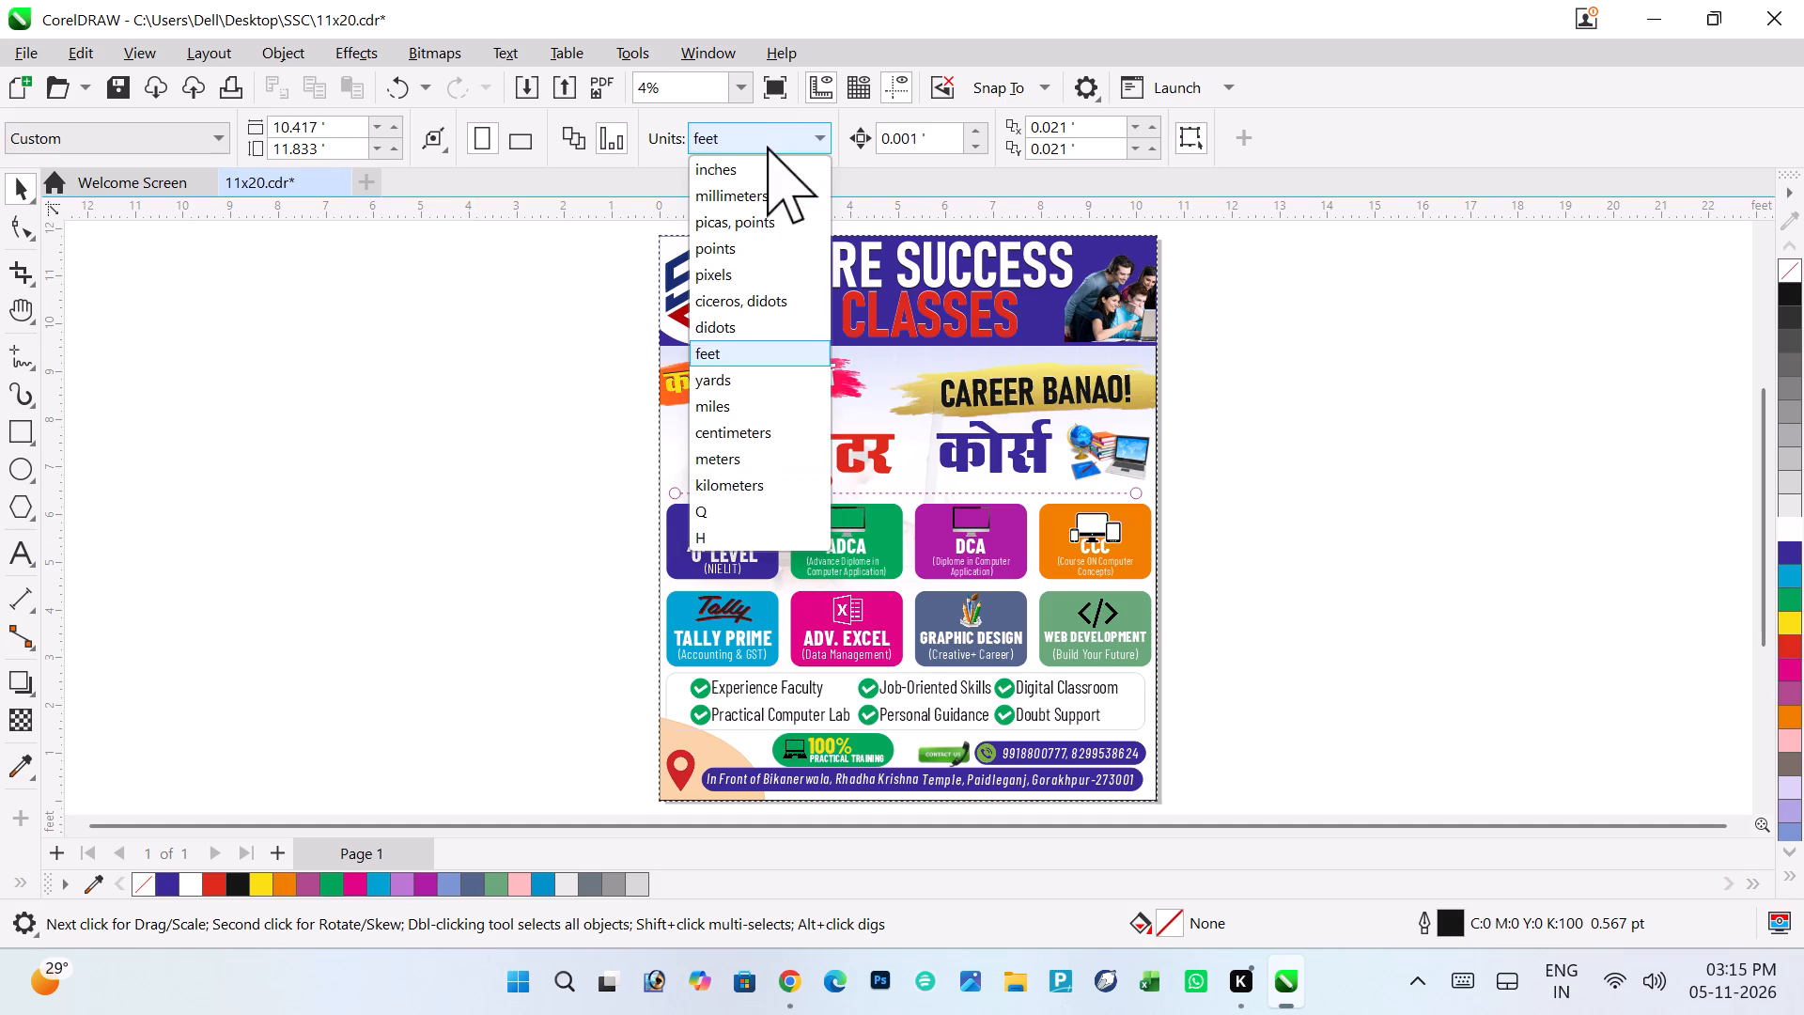
pyautogui.click(748, 171)
pyautogui.click(491, 331)
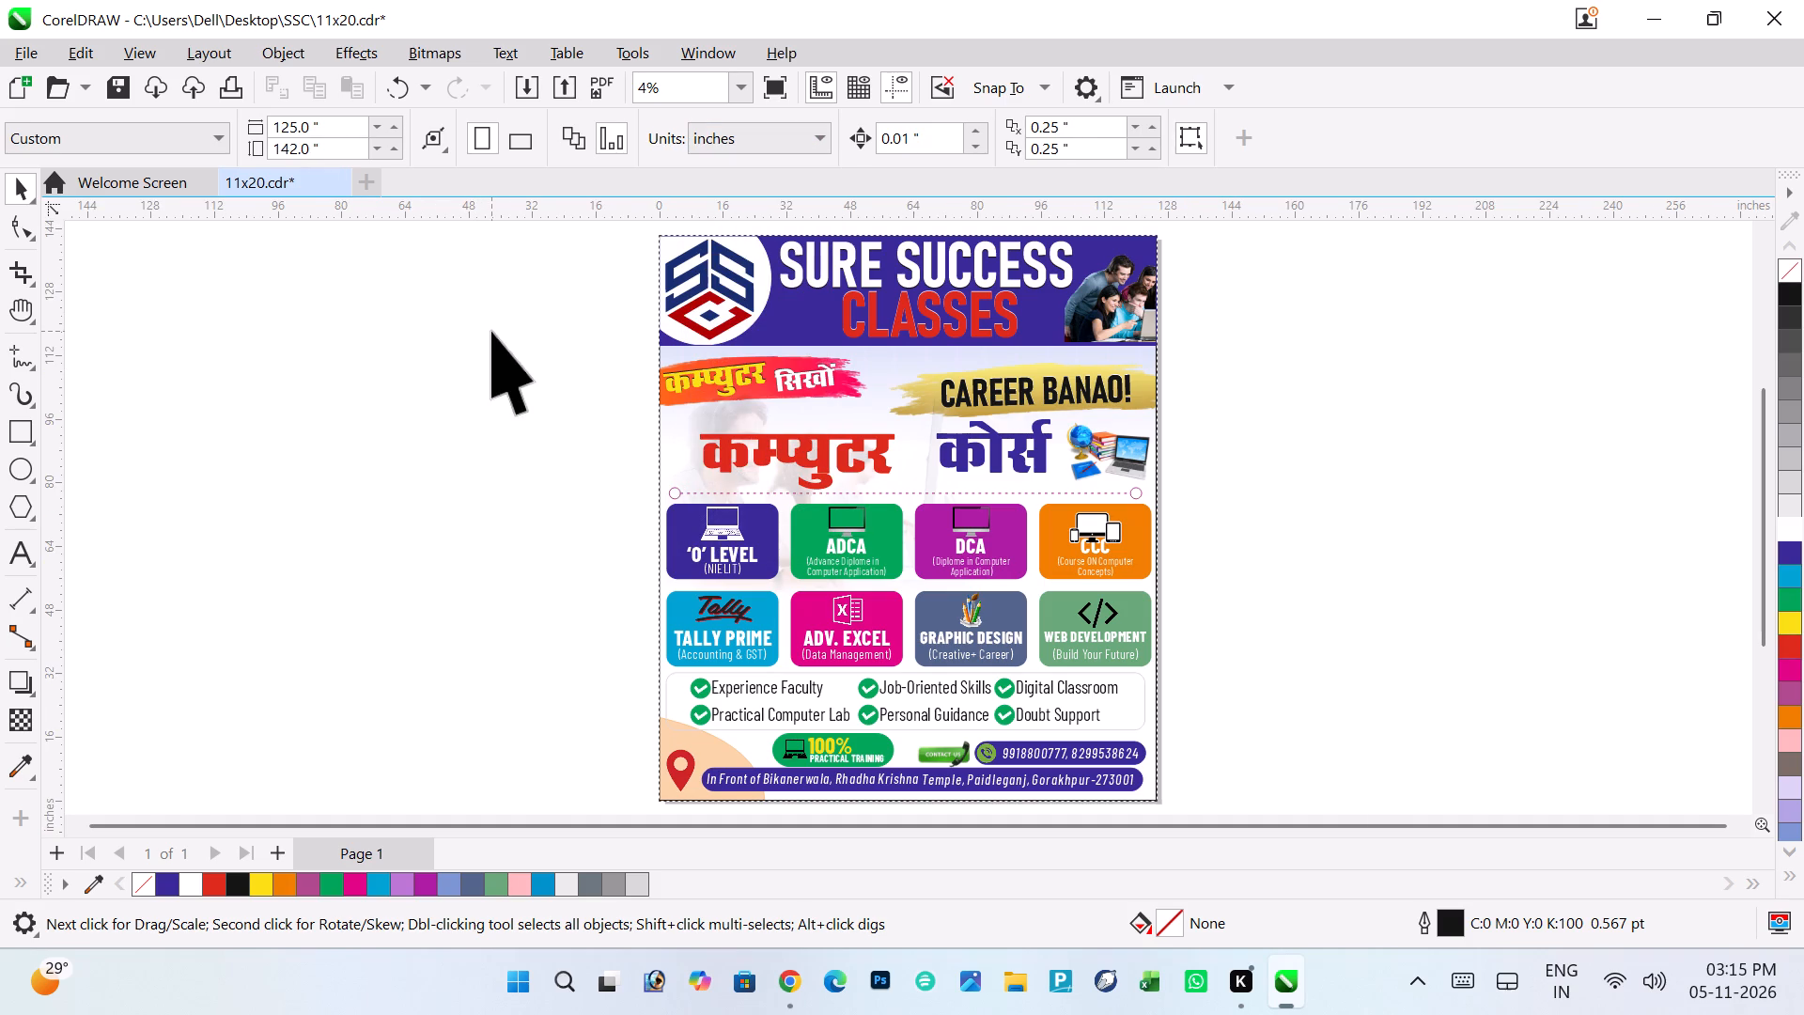
pyautogui.click(491, 331)
# Start saving the poster as a new CDR drawing on the Desktop, entering TP as the file name.
pyautogui.click(29, 48)
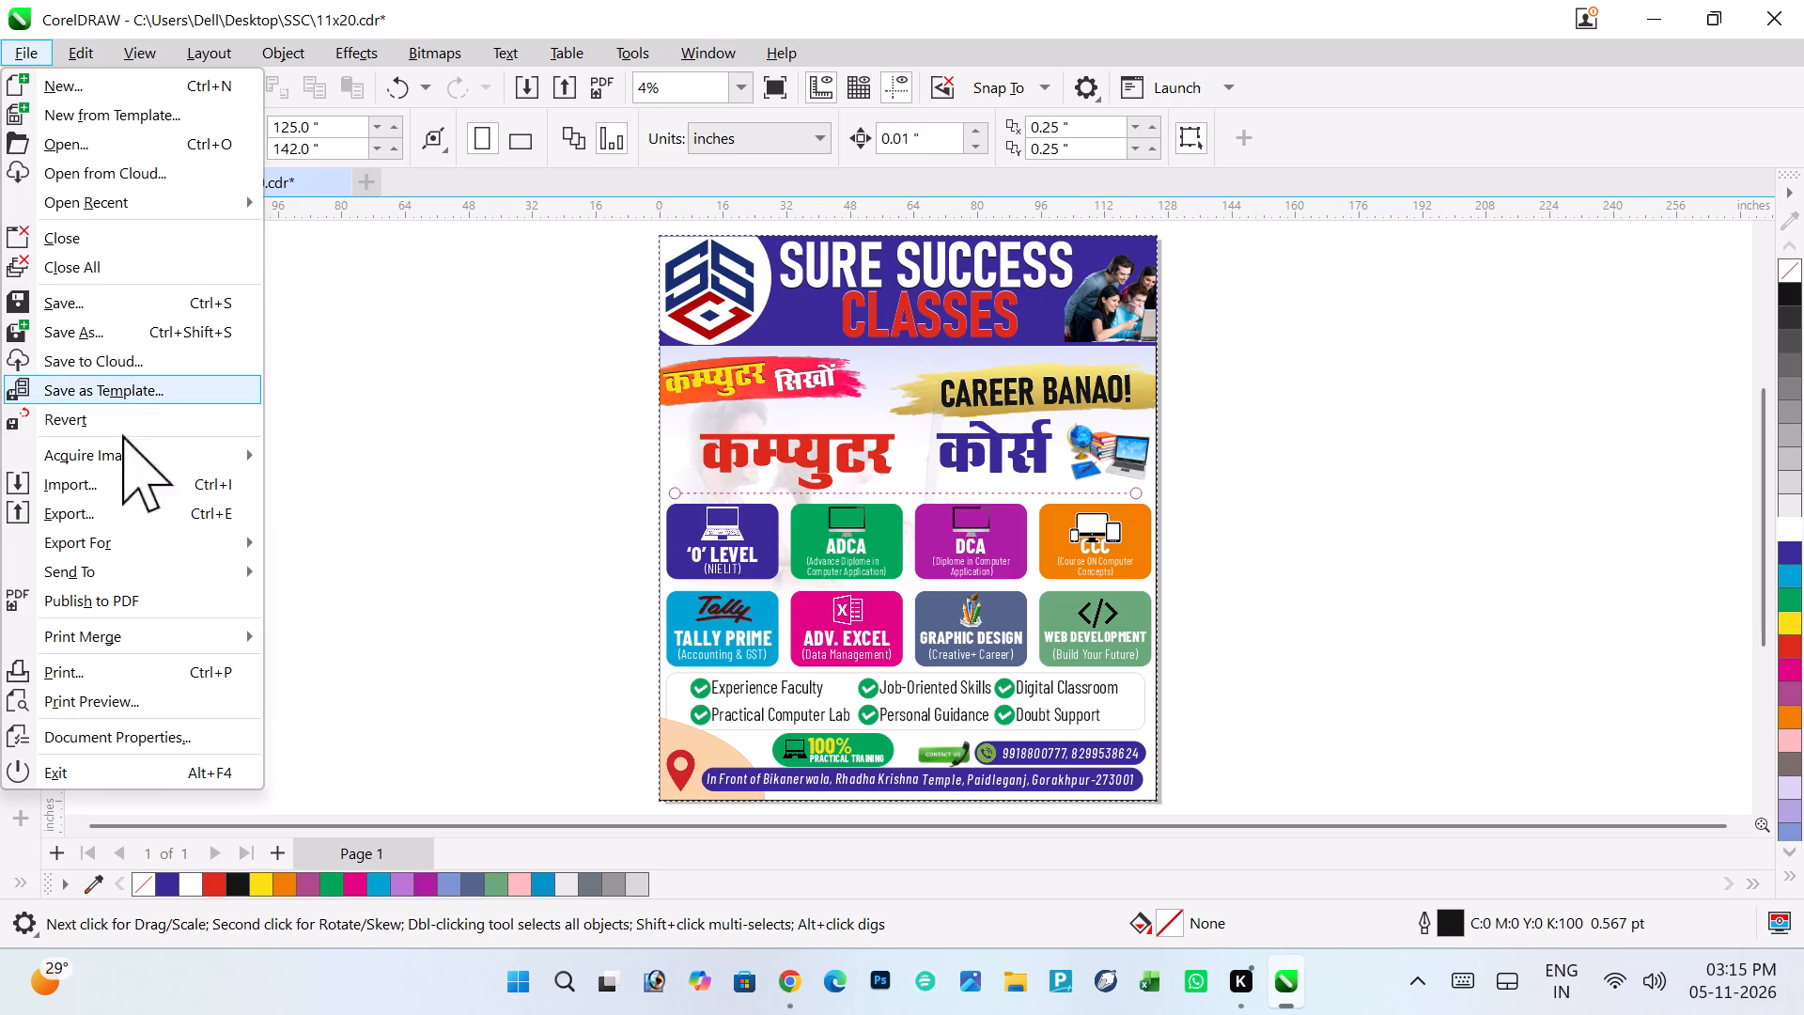
pyautogui.click(132, 345)
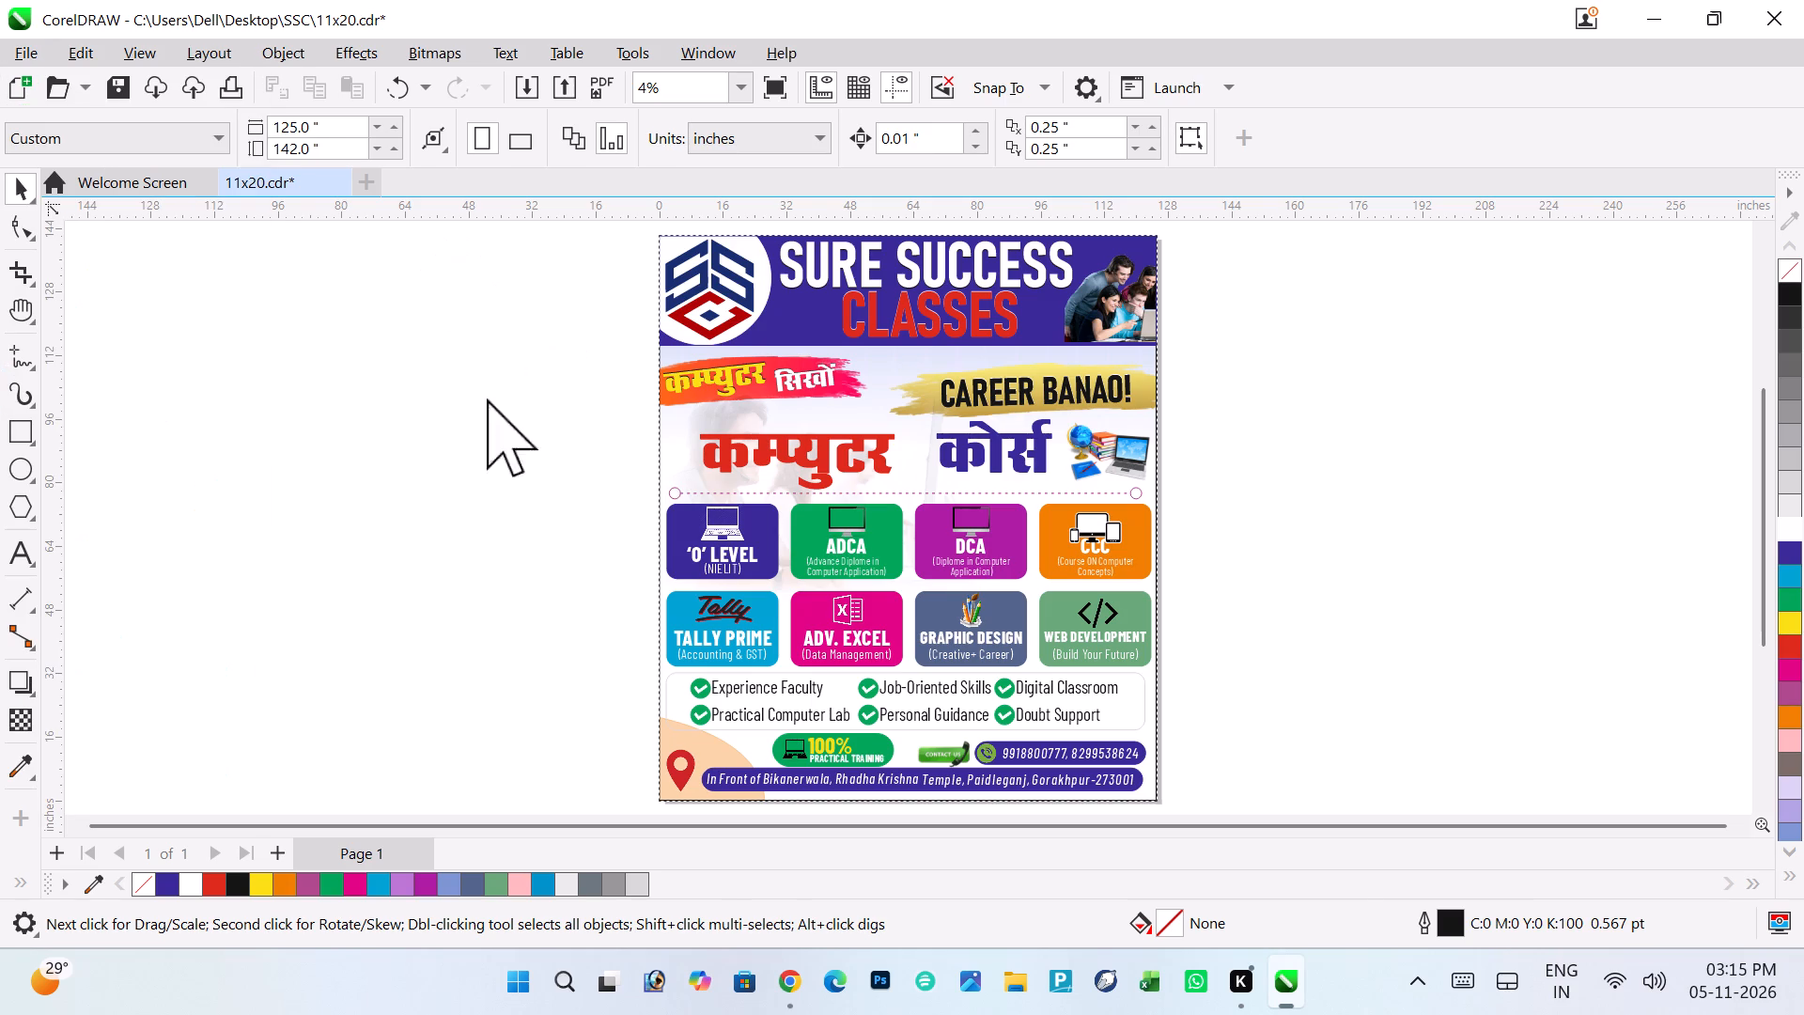
pyautogui.click(566, 283)
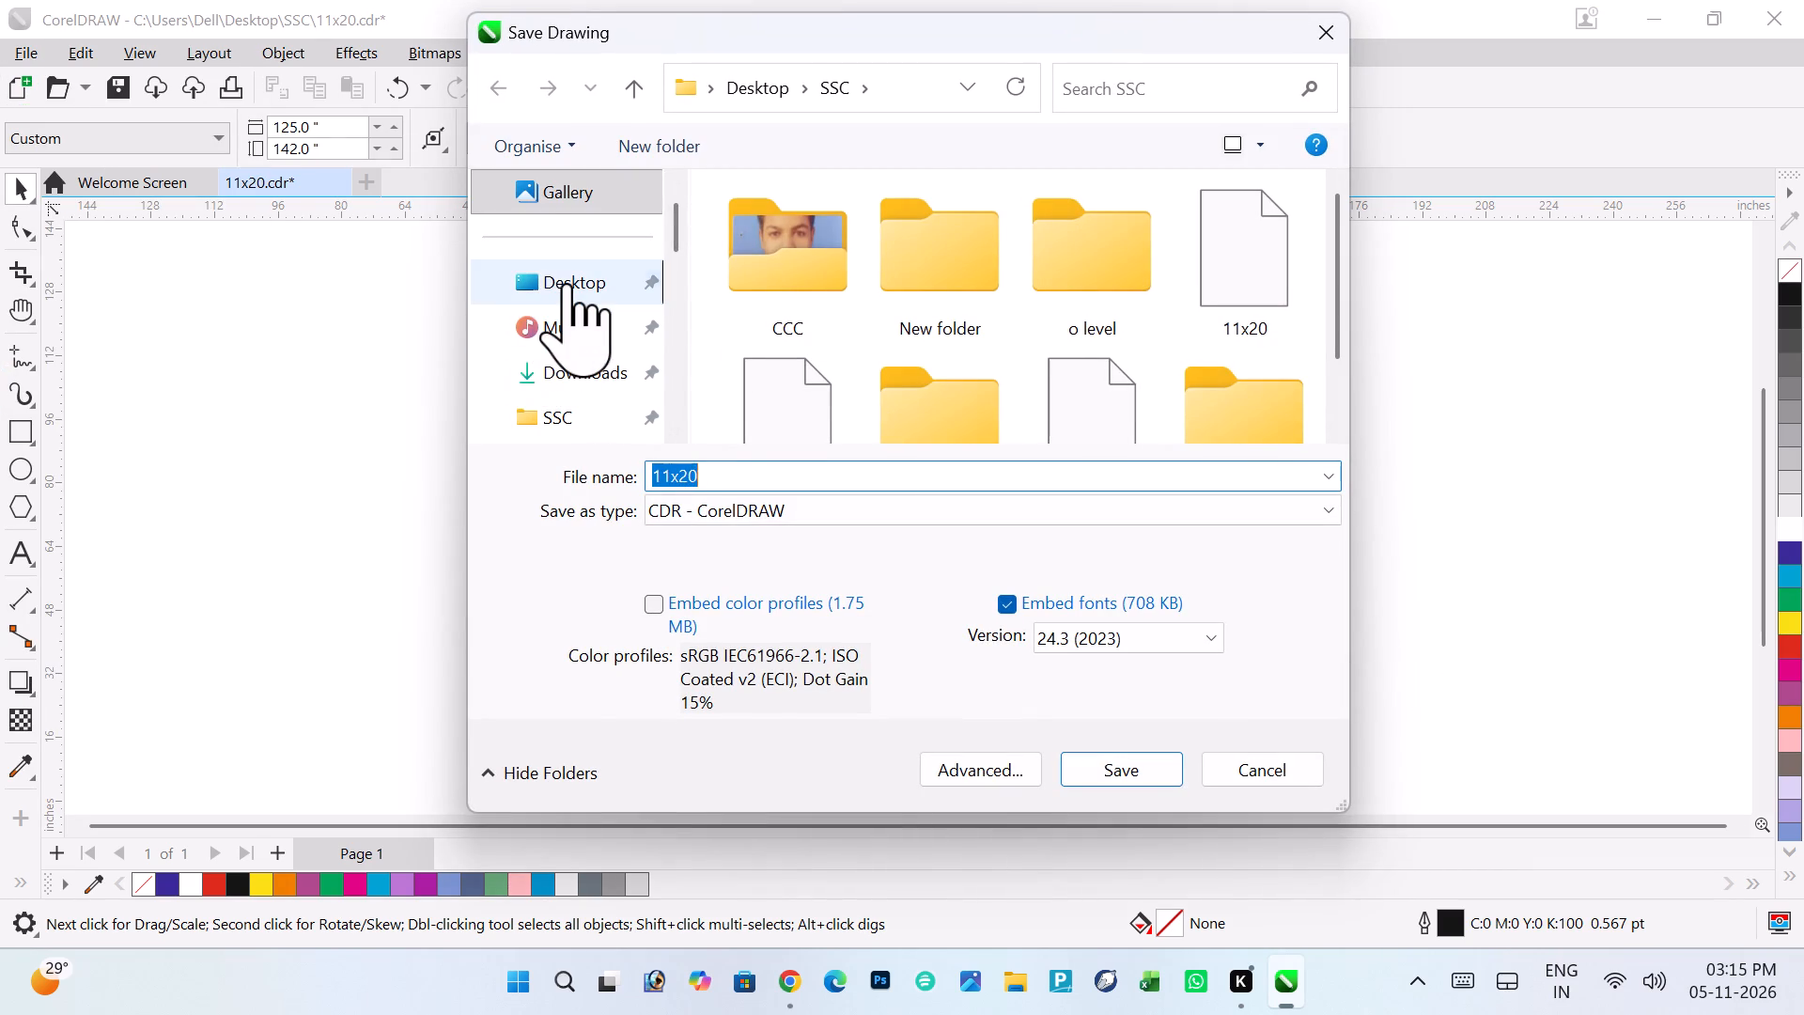
pyautogui.click(727, 473)
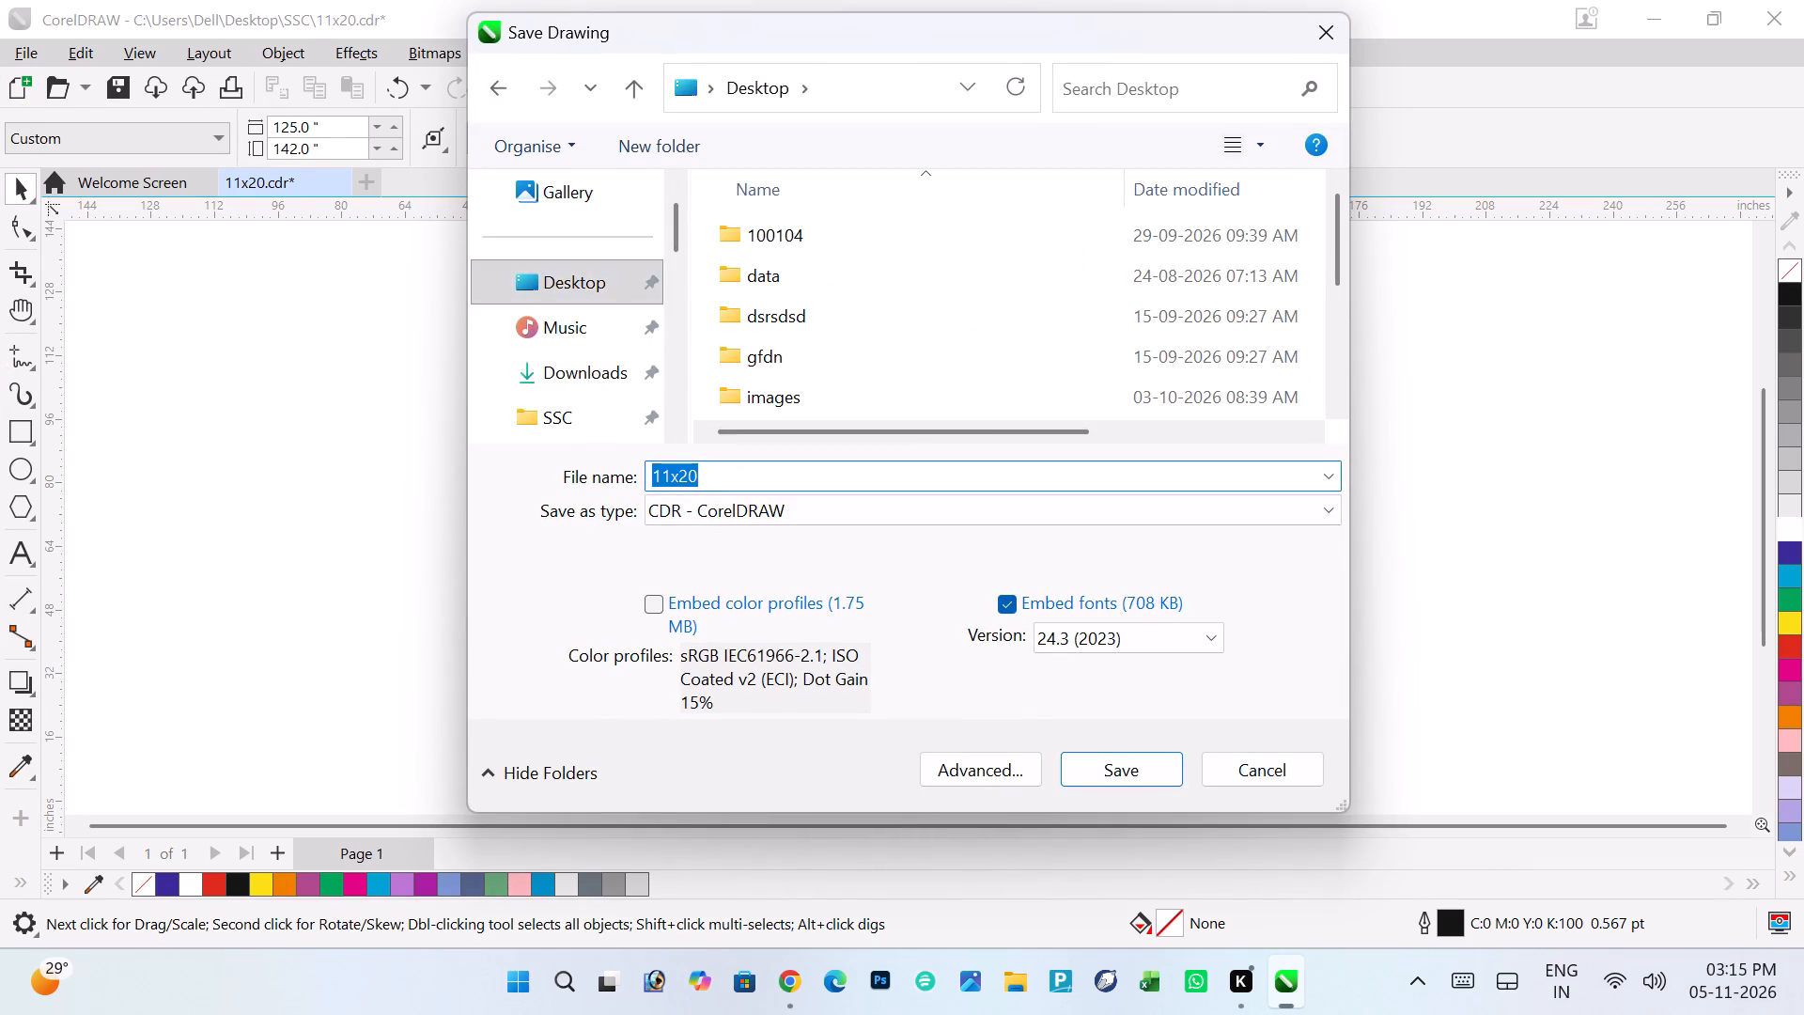
pyautogui.press('p')
pyautogui.press('BackSpace')
pyautogui.press('BackSpace')
pyautogui.press('BackSpace')
pyautogui.press('BackSpace')
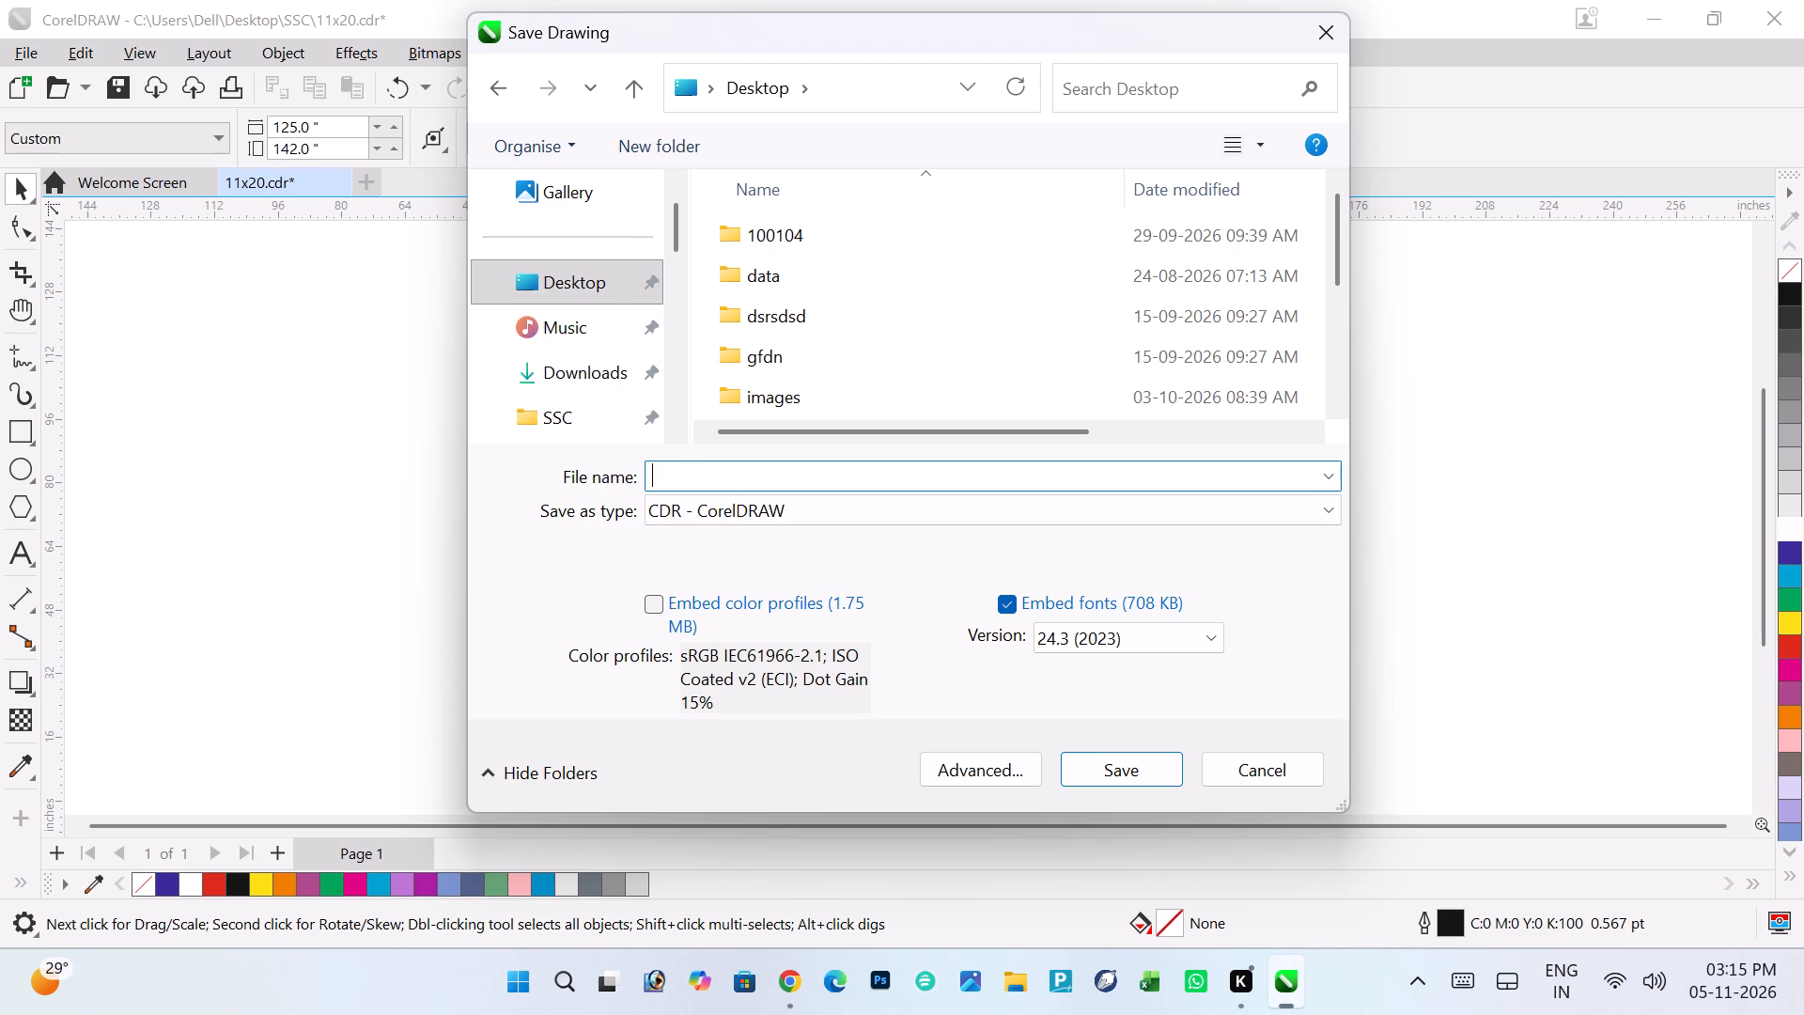
pyautogui.press('BackSpace')
pyautogui.press('BackSpace')
pyautogui.press('BackSpace')
pyautogui.press('BackSpace')
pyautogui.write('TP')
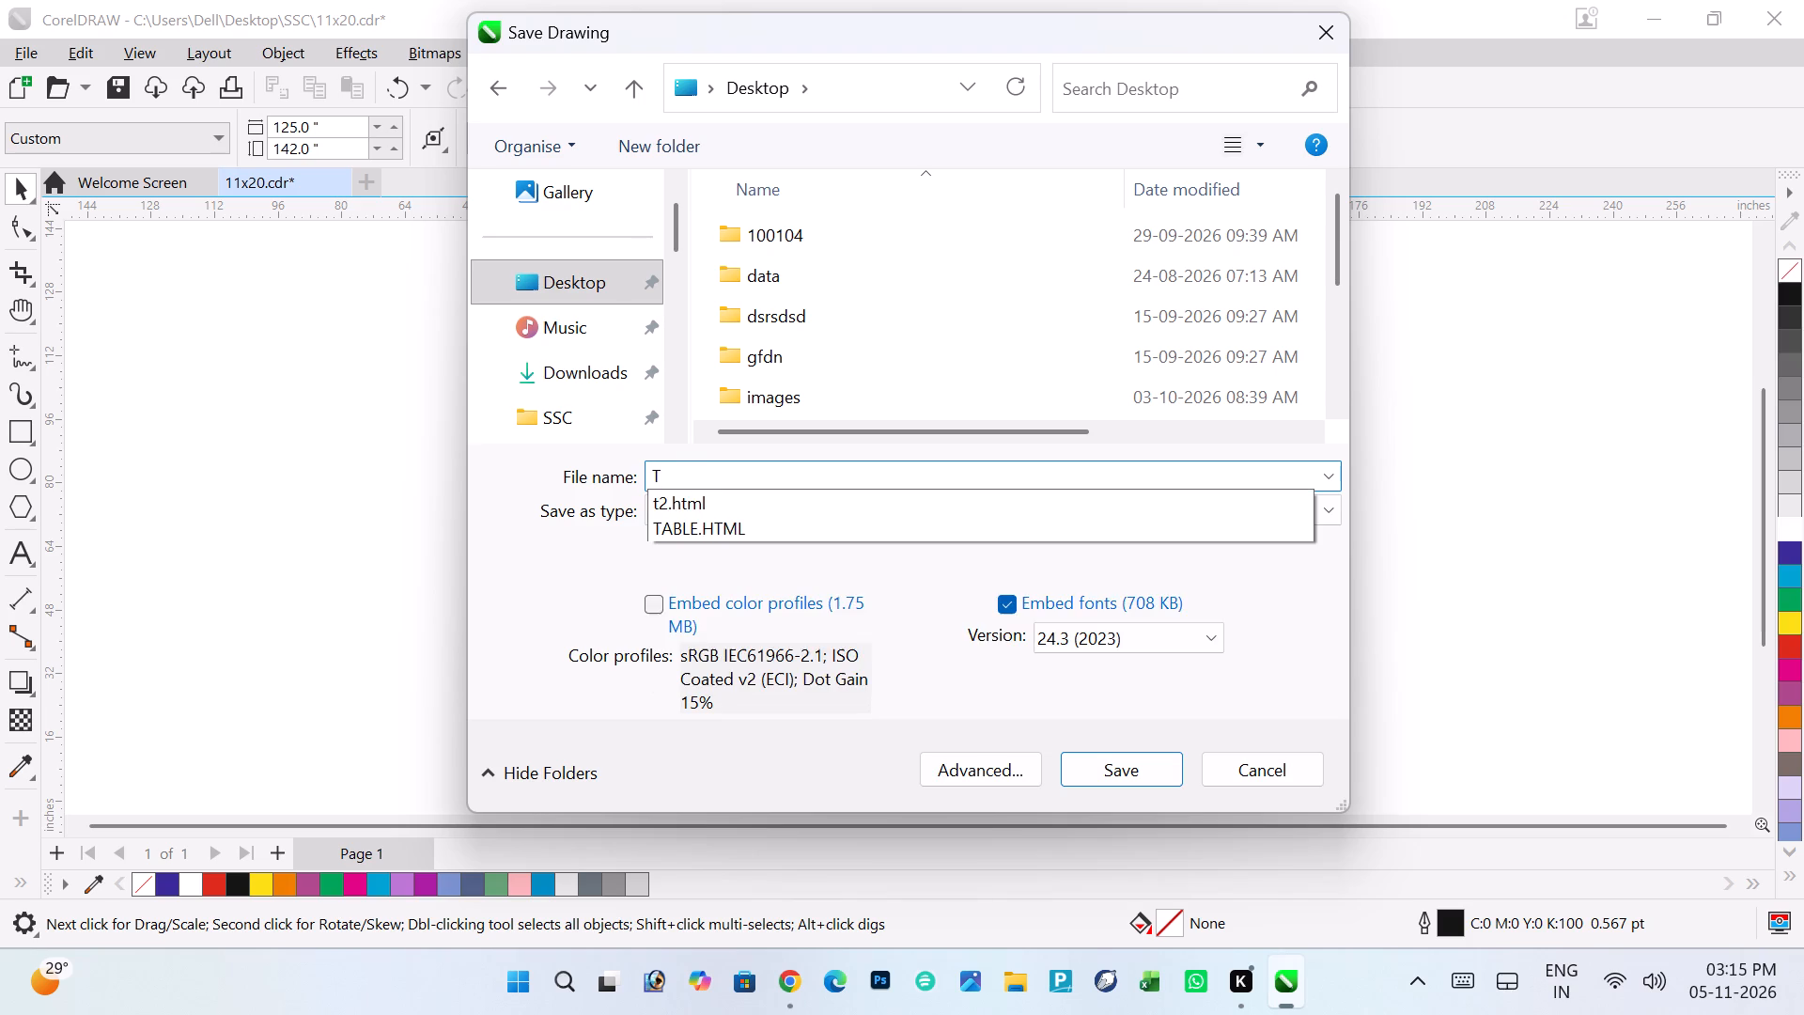
# Save the poster to the Desktop as a PDF named TOP POSTER, keeping the default PDF settings.
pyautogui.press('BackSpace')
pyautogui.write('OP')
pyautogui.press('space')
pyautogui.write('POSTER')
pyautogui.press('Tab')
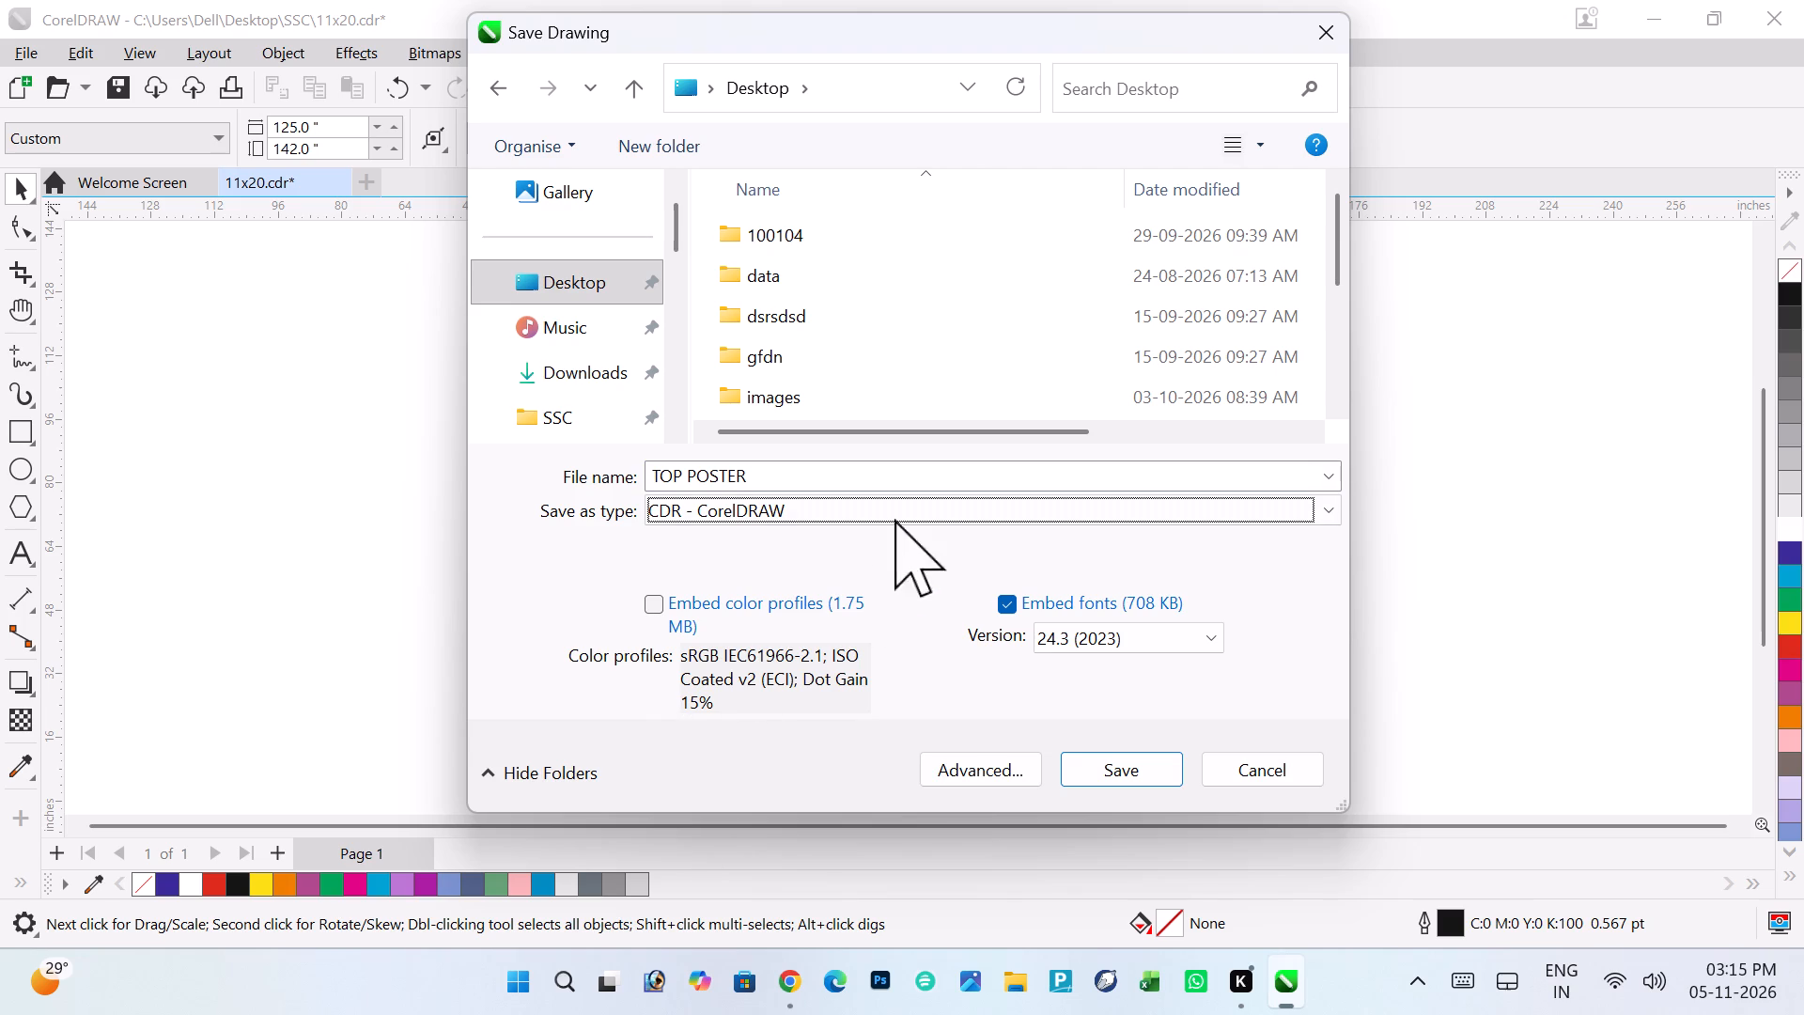
pyautogui.click(848, 512)
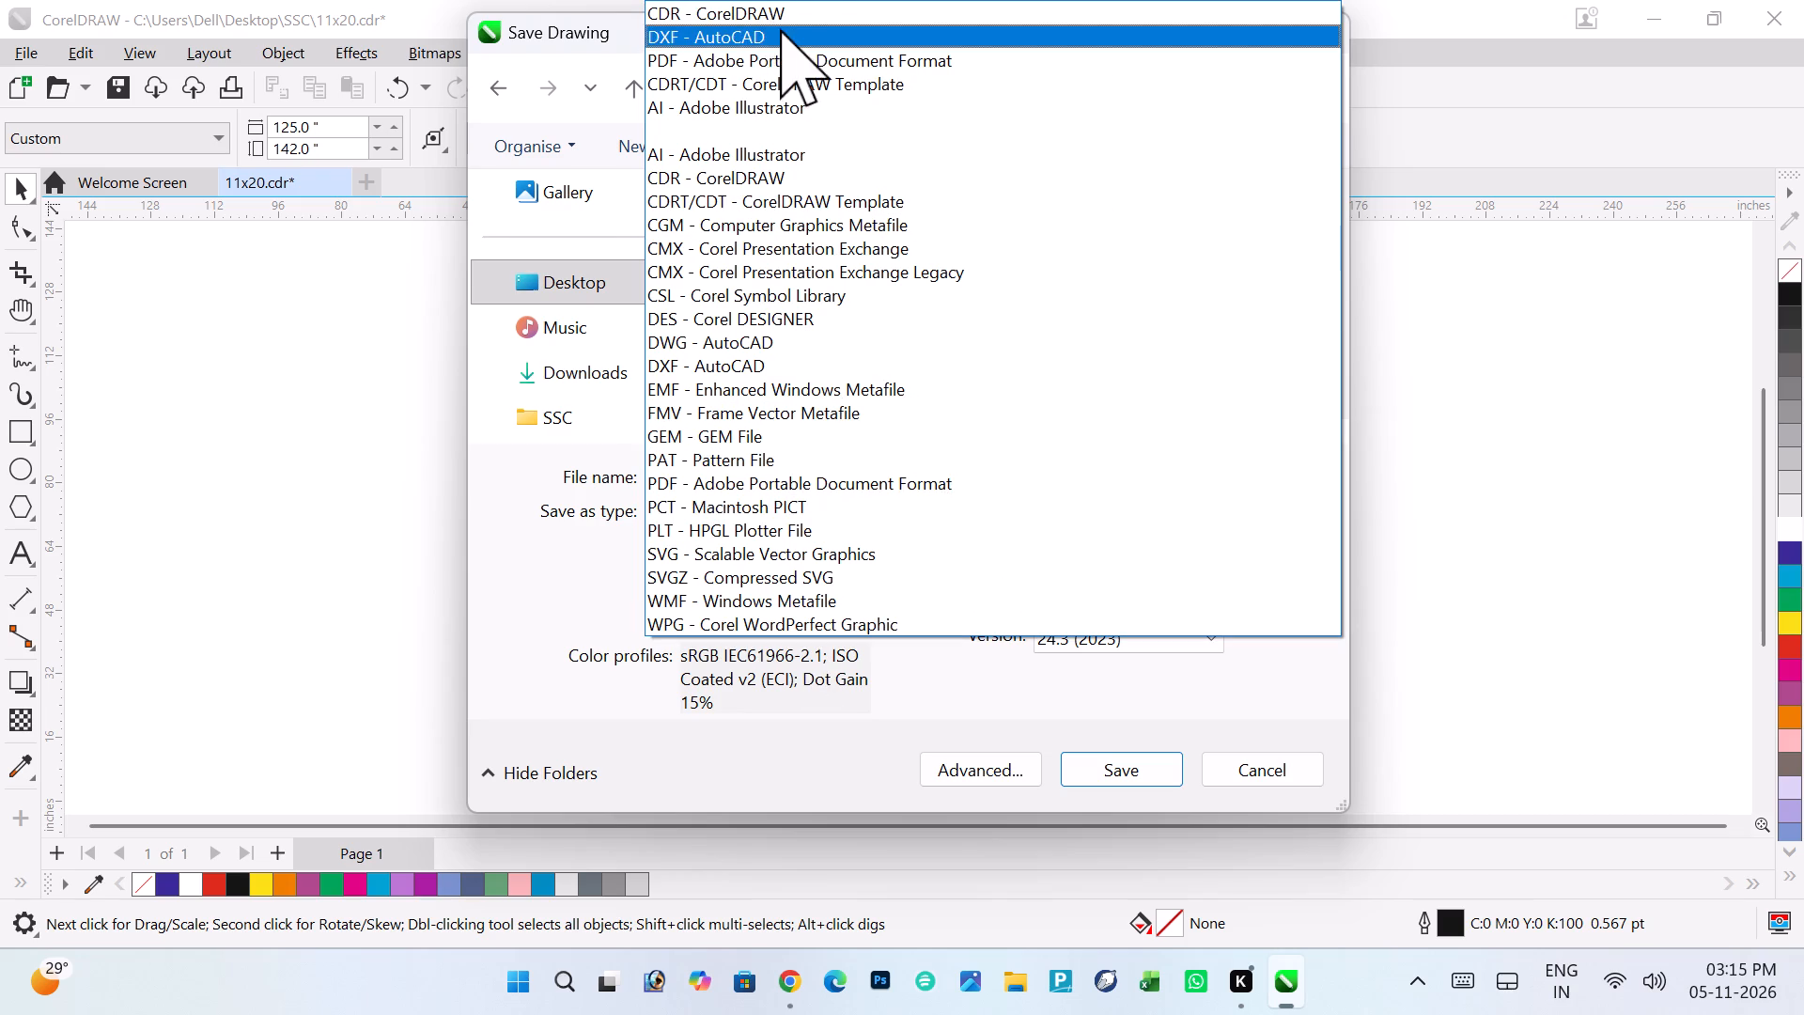
pyautogui.click(779, 55)
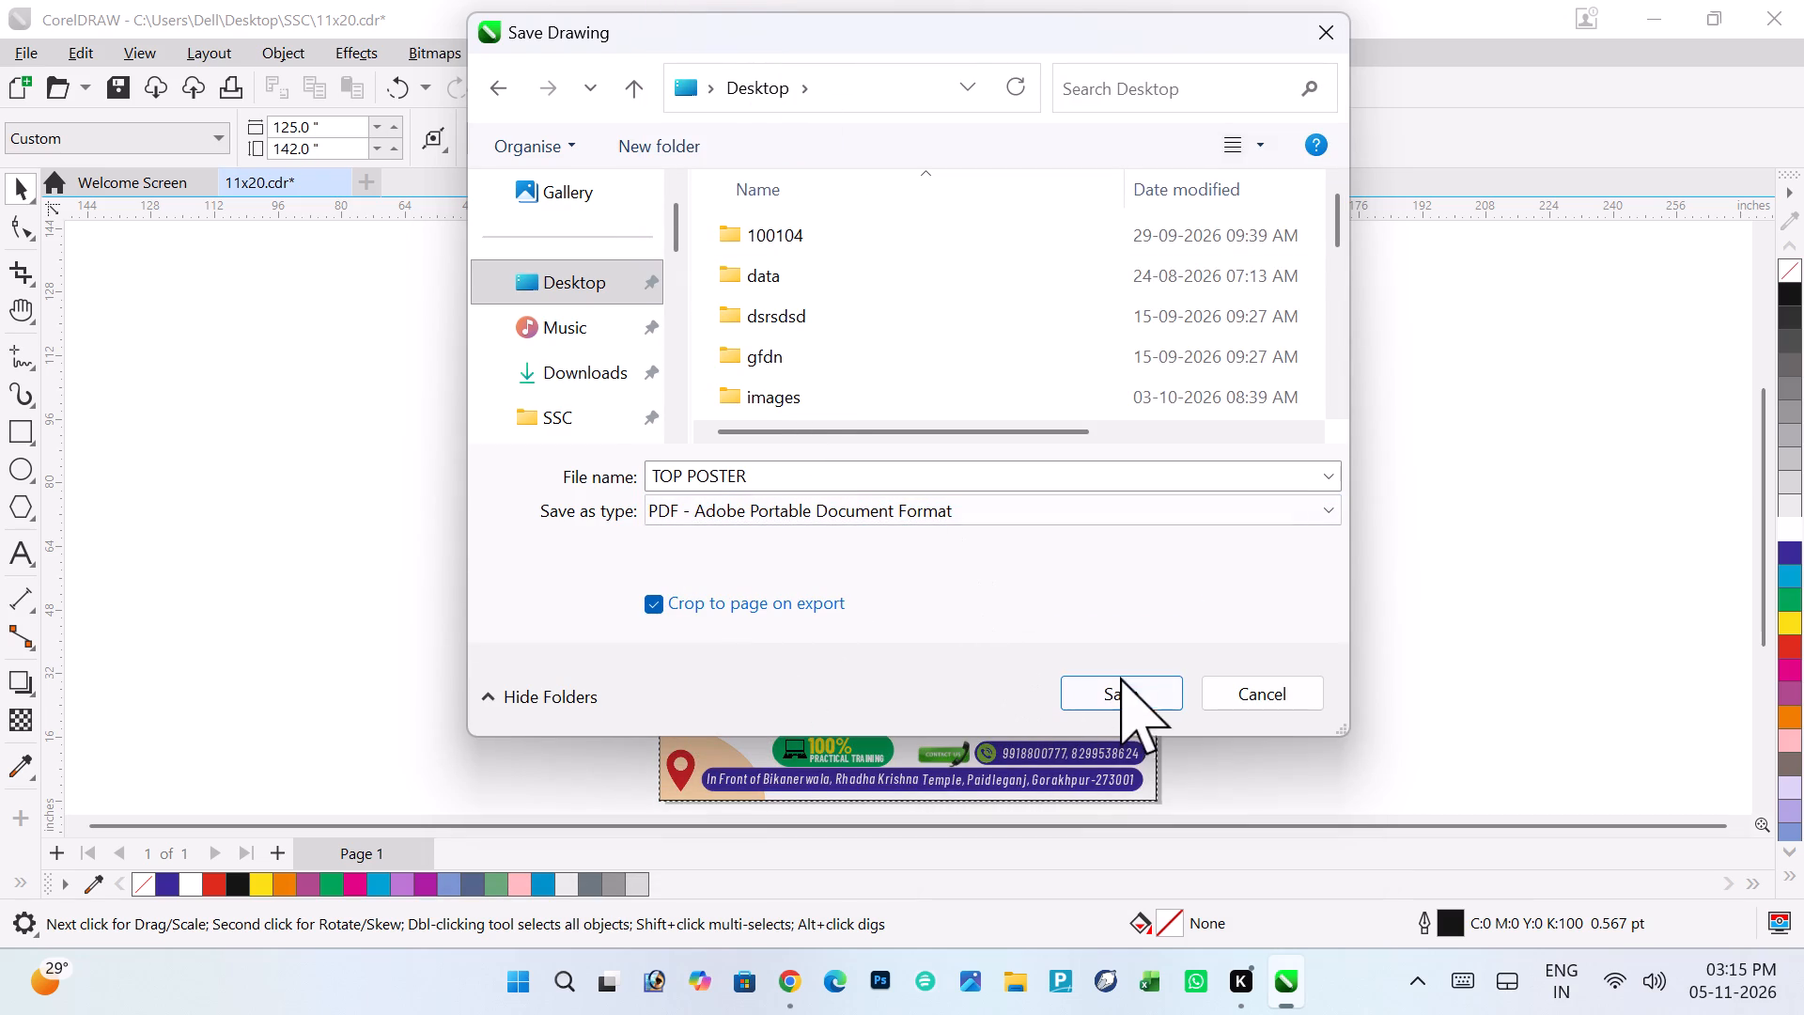
pyautogui.click(1124, 681)
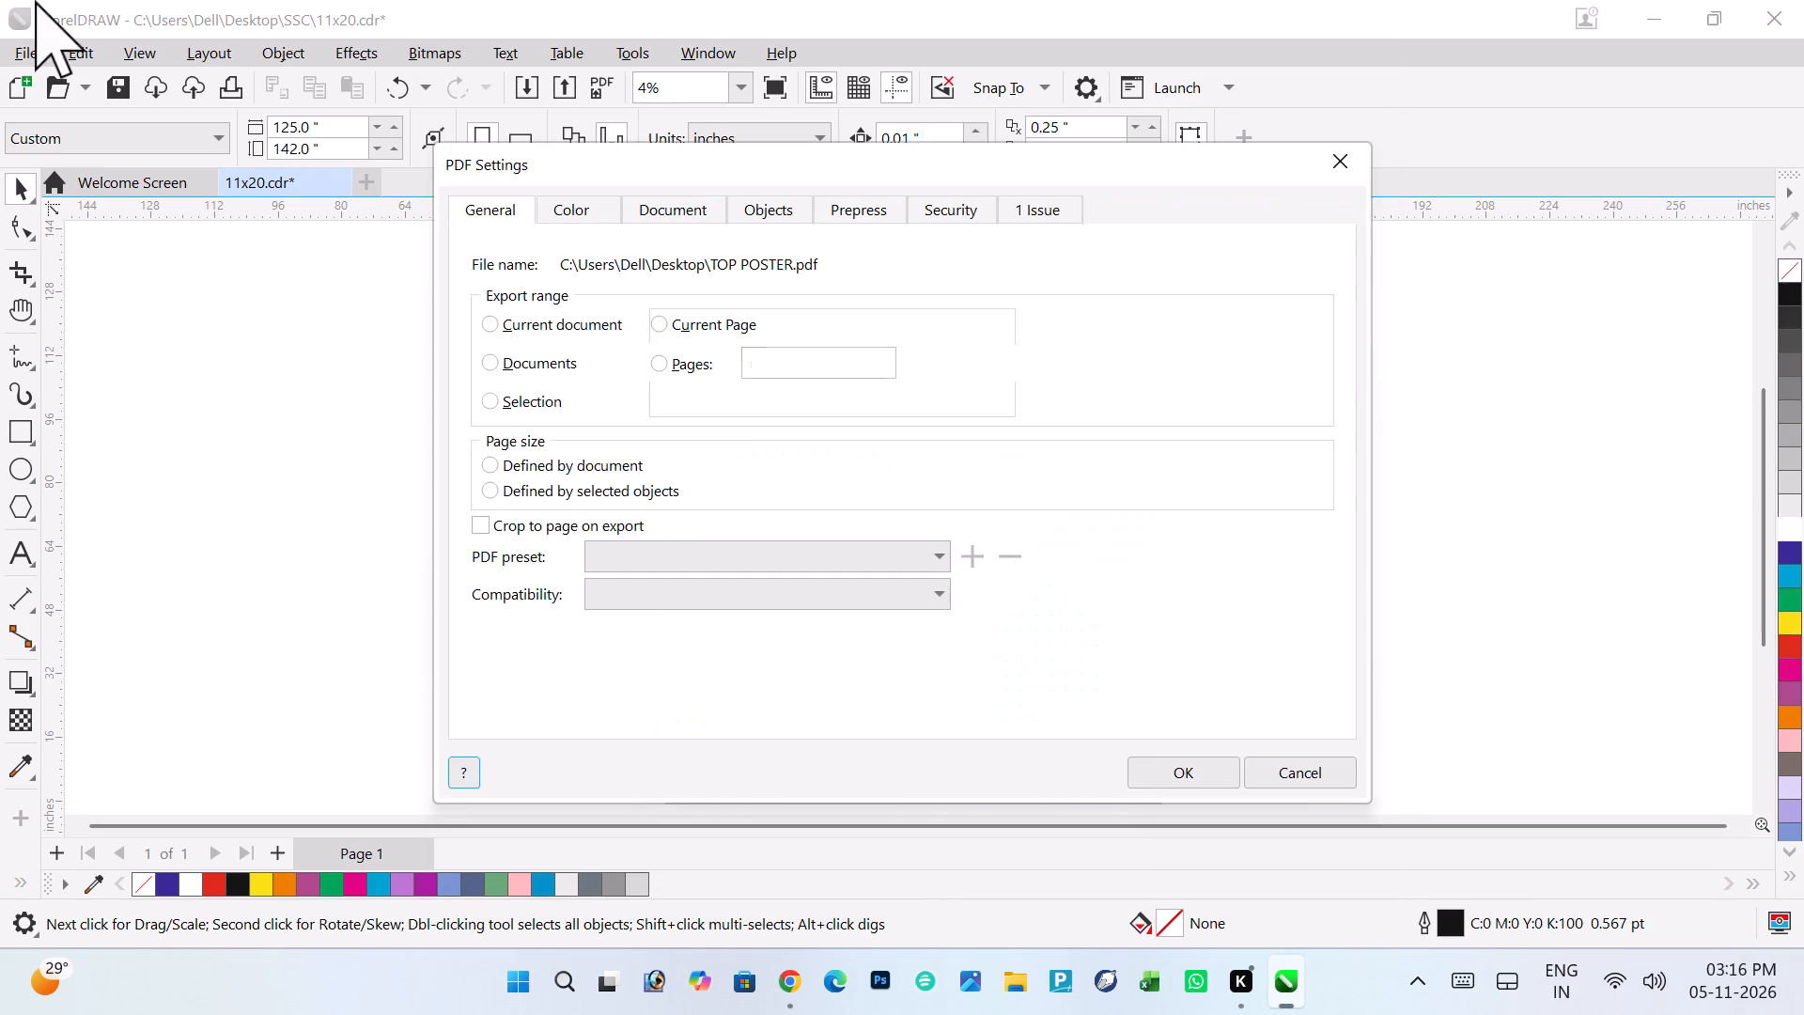
pyautogui.click(1184, 762)
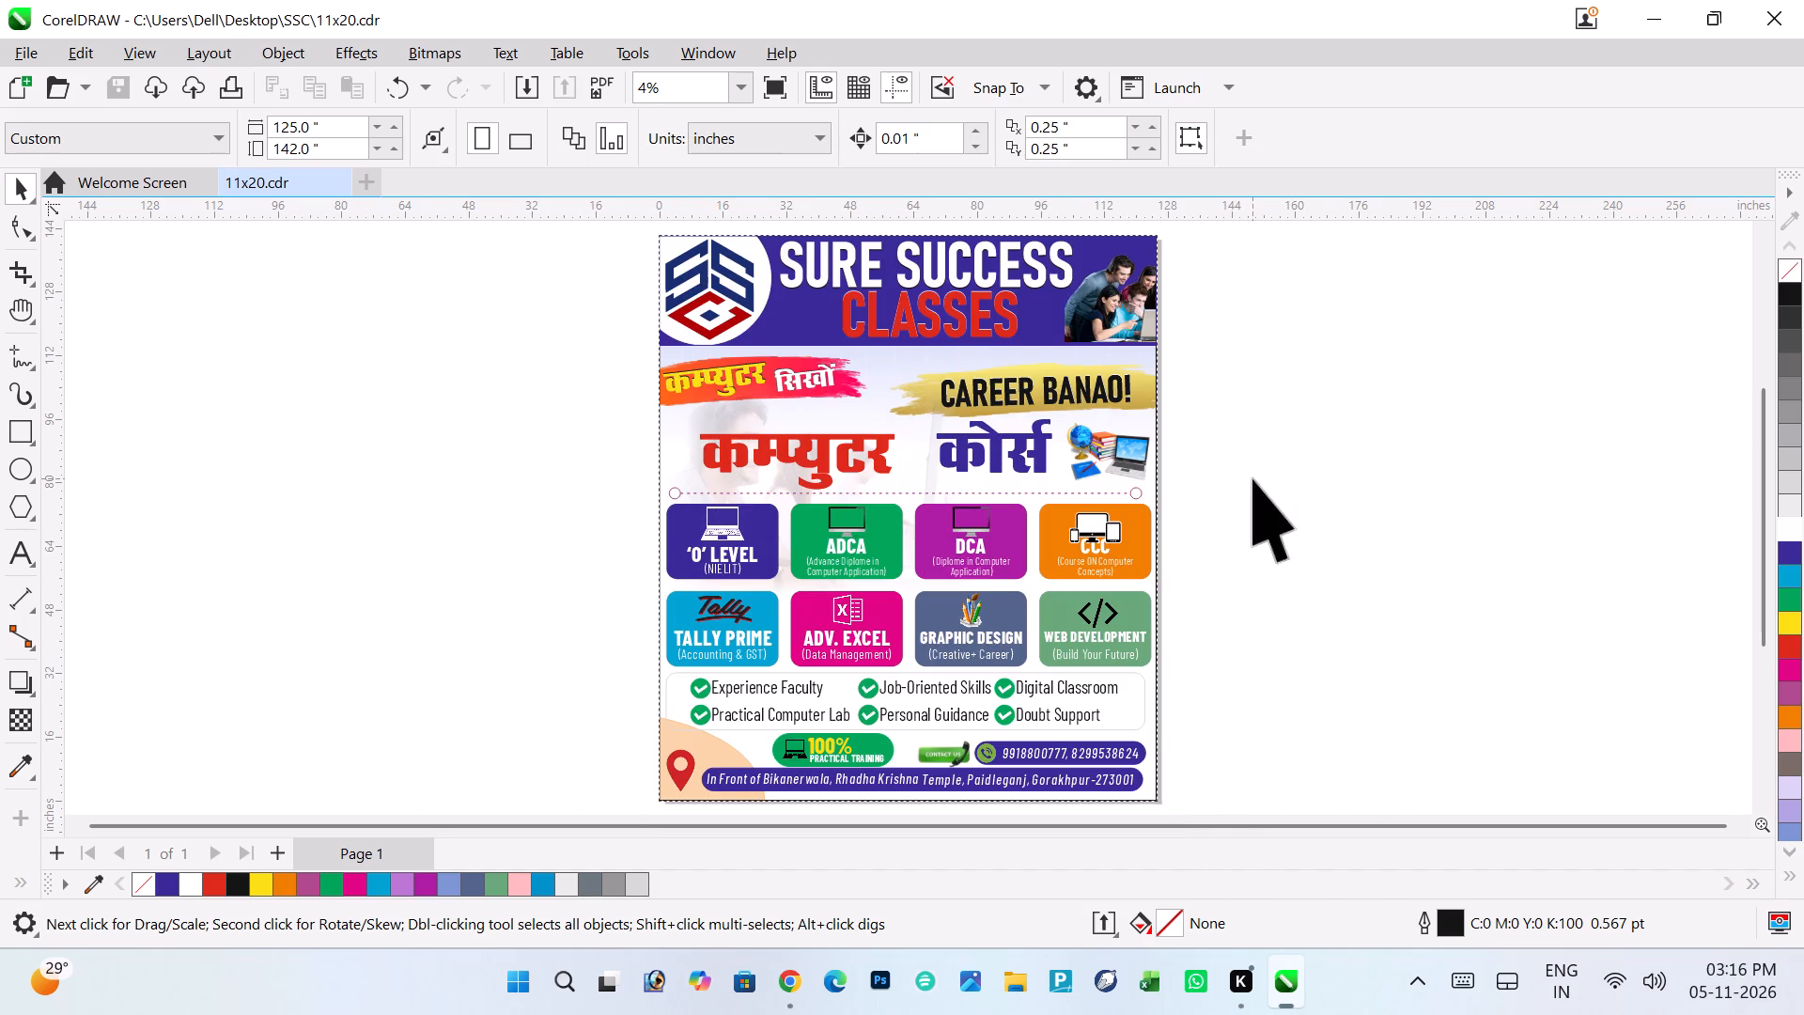
# Minimize the CorelDRAW window to reach the desktop.
pyautogui.click(1655, 7)
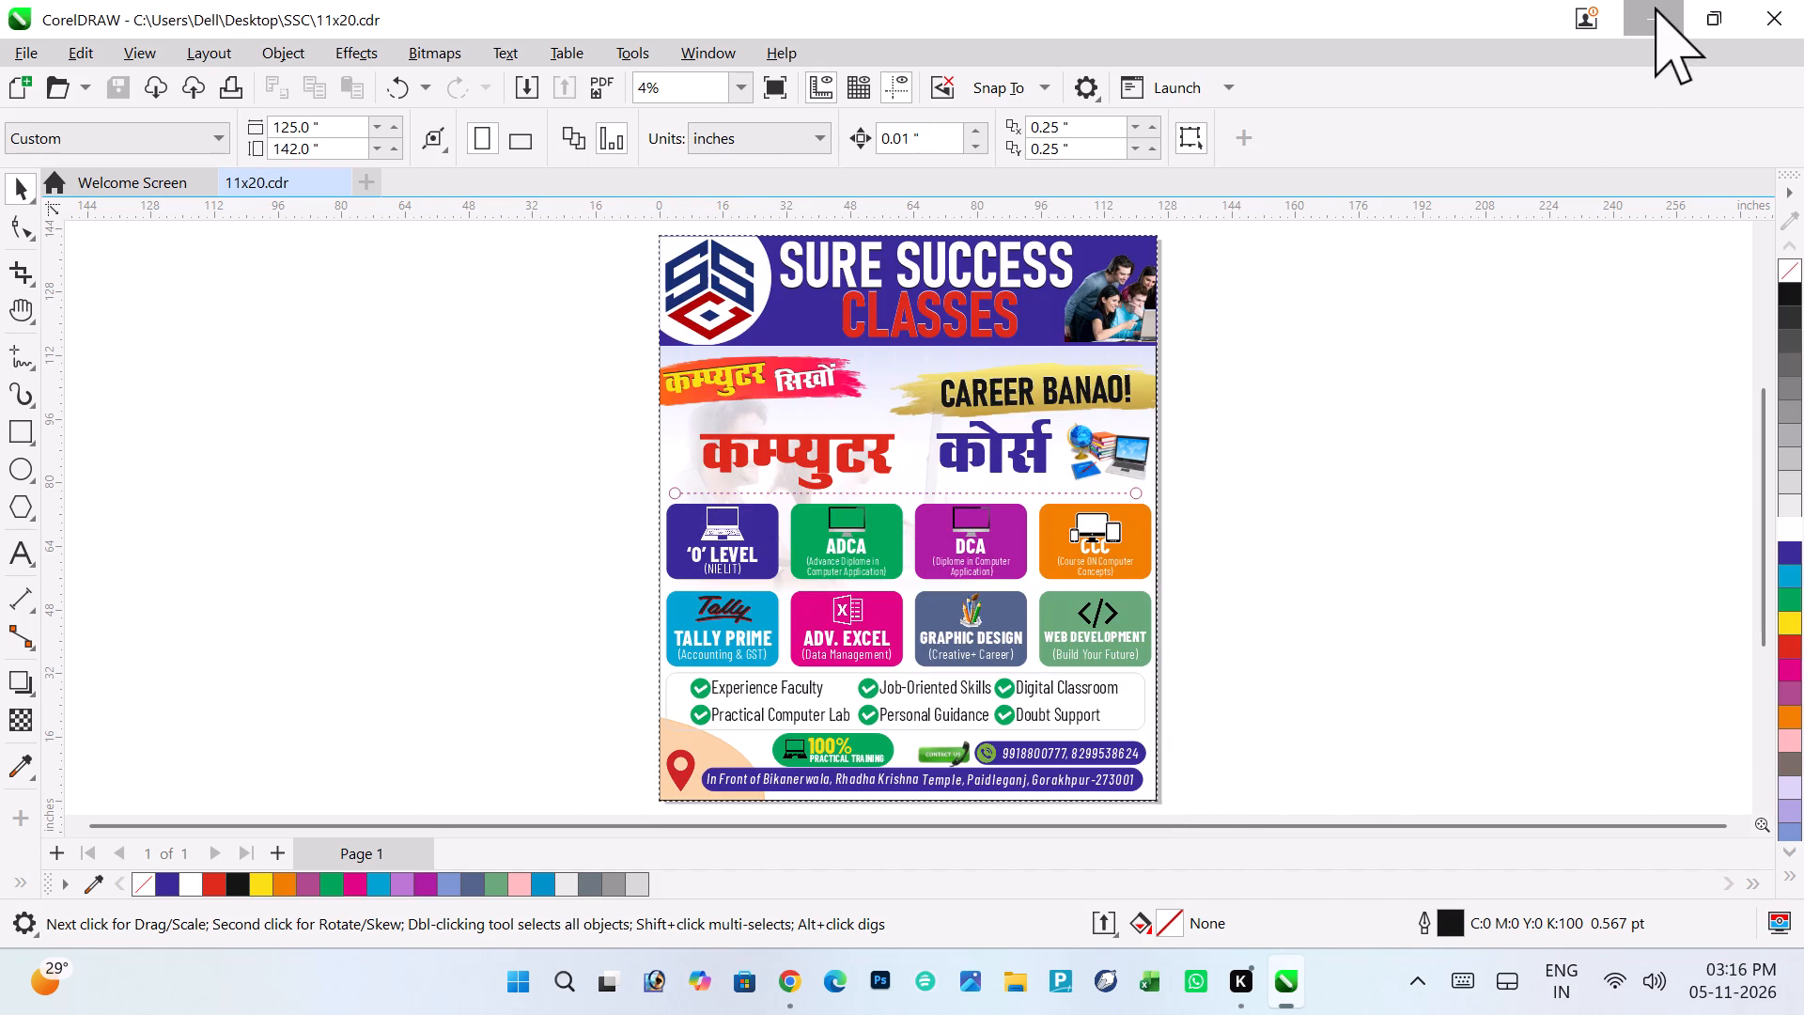
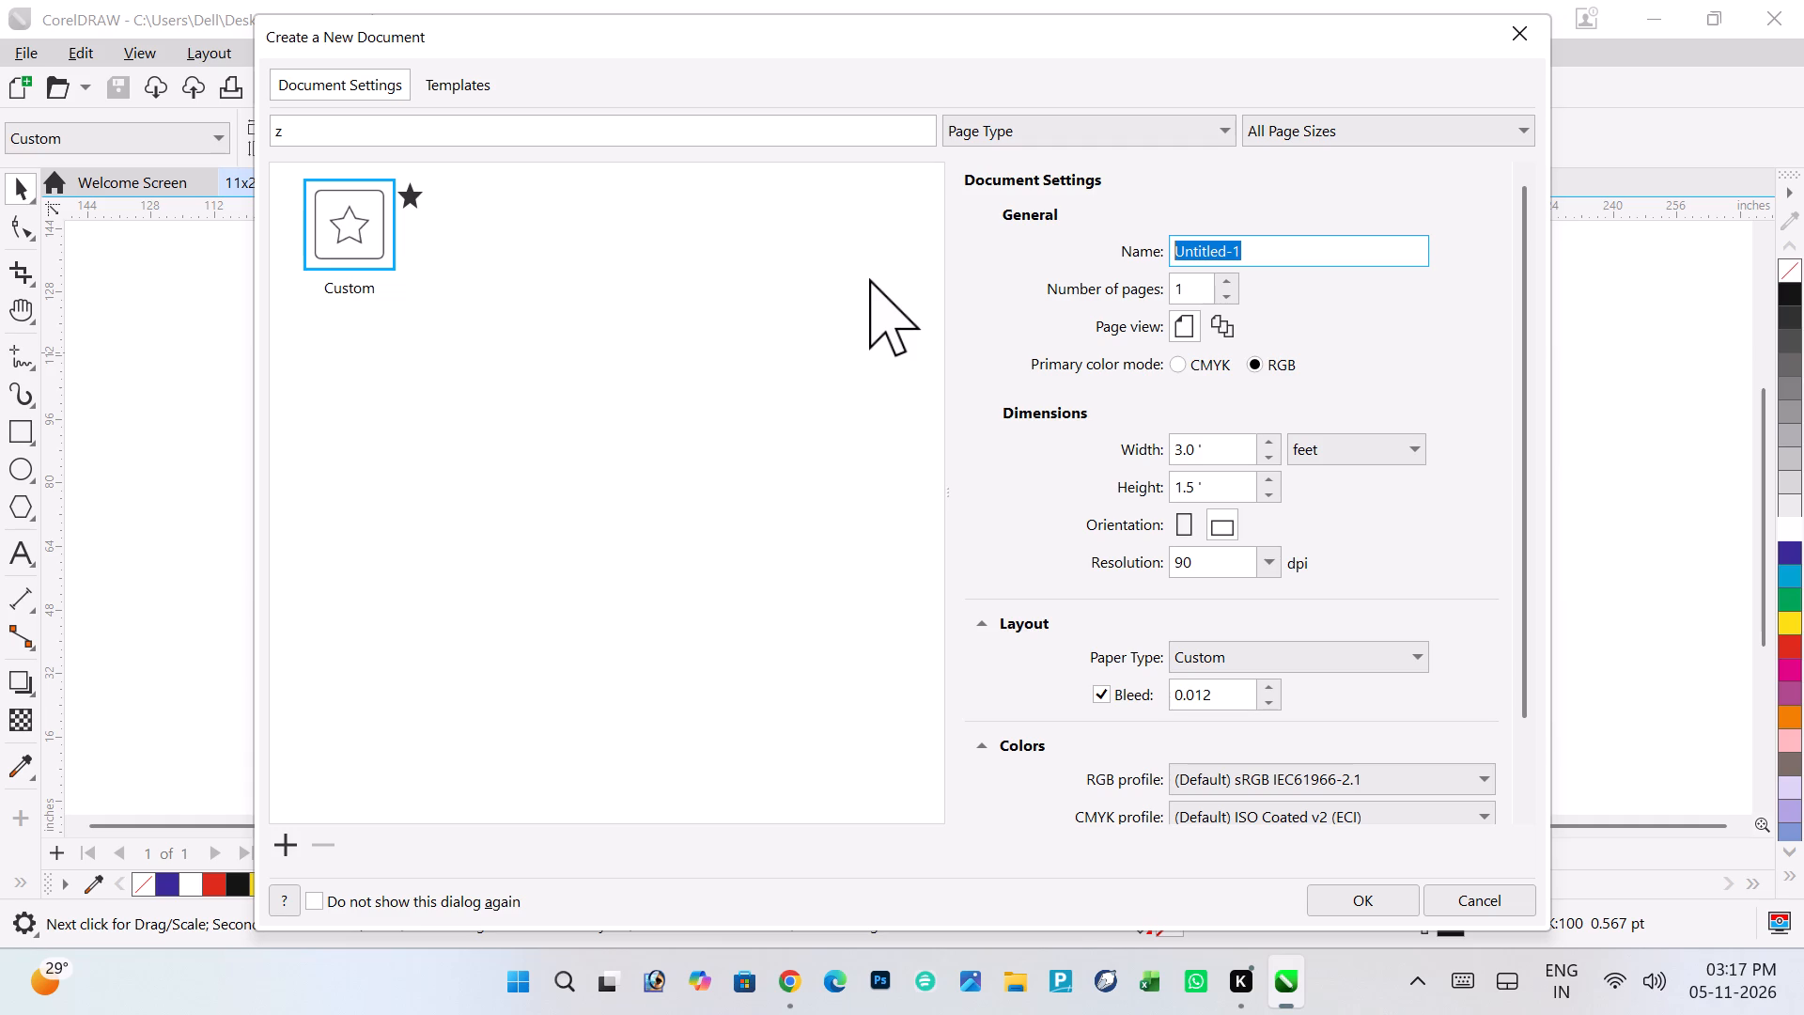
pyautogui.write('PPPP')
pyautogui.press('BackSpace')
pyautogui.press('BackSpace')
pyautogui.press('BackSpace')
pyautogui.press('BackSpace')
pyautogui.press('BackSpace')
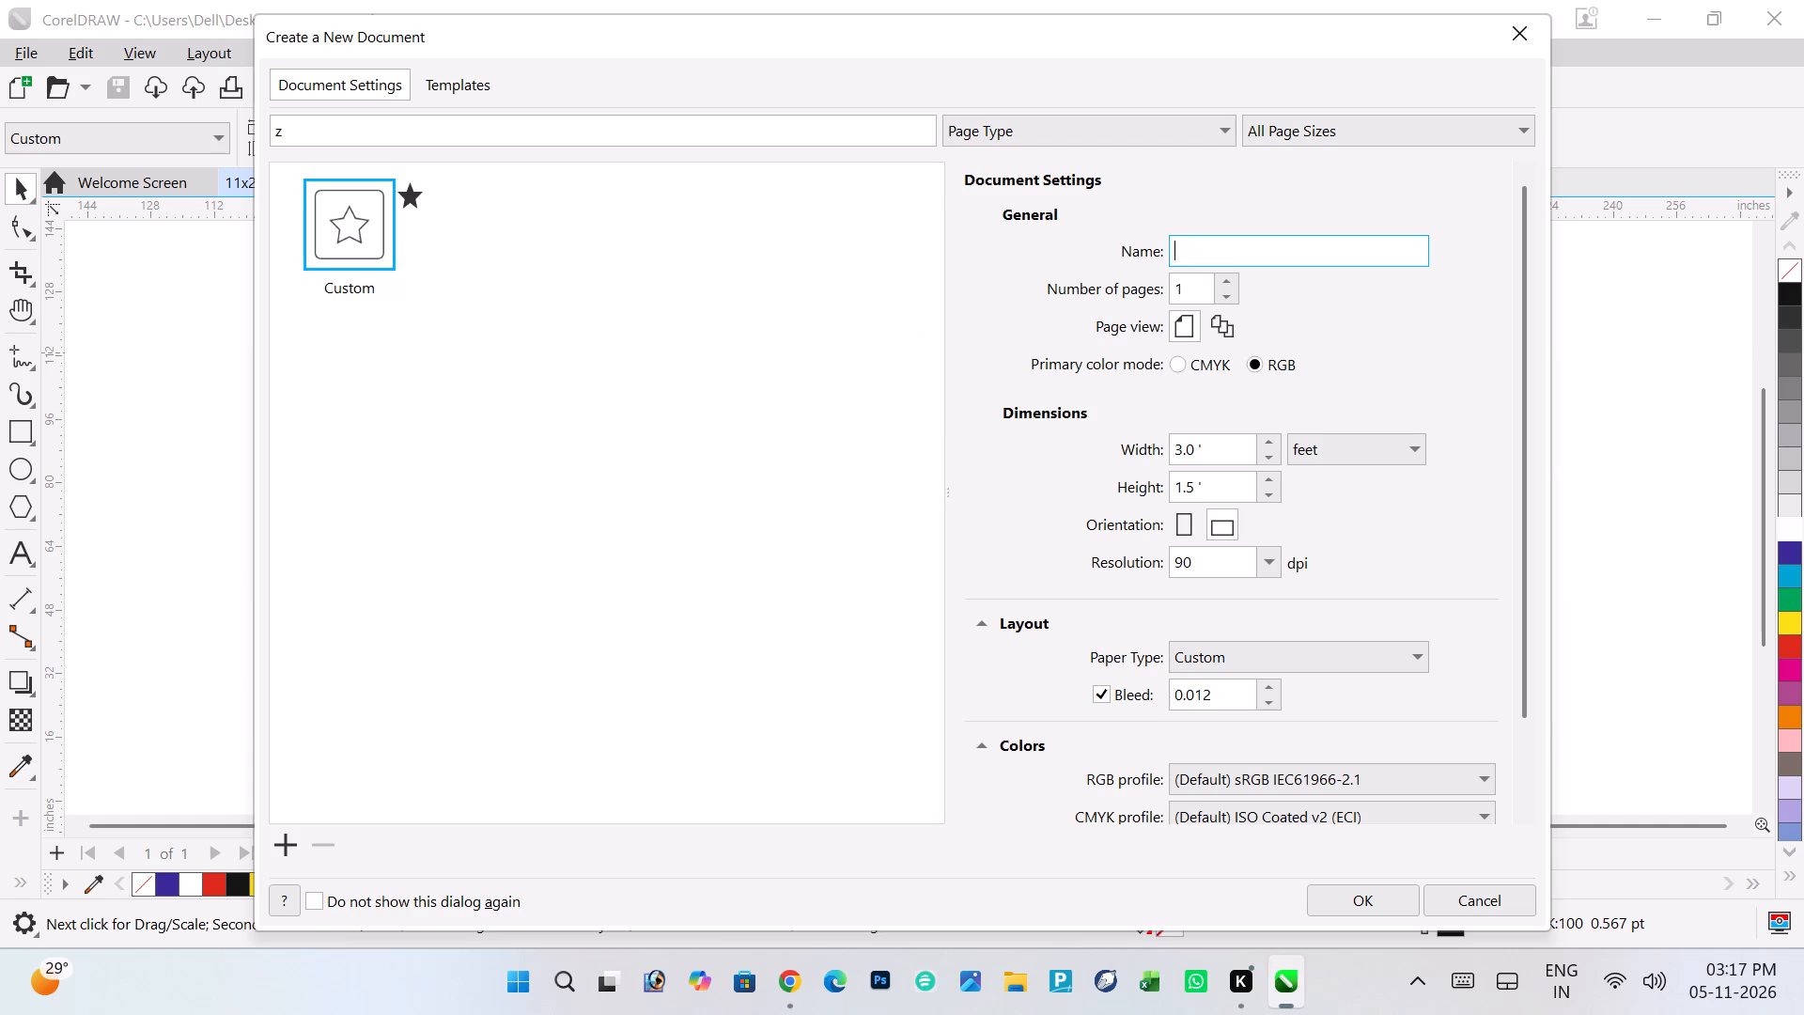
pyautogui.write('P2')
# Set the page width to 6 feet and the height to 4 feet, and create the document.
pyautogui.press('Tab')
pyautogui.press('Tab')
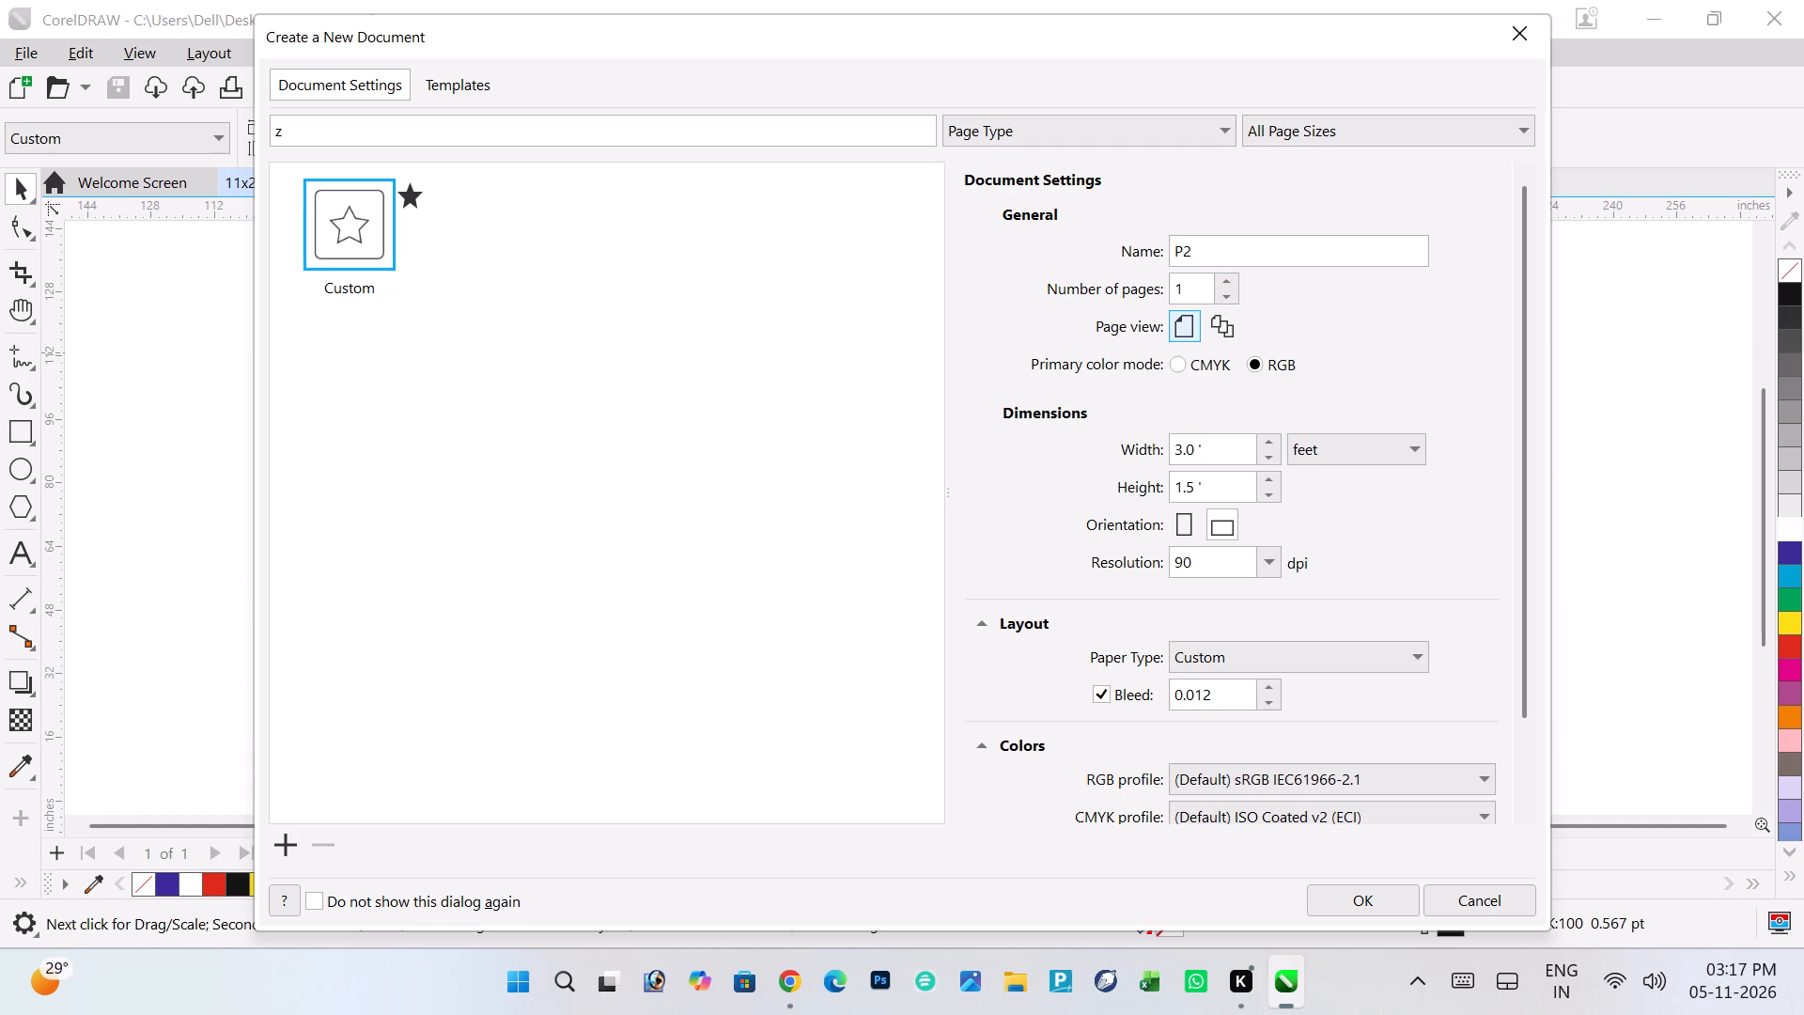
pyautogui.press('Tab')
pyautogui.press('Tab')
pyautogui.press('Tab')
pyautogui.press('Tab')
pyautogui.press('Tab')
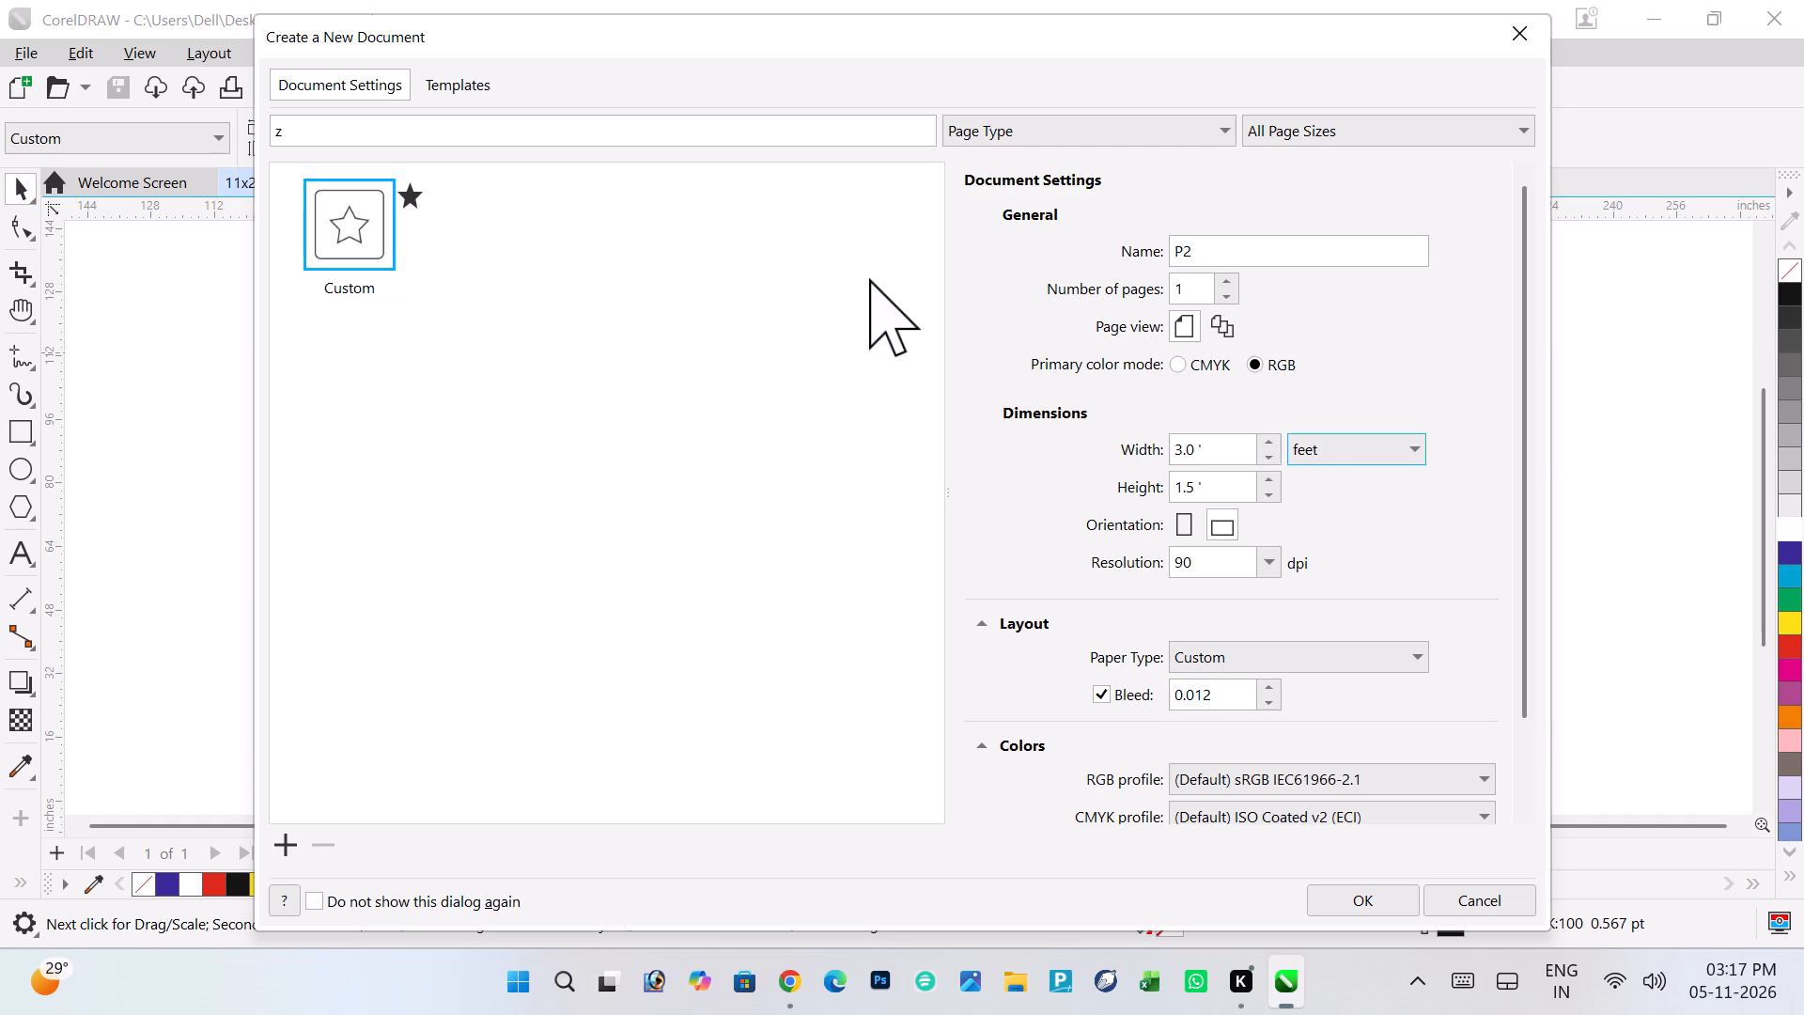
pyautogui.moveTo(1211, 446); pyautogui.dragTo(1050, 460)
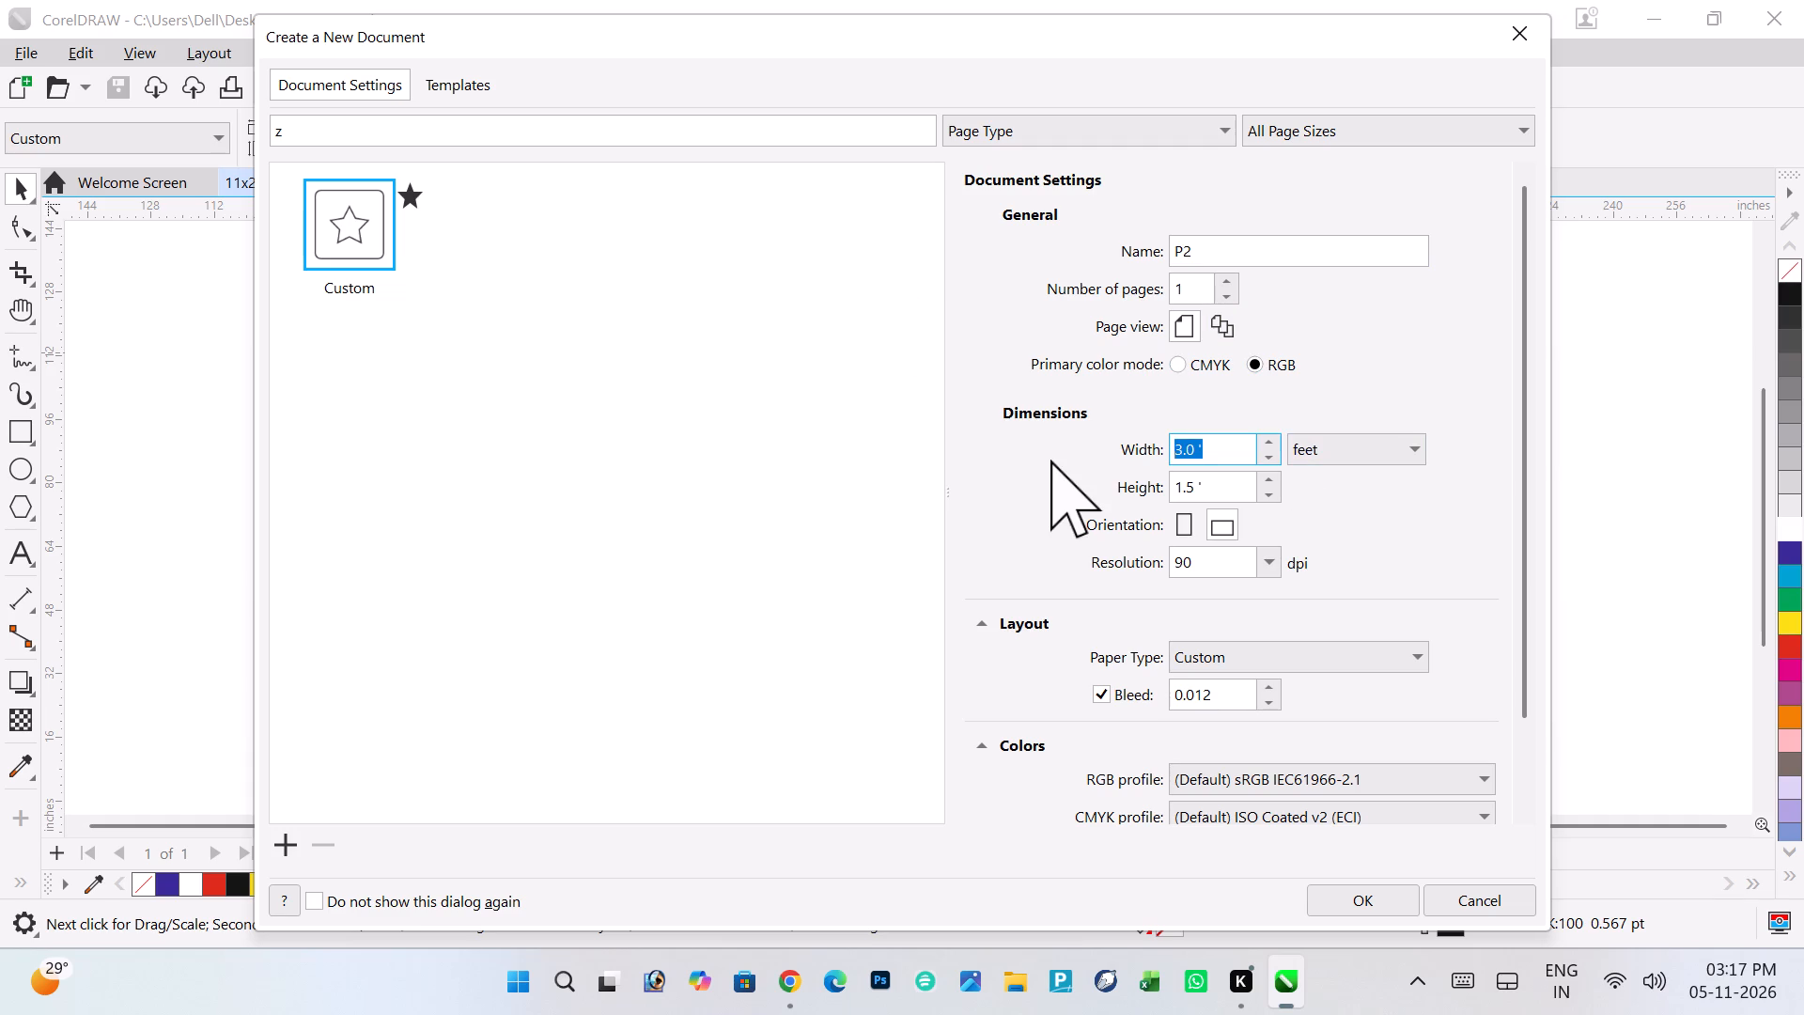
pyautogui.press('6')
pyautogui.press('Tab')
pyautogui.press('Tab')
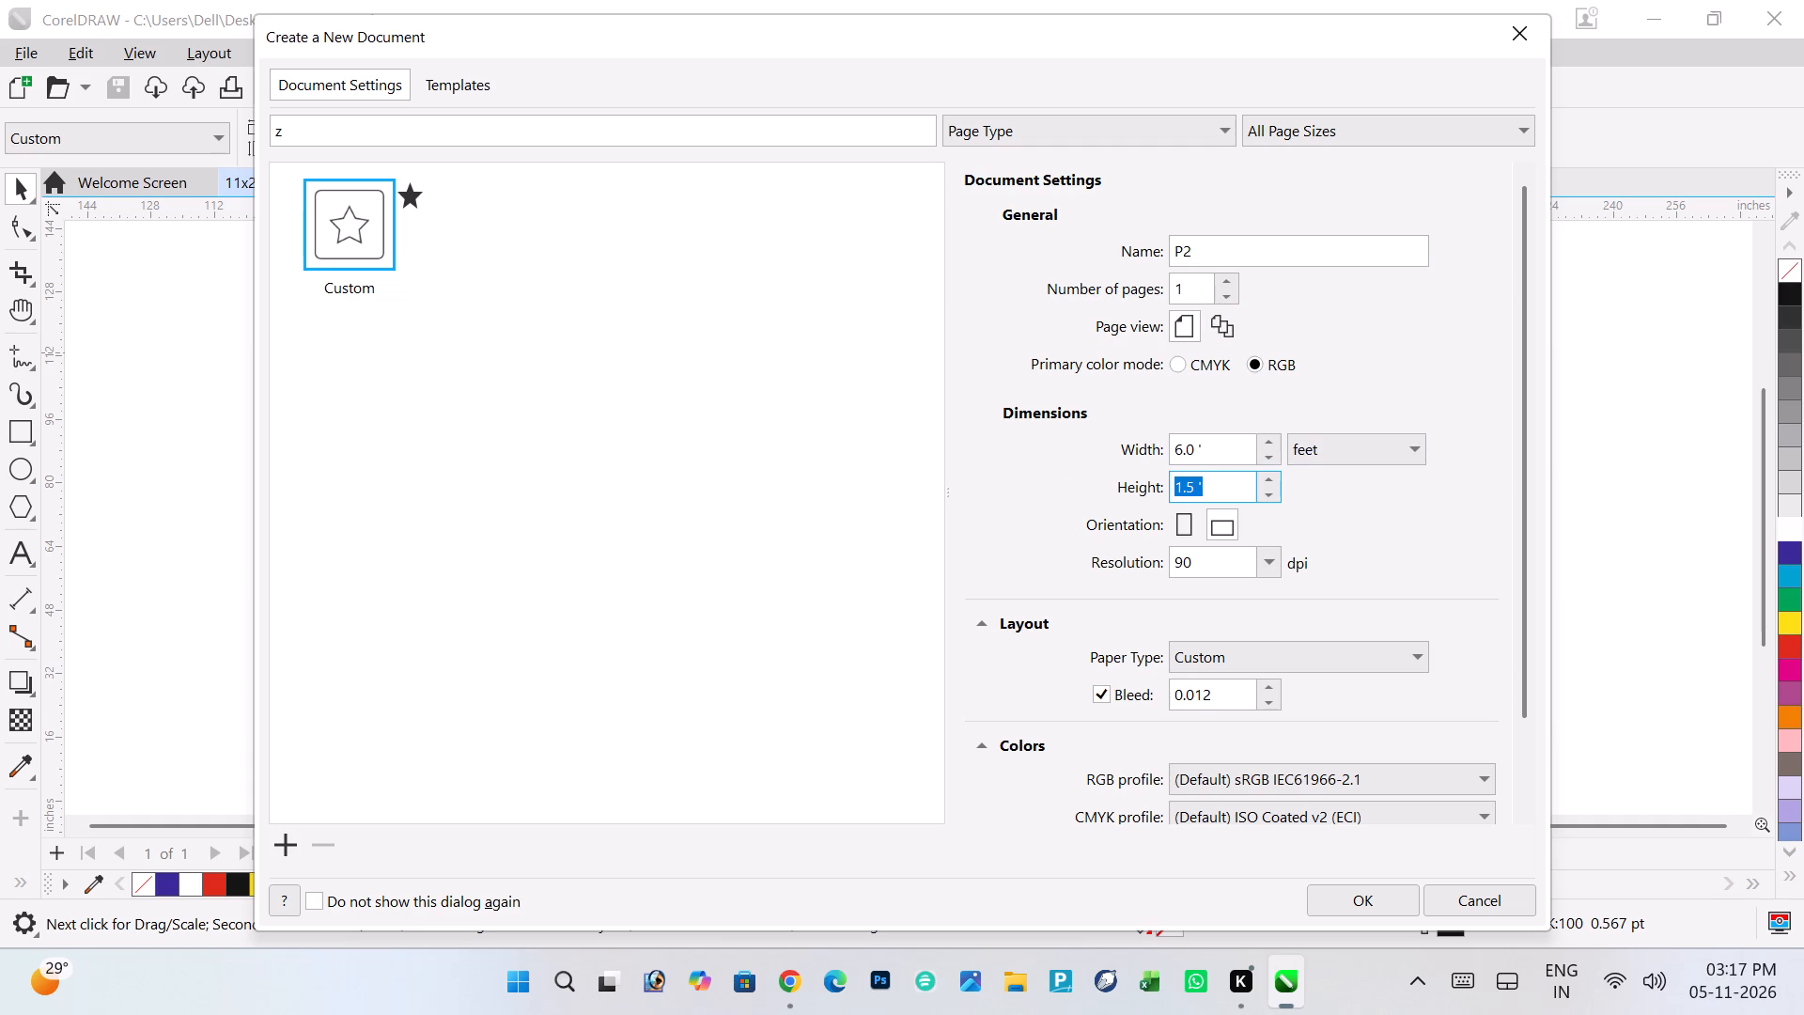
pyautogui.press('4')
pyautogui.press('Tab')
pyautogui.press('Return')
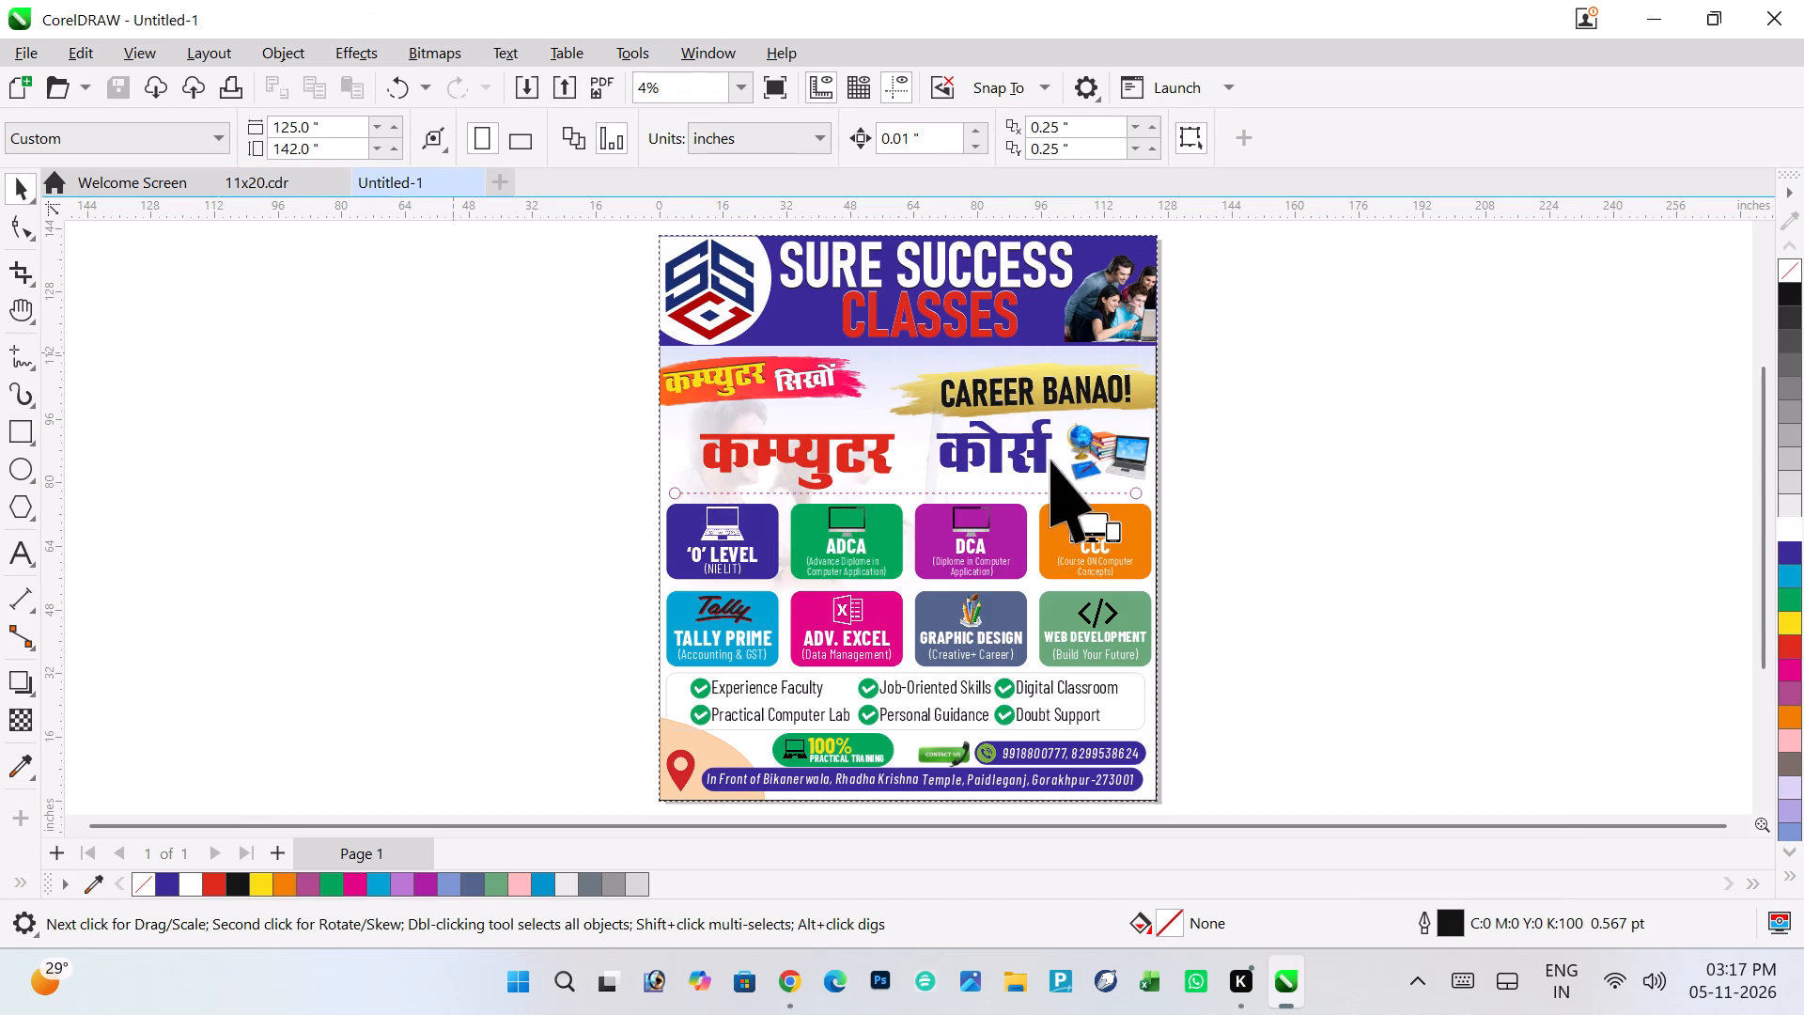
pyautogui.click(578, 457)
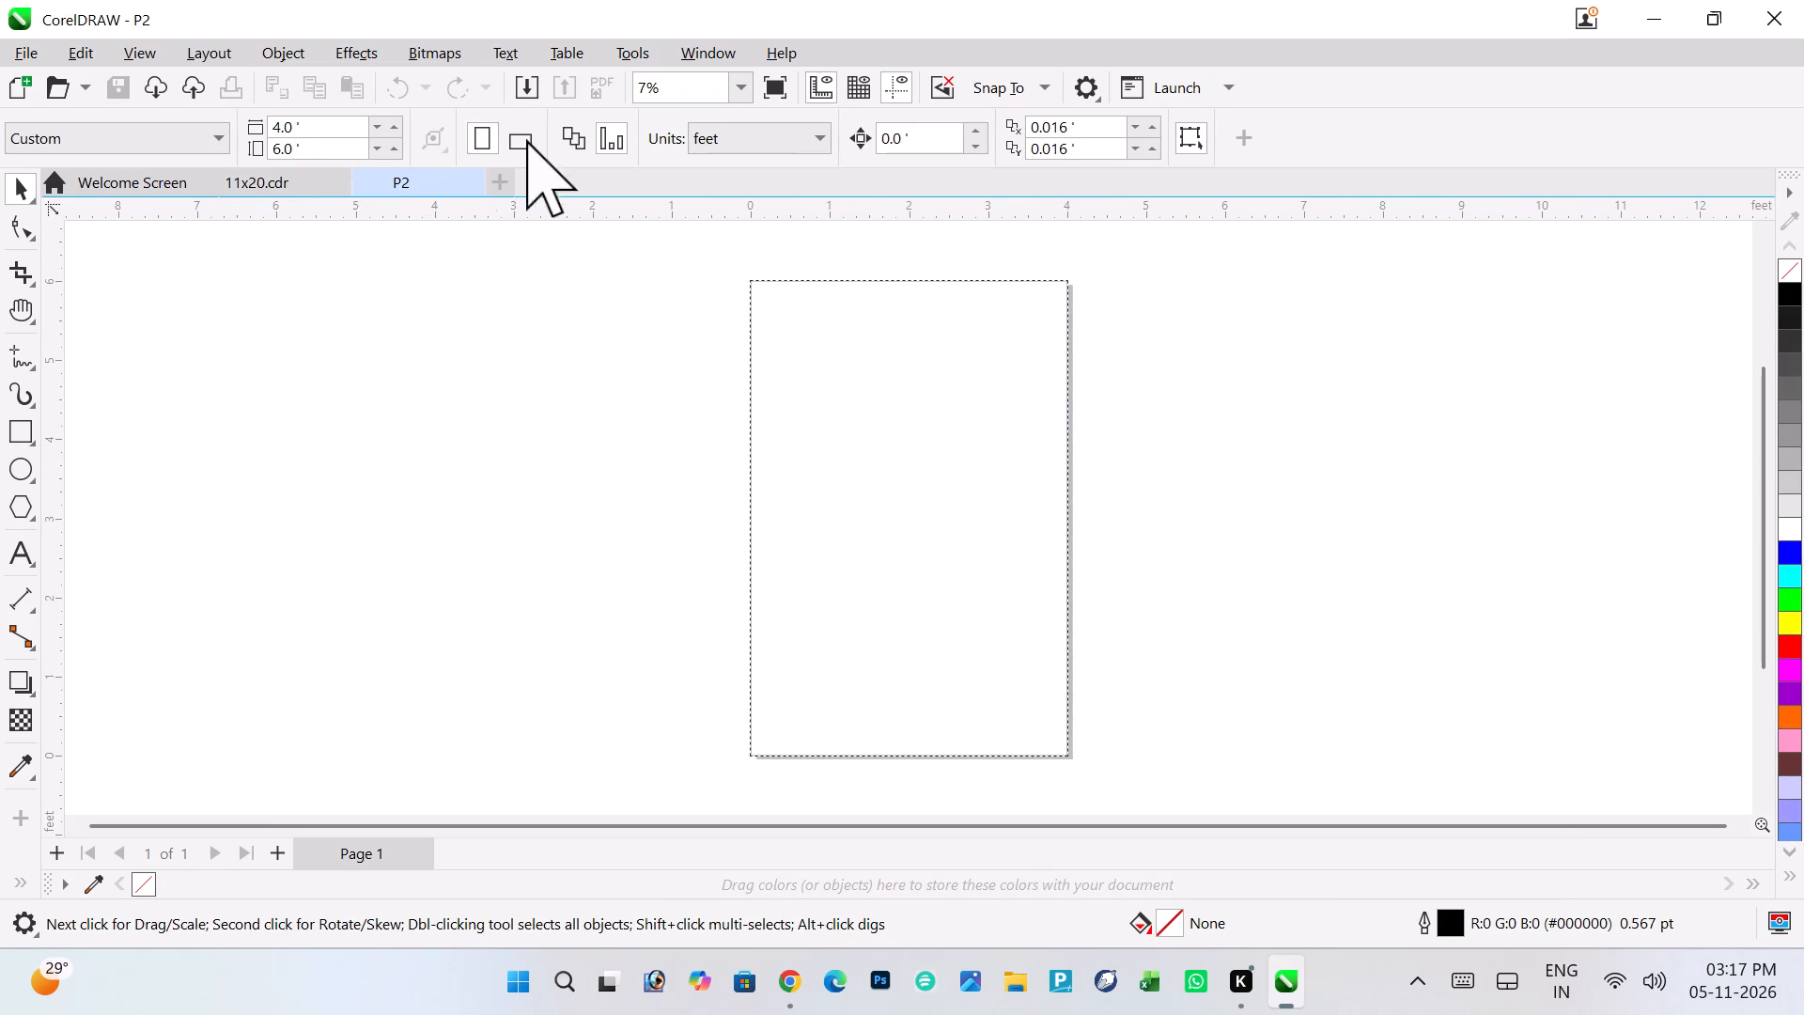
# Switch the P2 page to landscape orientation, 6 feet wide by 4 feet high.
pyautogui.click(529, 147)
pyautogui.click(565, 306)
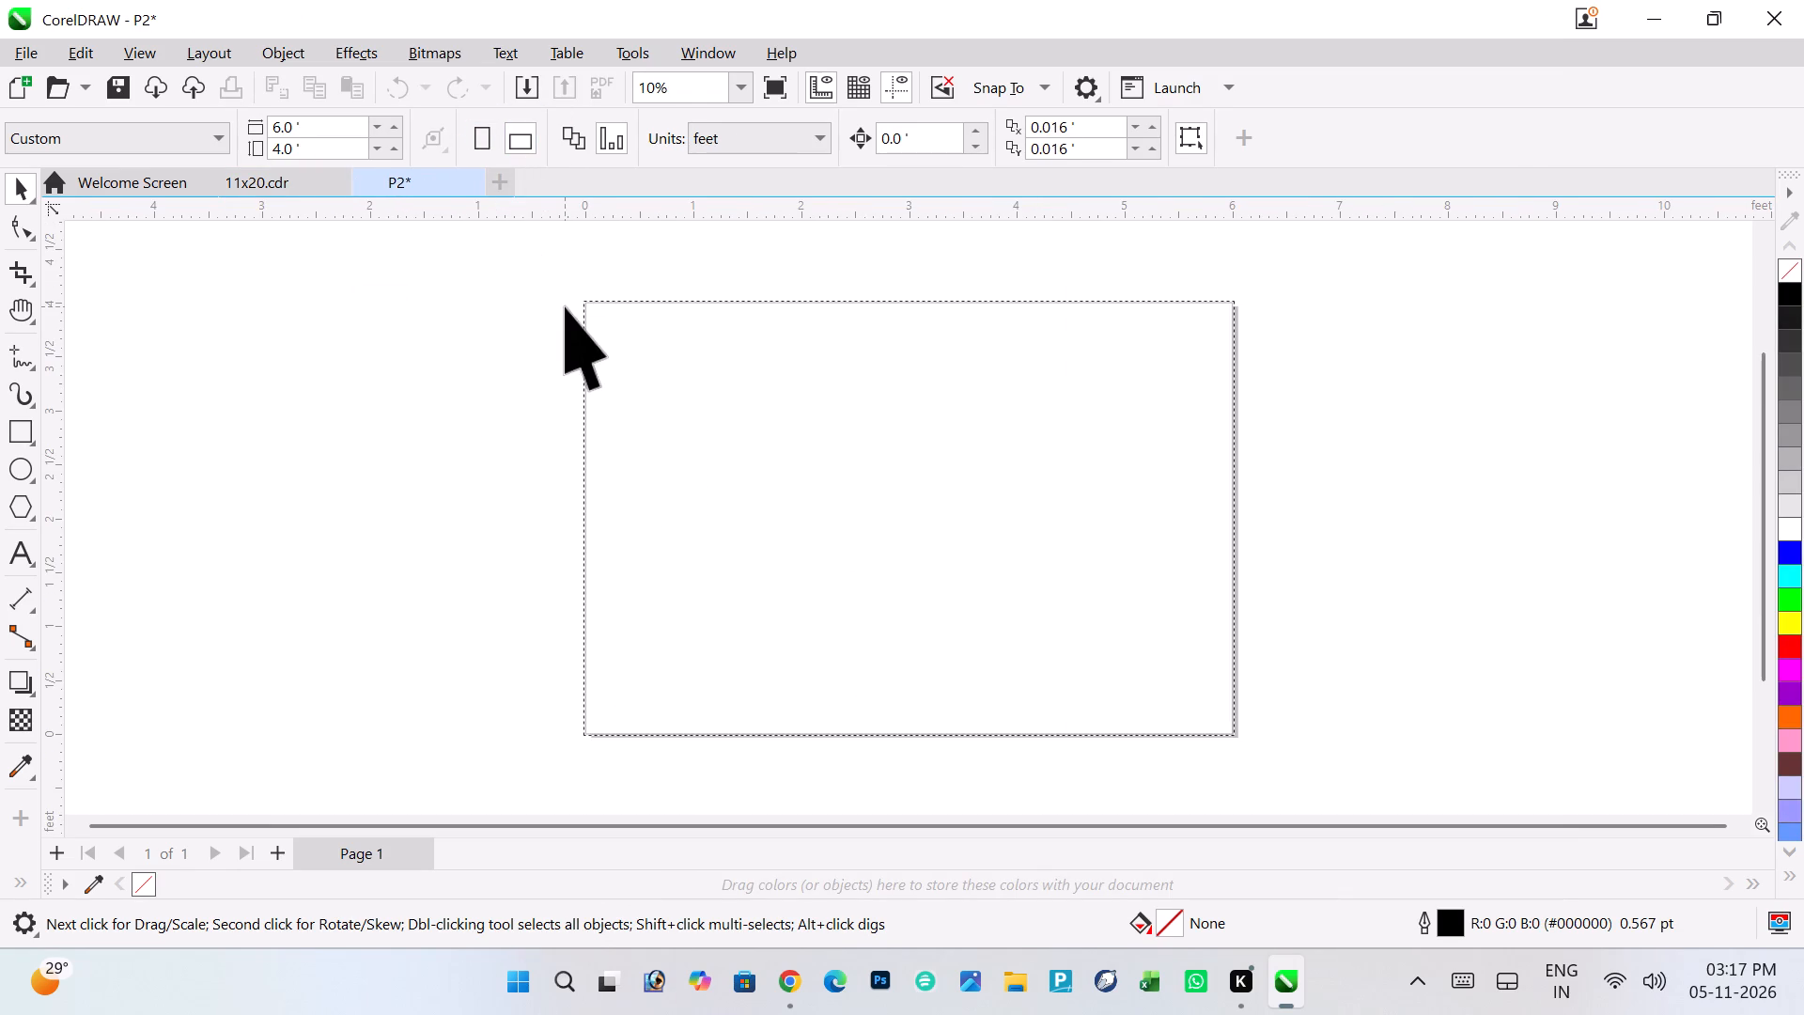
pyautogui.click(433, 344)
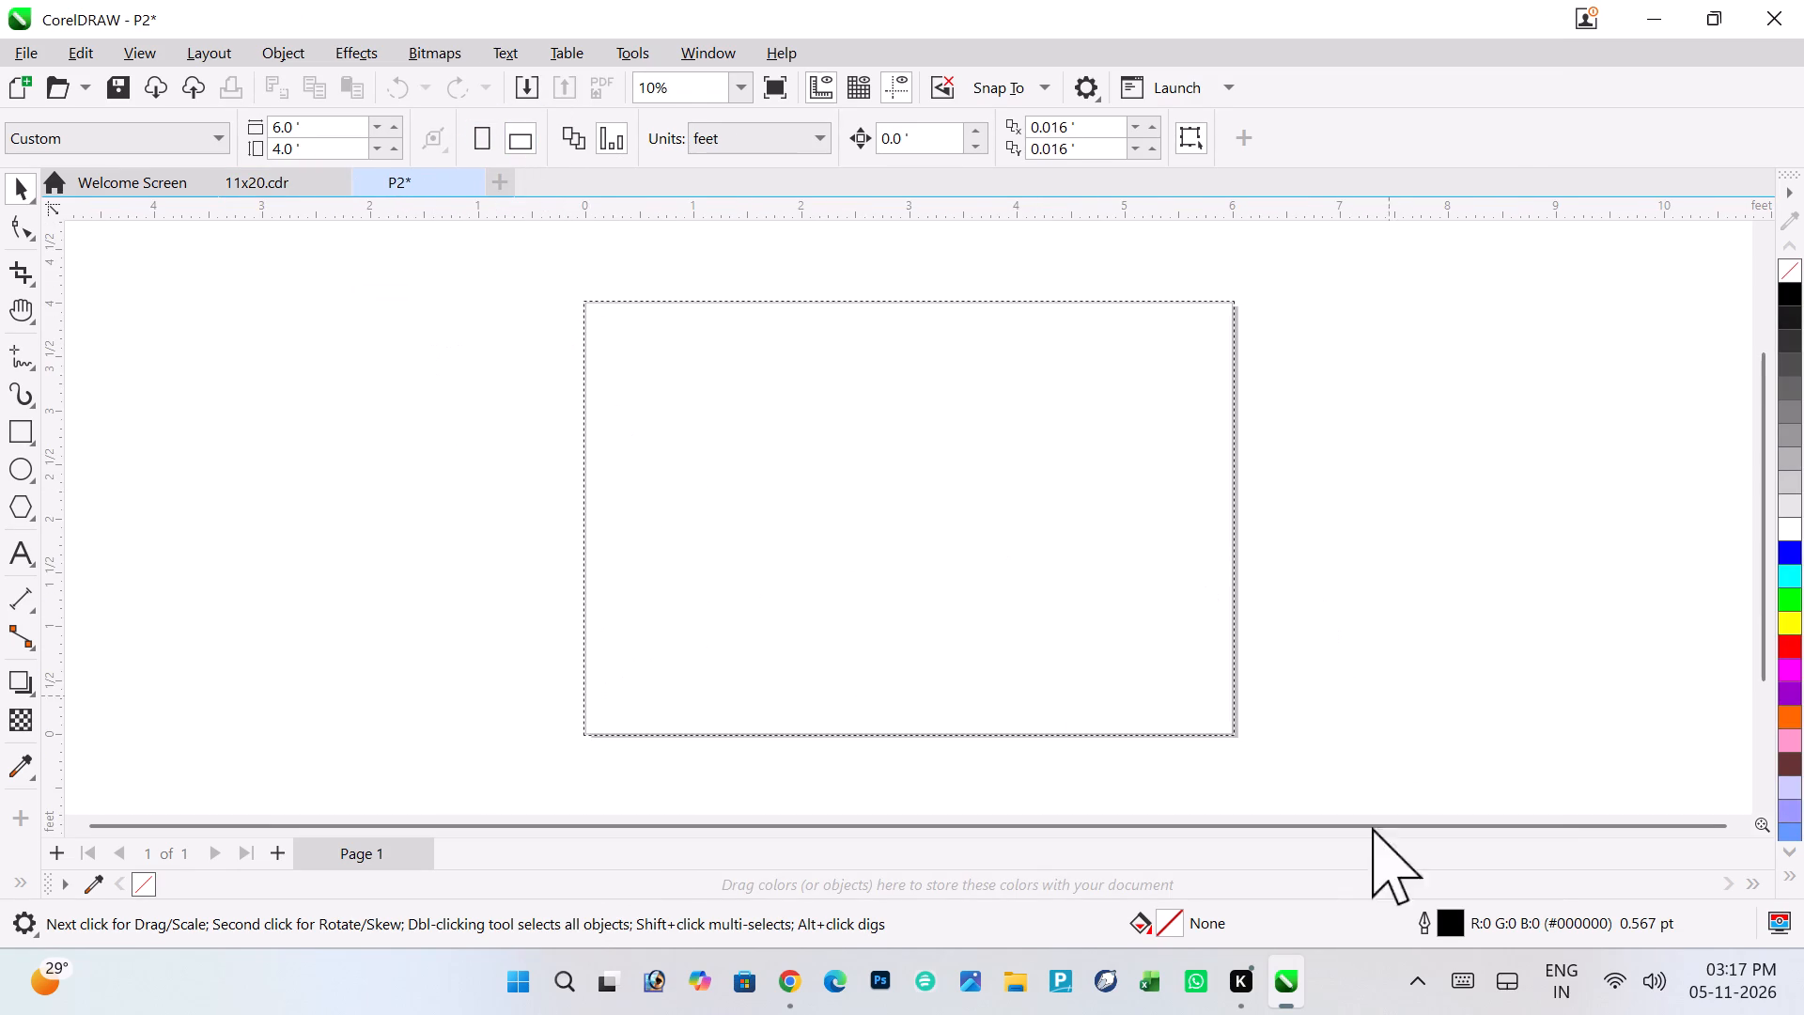